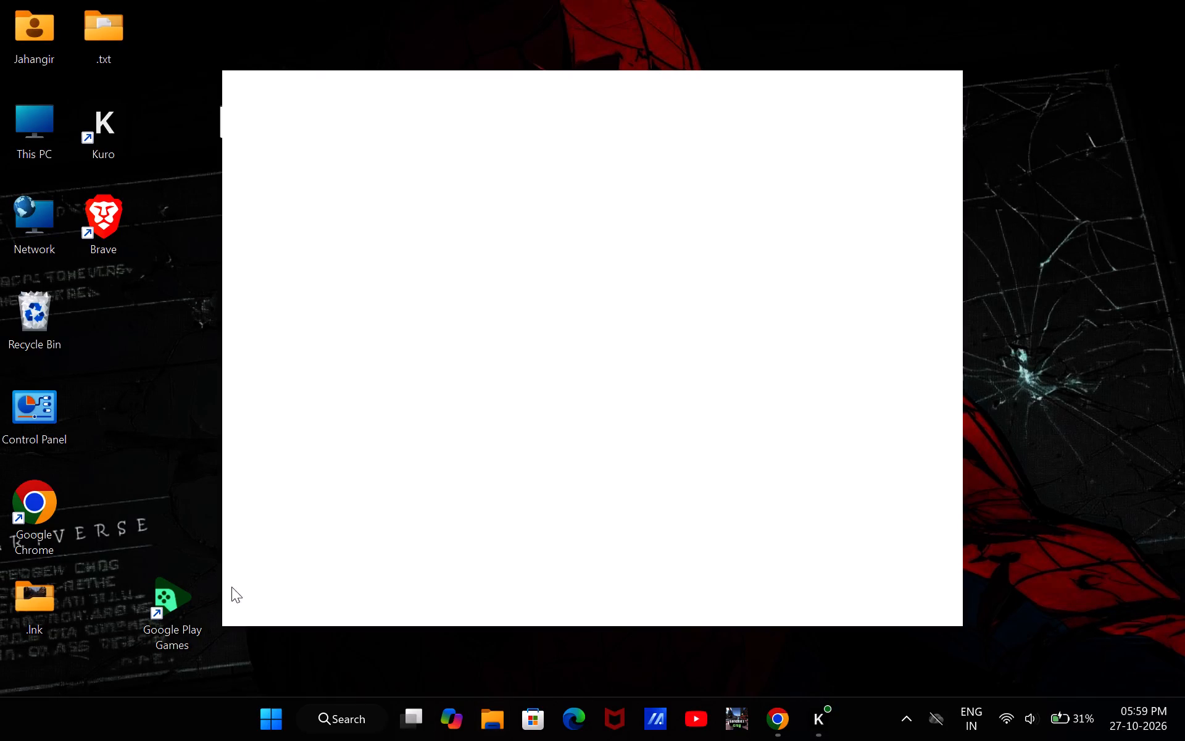
Launch Chrome with the JR Business profile and open Canva from a new tab.
double_click(30, 536)
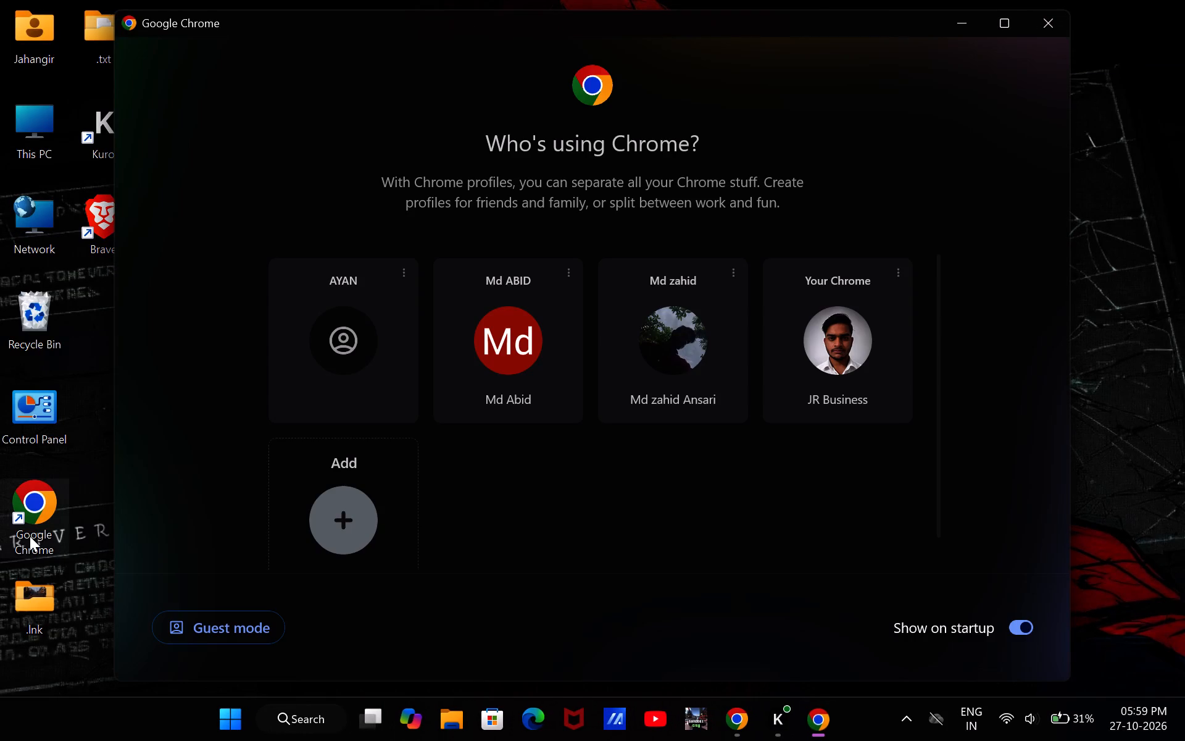
left_click(876, 311)
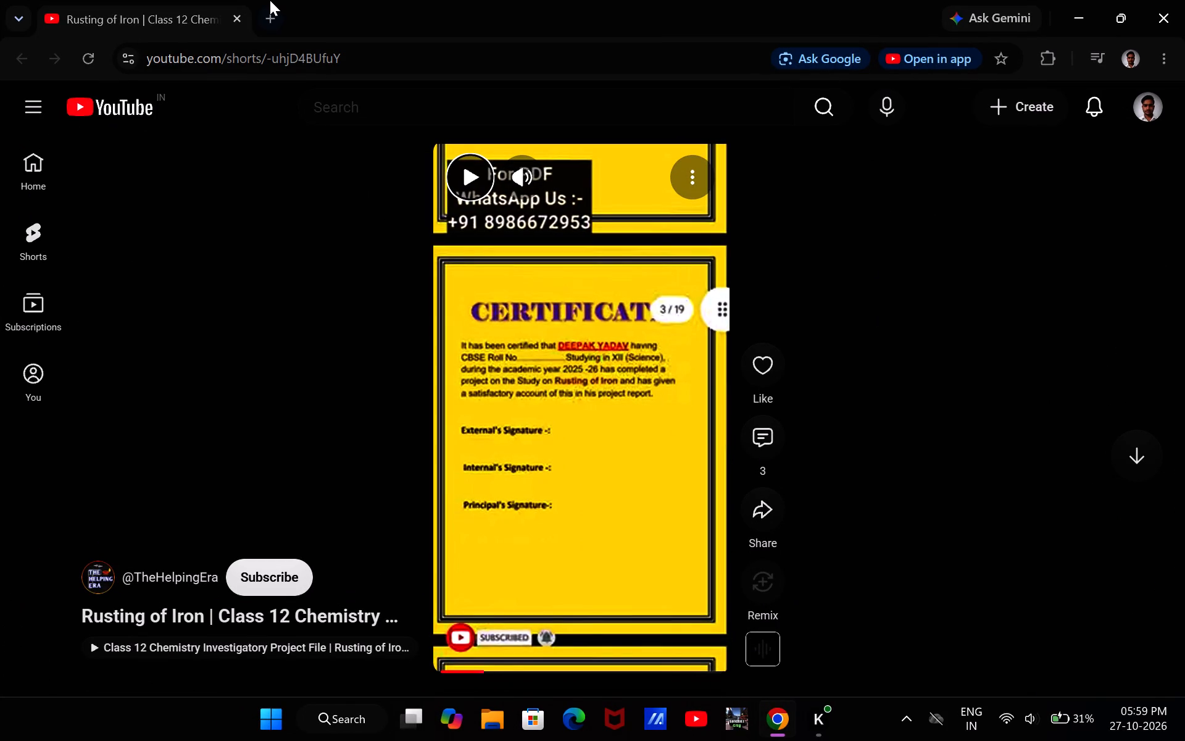
left_click(270, 0)
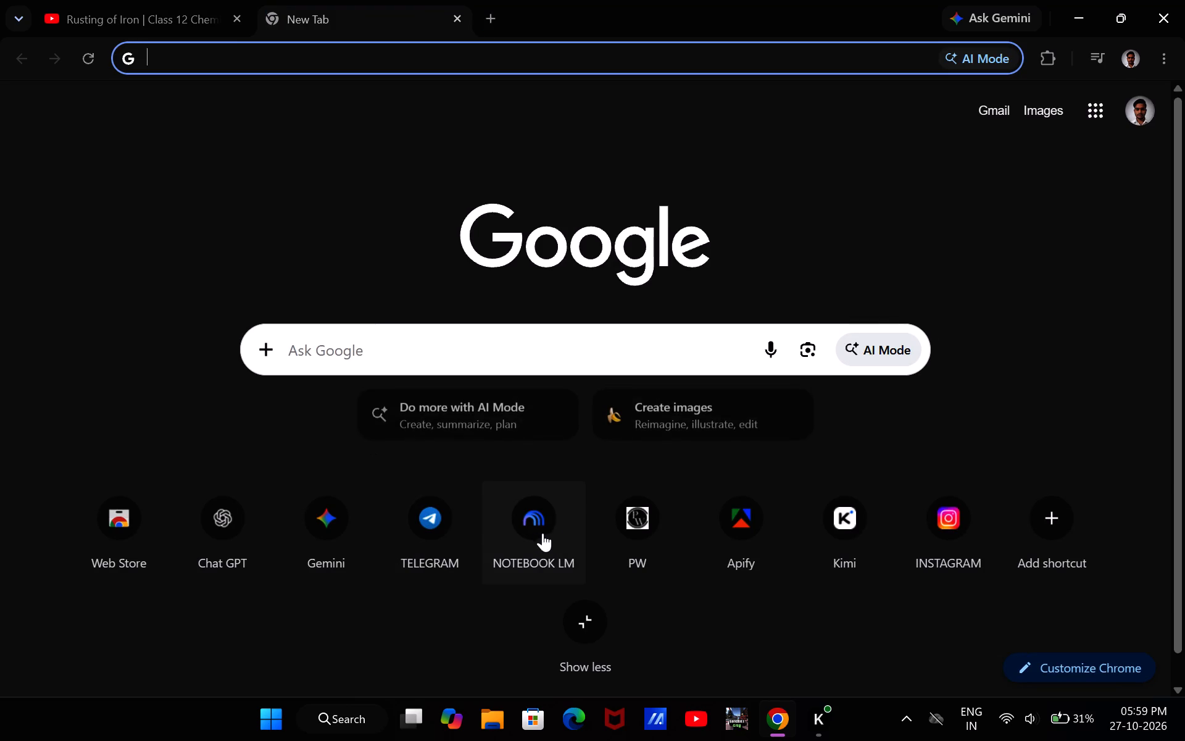
left_click(332, 346)
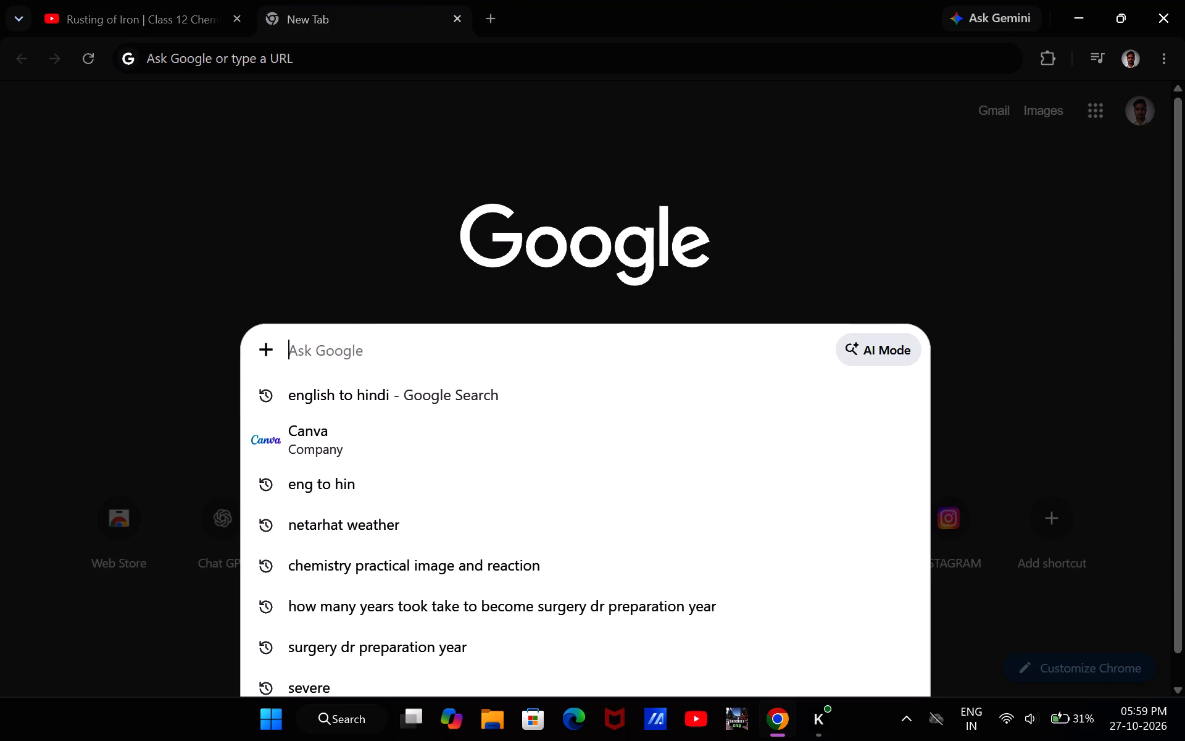
left_click(323, 429)
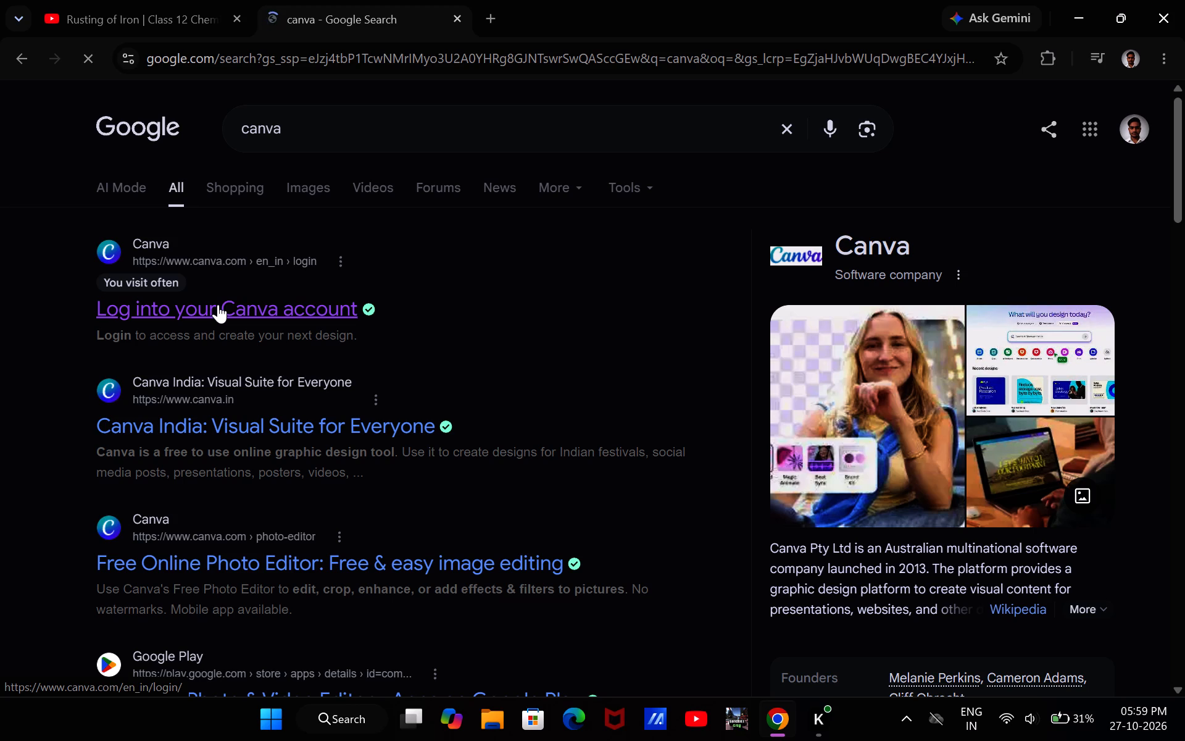
Open the Canva account login page from the search results.
left_click(218, 304)
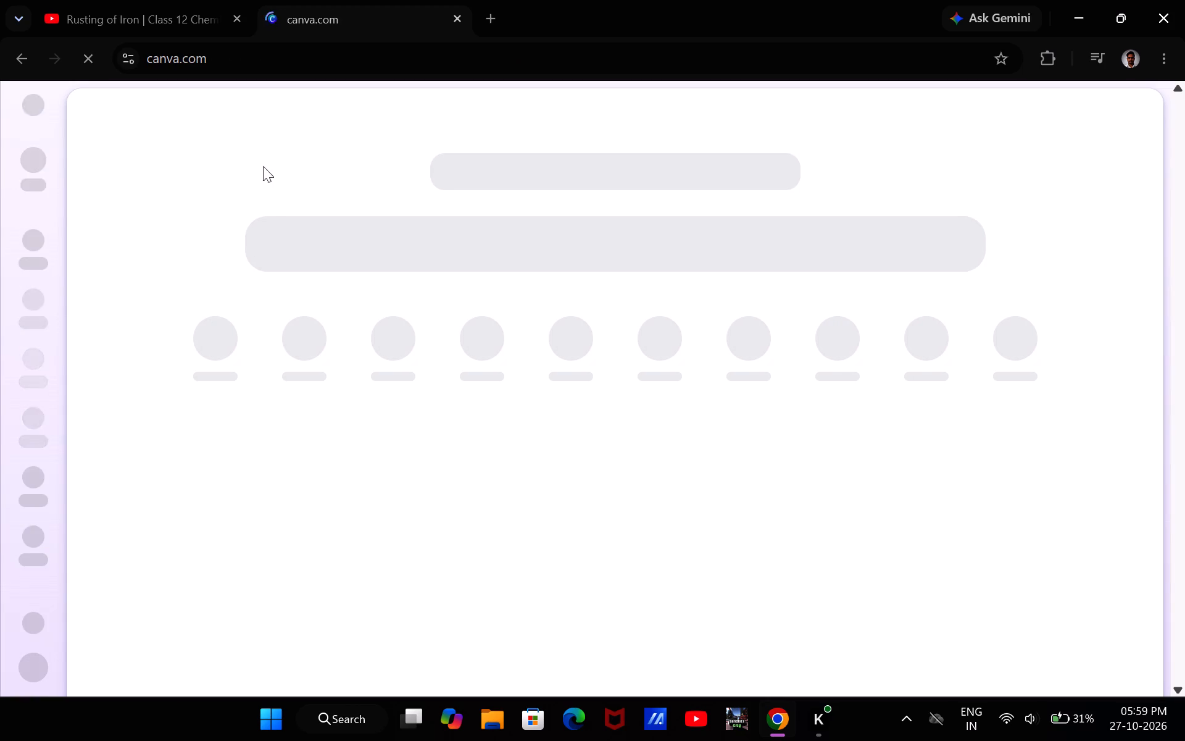
left_click(222, 52)
left_click_drag(222, 52, 141, 62)
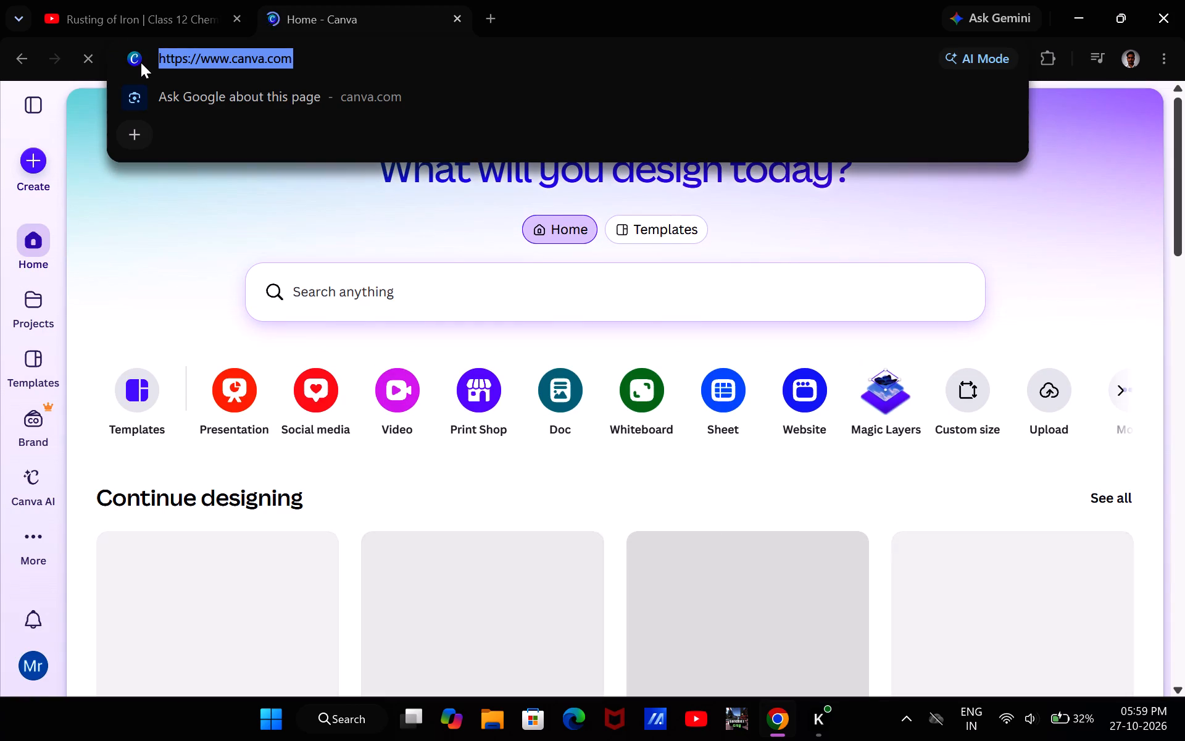
right_click(141, 62)
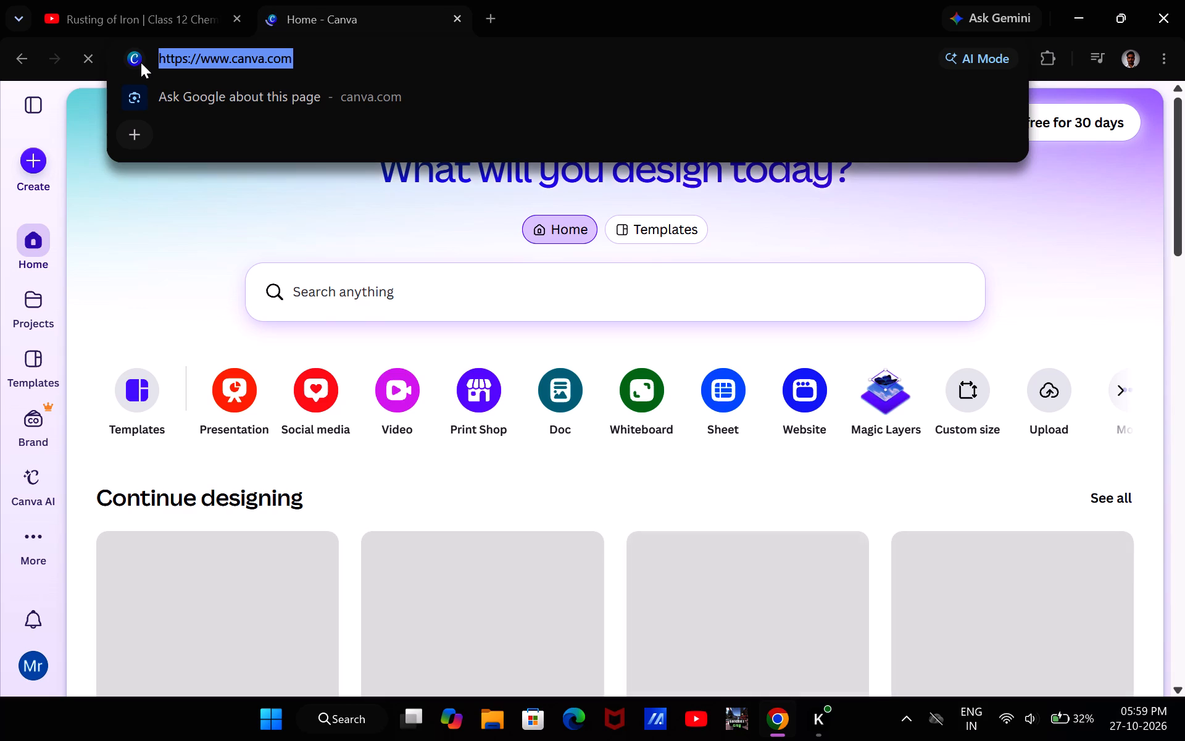
key("ctrl+c")
left_click(494, 15)
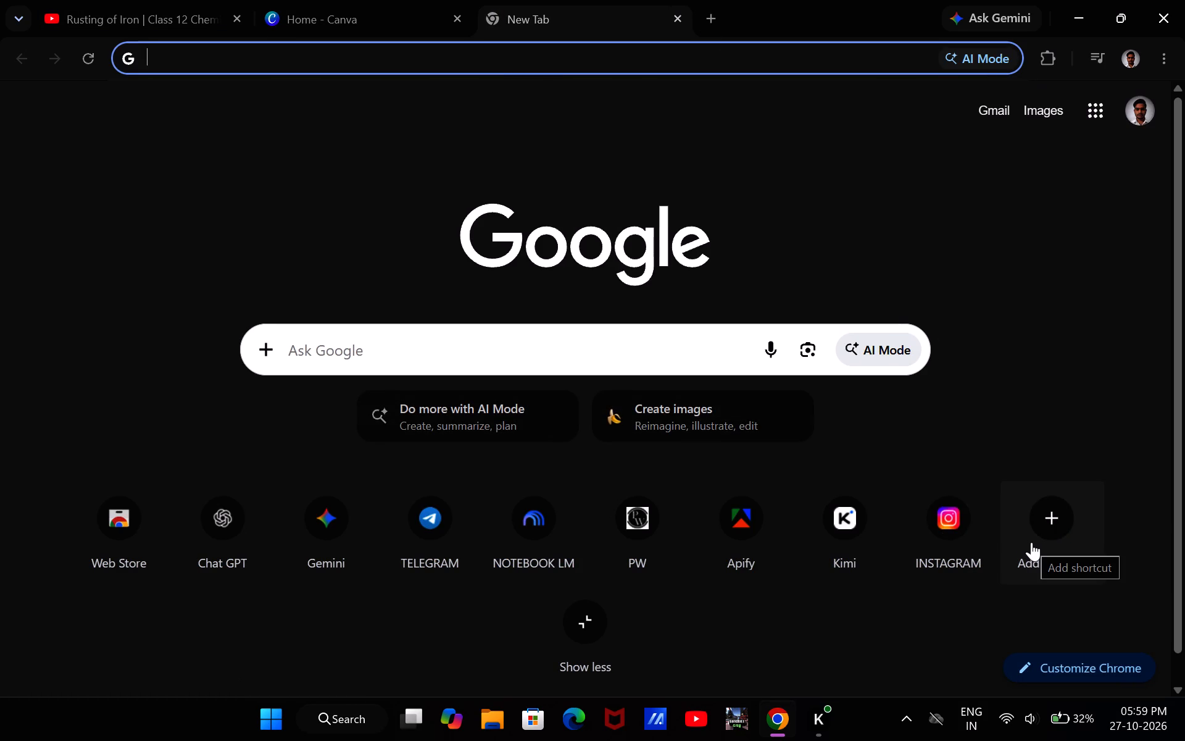
left_click(1031, 542)
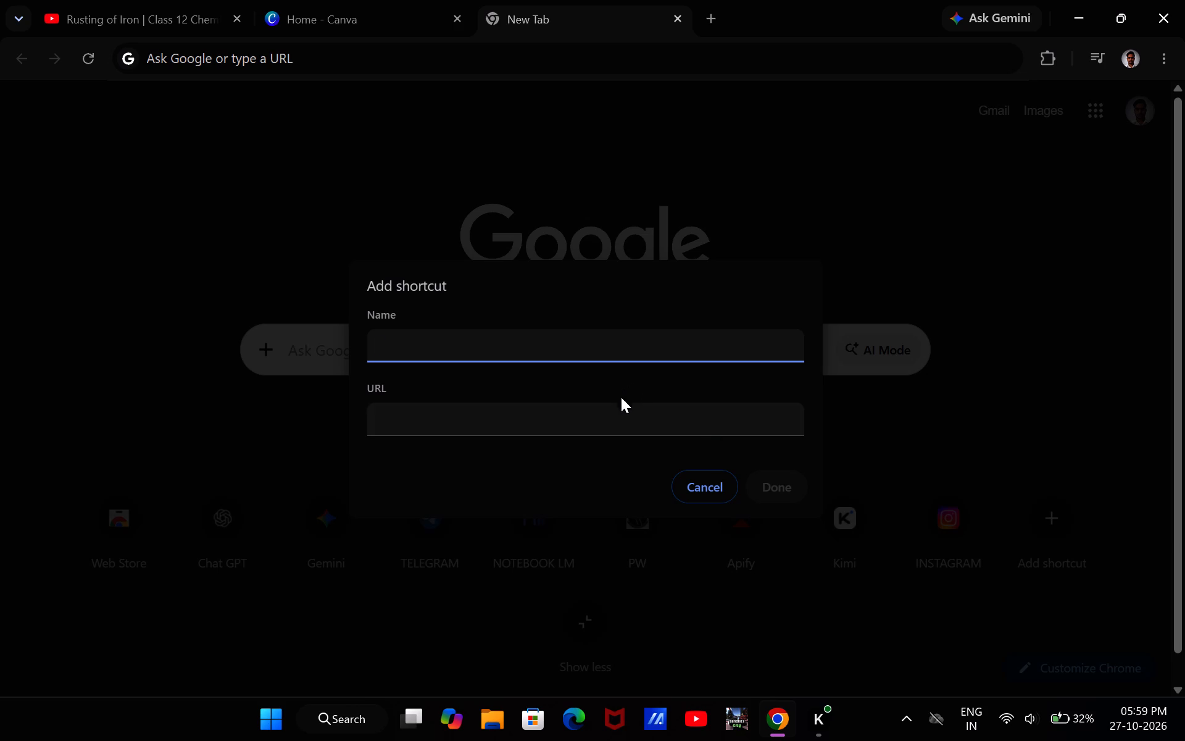
left_click(609, 412)
key("ctrl+v")
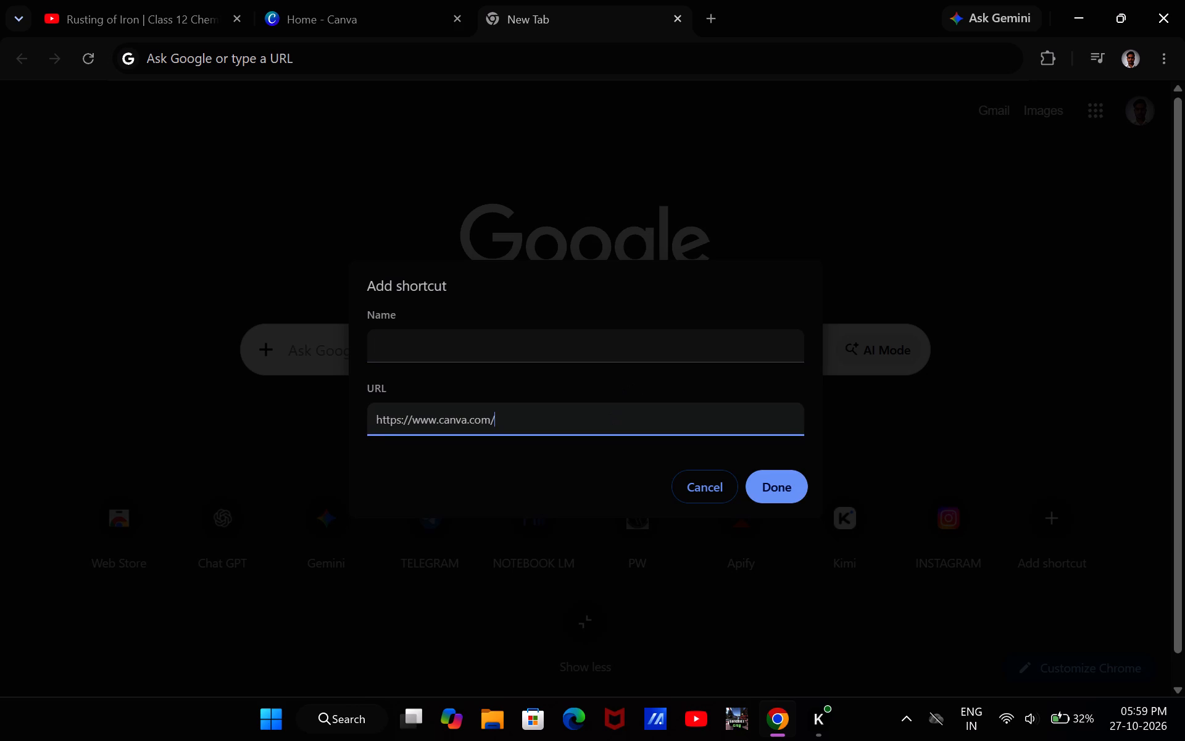
left_click(562, 343)
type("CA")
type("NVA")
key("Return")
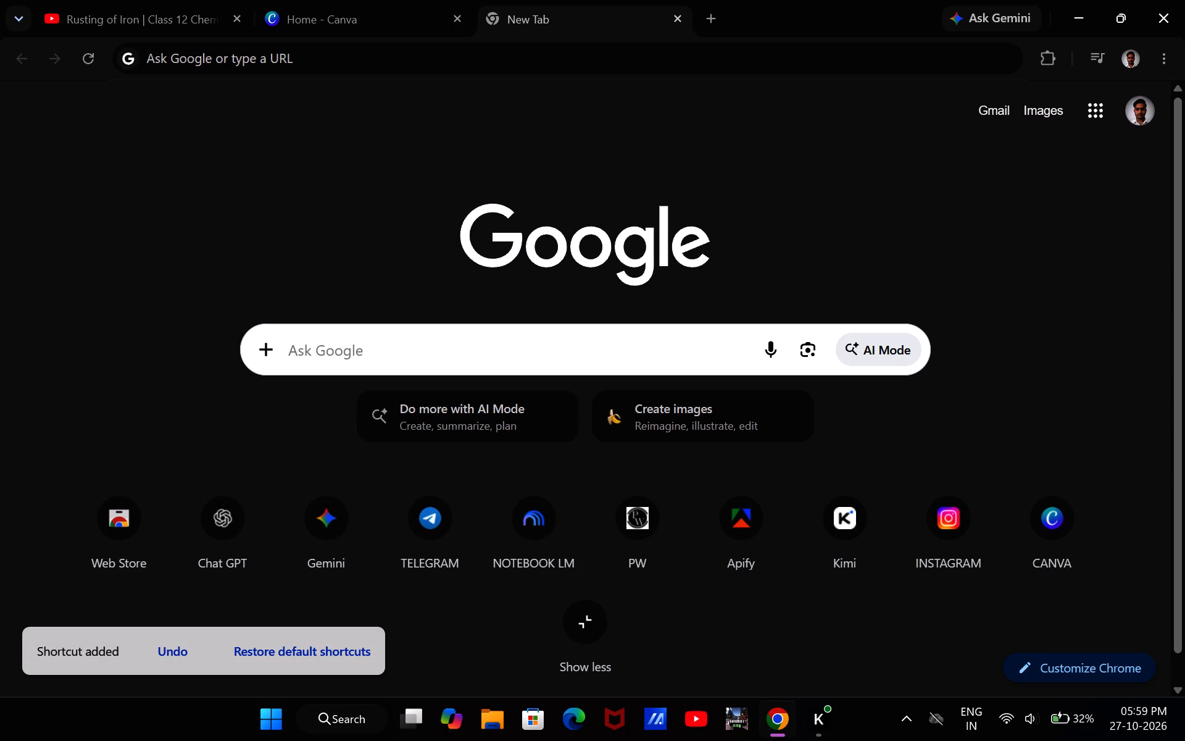
Open the Canva home page from the CANVA shortcut.
left_click(1033, 527)
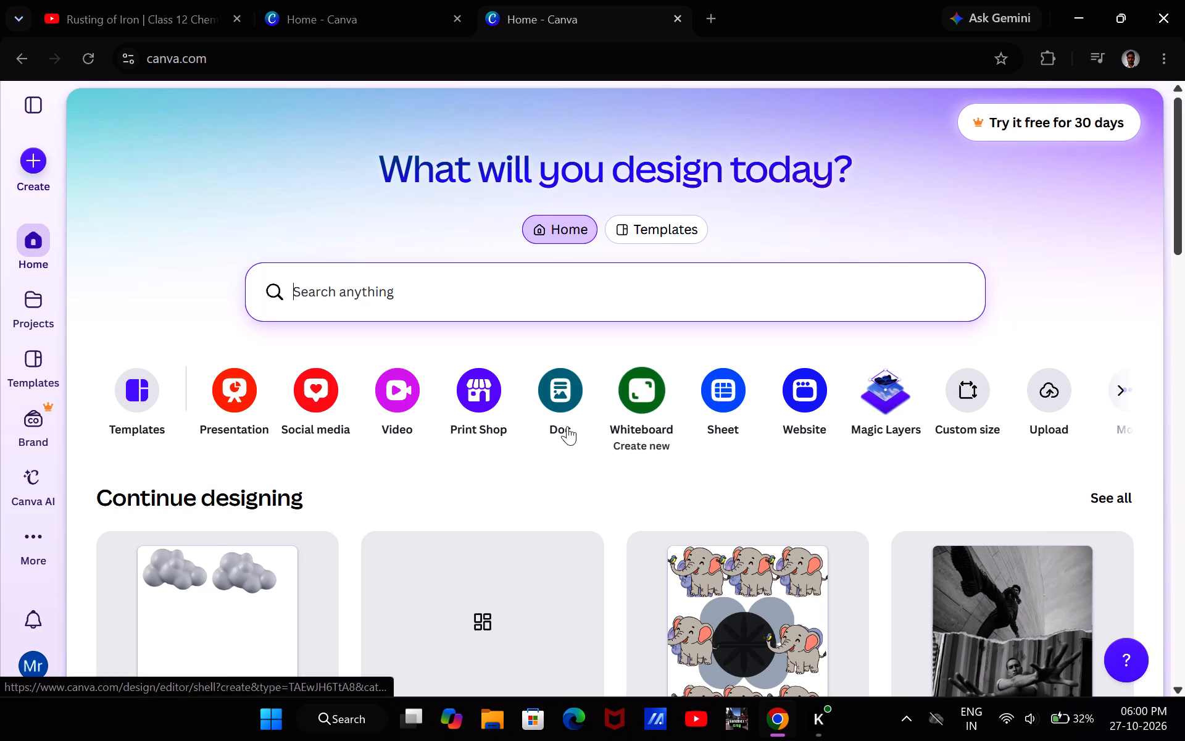
Search Canva for ASSIGNMENT and open the "White Scrapbook Project Cover Page A4 Document" template for customising.
left_click(370, 302)
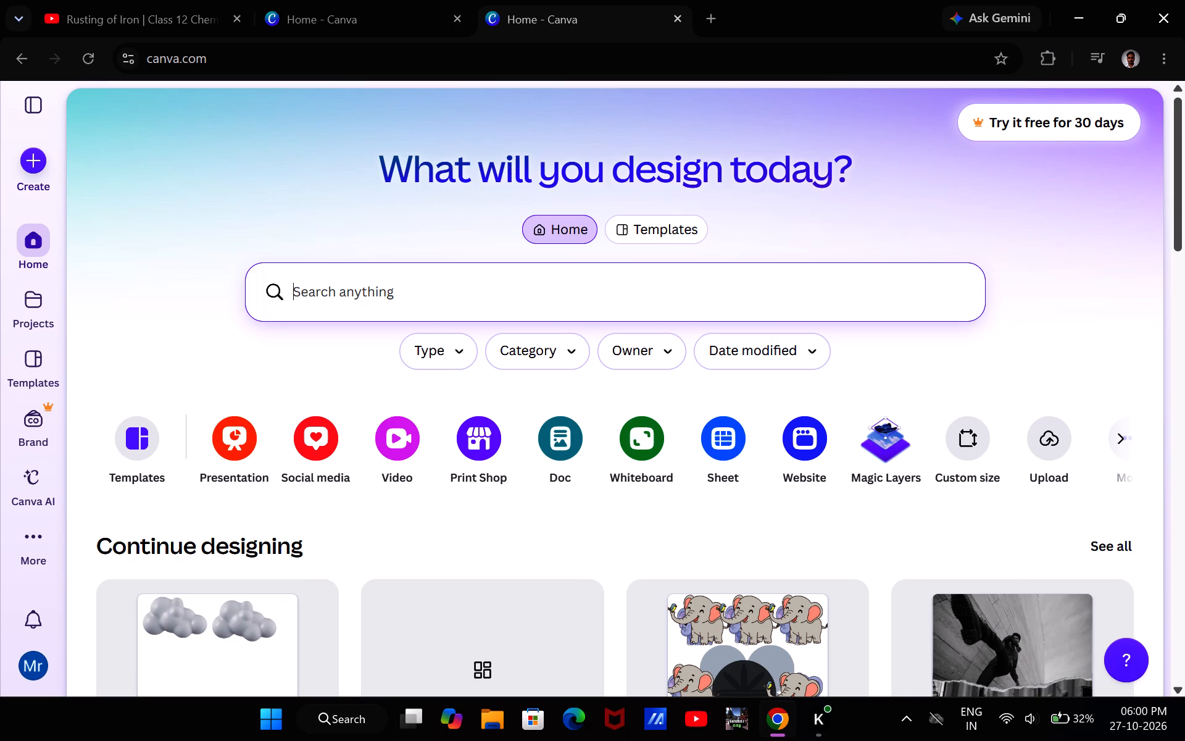
type("ASSI")
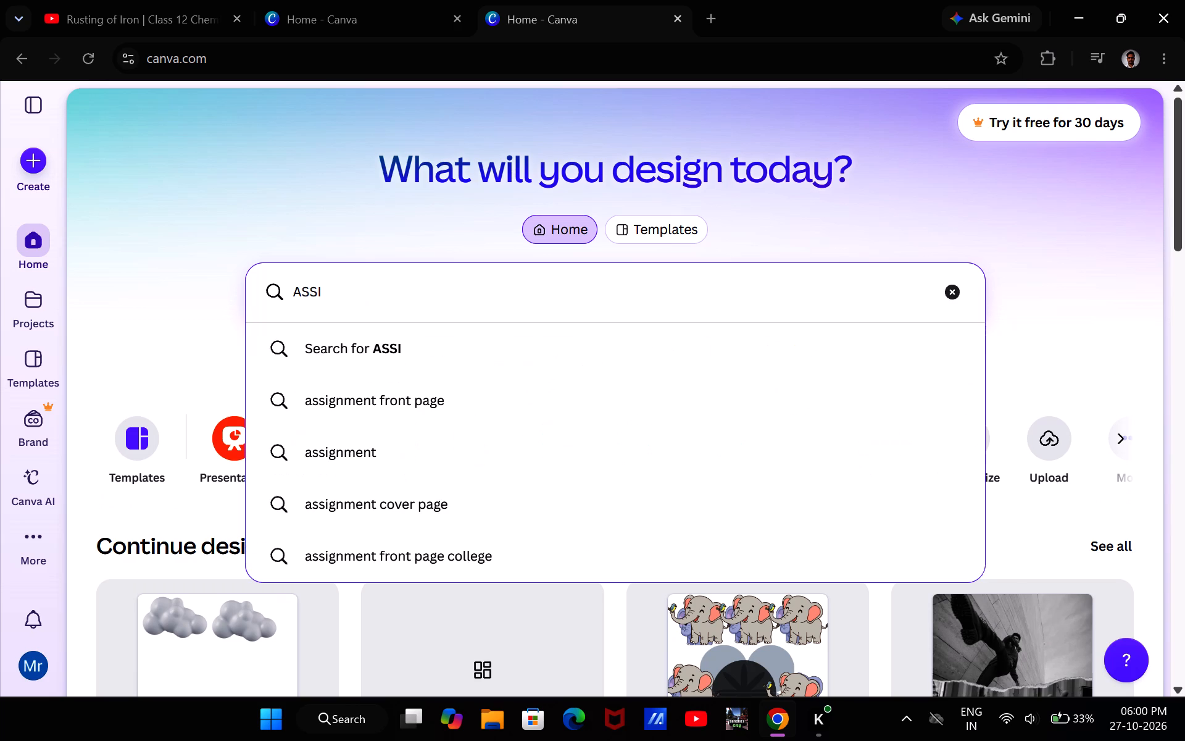
type("GNMENT")
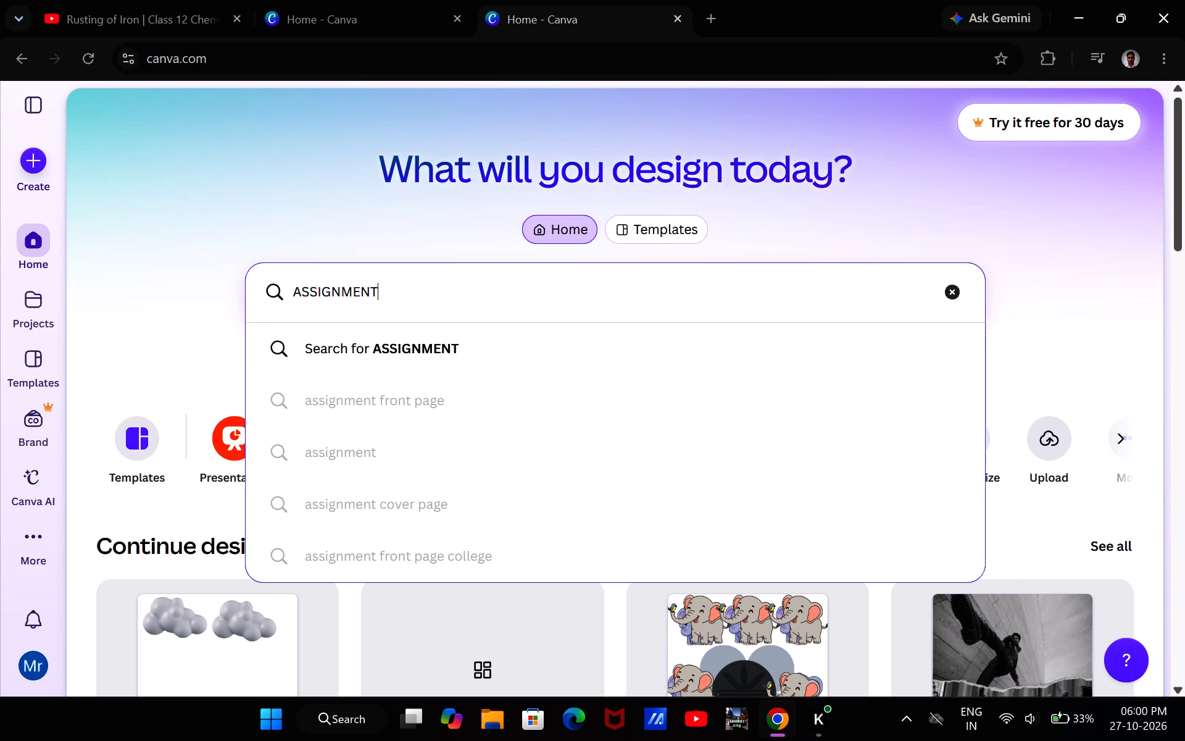
key("Return")
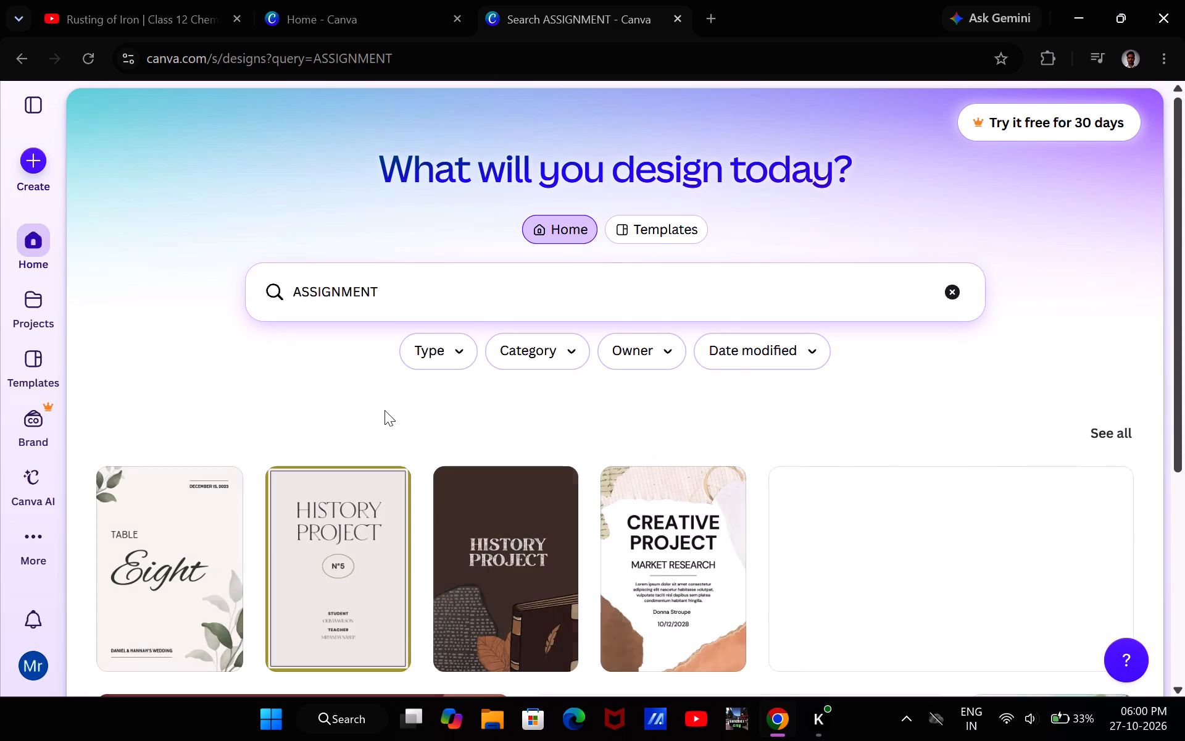
scroll(368, 429, "down", 1)
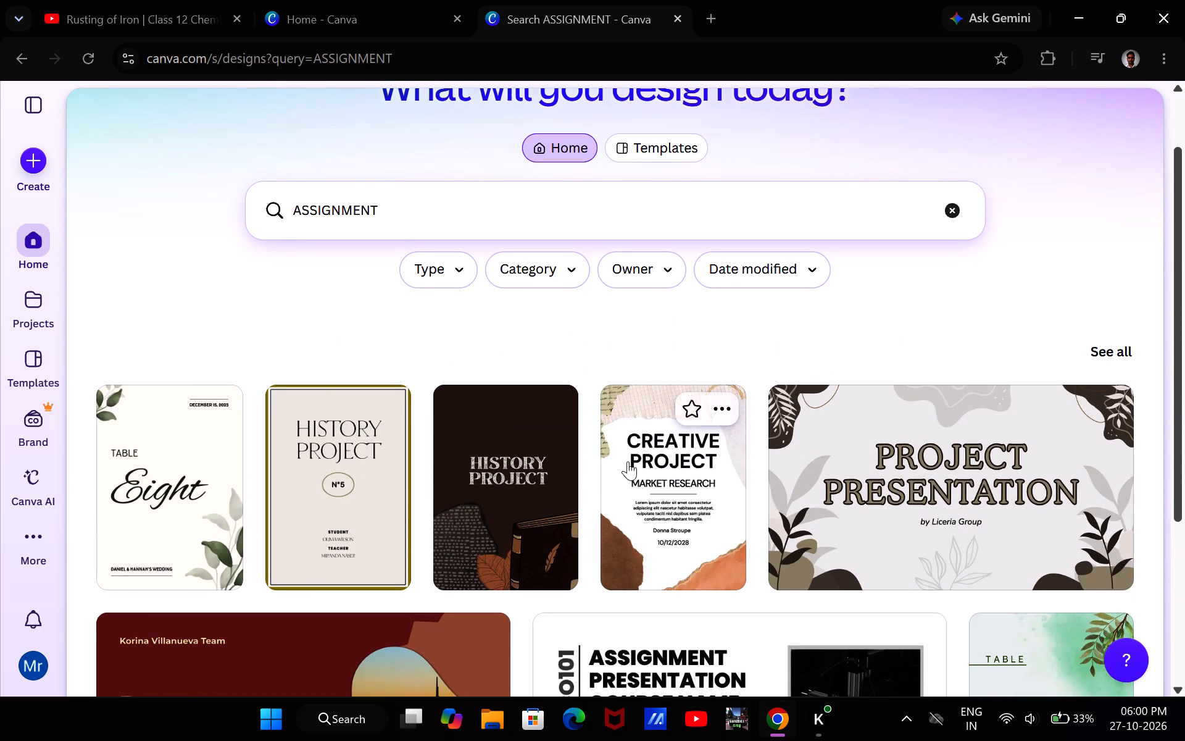
left_click(662, 469)
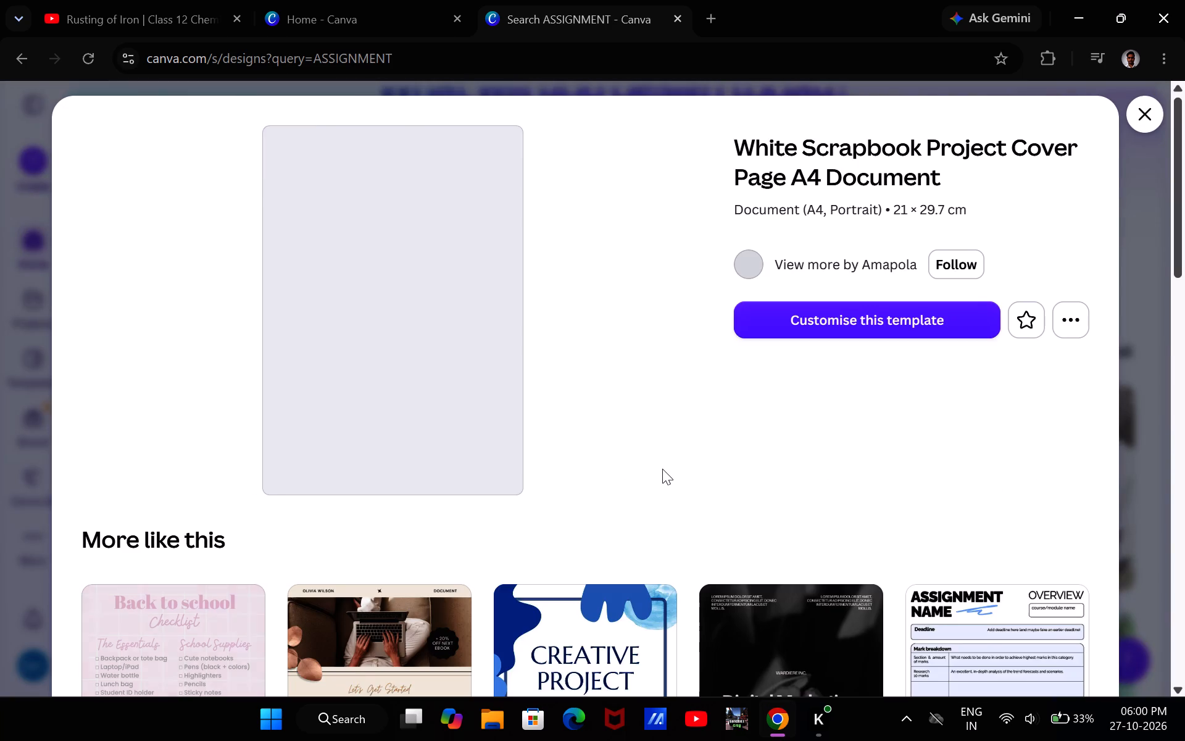
left_click(852, 328)
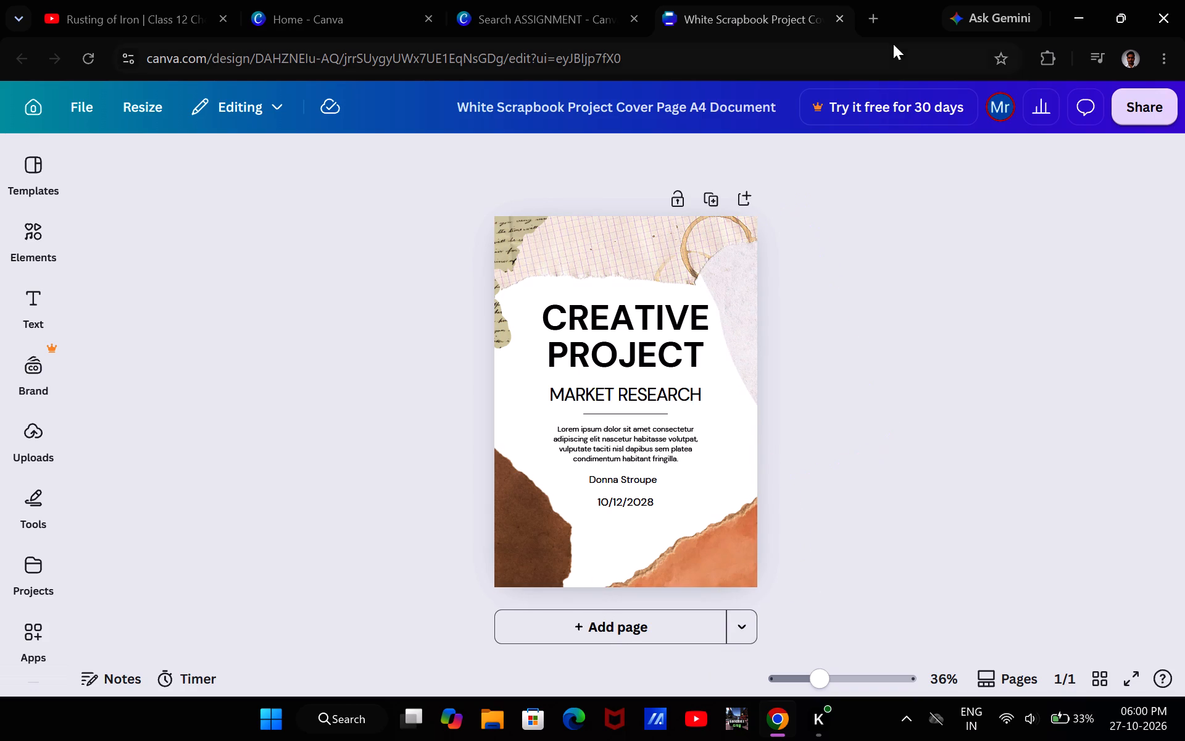
In a new browser tab, search Google for "manan vidya school ranchi" and show the image results.
left_click(873, 16)
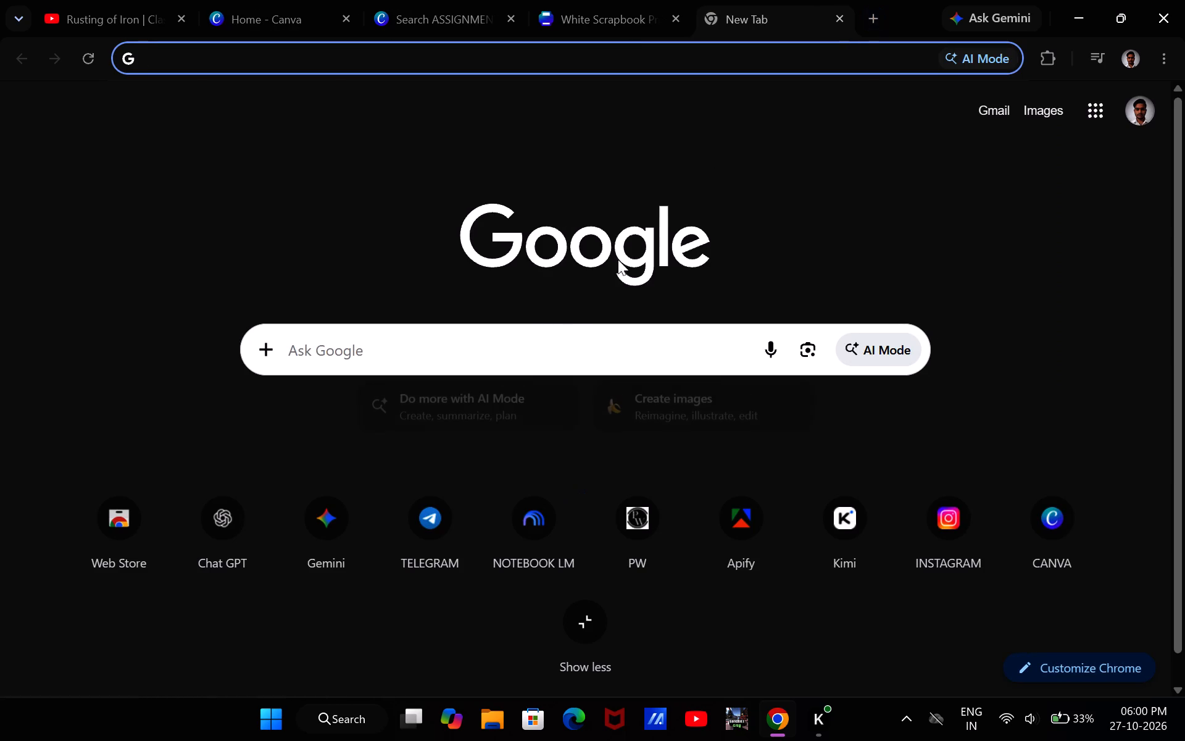
left_click(544, 341)
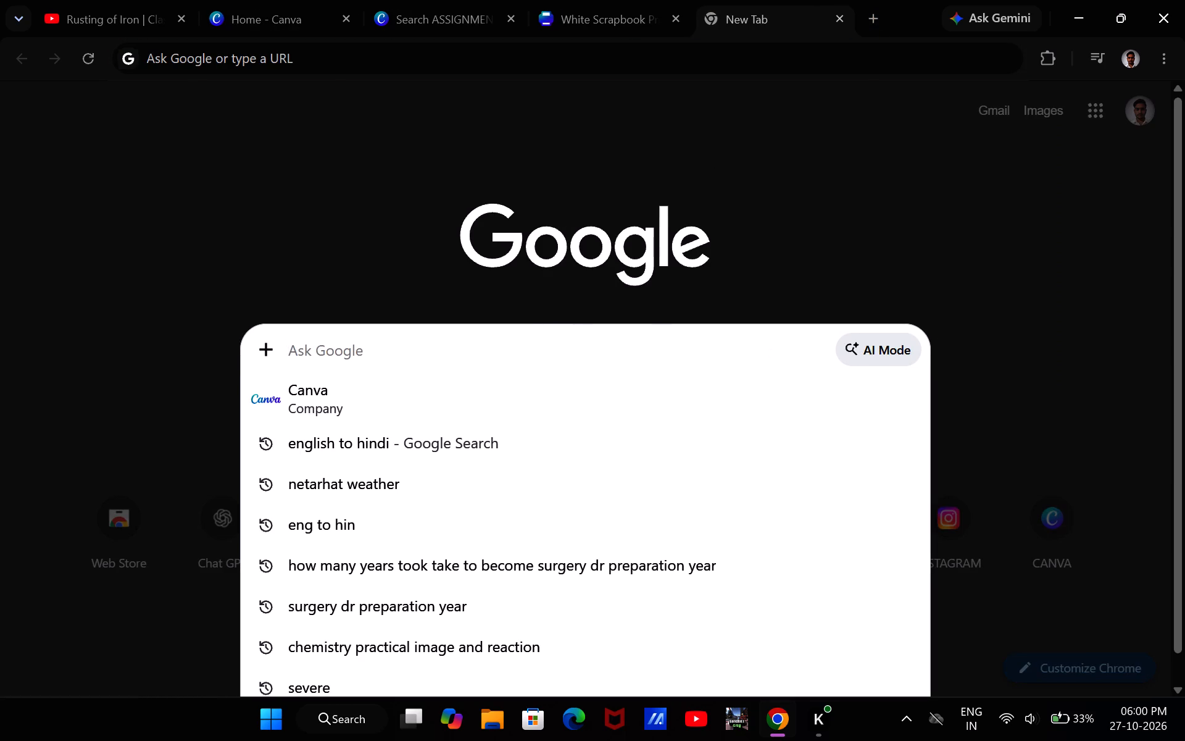
type("MANAN")
key("space")
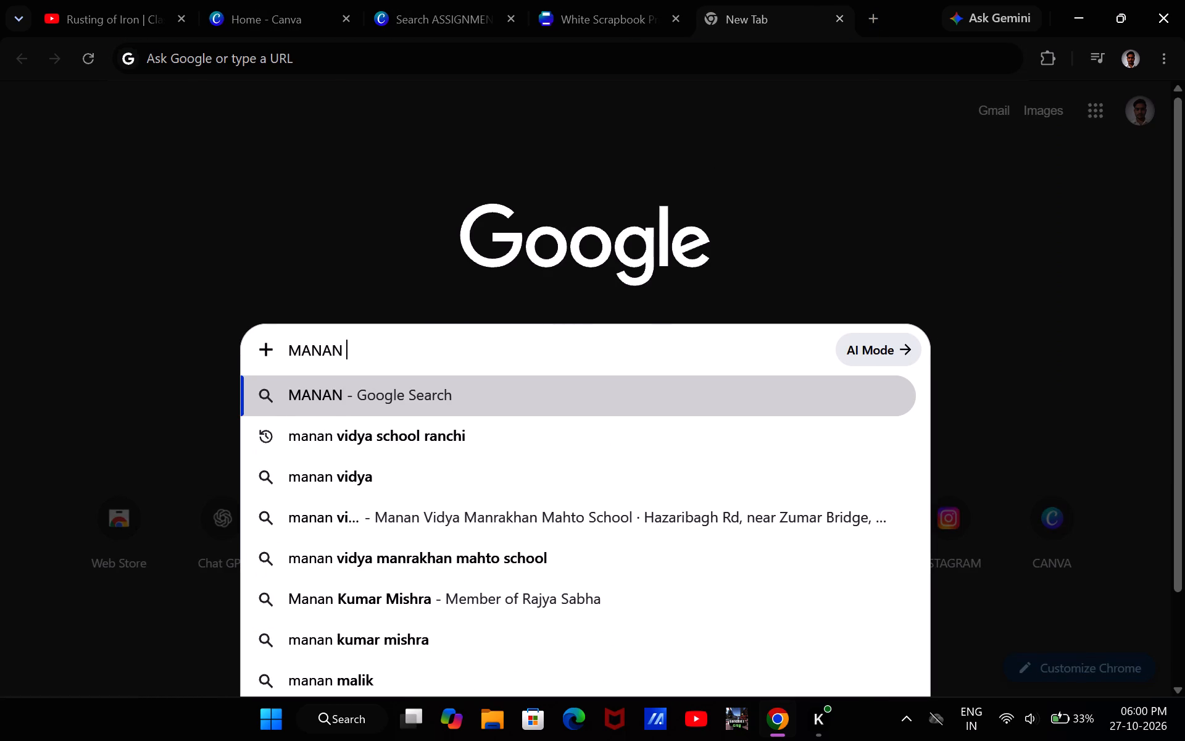
left_click(522, 432)
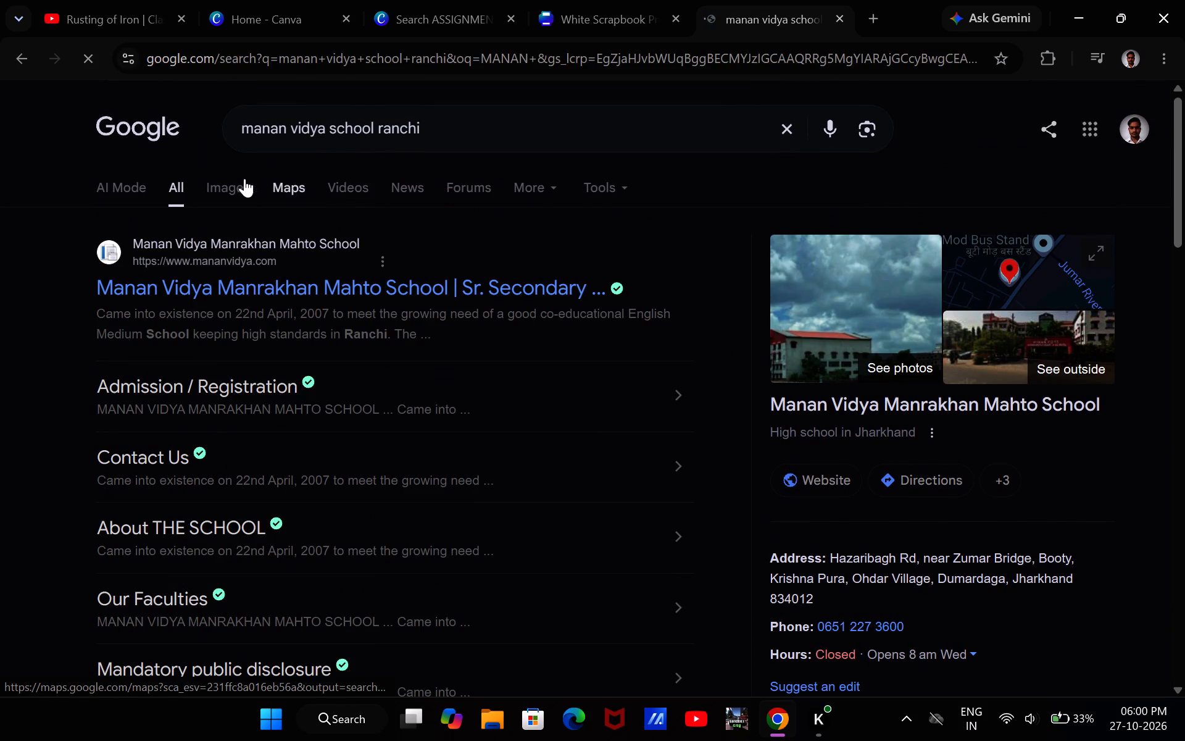
left_click(218, 178)
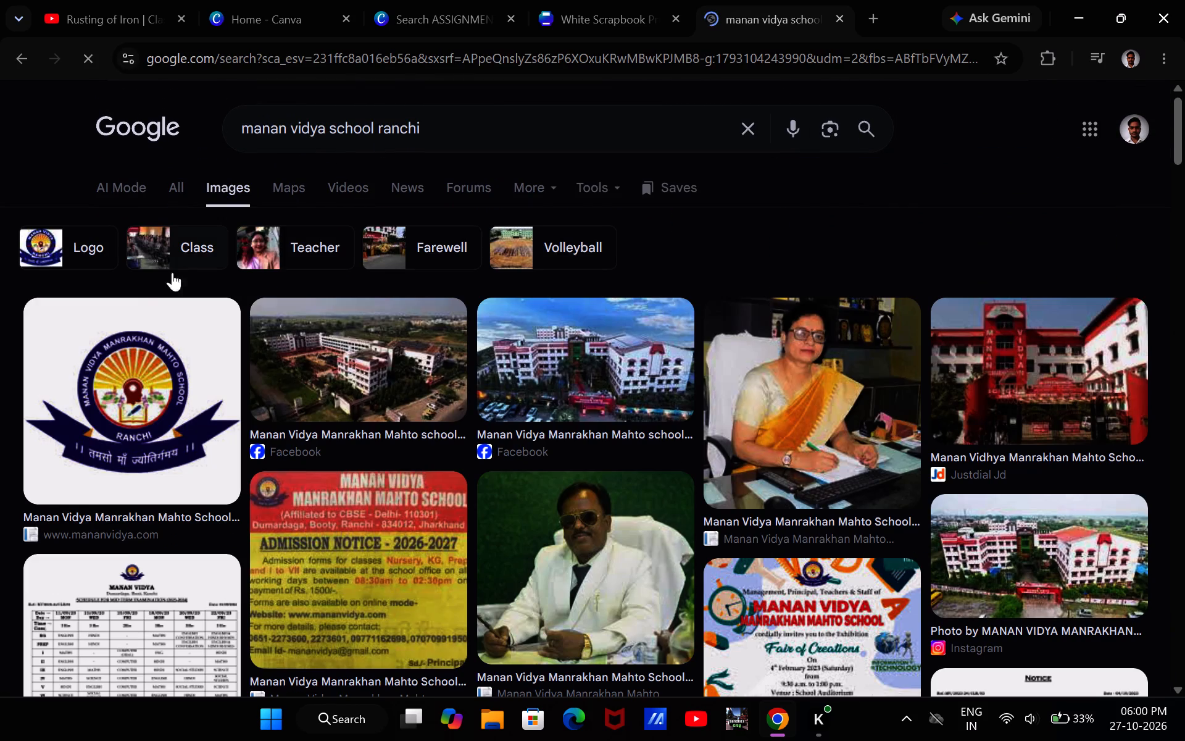
Start saving the school's logo image, clear the suggested file name and go to New Volume (E:).
right_click(140, 348)
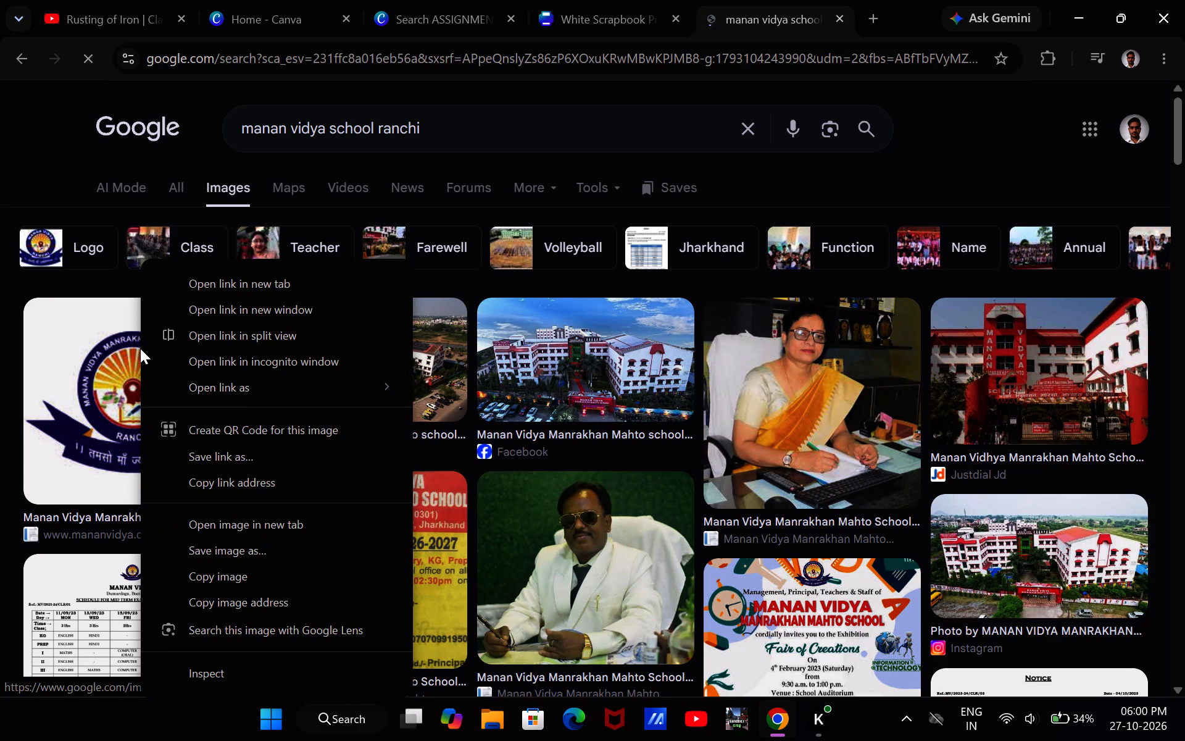
left_click(248, 558)
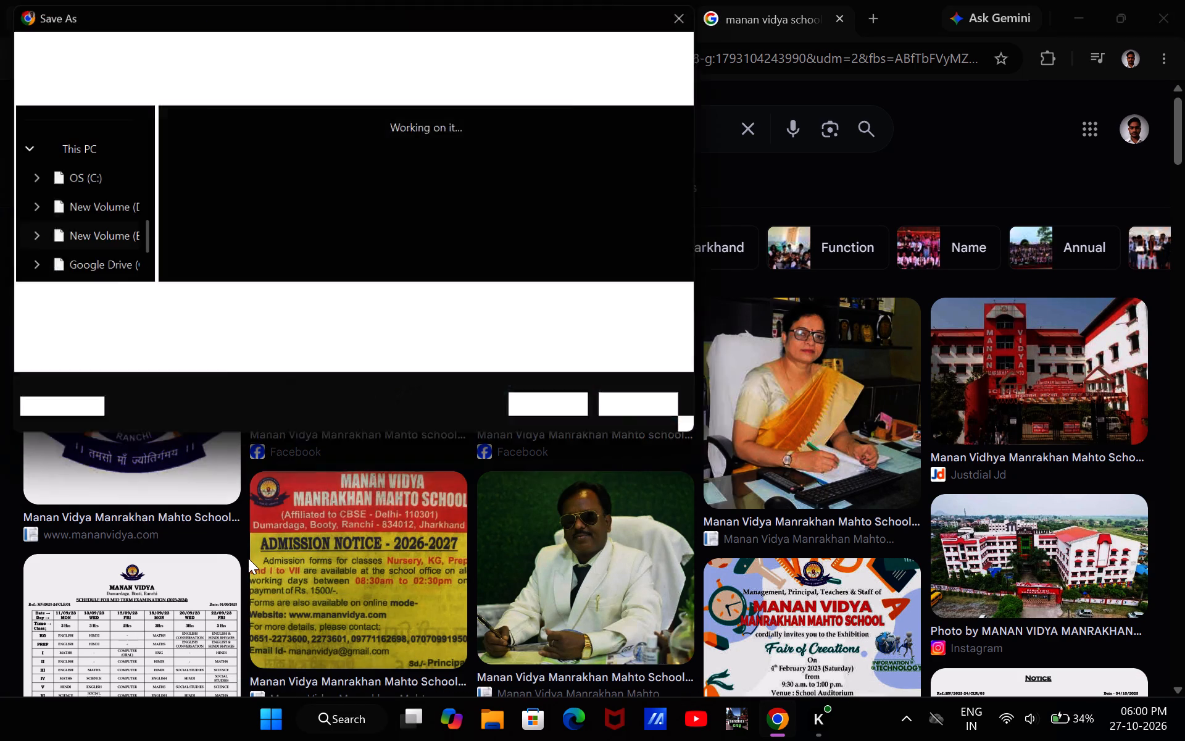
key("BackSpace")
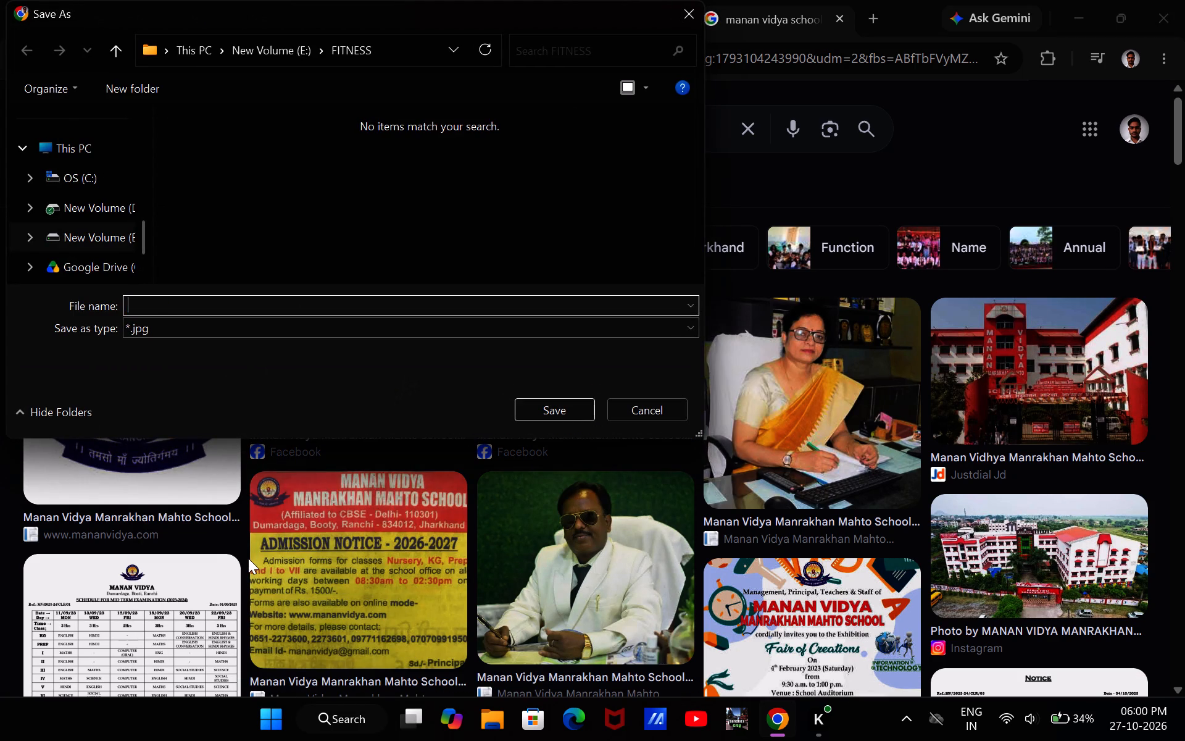
left_click(91, 239)
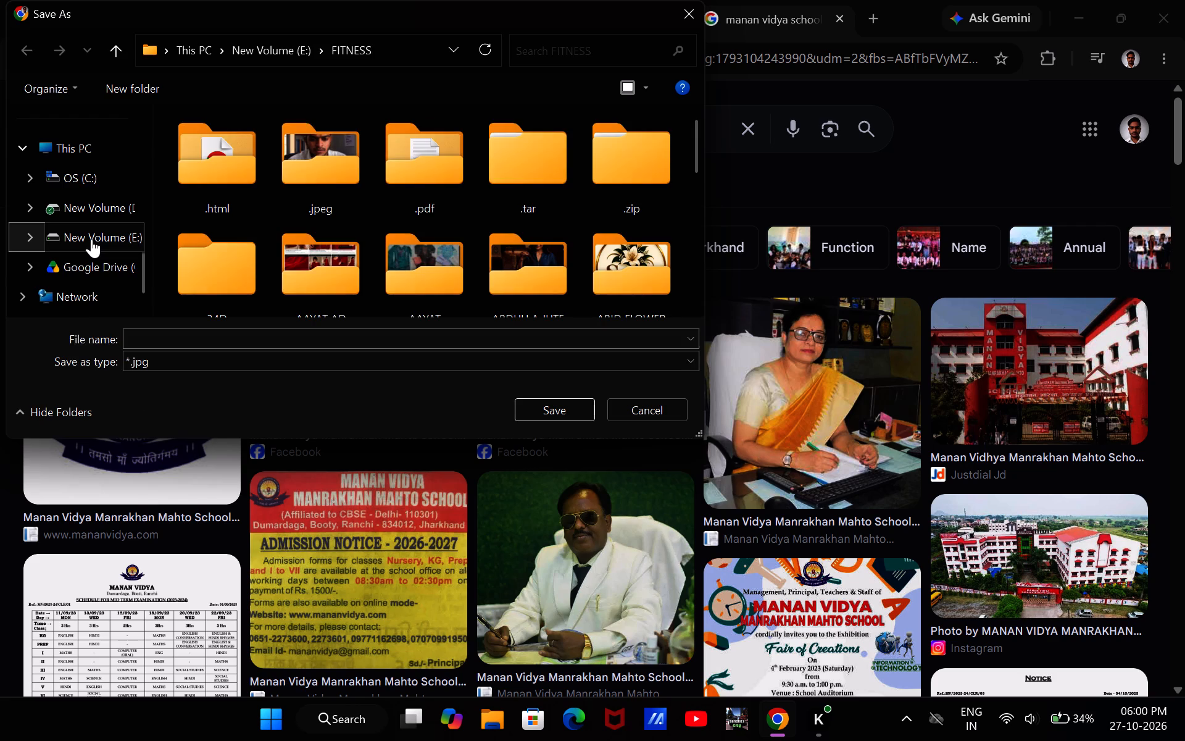
Search New Volume (E:) for a LOGO folder, then clear the search.
double_click(554, 40)
left_click(554, 40)
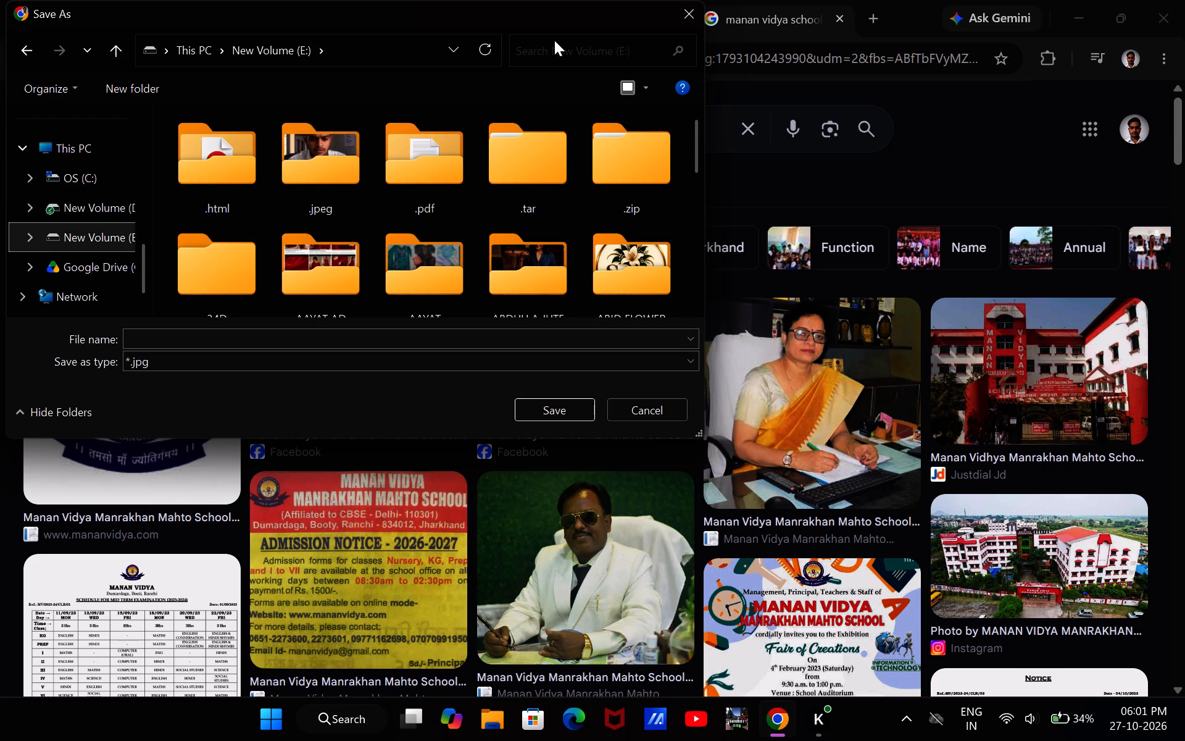
left_click(567, 46)
type("LO")
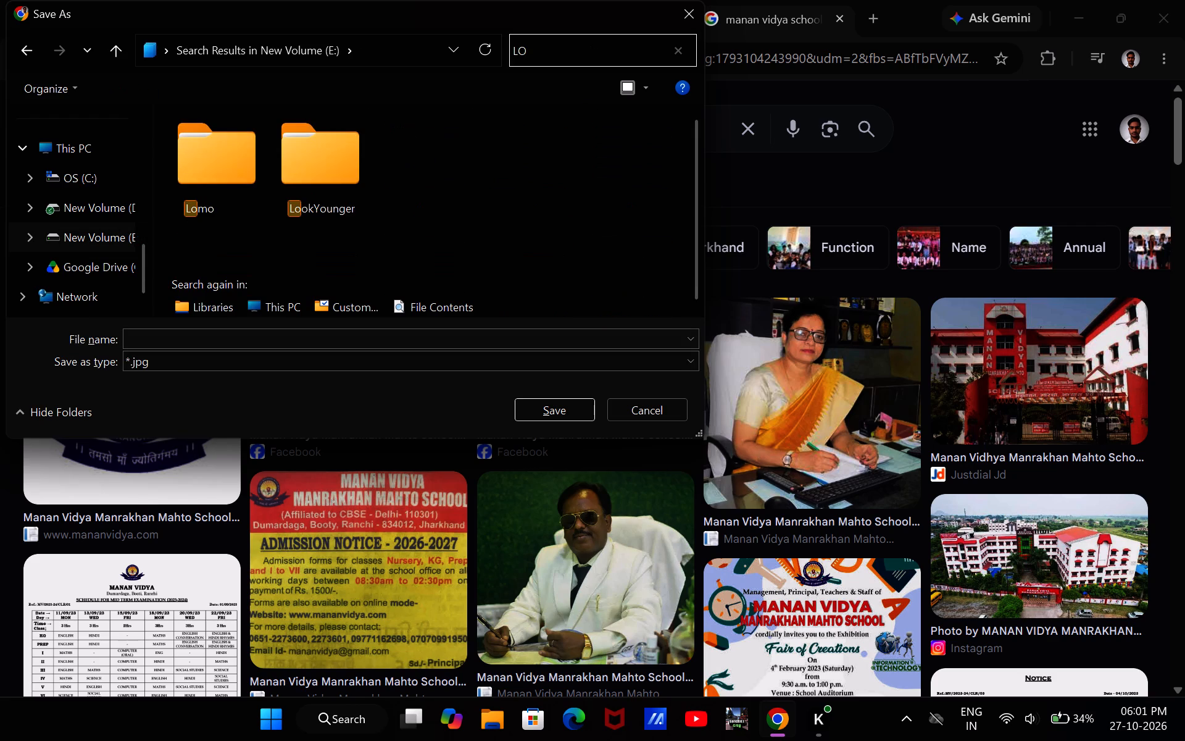
key("g")
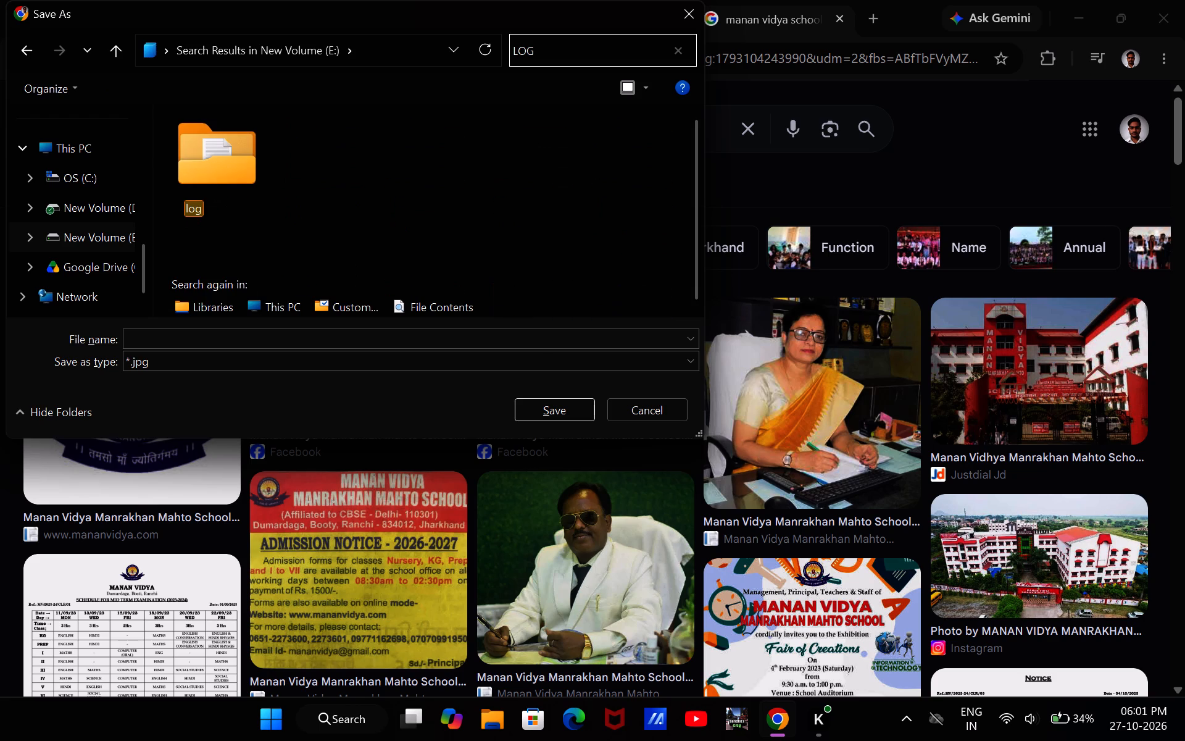
key("o")
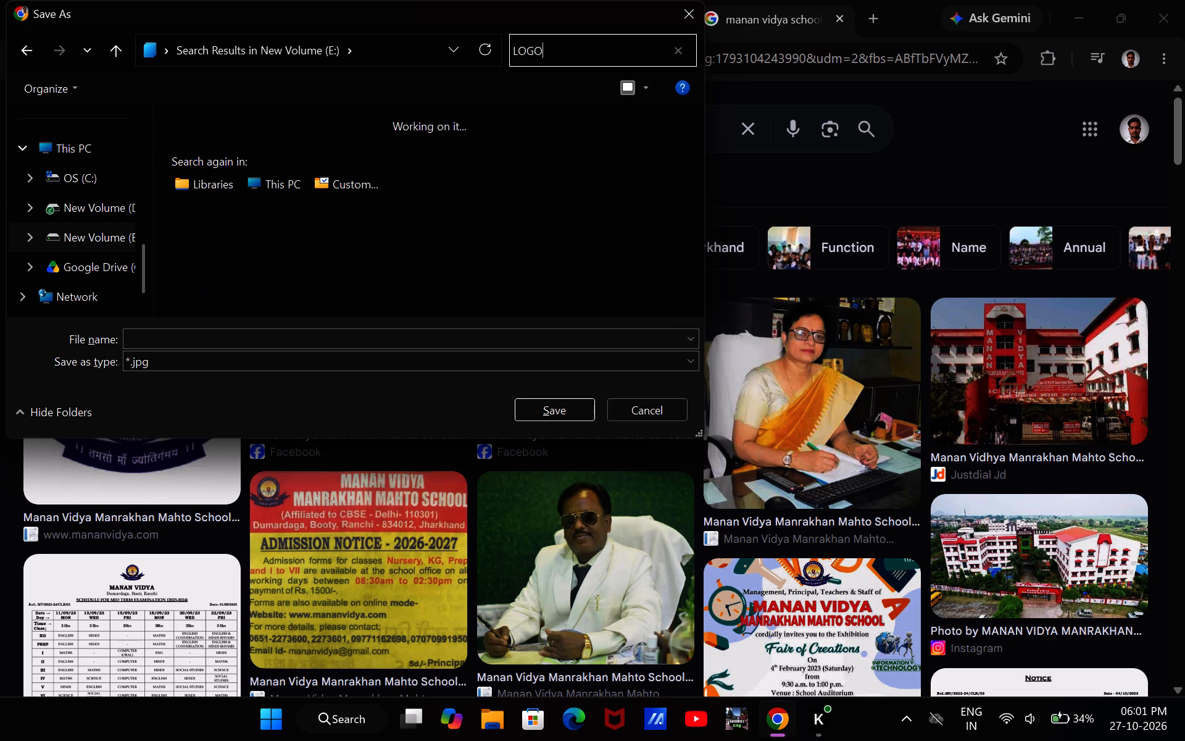
key("BackSpace")
key("BackSpace")
key("BackSpace")
key("BackSpace")
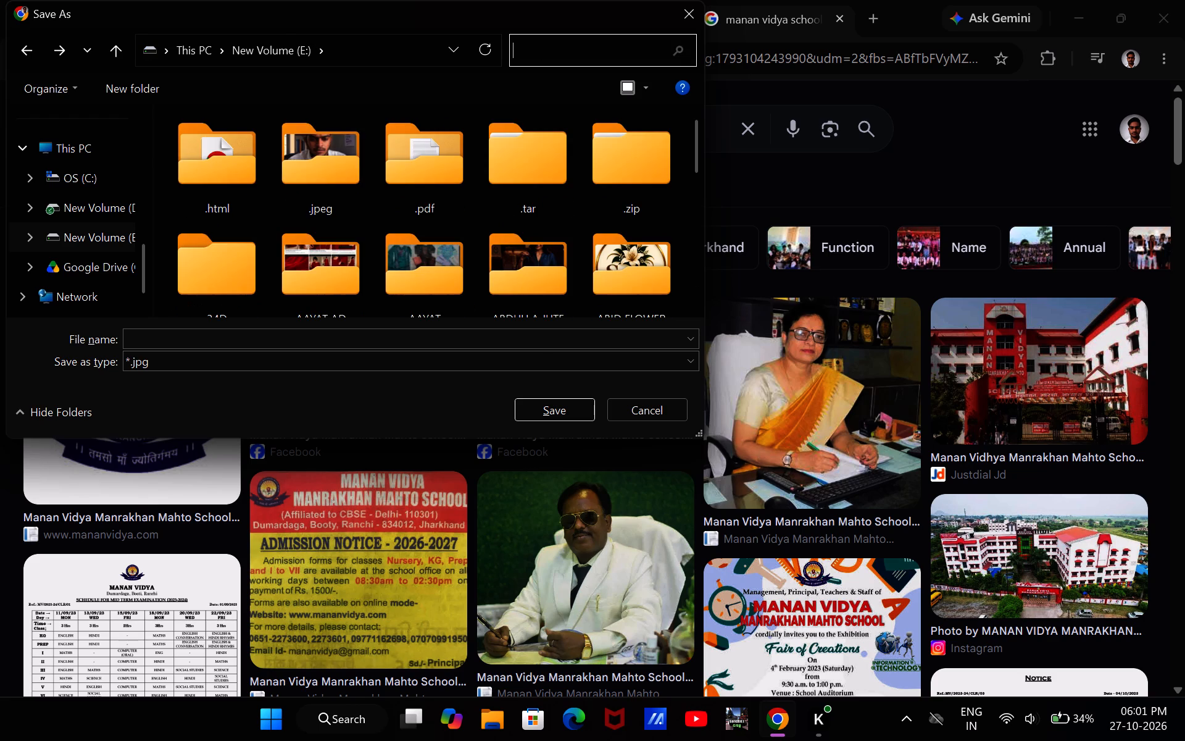
Create a folder named LOGOS on New Volume (E:) and open it as the save location.
left_click(131, 81)
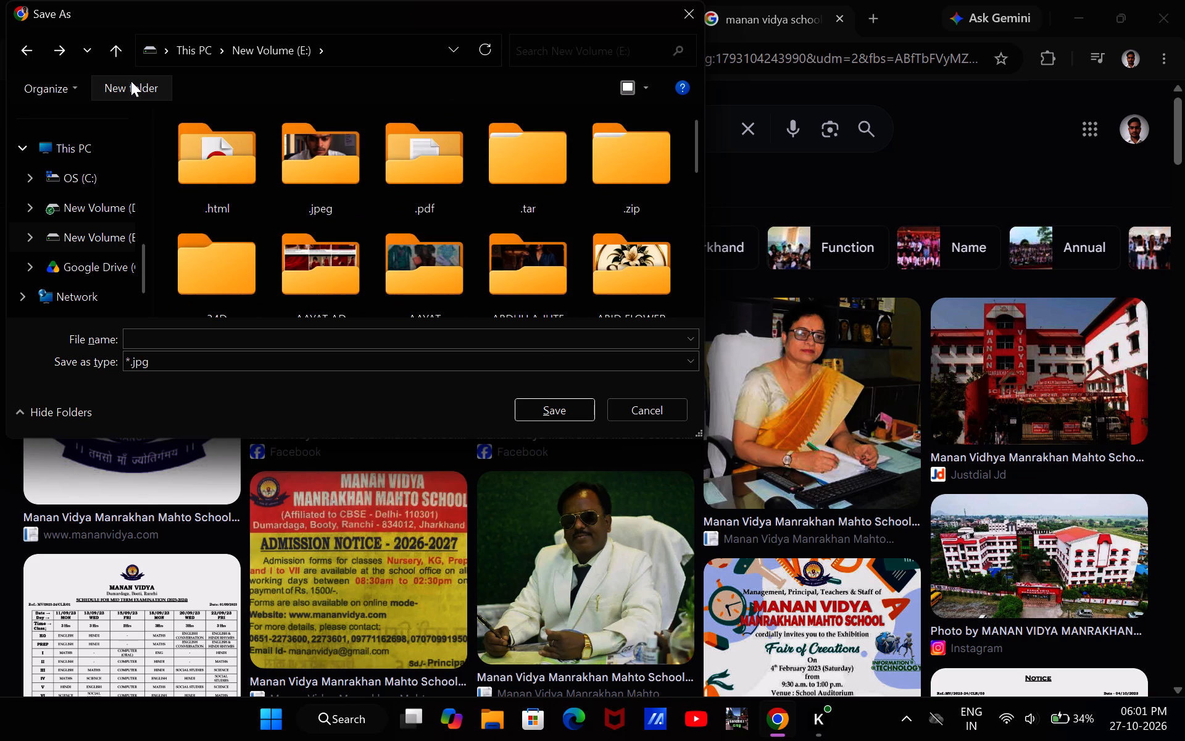
type("LOGOS")
key("Return")
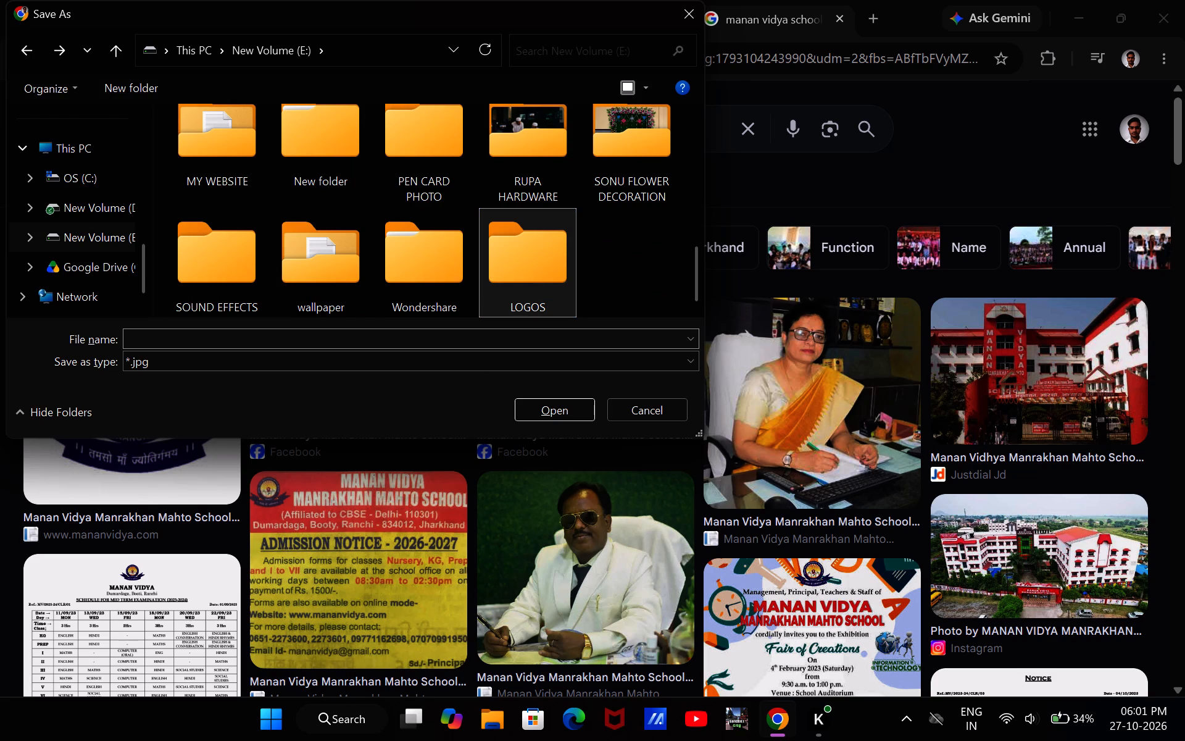
left_click(543, 417)
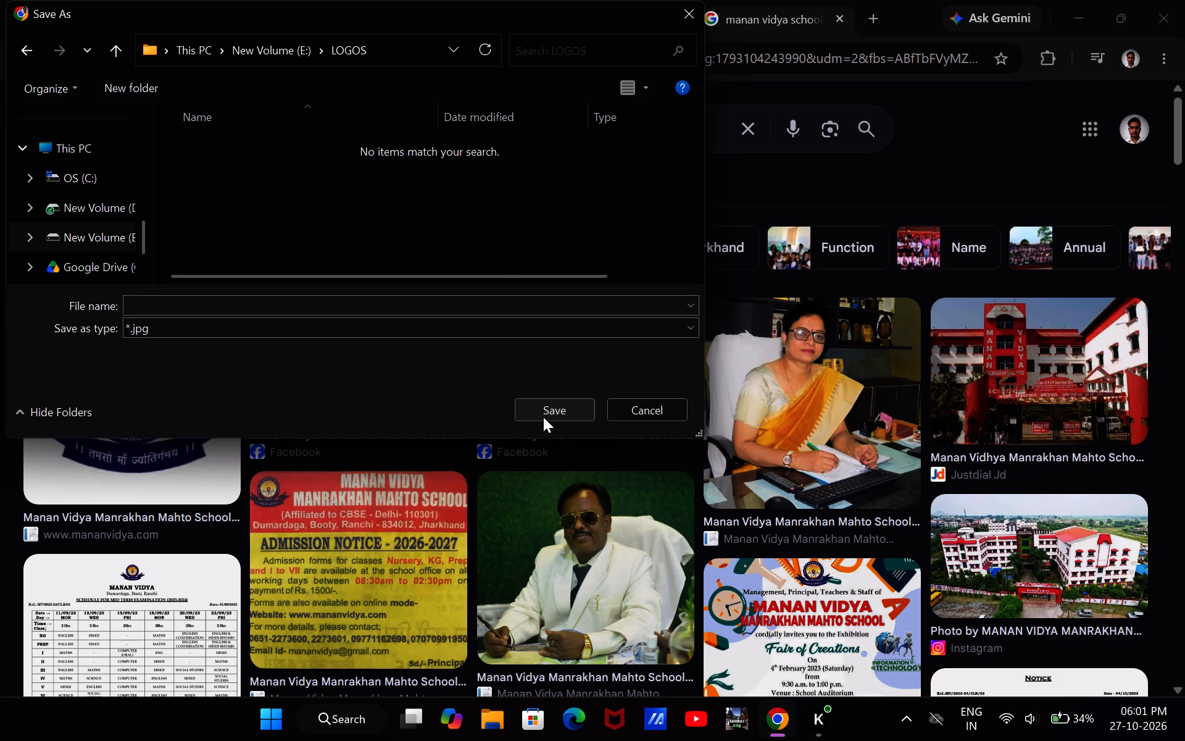
Save the logo image in the LOGOS folder as "MANAN VIDHYA SCHOOLM" in JPG format.
left_click(393, 299)
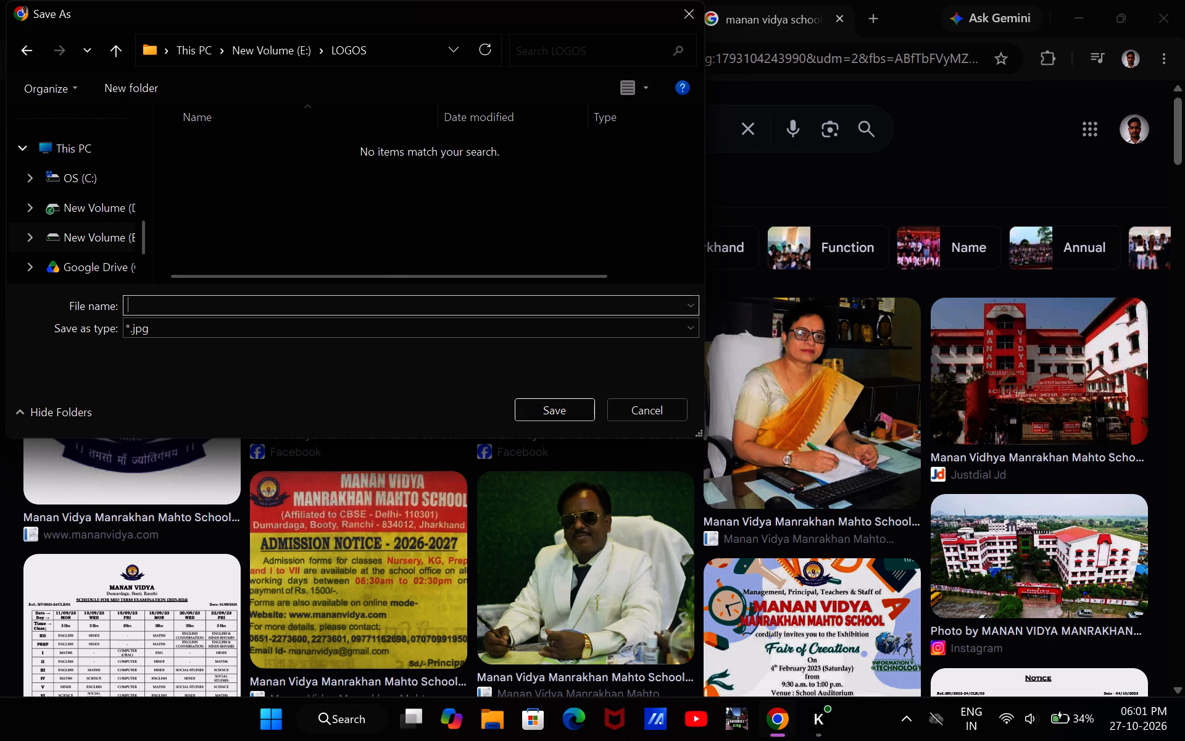
type("MANAN")
key("space")
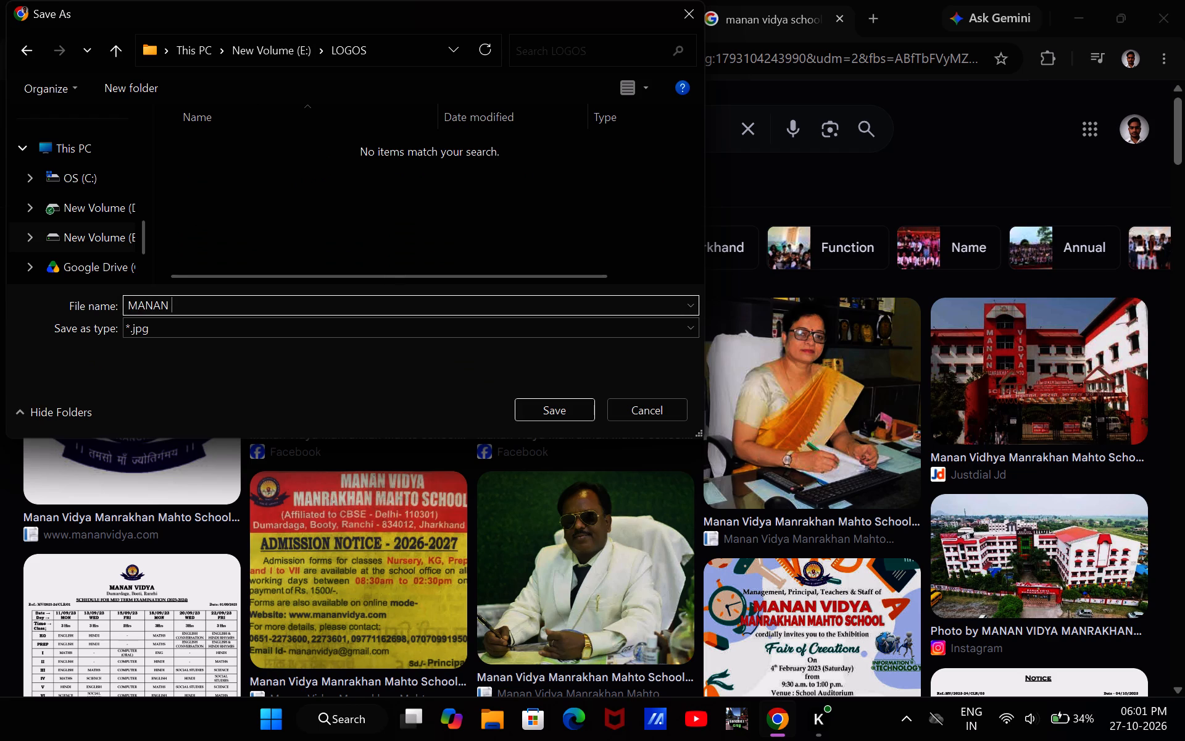
type("VIDHYA SCHOOLM")
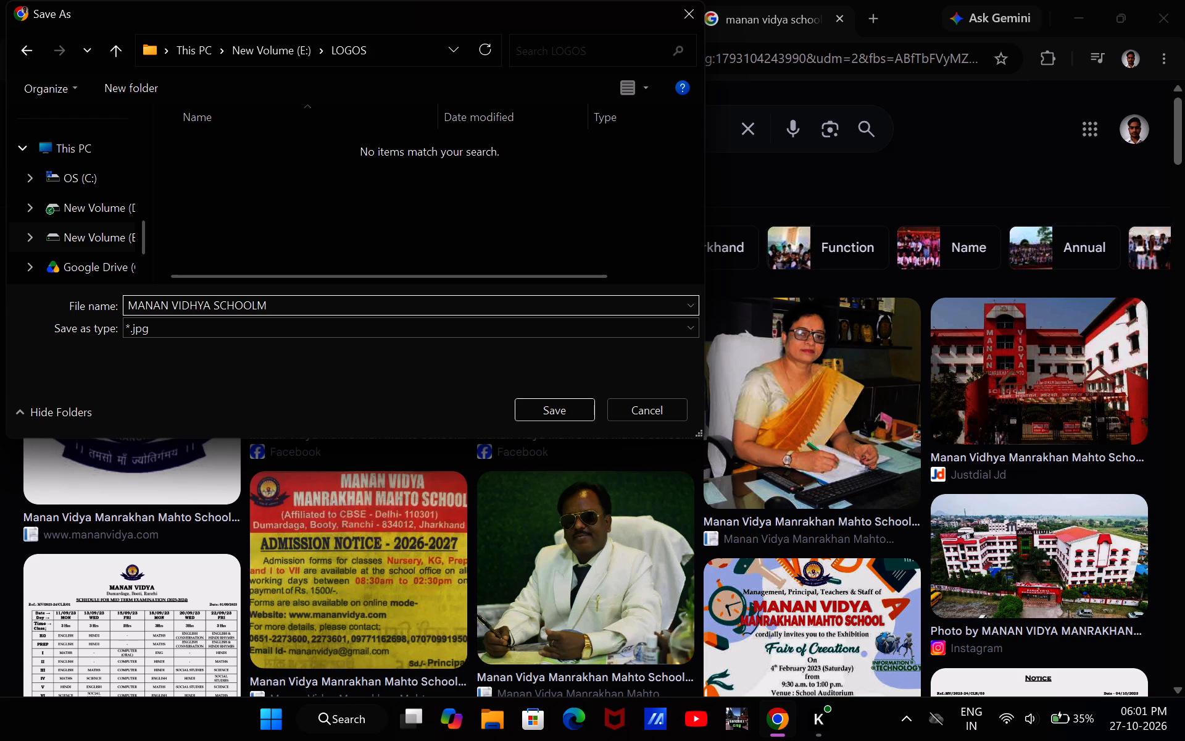
key("Return")
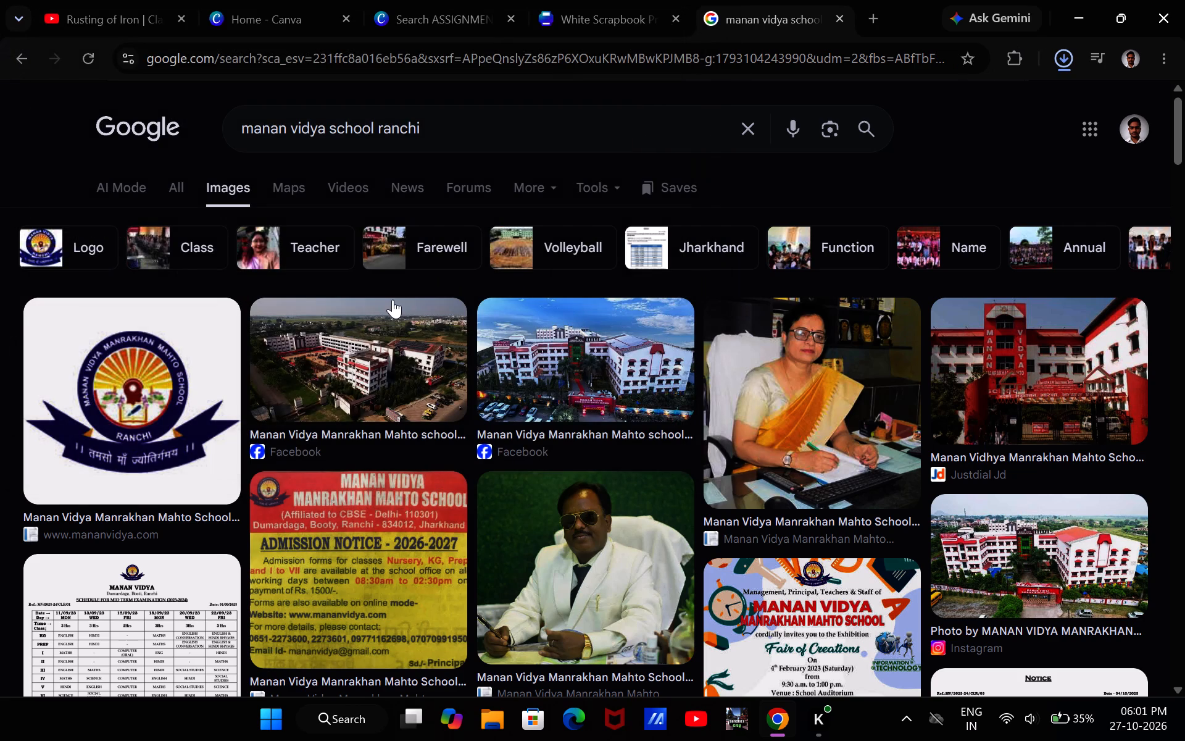
Return to the Canva cover page design and delete the grid, handwritten, pale textured and orange torn-paper images.
left_click(568, 0)
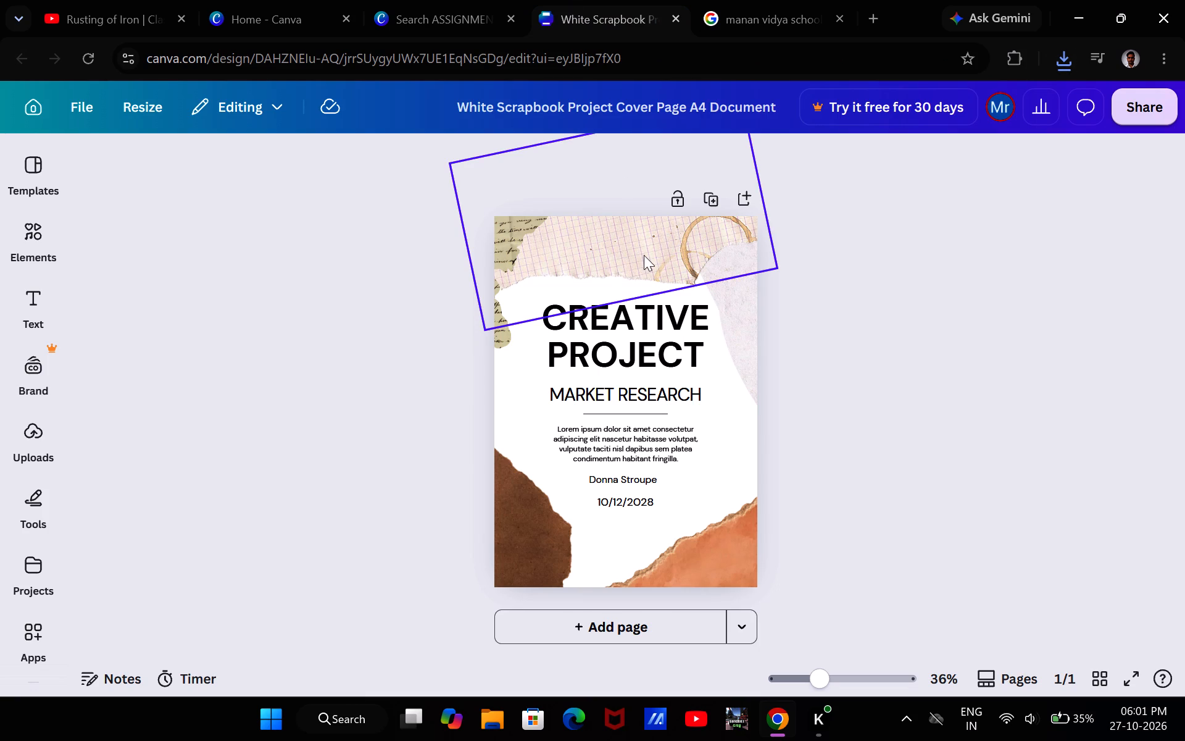
scroll(666, 235, "up", 2)
left_click(630, 290)
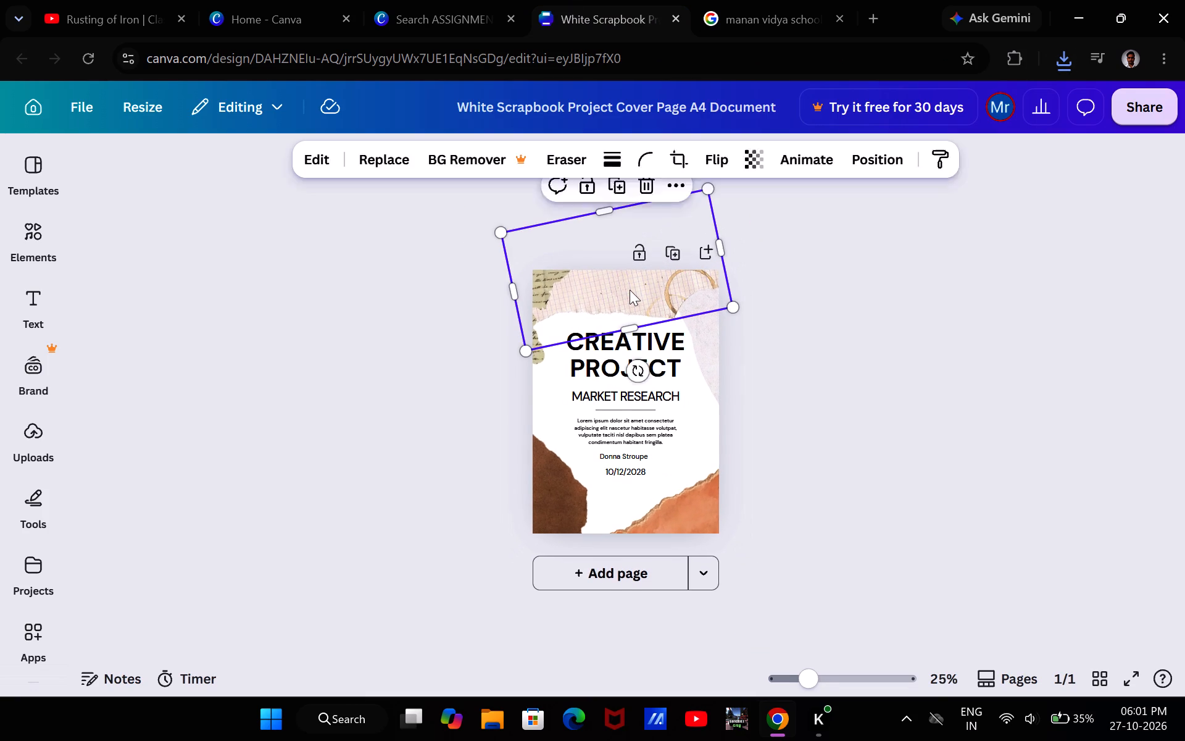
left_click(645, 393)
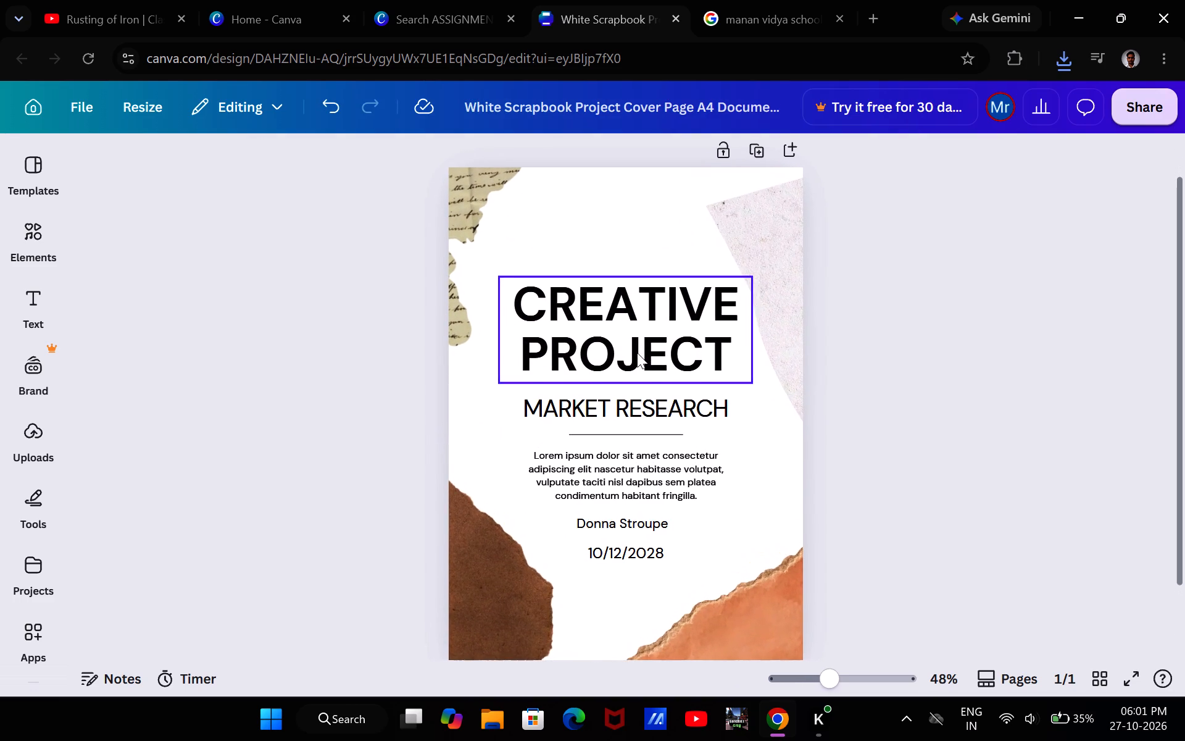
left_click(477, 205)
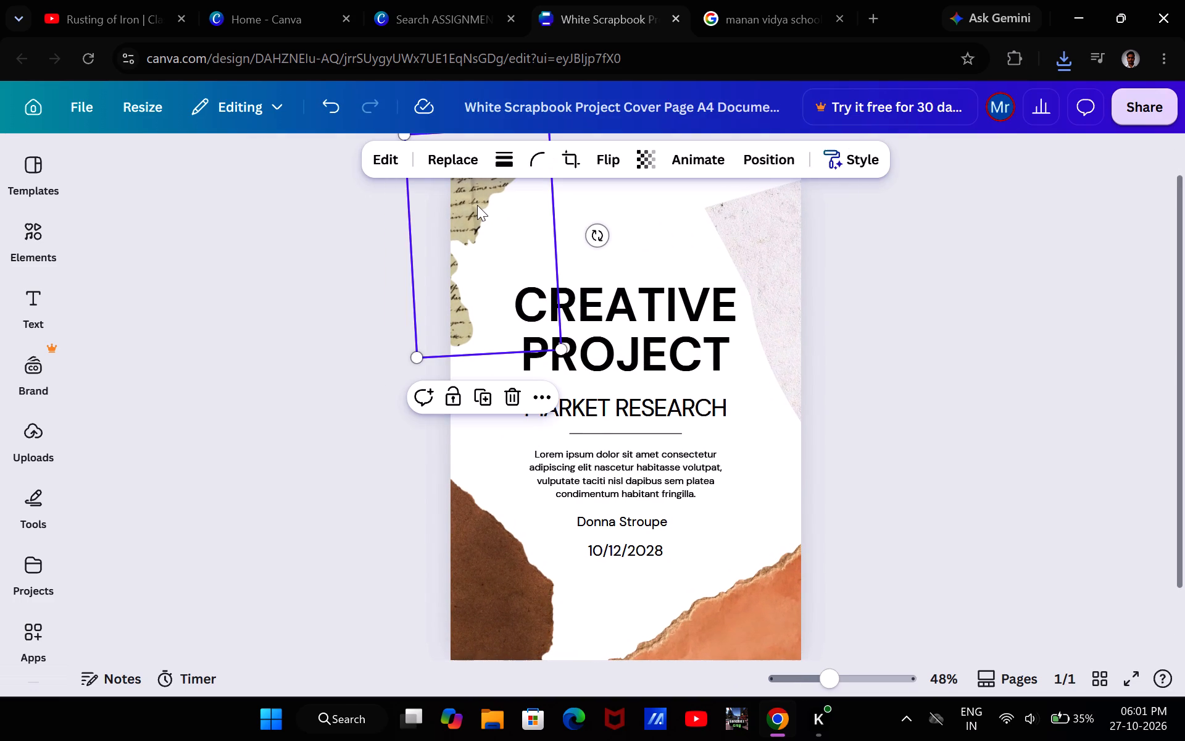
left_click(512, 393)
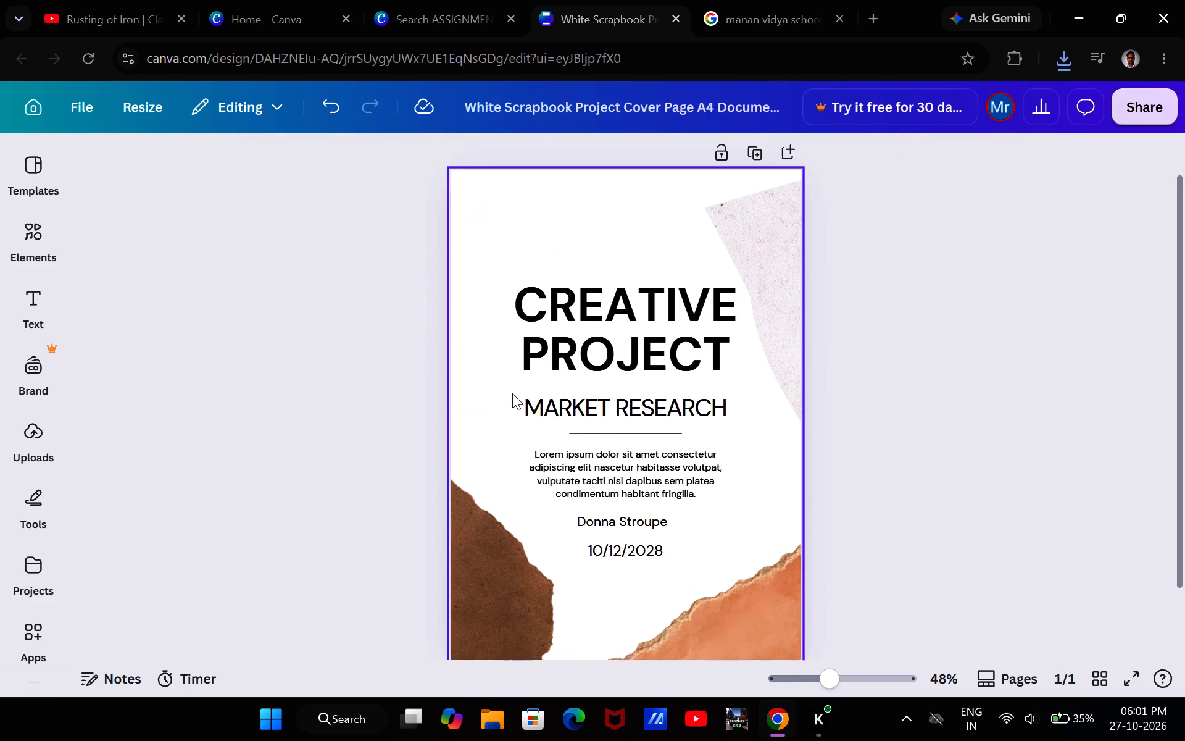
left_click(731, 216)
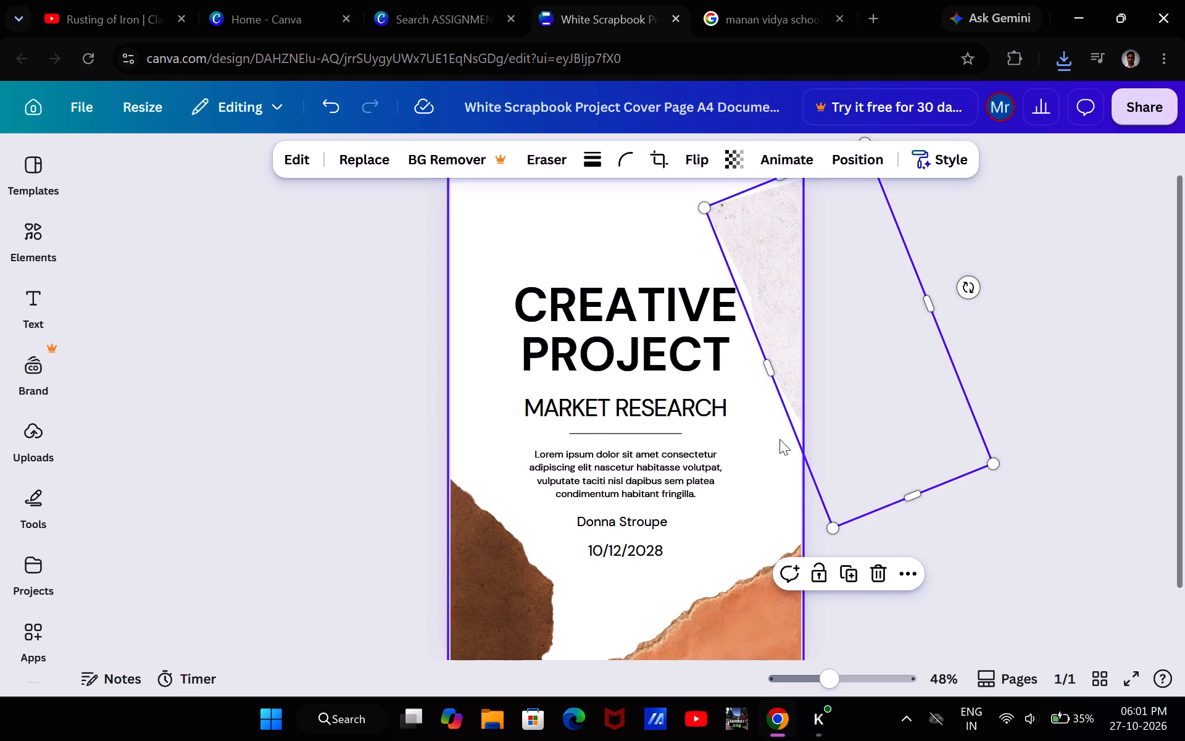
left_click(881, 576)
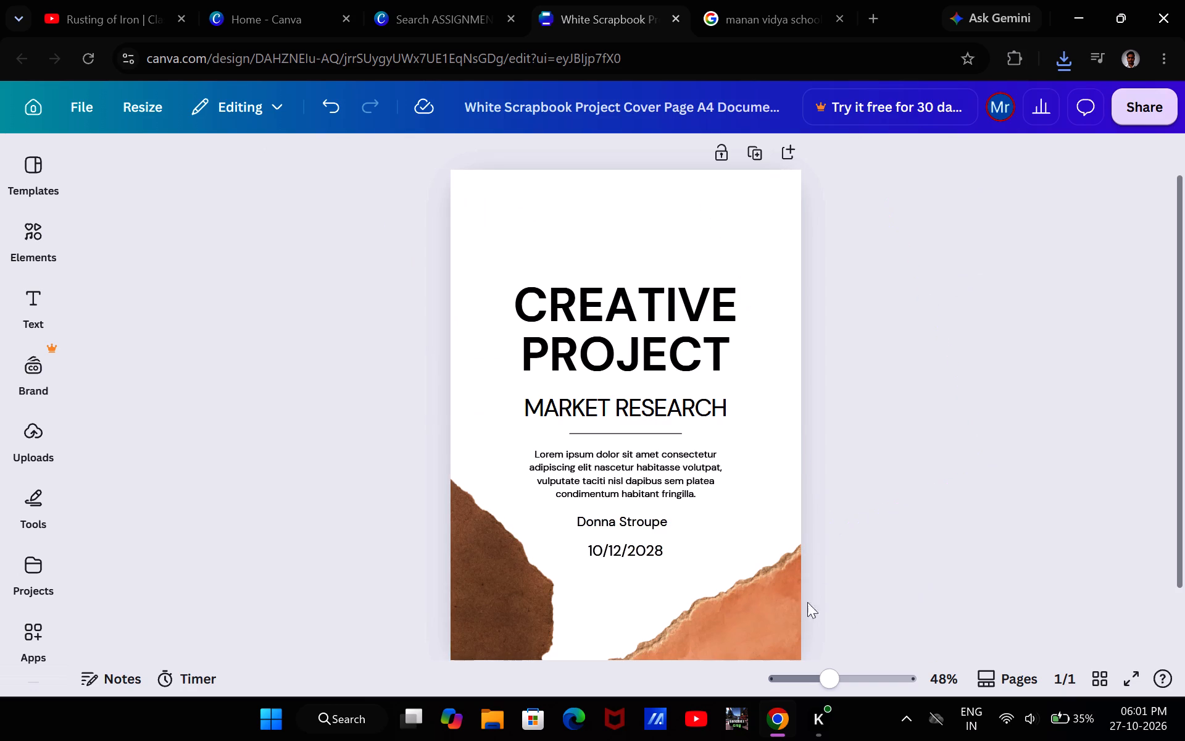
left_click(759, 609)
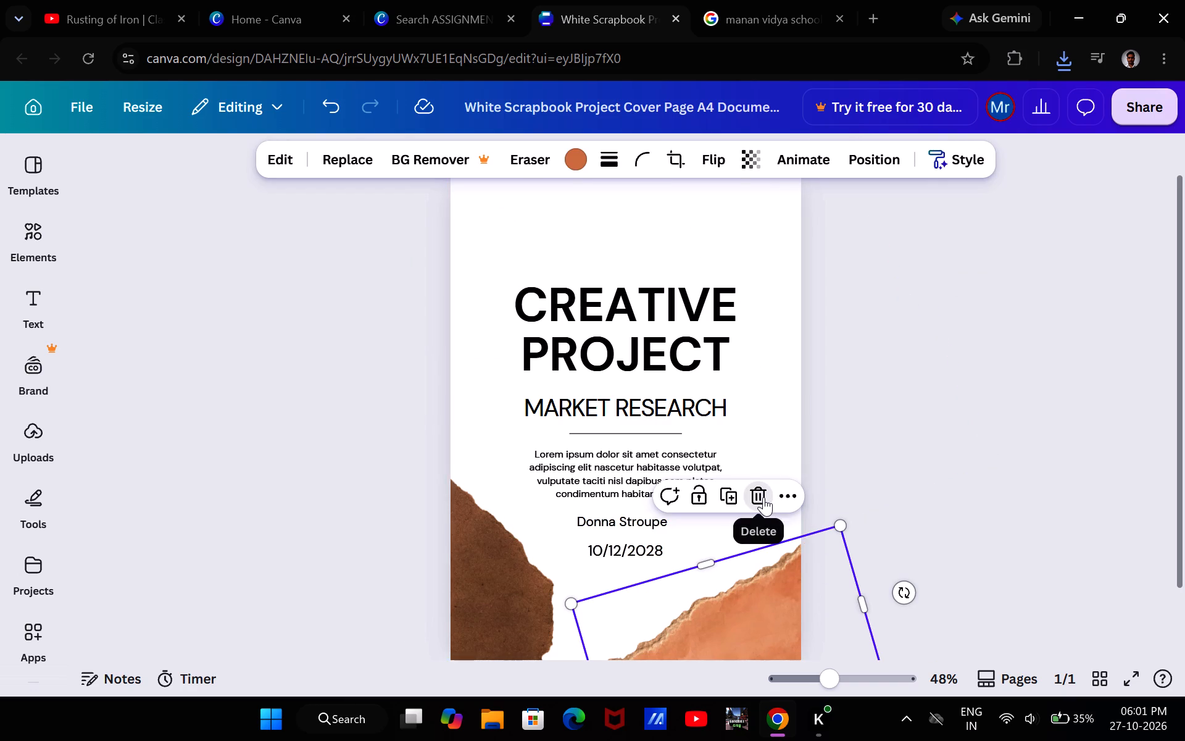
left_click(763, 497)
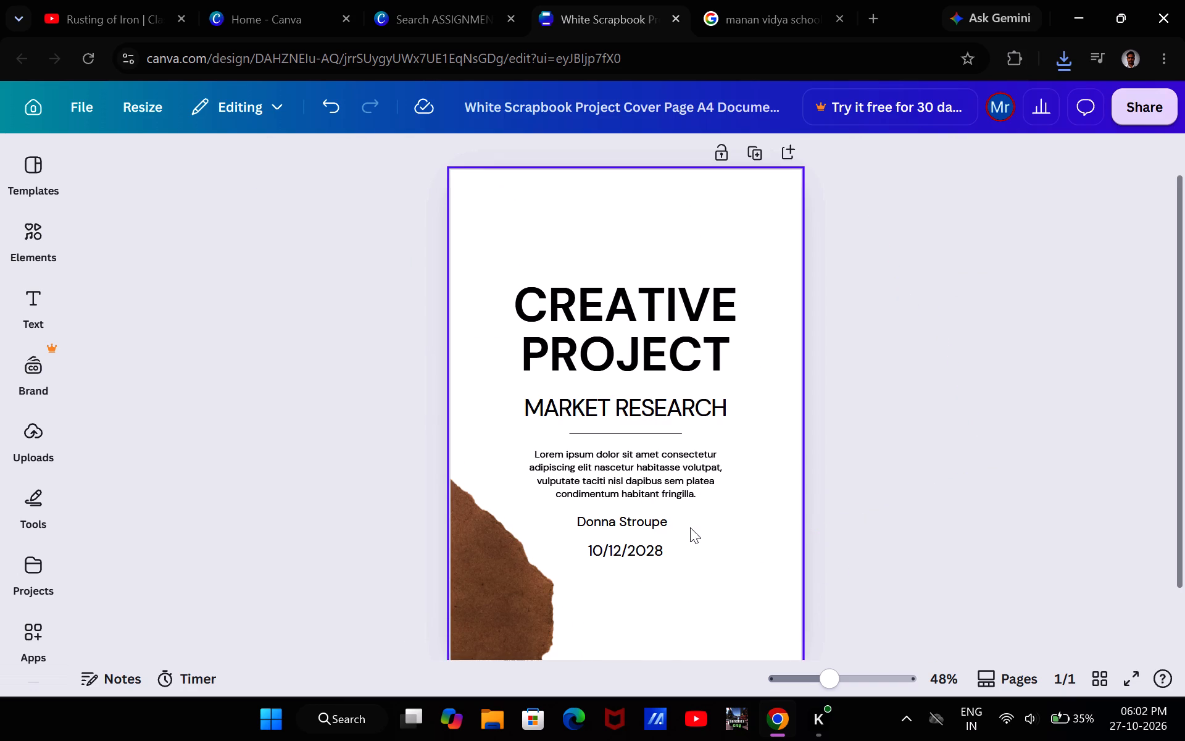
Delete the date text 10/12/2028 from the cover page.
left_click(629, 551)
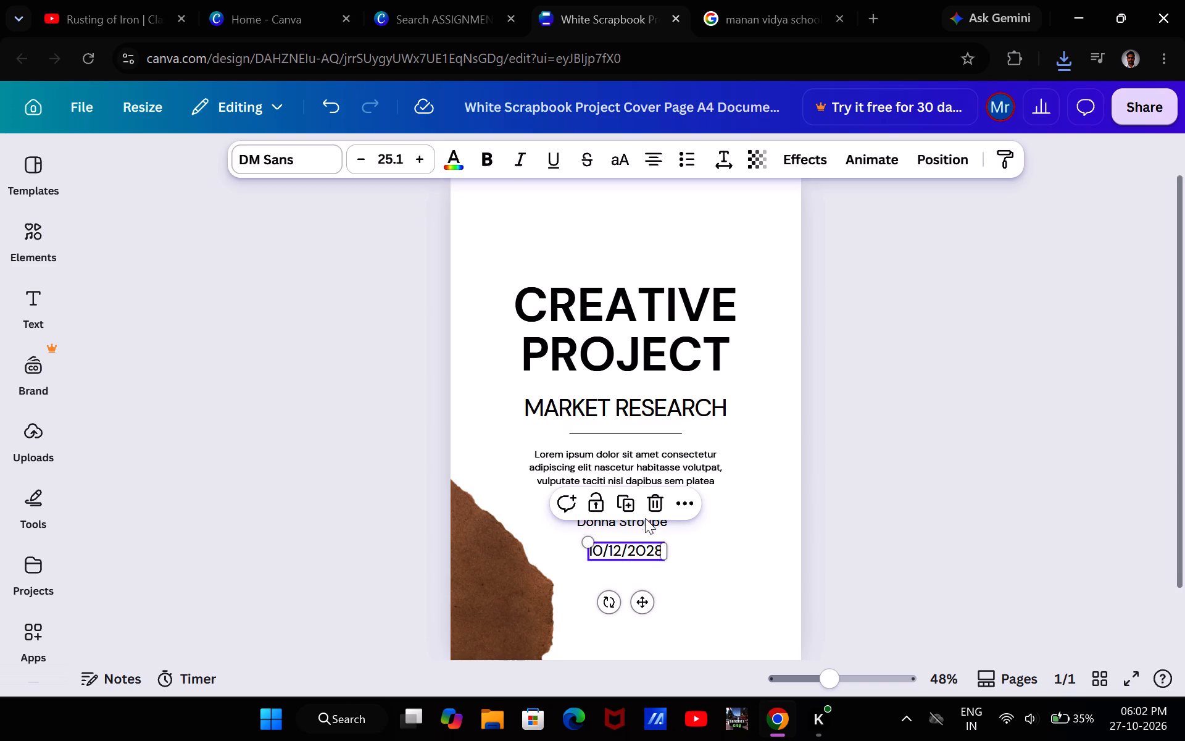
left_click(646, 510)
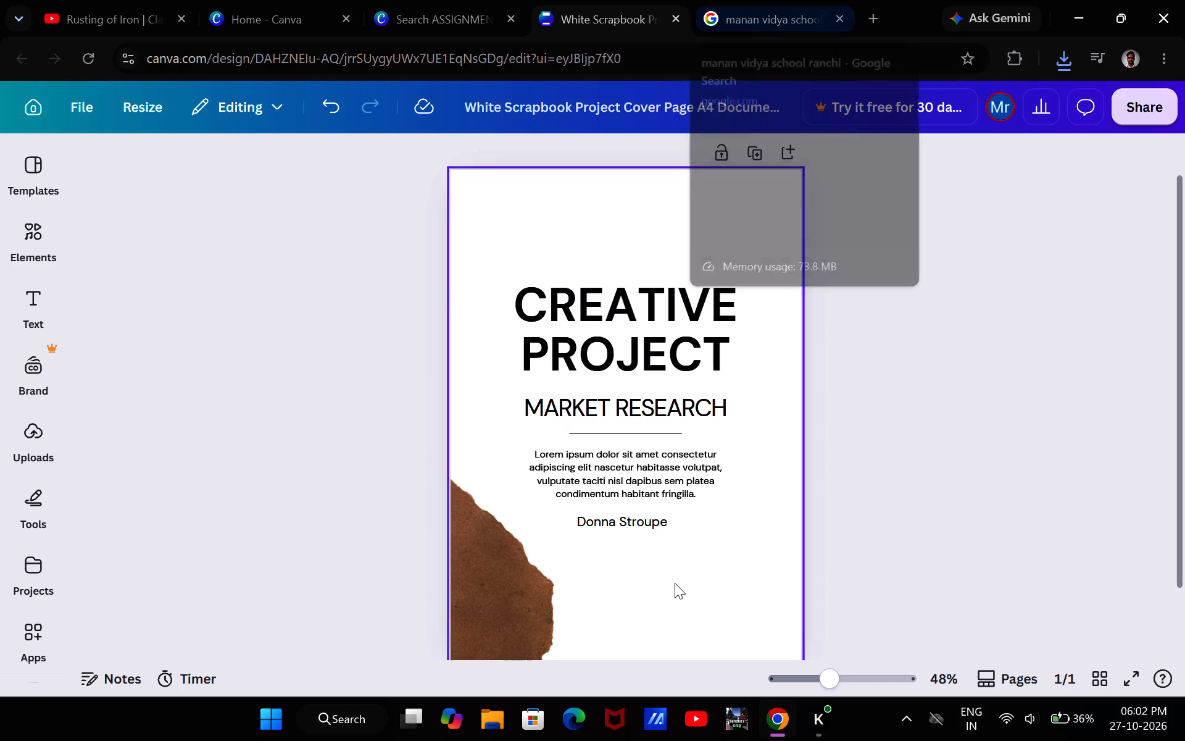
Open the recent image 01 from the CHEMISTRY PRACTICAL folder in Photos, examine the sample cover page, and return to the design.
left_click(489, 739)
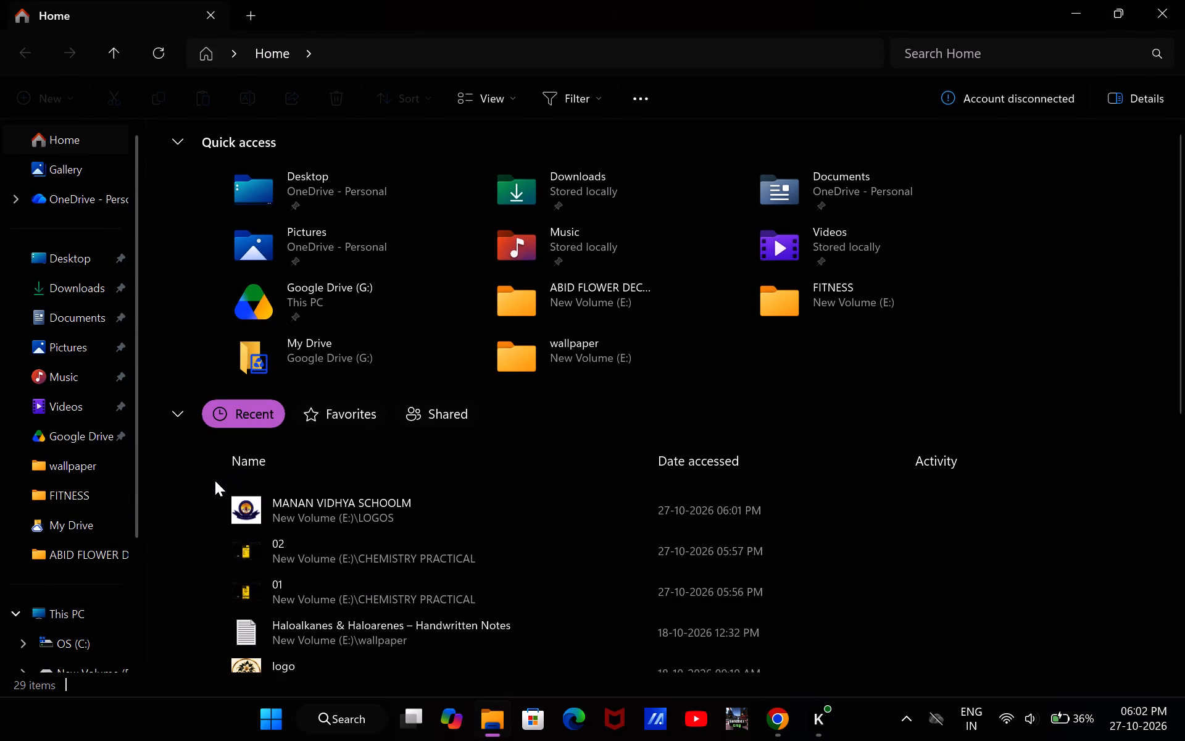
double_click(310, 585)
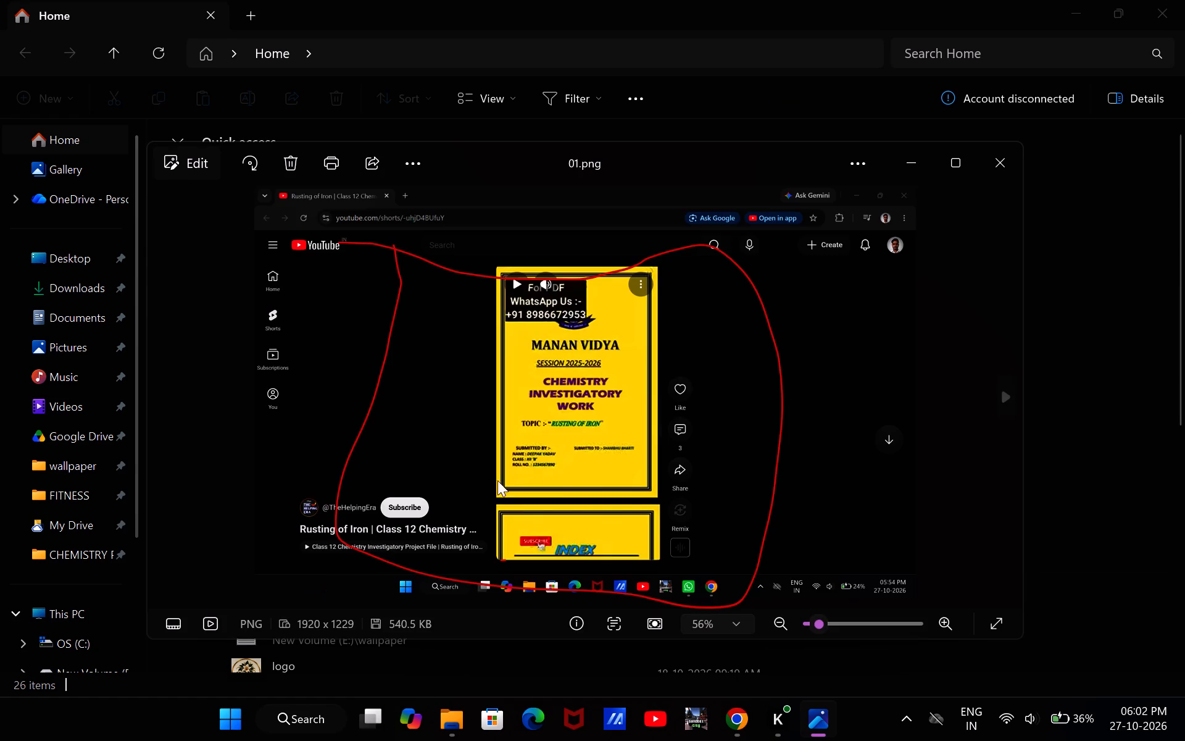
scroll(629, 375, "up", 8, "ctrl")
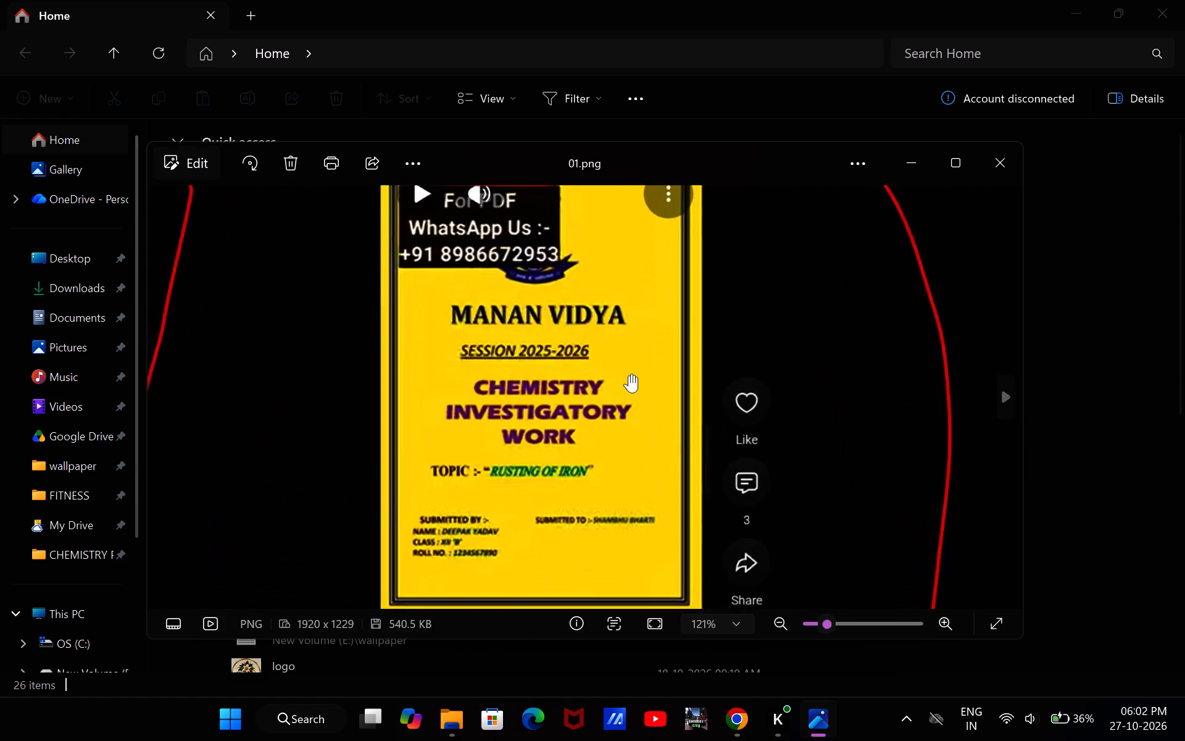
scroll(629, 375, "down", 3, "ctrl")
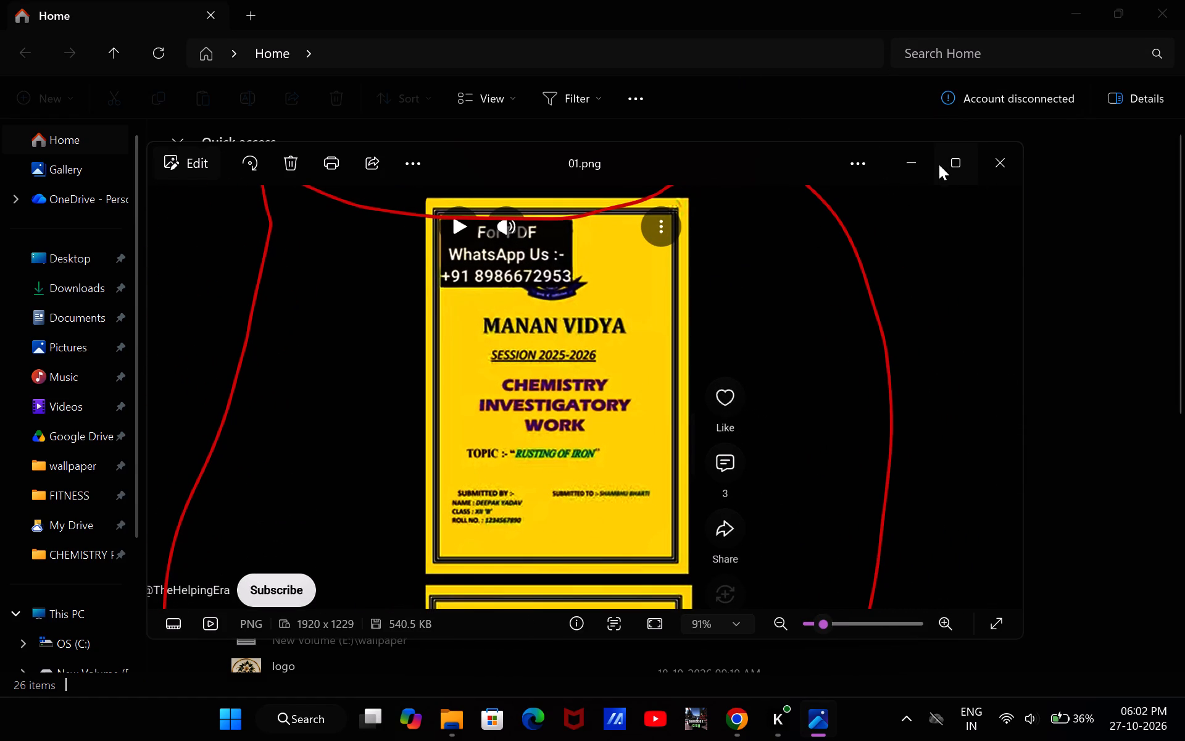
left_click(916, 164)
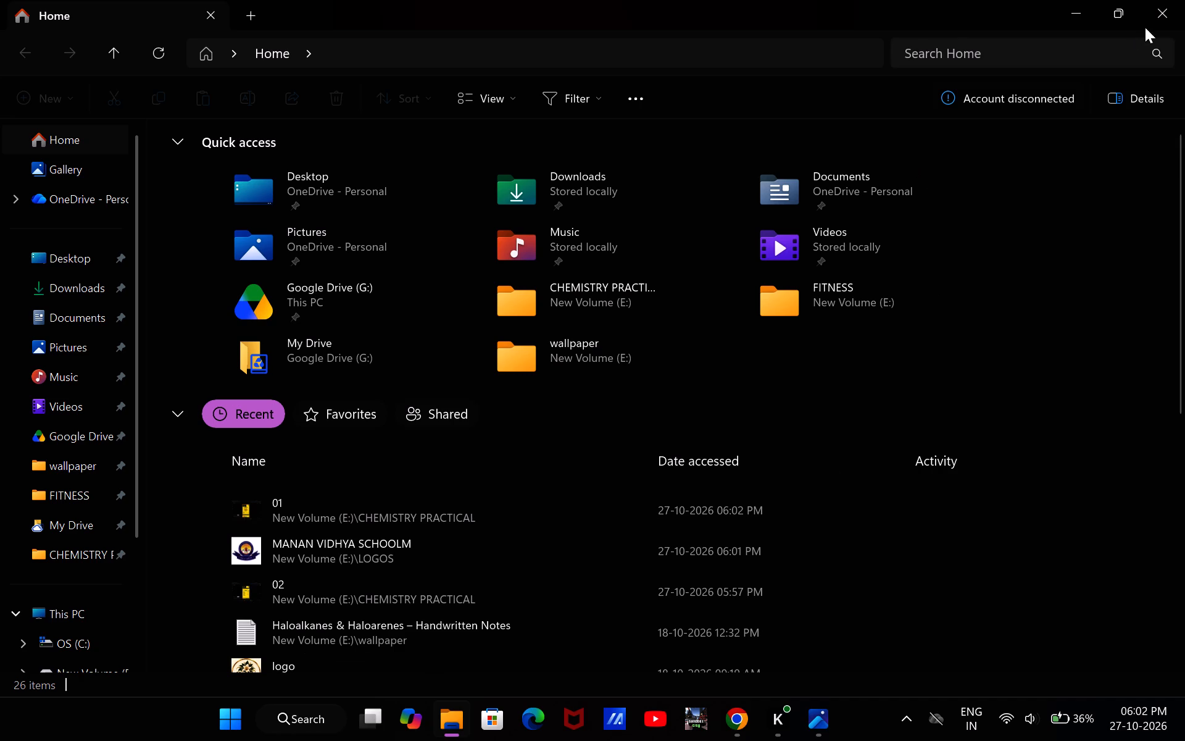
left_click(1184, 0)
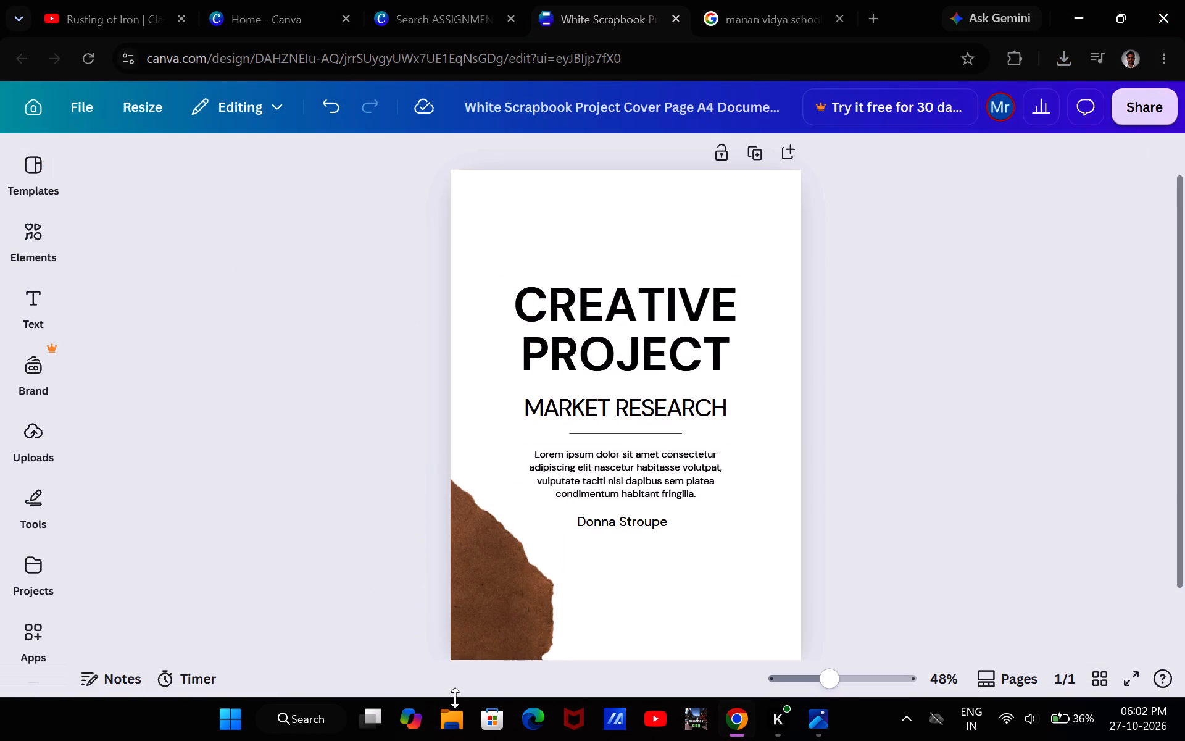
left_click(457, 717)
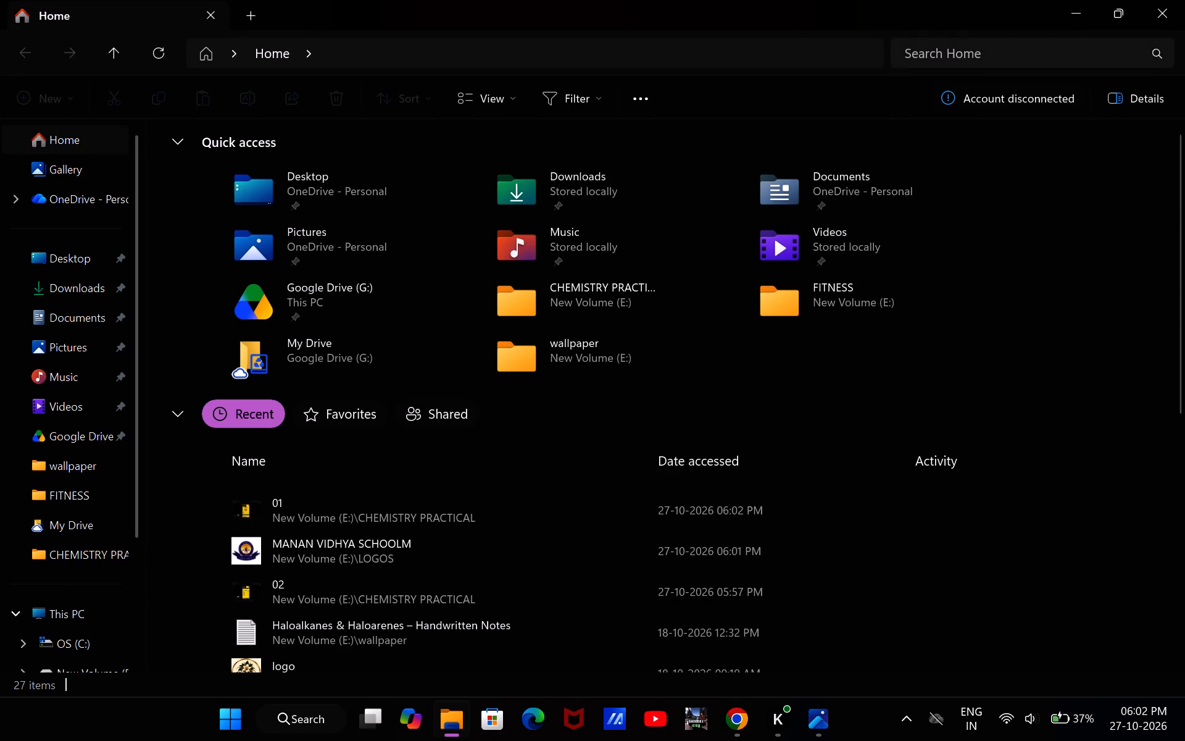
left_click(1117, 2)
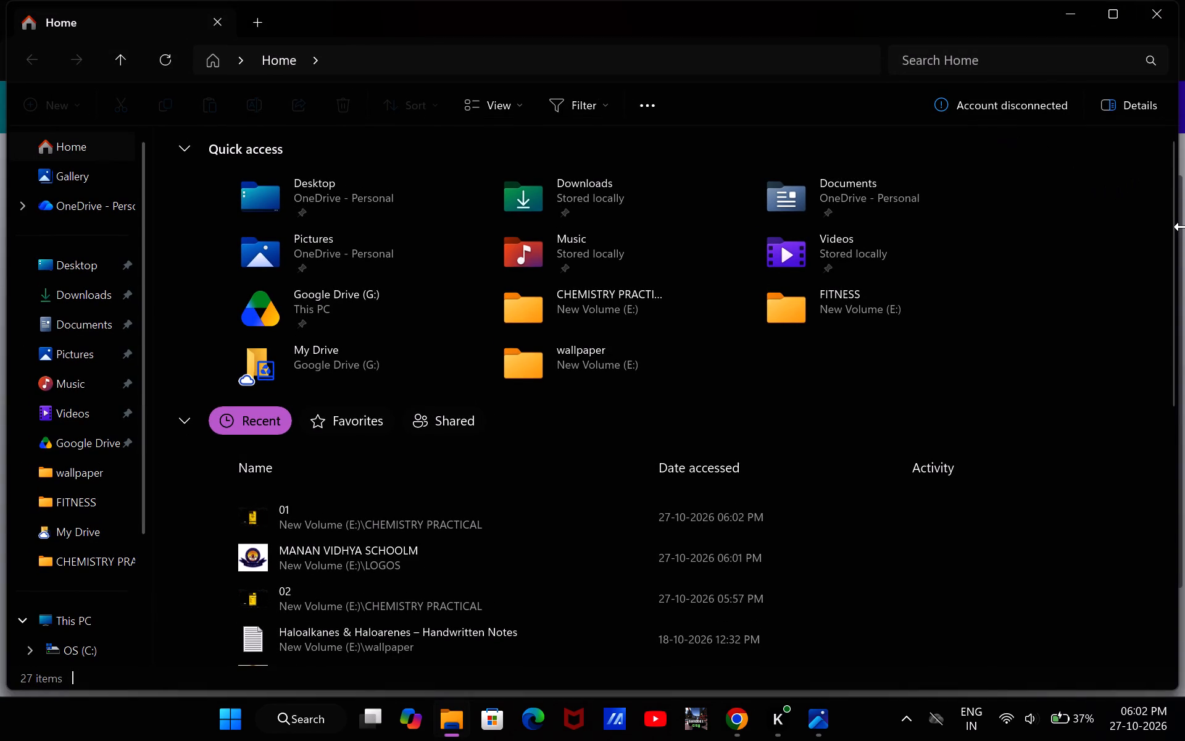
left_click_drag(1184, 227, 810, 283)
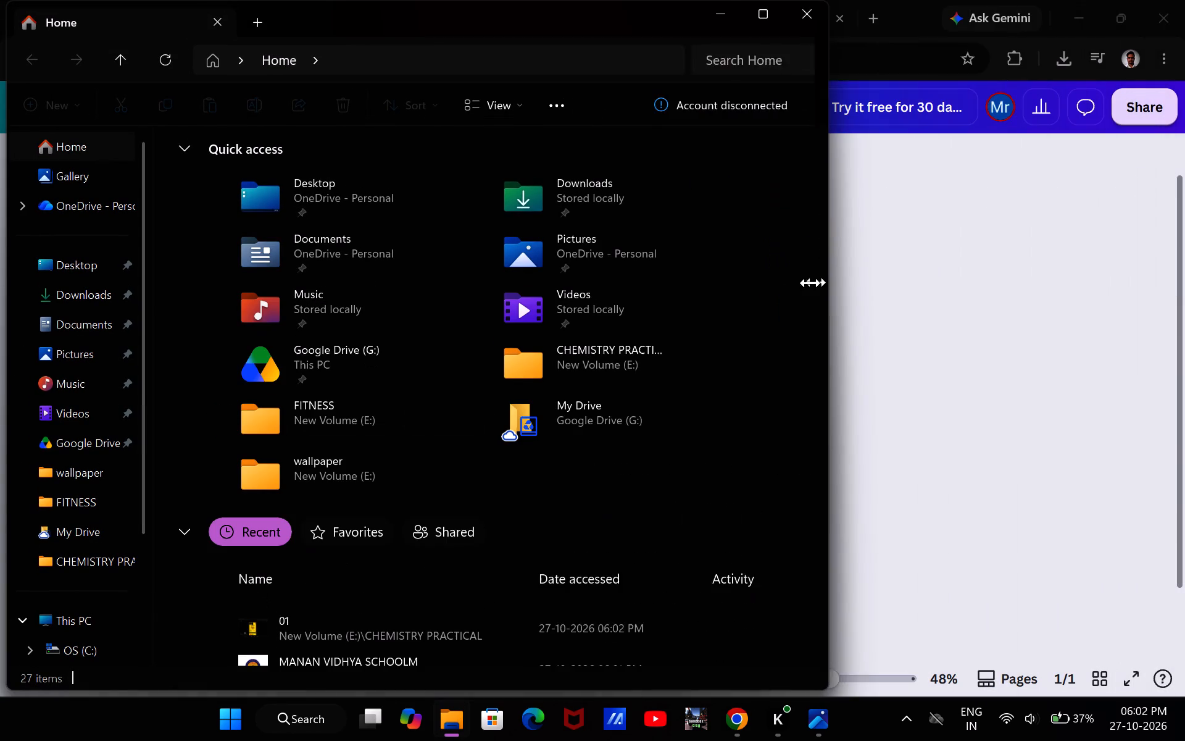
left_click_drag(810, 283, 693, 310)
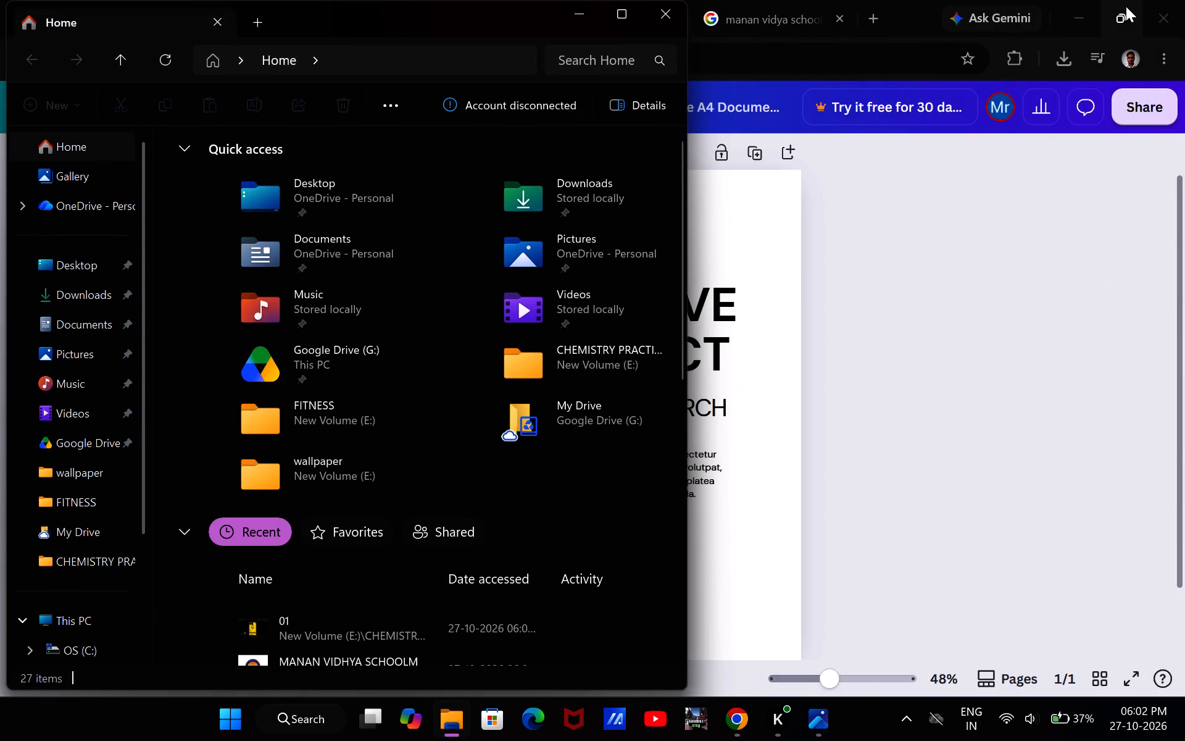
Take the Canva browser window out of full size and narrow it along the right side of the screen.
left_click(1126, 6)
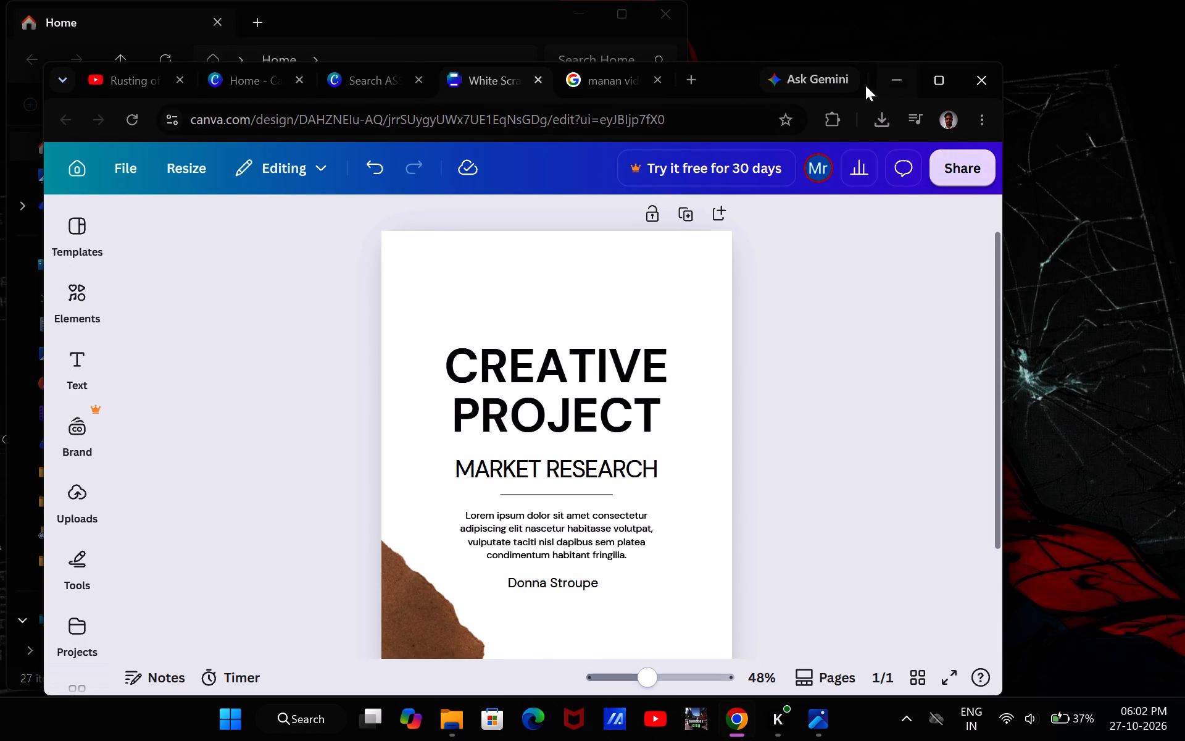
left_click_drag(725, 86, 1066, 17)
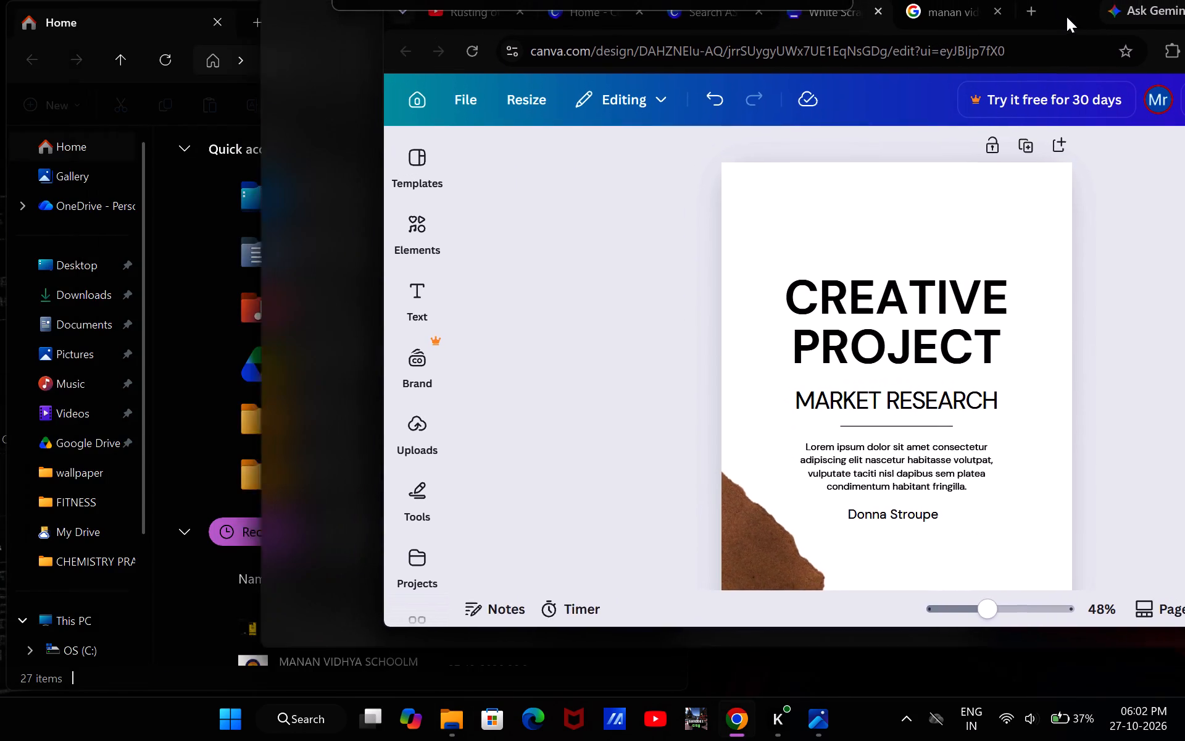
left_click_drag(1066, 17, 1012, 39)
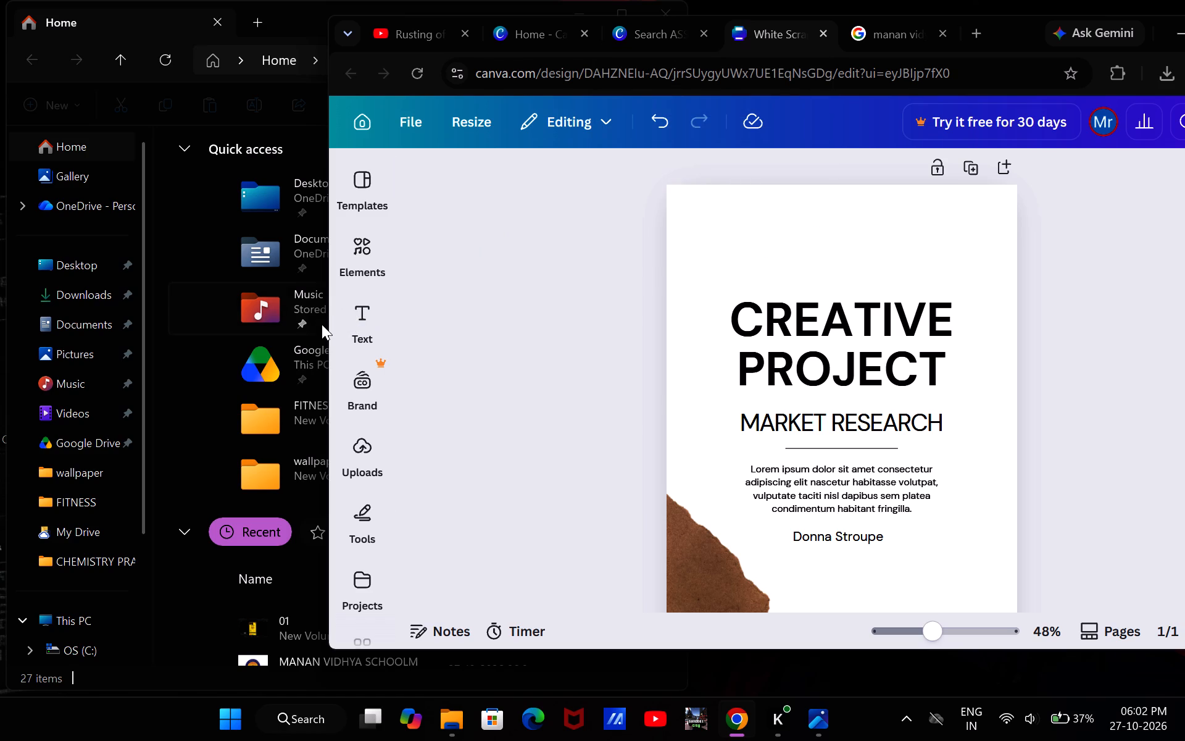
left_click_drag(330, 325, 325, 338)
left_click_drag(325, 338, 330, 337)
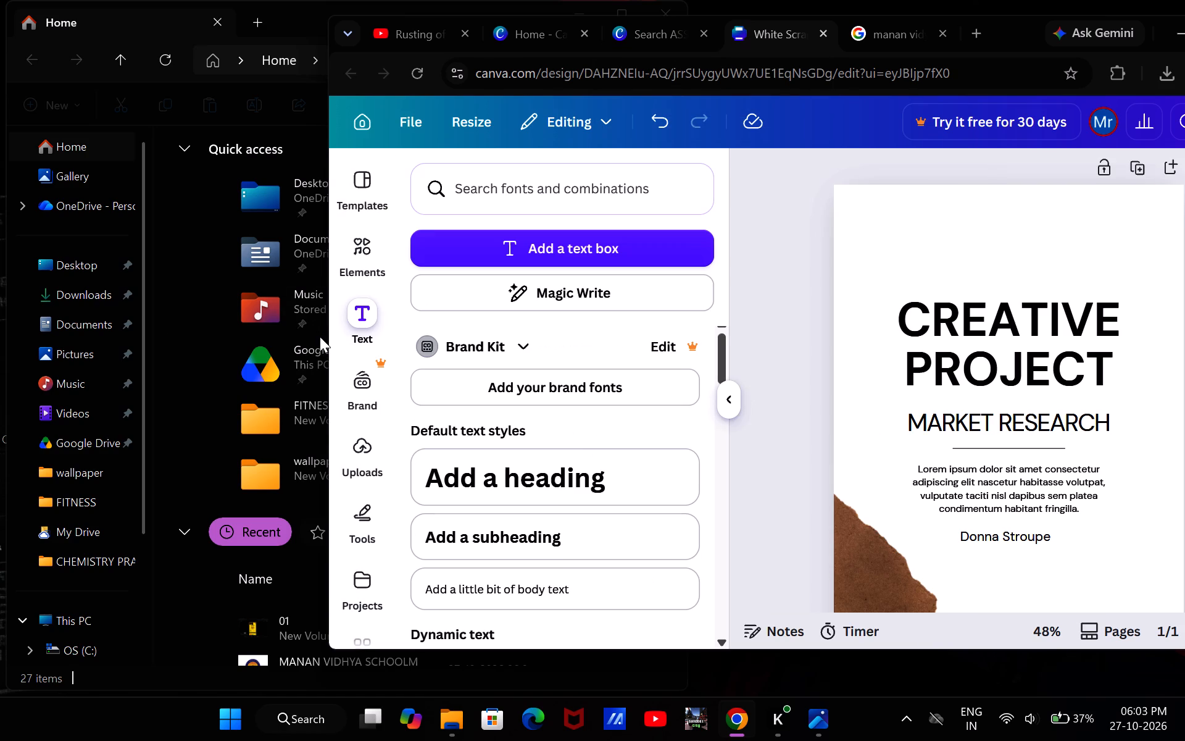
left_click_drag(325, 337, 548, 291)
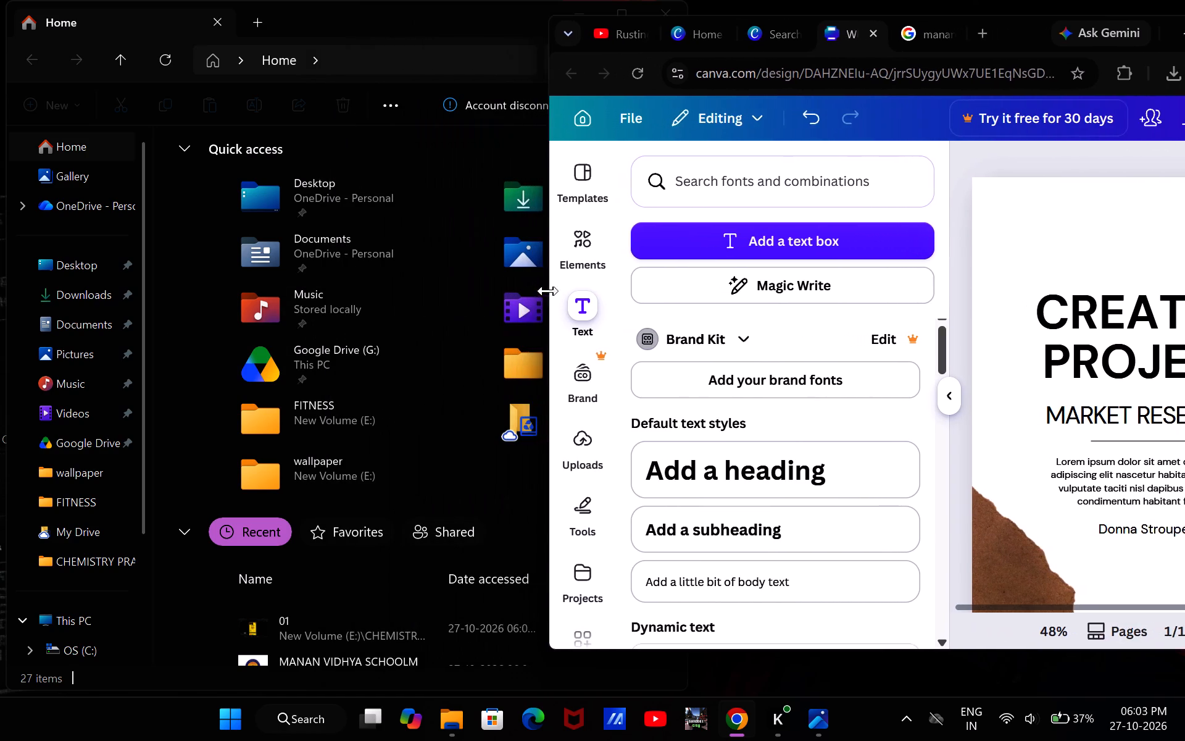
left_click_drag(548, 291, 750, 269)
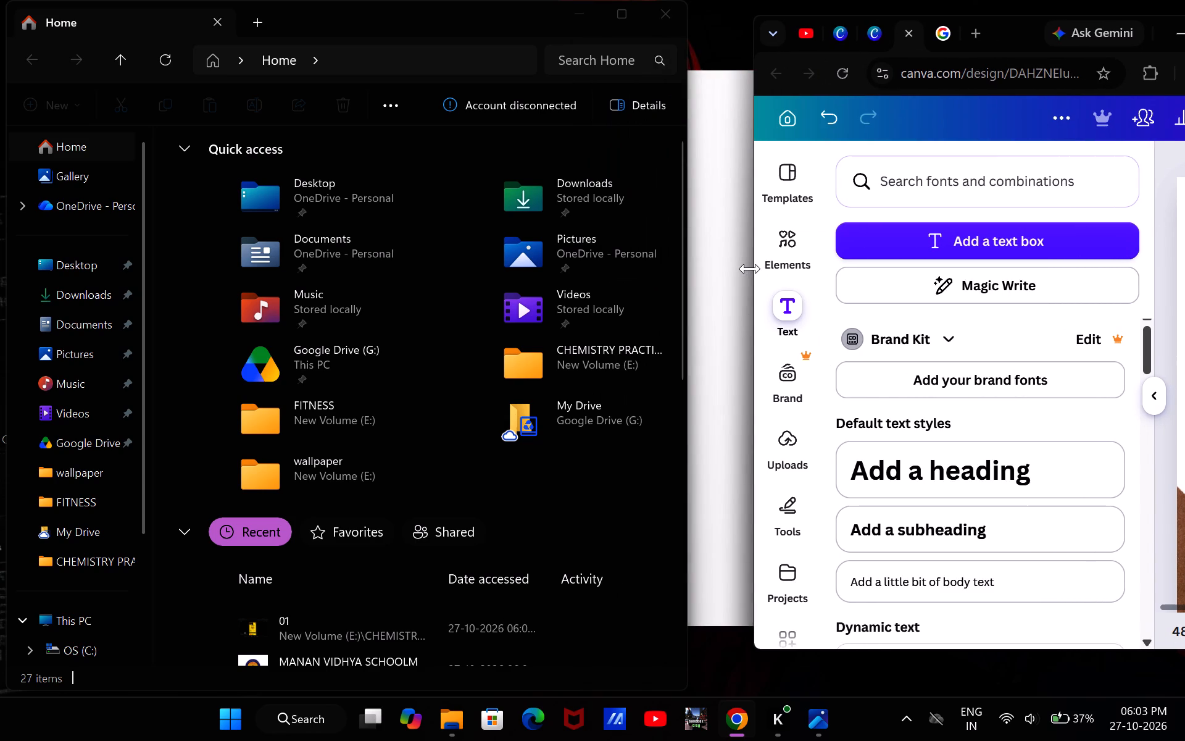
Minimize File Explorer, bring up the sample cover page 01.png in Photos, and narrow its window to clear the browser.
left_click(584, 19)
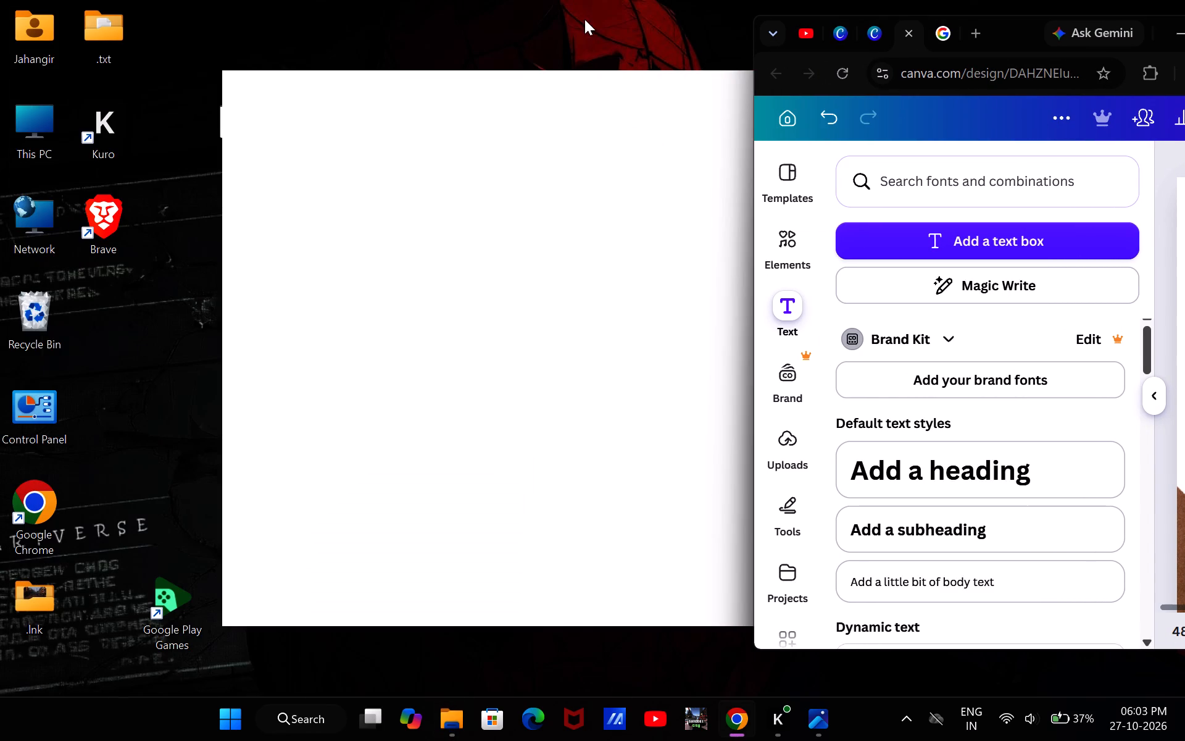
left_click(495, 28)
left_click(495, 28)
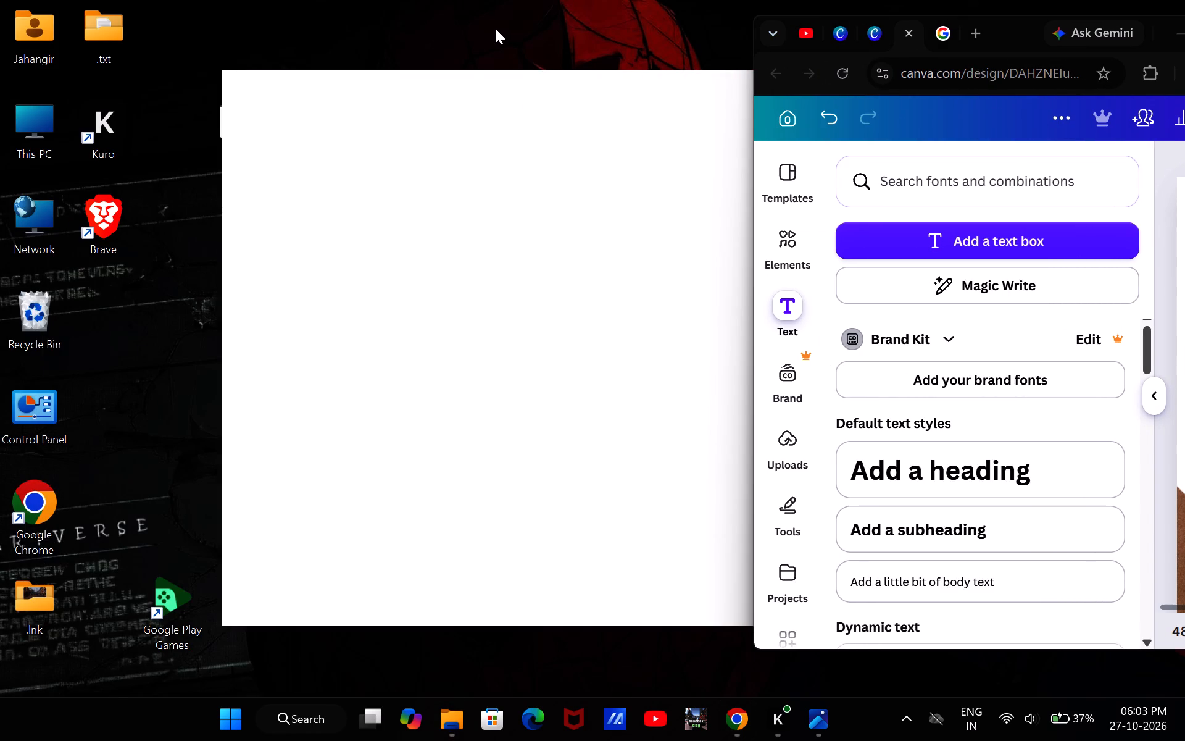
left_click(815, 732)
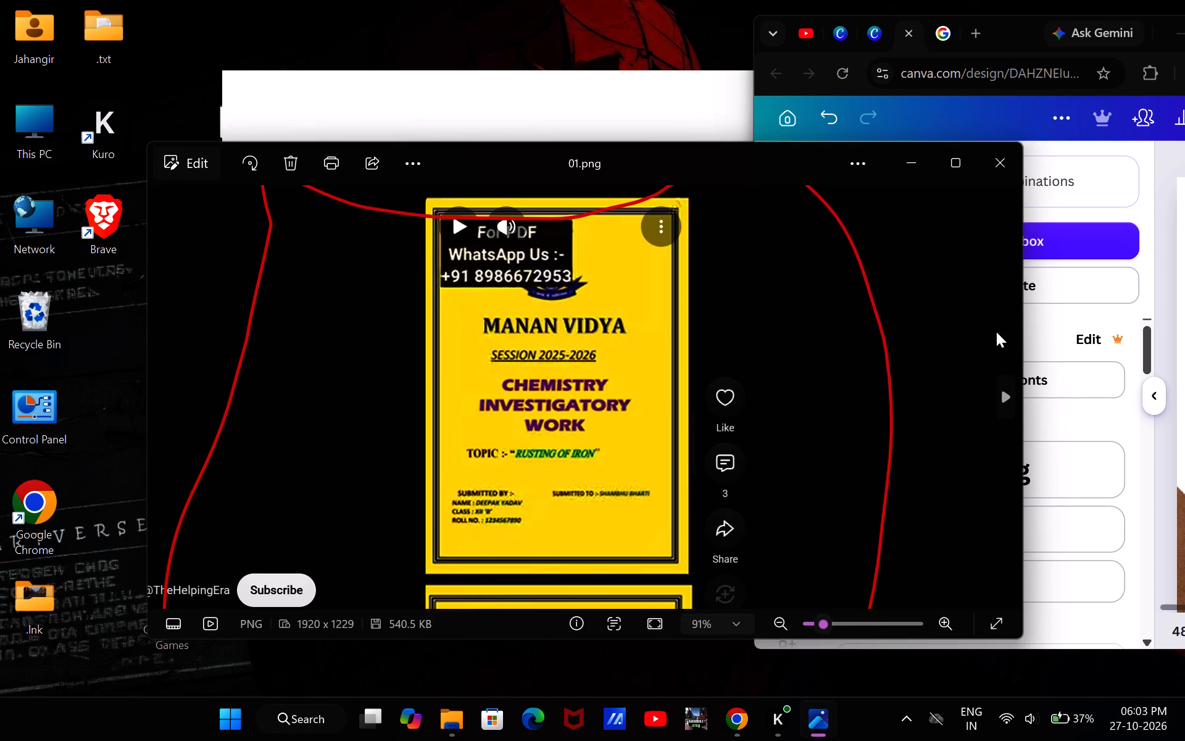
left_click_drag(1023, 334, 988, 338)
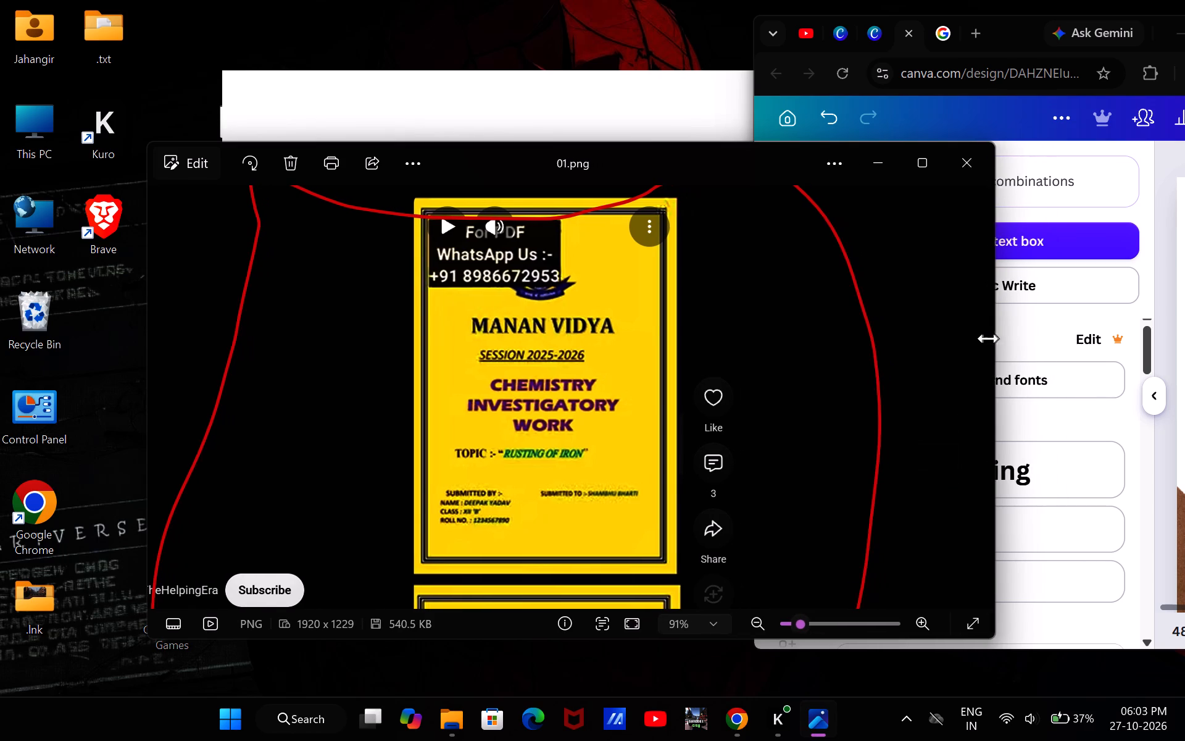
left_click_drag(988, 338, 642, 396)
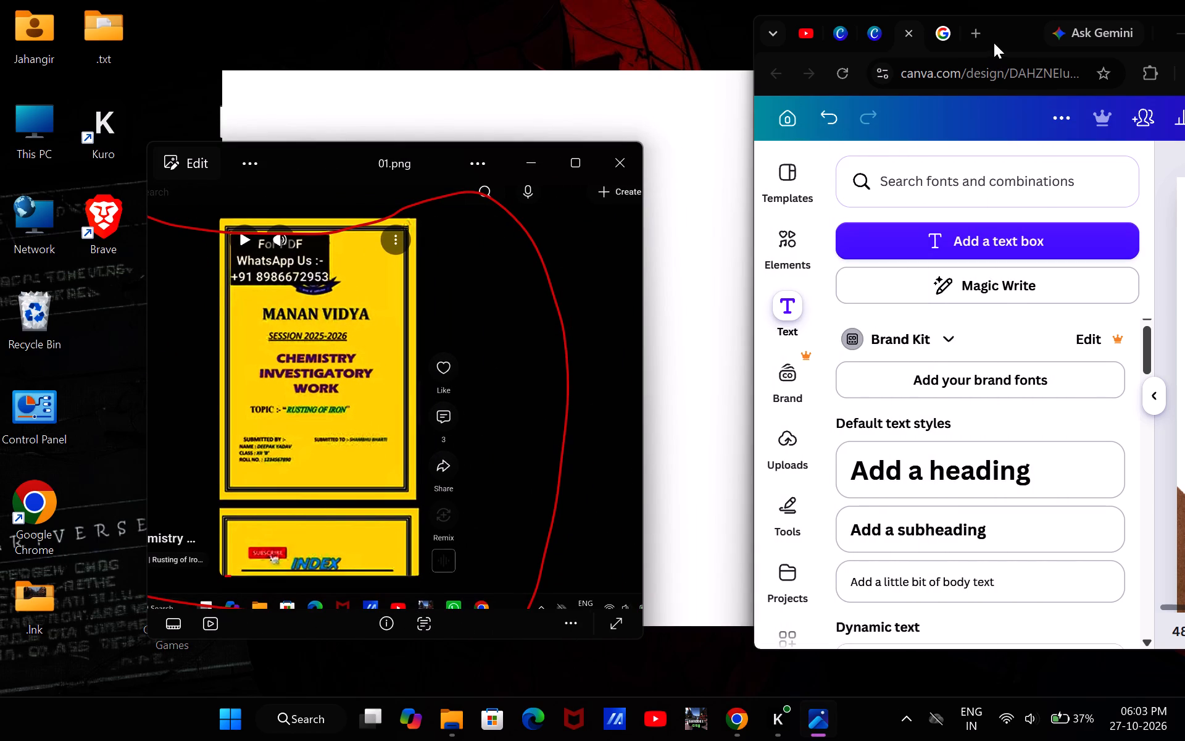
Move the Canva browser window fully on screen and widen it beside the sample image, keeping the yellow cover page visible.
left_click_drag(997, 30, 841, 0)
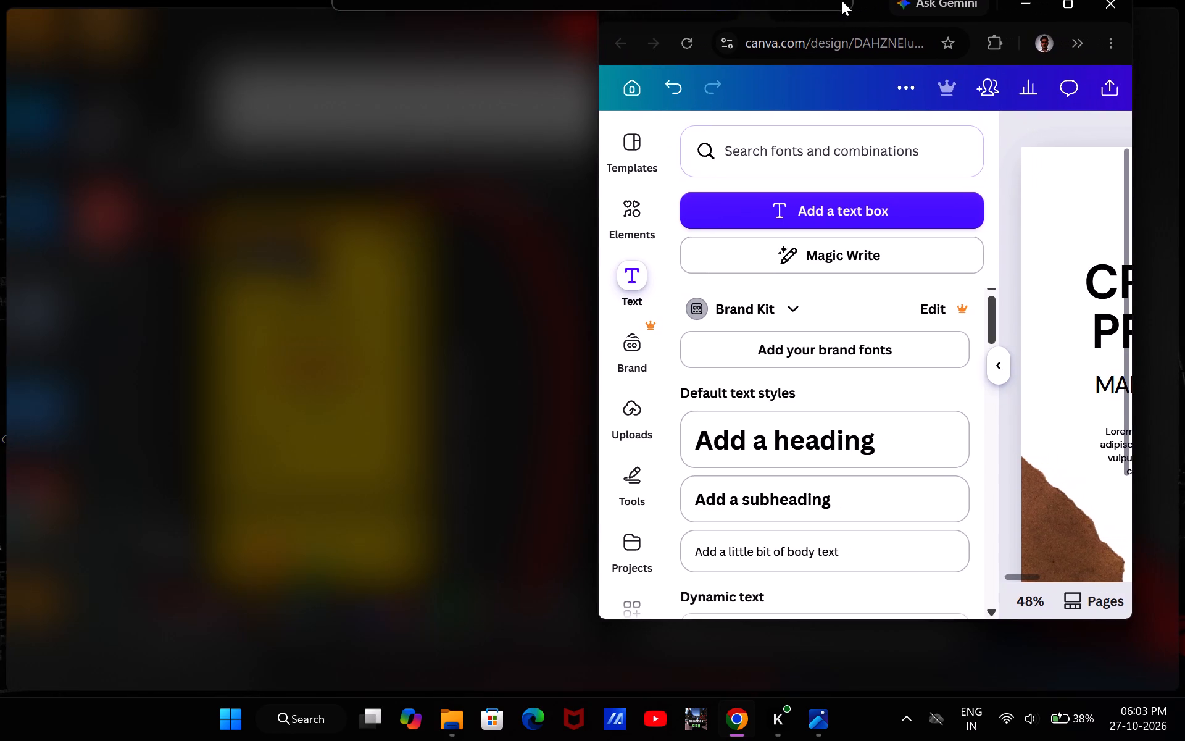
left_click_drag(841, 0, 886, 24)
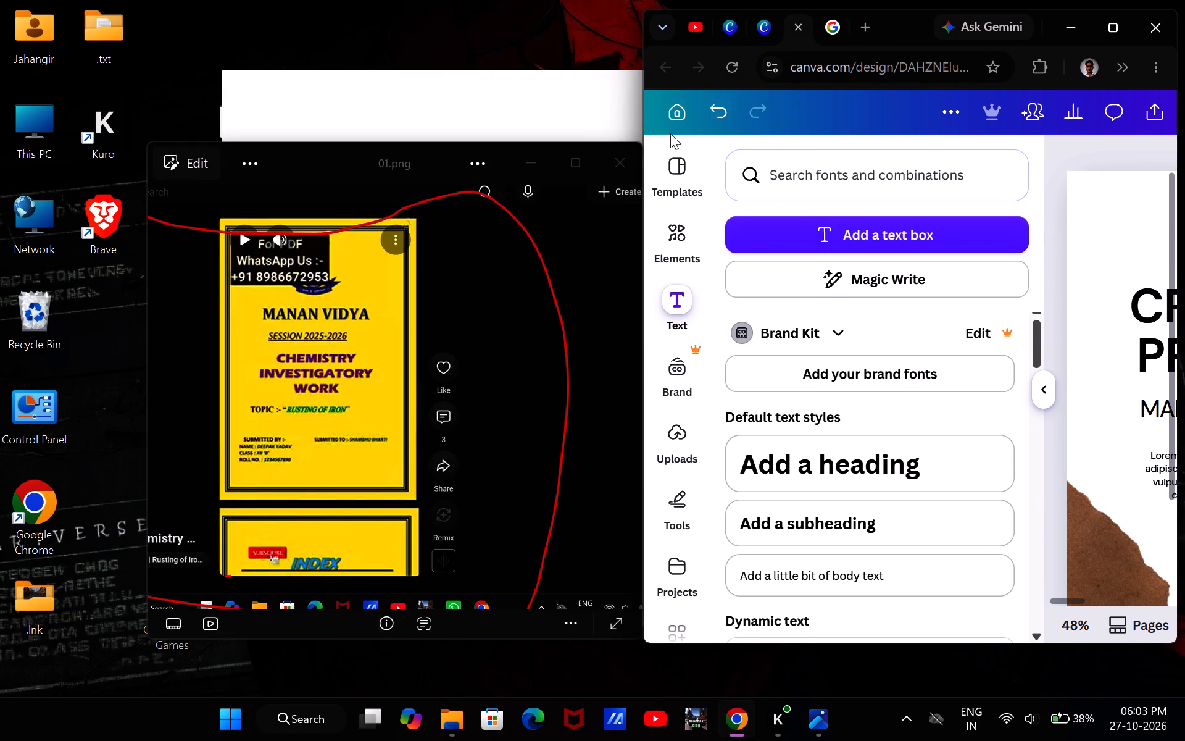
left_click(642, 146)
left_click_drag(642, 146, 638, 141)
left_click_drag(638, 141, 643, 138)
left_click_drag(643, 138, 419, 144)
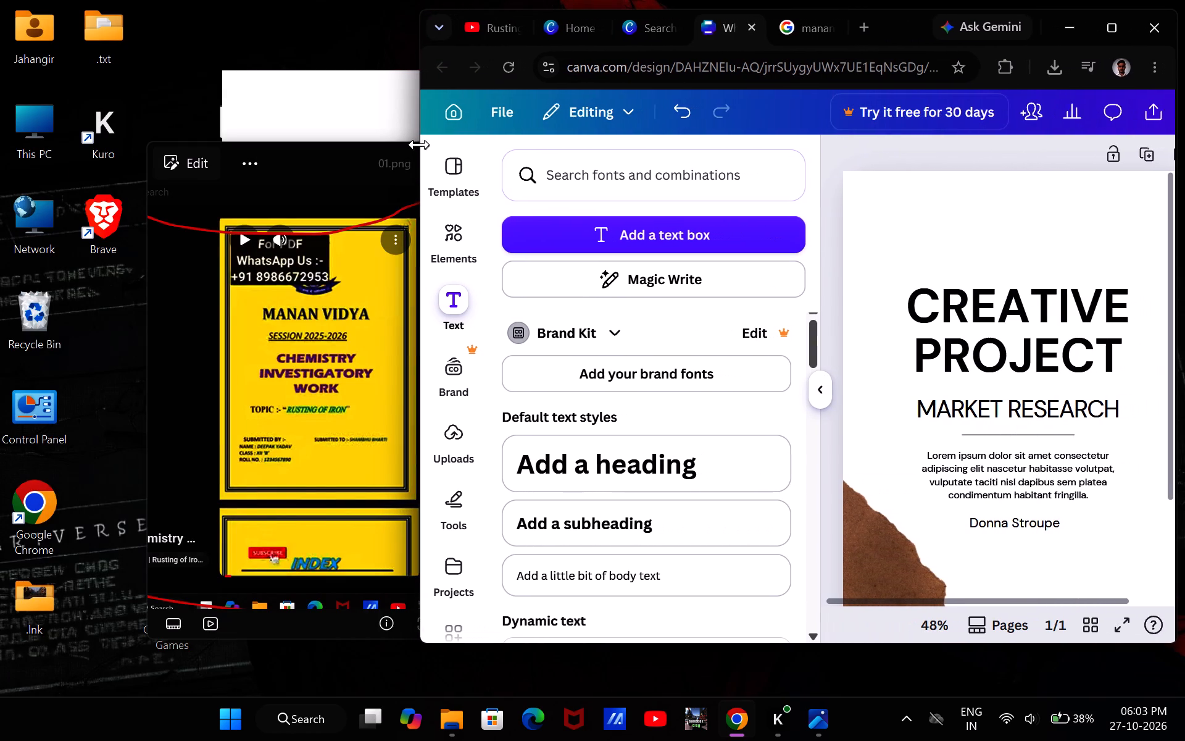
left_click_drag(419, 144, 447, 144)
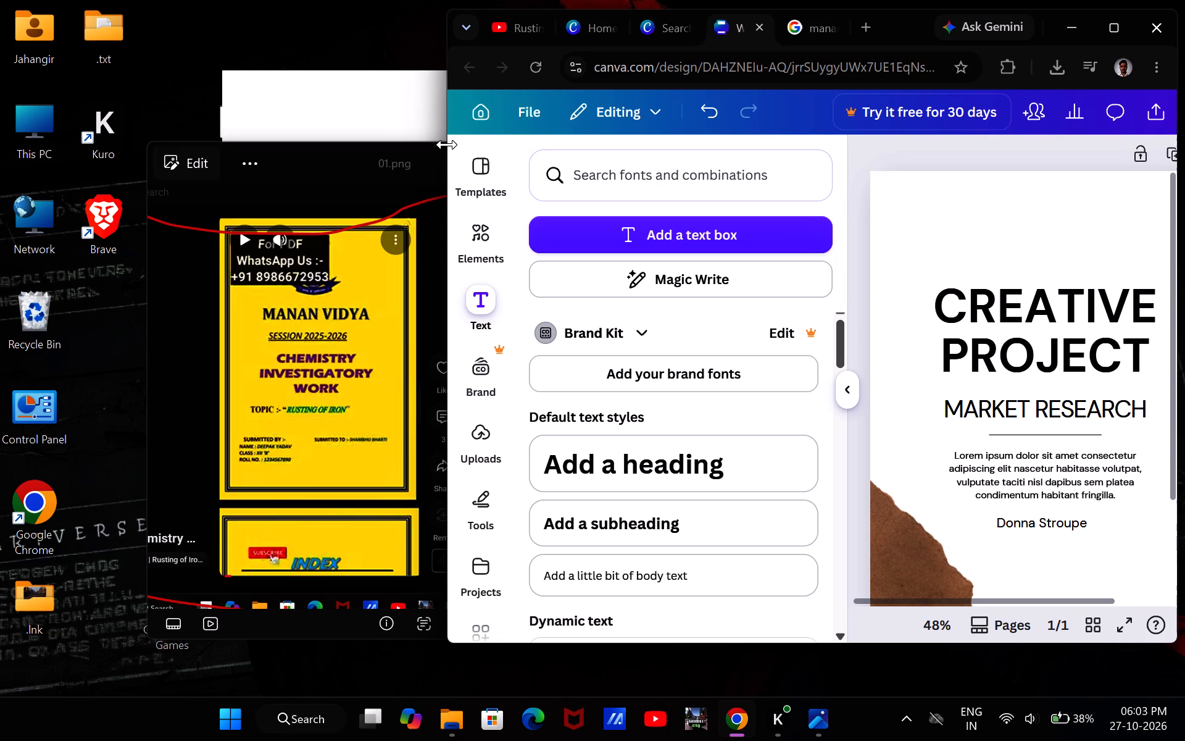
Replace the CREATIVE PROJECT heading on the cover page with MANAN VIDHYA.
scroll(974, 277, "left", 1)
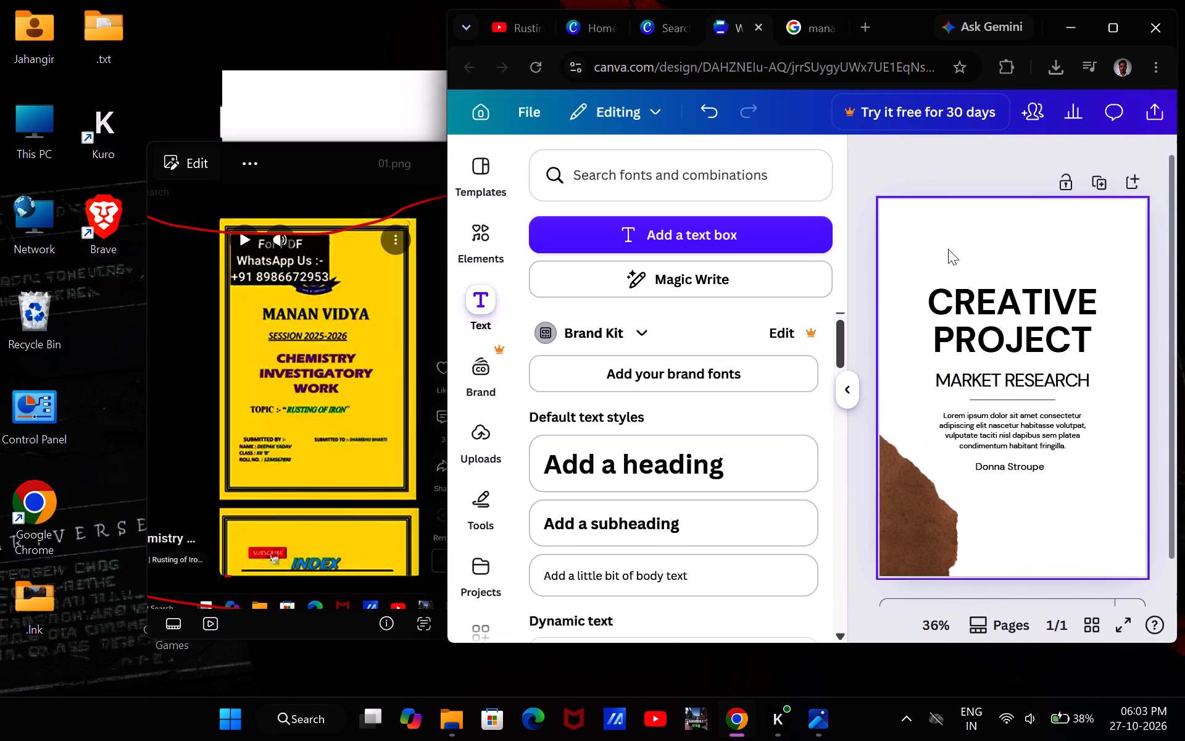
left_click(1007, 334)
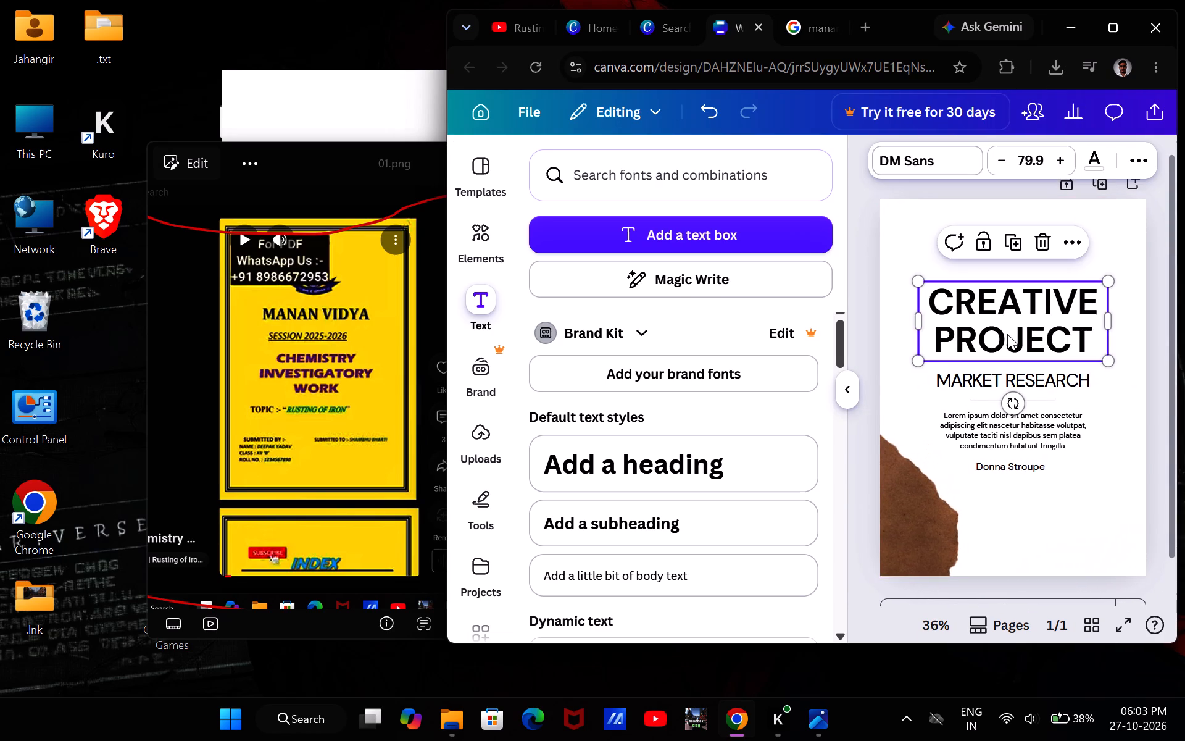
double_click(1007, 334)
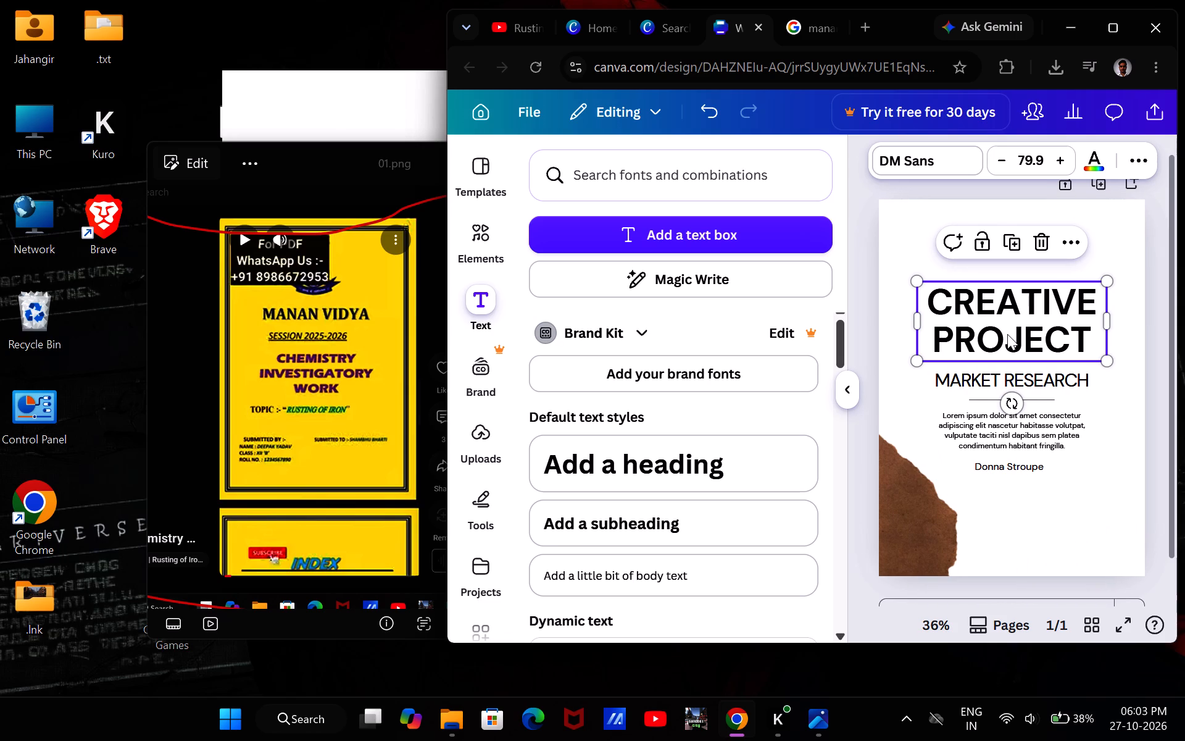
left_click(1007, 334)
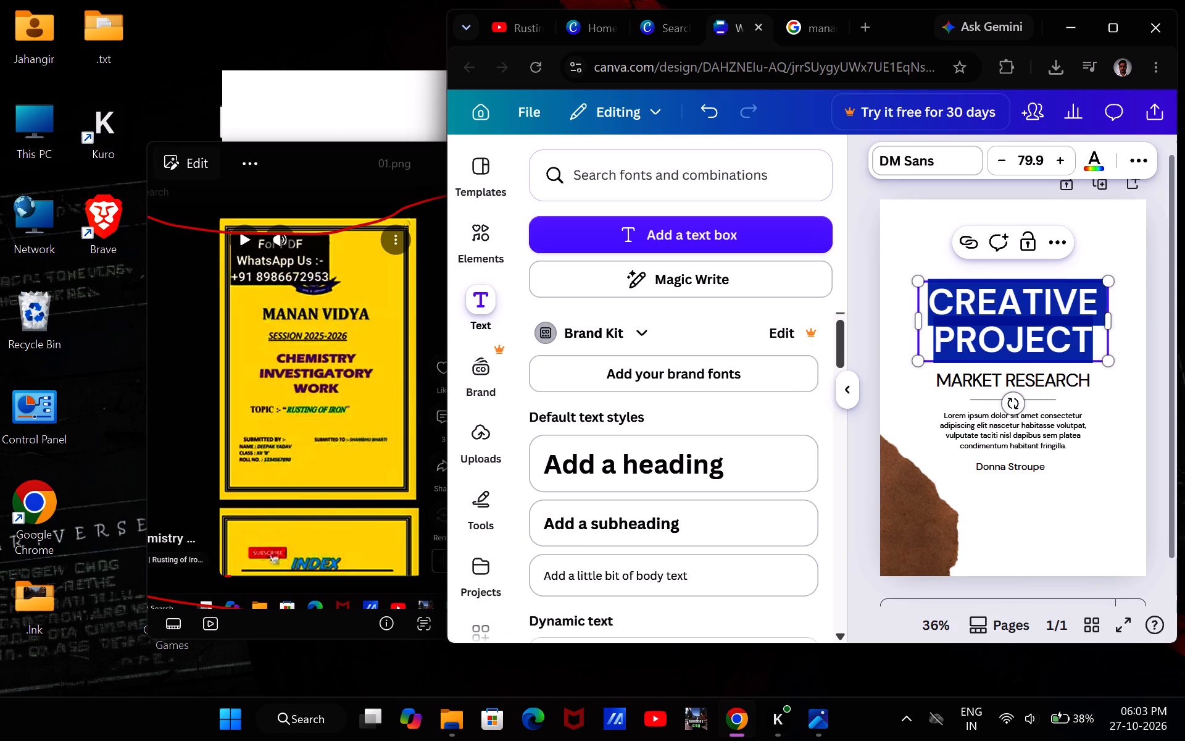
left_click(1079, 343)
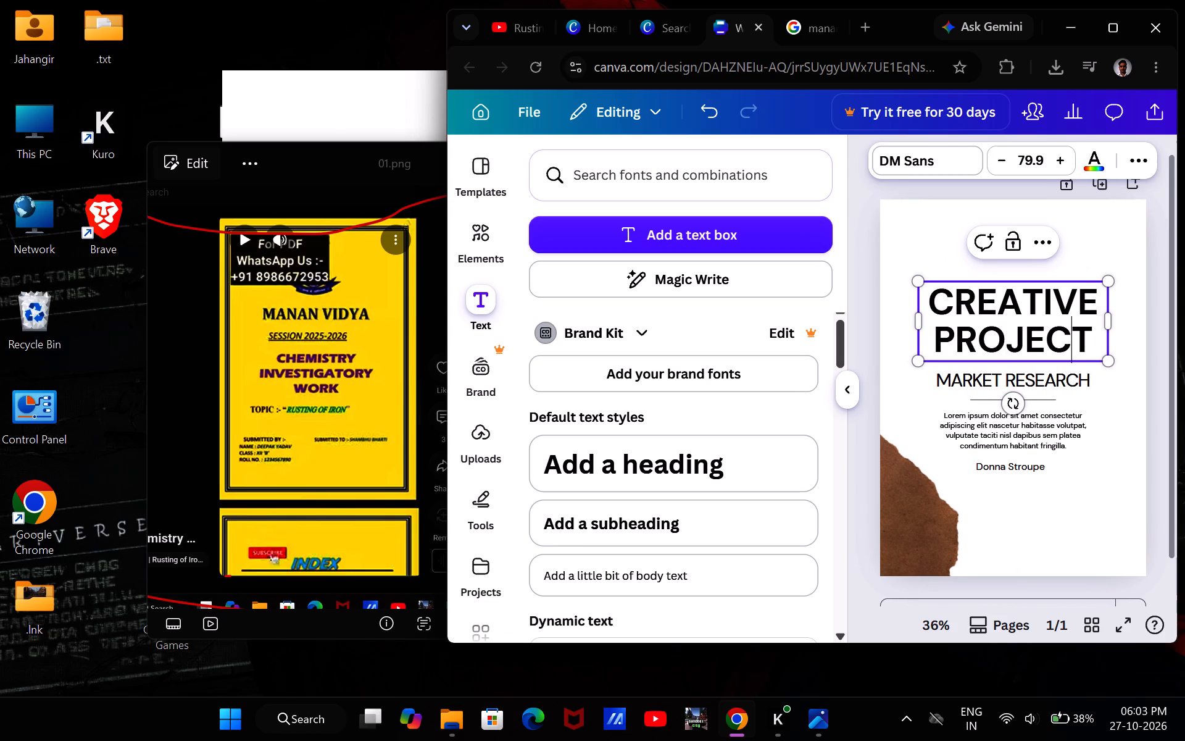
key("Right")
key("BackSpace")
key("BackSpace")
key("BackSpace")
key("BackSpace")
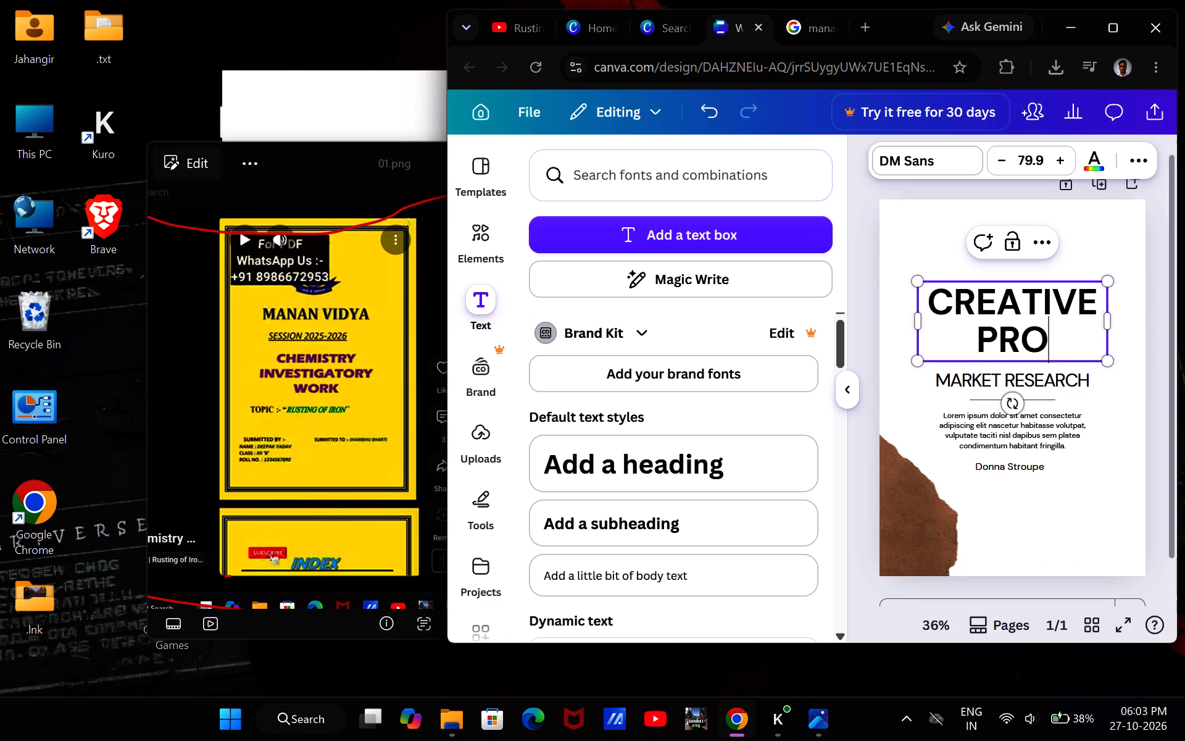
key("BackSpace")
key("BackSpace")
key("BackSpace")
key("BackSpace")
key("BackSpace")
key("BackSpace")
key("BackSpace")
key("BackSpace")
key("BackSpace")
key("BackSpace")
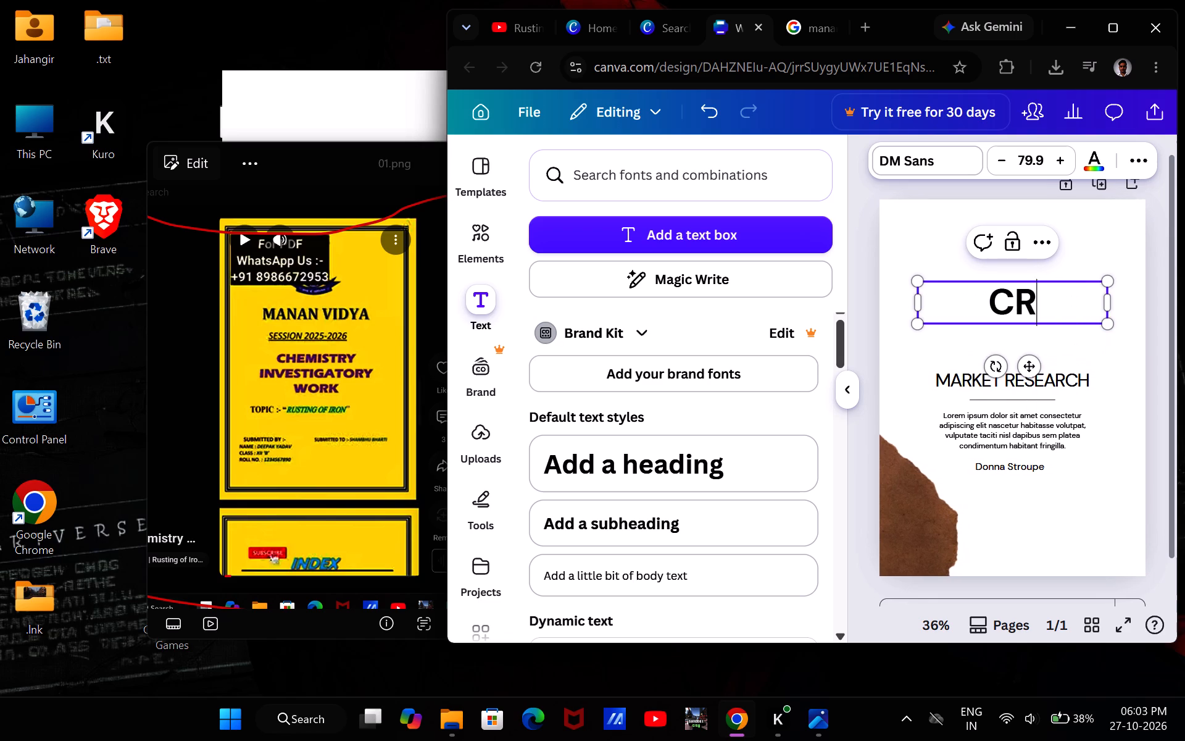
key("BackSpace")
key("BackSpace")
type("MANAN")
key("space")
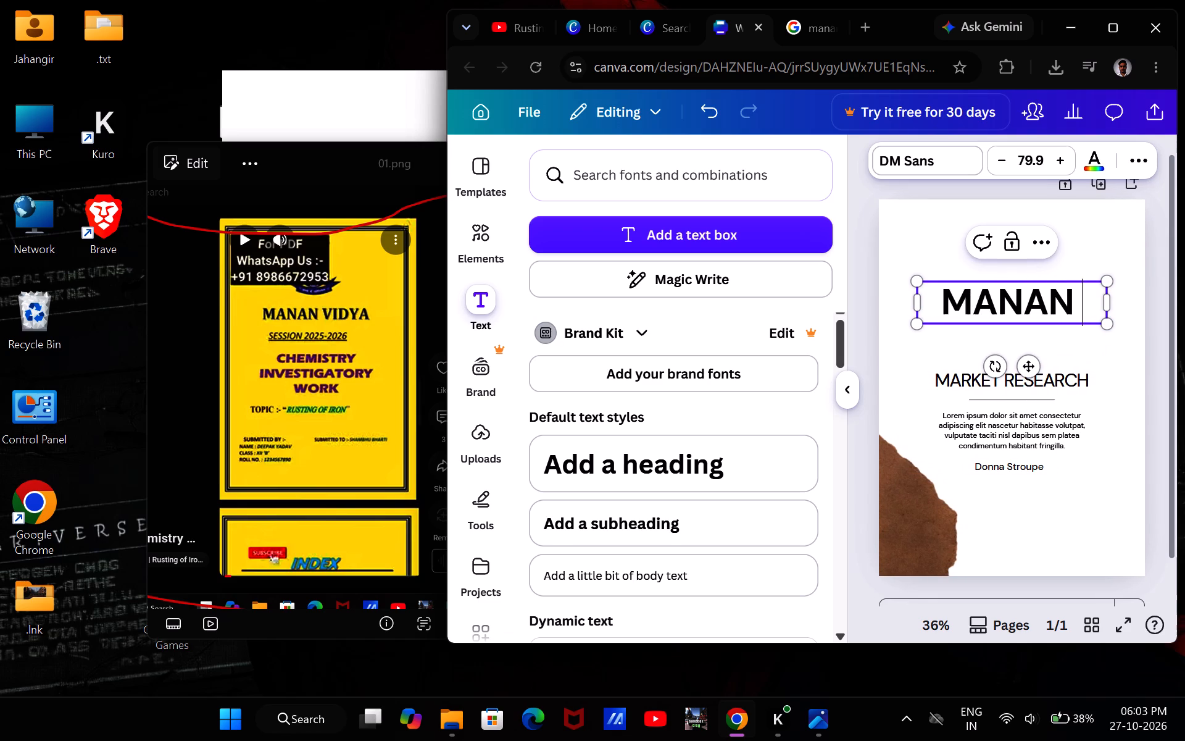
type("VIDHYA")
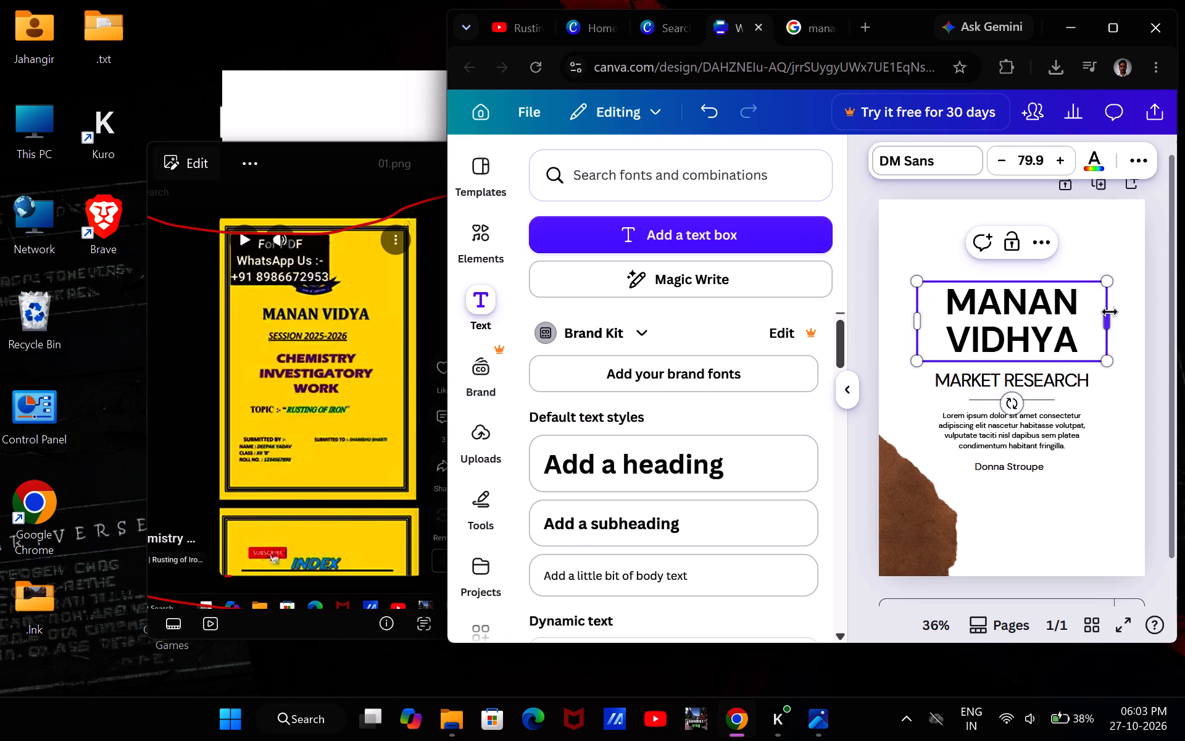
Widen the MANAN VIDHYA text box on both sides so the heading fits on one line.
left_click_drag(1109, 312, 1184, 316)
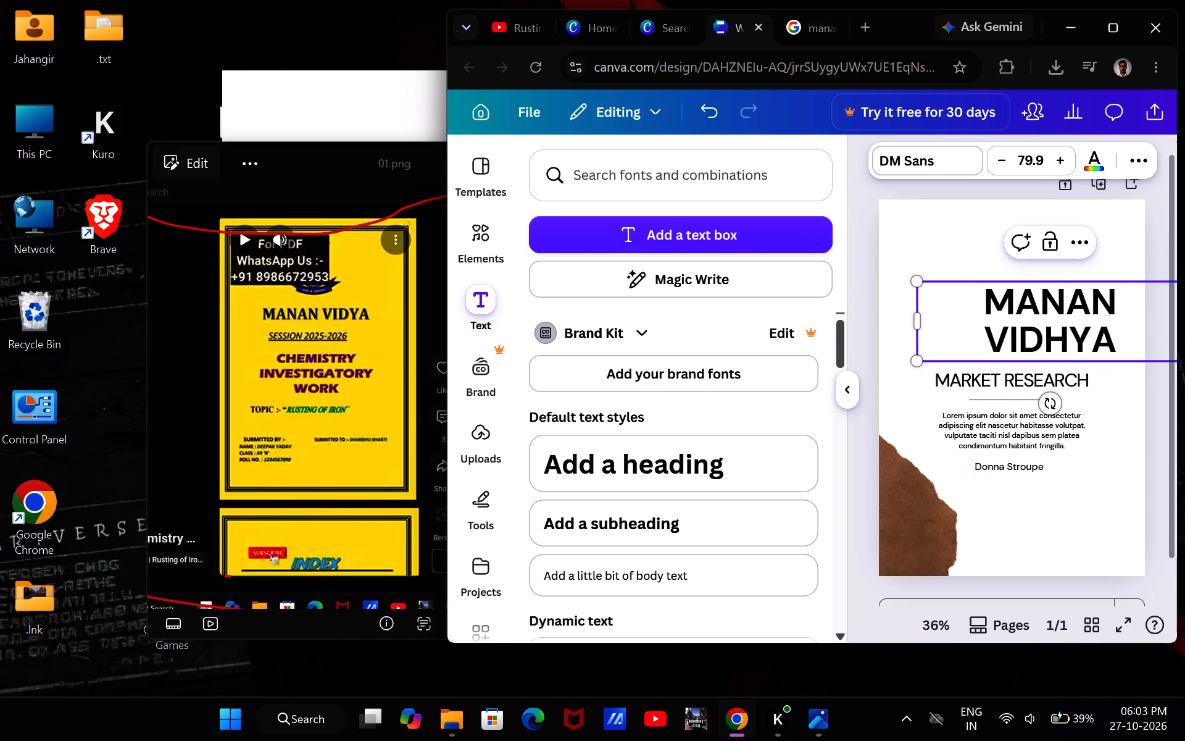
left_click_drag(1119, 311, 1065, 319)
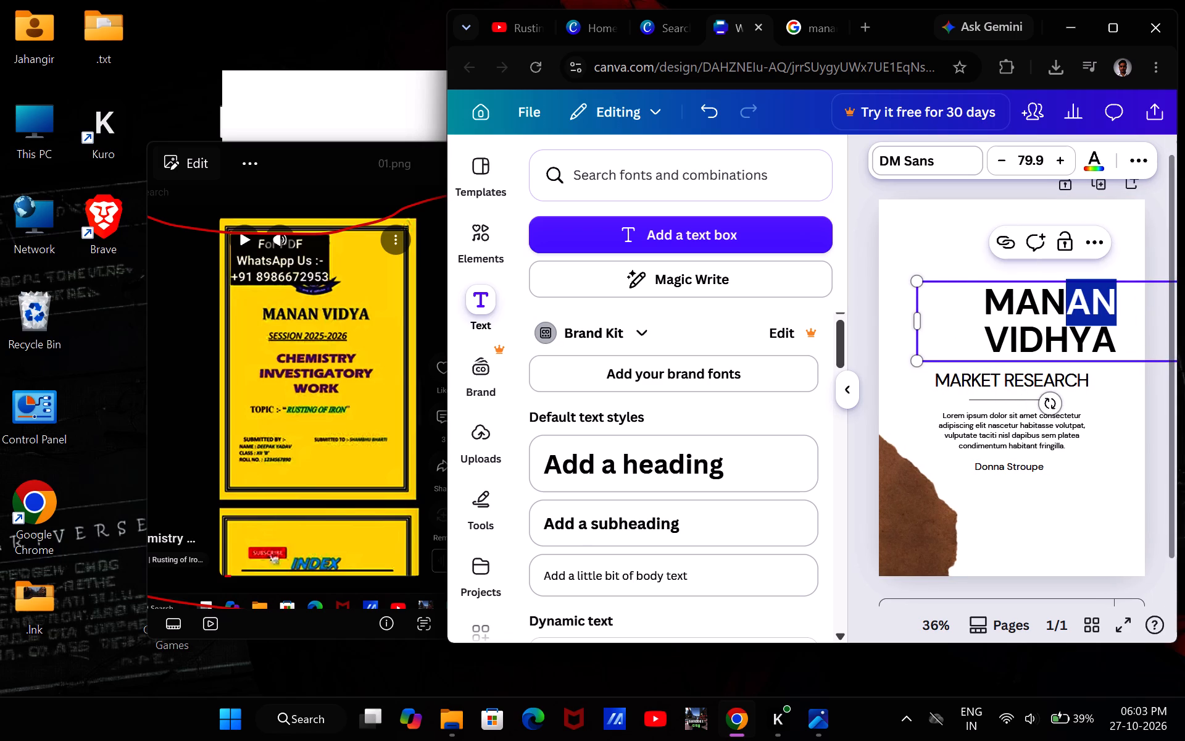
left_click_drag(936, 321, 915, 326)
left_click_drag(915, 326, 901, 326)
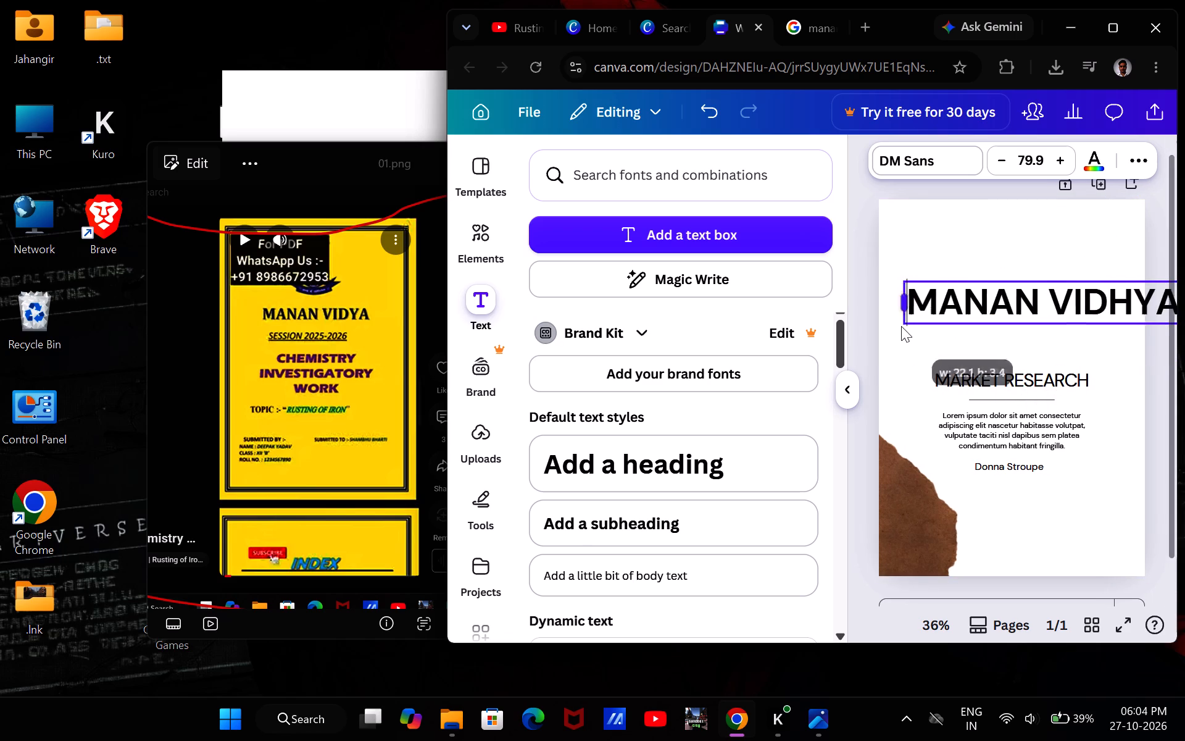
left_click_drag(901, 326, 881, 332)
Reduce the MANAN VIDHYA heading's font size to 55.9.
left_click_drag(1031, 297, 1027, 317)
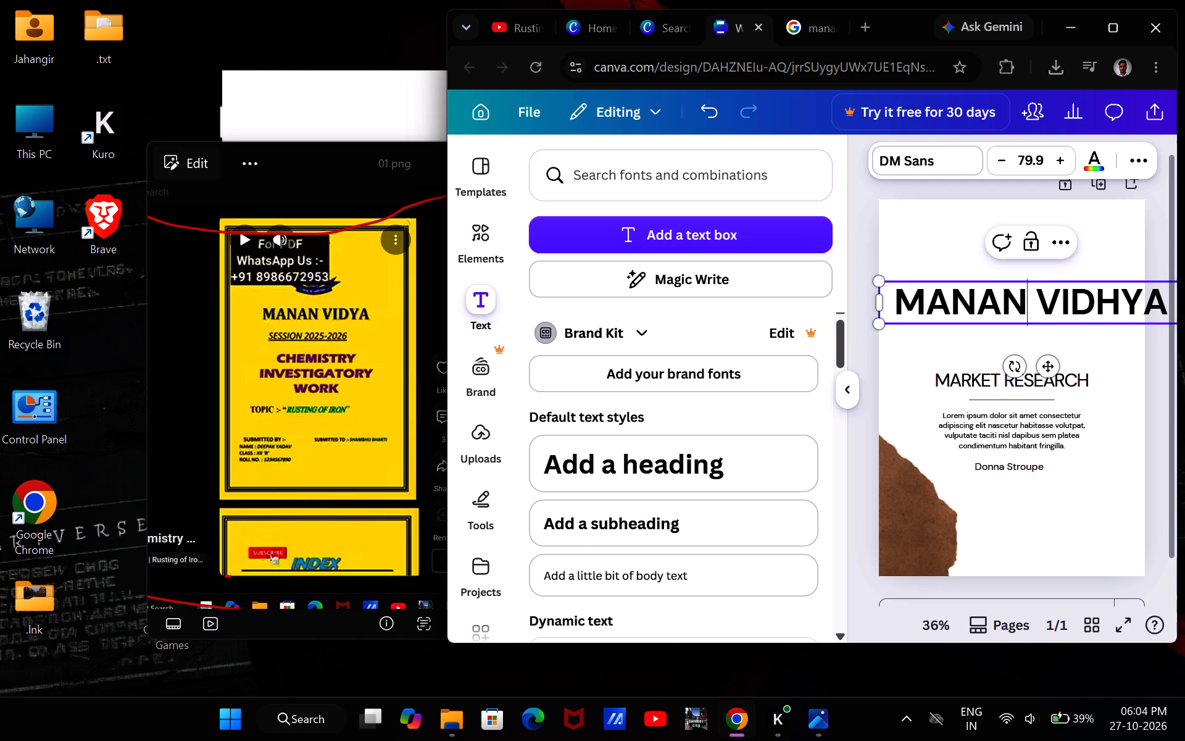
left_click_drag(1027, 317, 1039, 310)
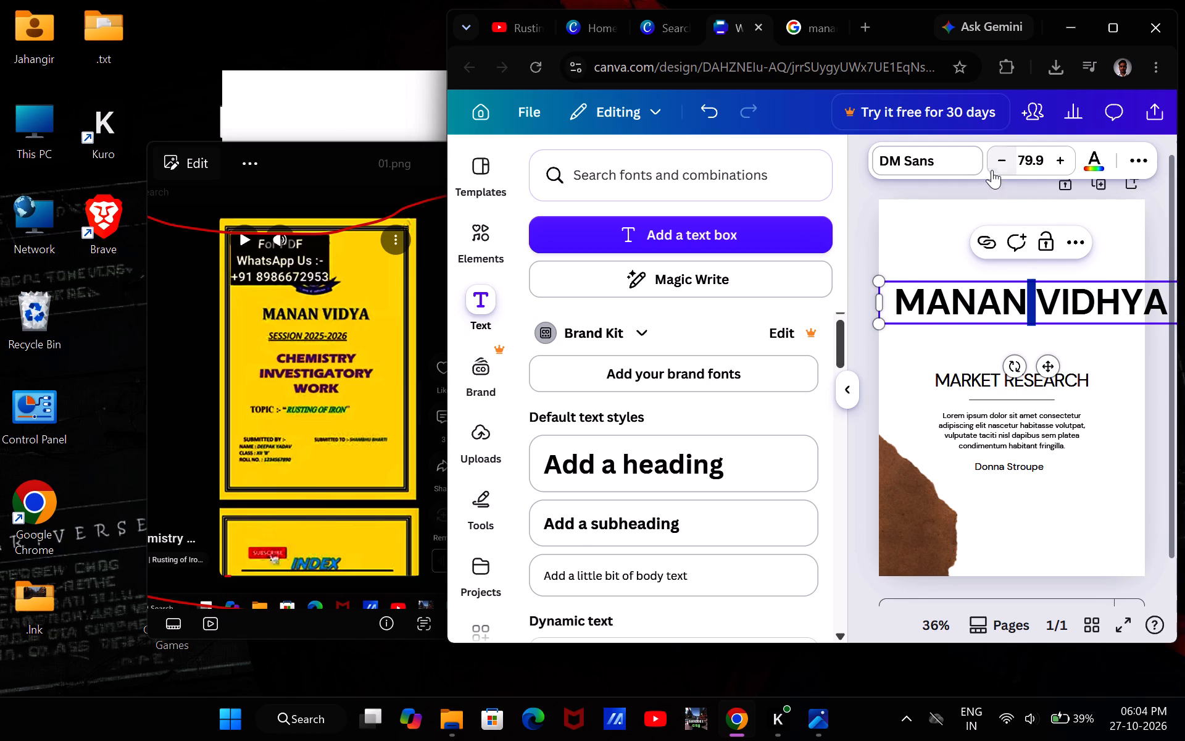
triple_click(991, 165)
triple_click(991, 165)
triple_click(991, 165)
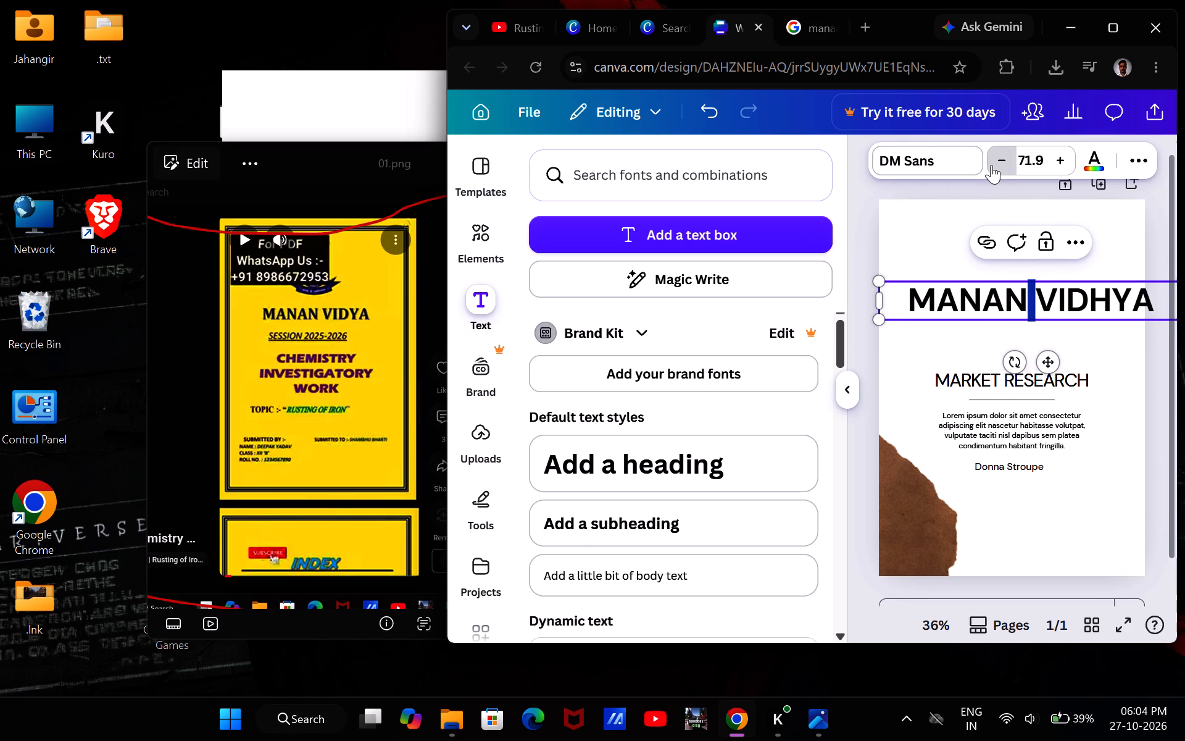
triple_click(991, 165)
triple_click(991, 165)
triple_click(991, 165)
triple_click(991, 165)
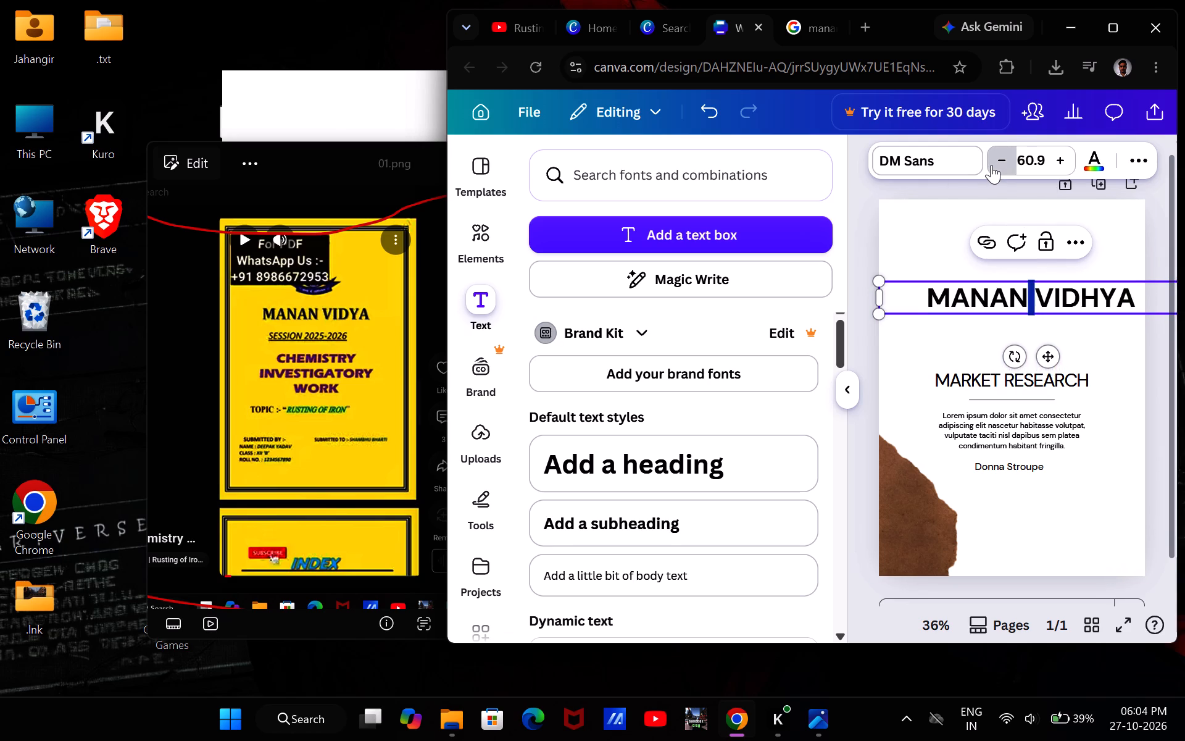
triple_click(991, 165)
left_click(942, 251)
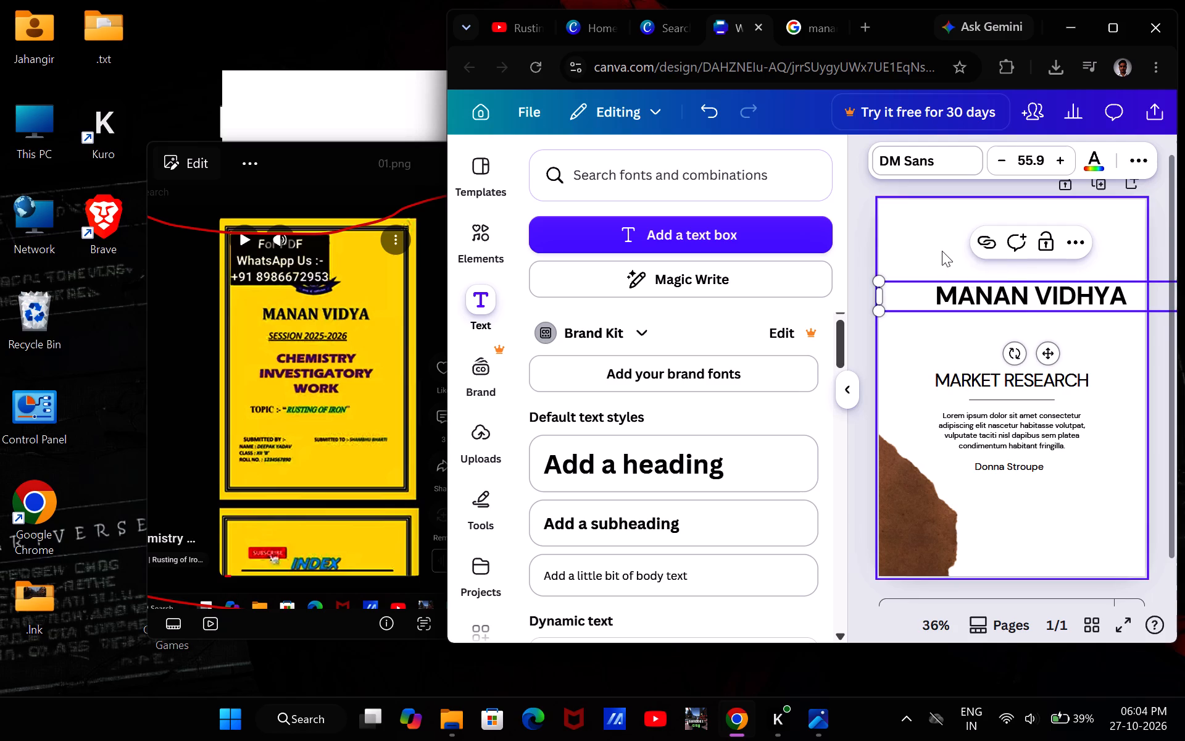
Move the MANAN VIDHYA heading down to just above the MARKET RESEARCH subtitle, roughly centred on the page.
left_click_drag(998, 291, 978, 312)
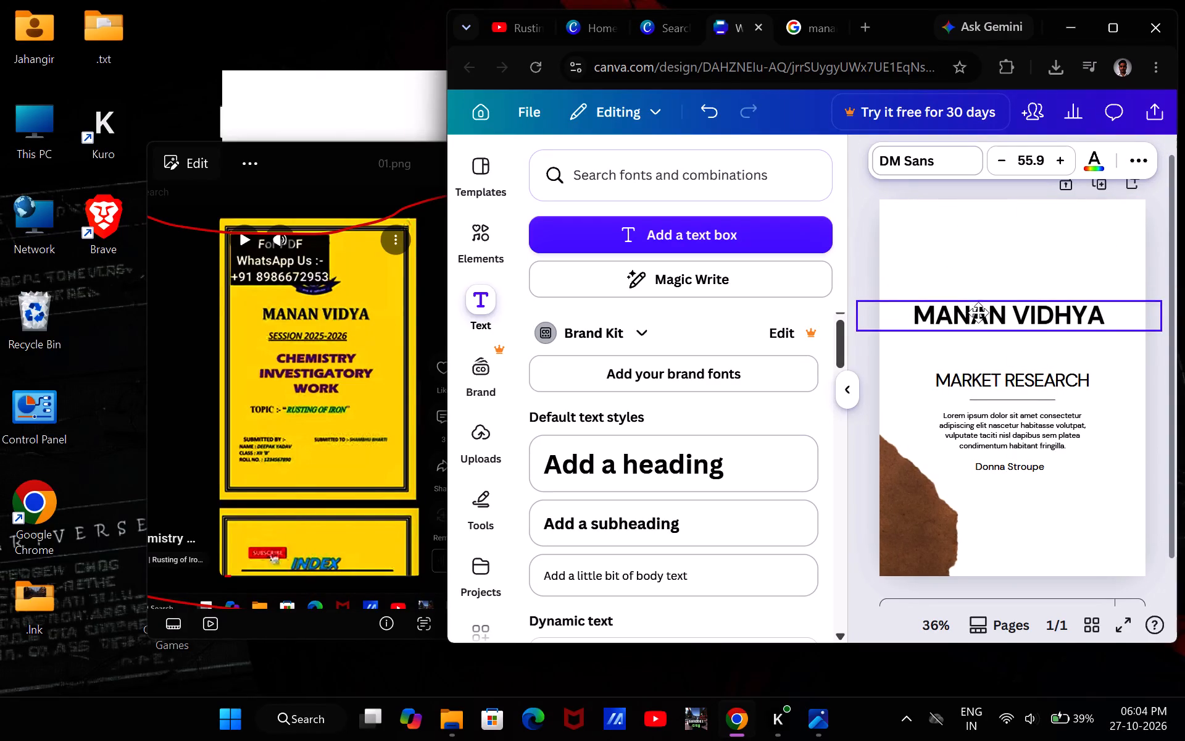
left_click_drag(978, 312, 982, 320)
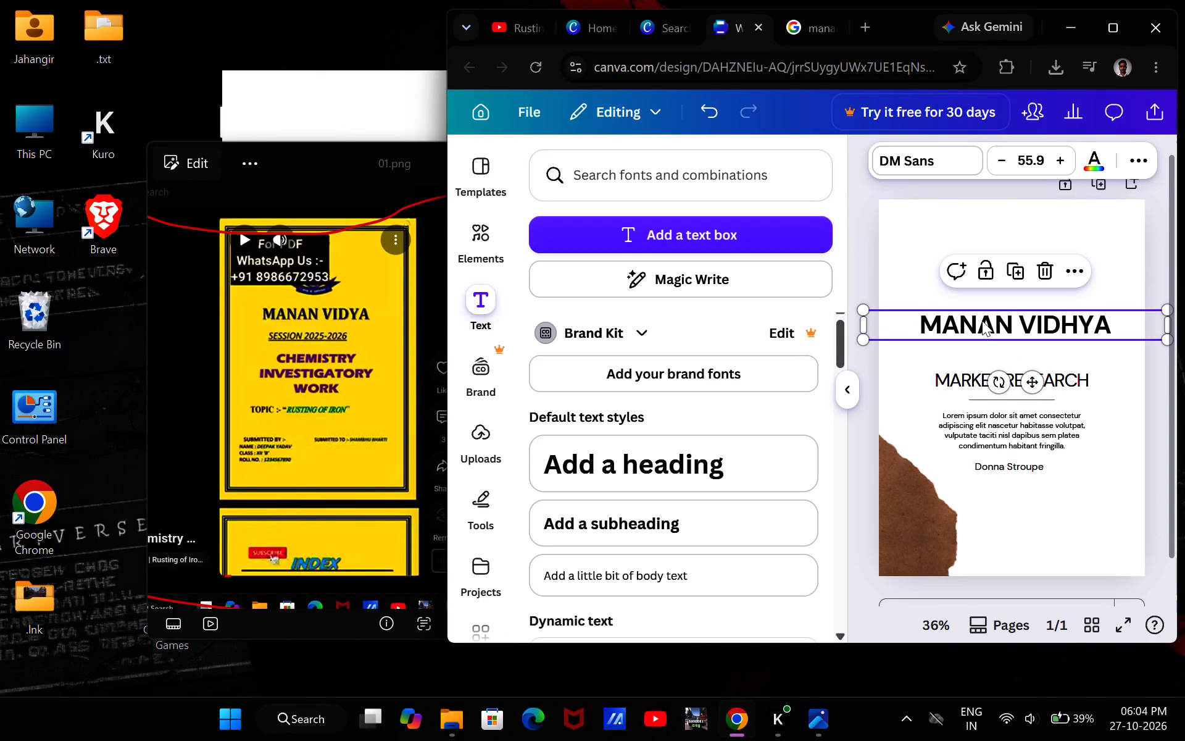
Reduce the MANAN VIDHYA heading's font size to 53.9 and deselect it.
left_click(1005, 152)
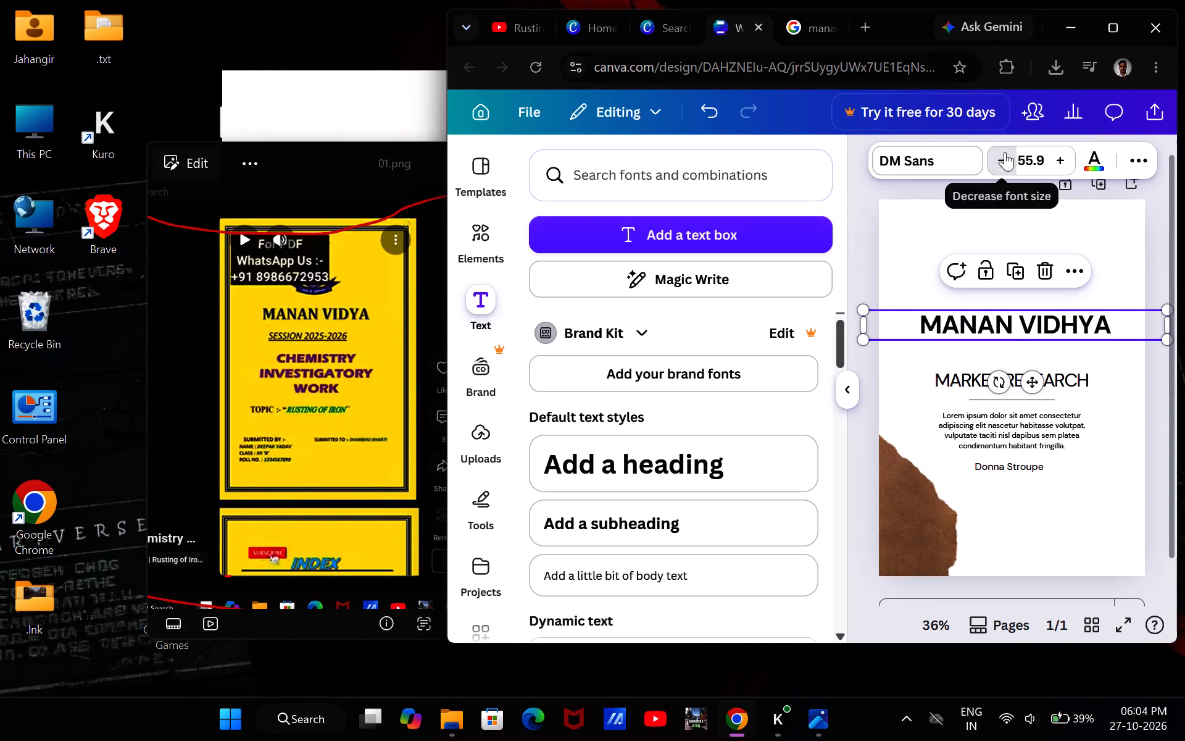
left_click(1005, 152)
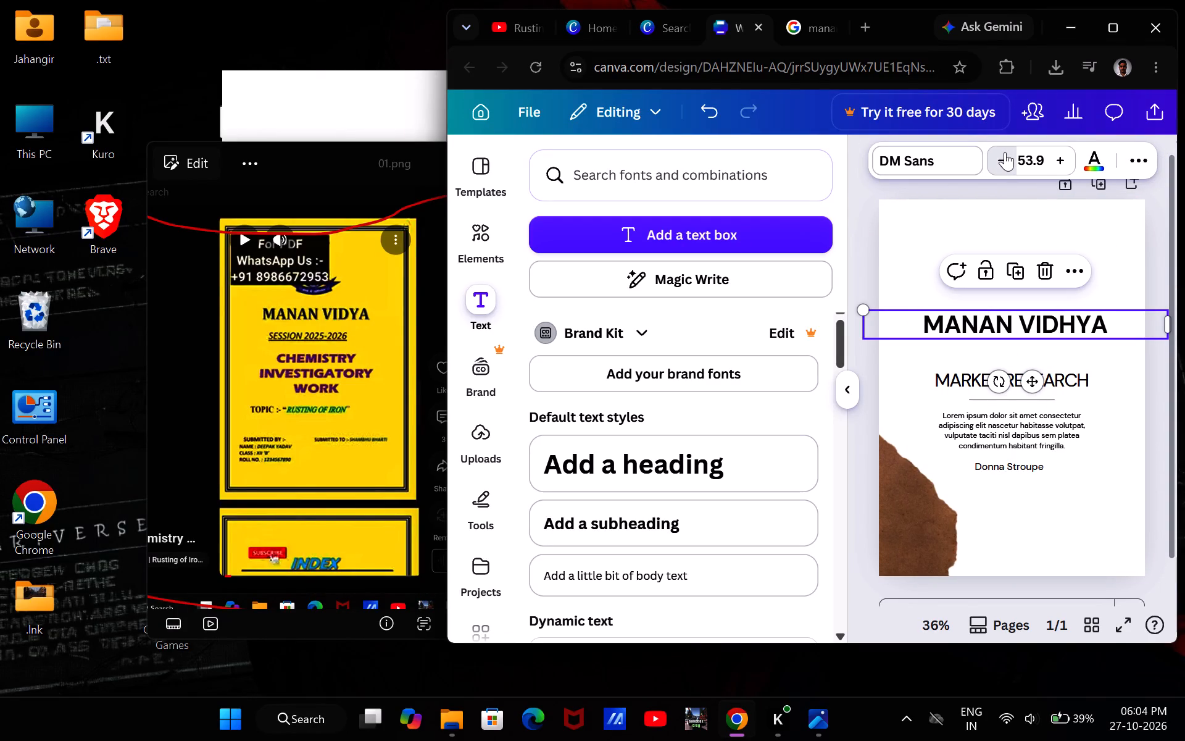
left_click(965, 214)
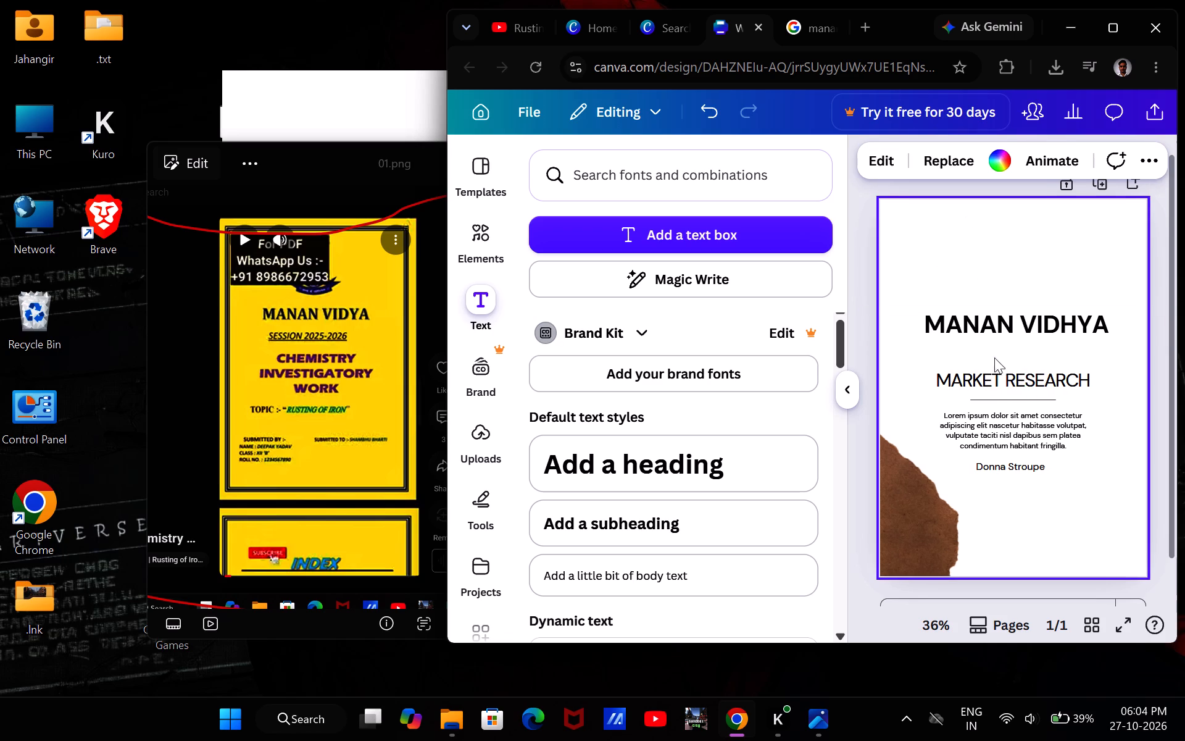
Replace the MARKET RESEARCH subtitle text with SESSION 2026-2027 and deselect it.
left_click(1011, 378)
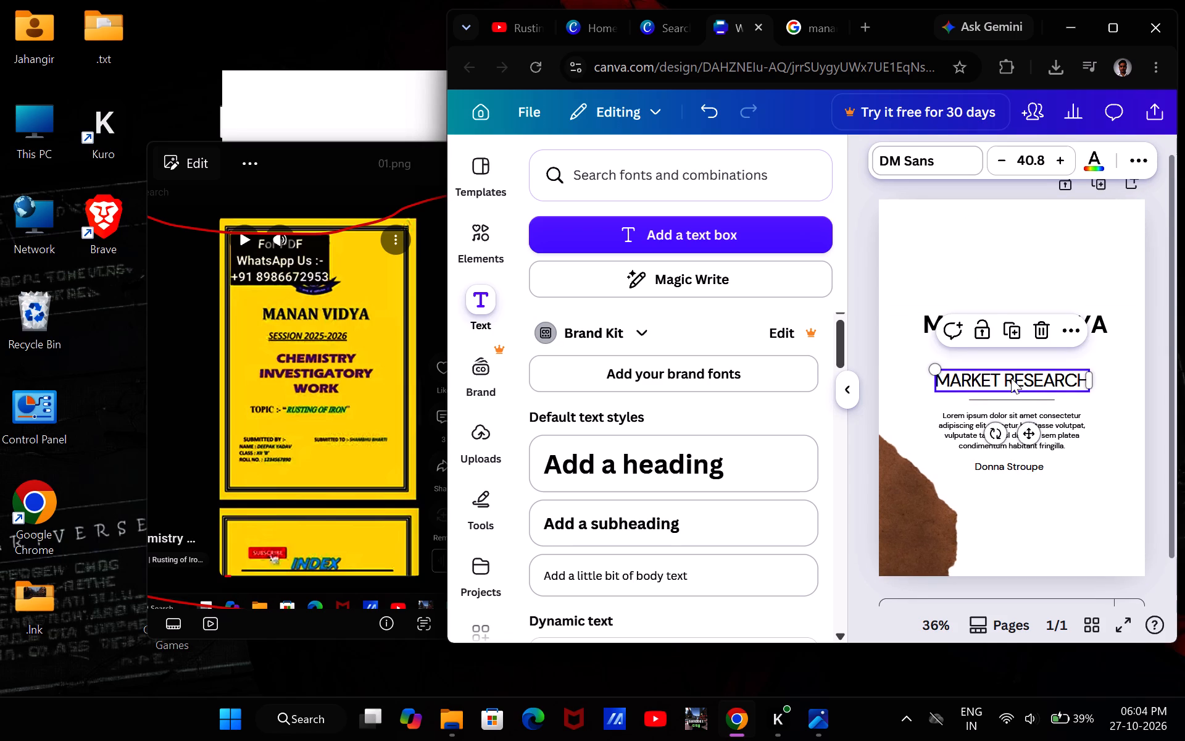
double_click(1011, 378)
left_click(1011, 378)
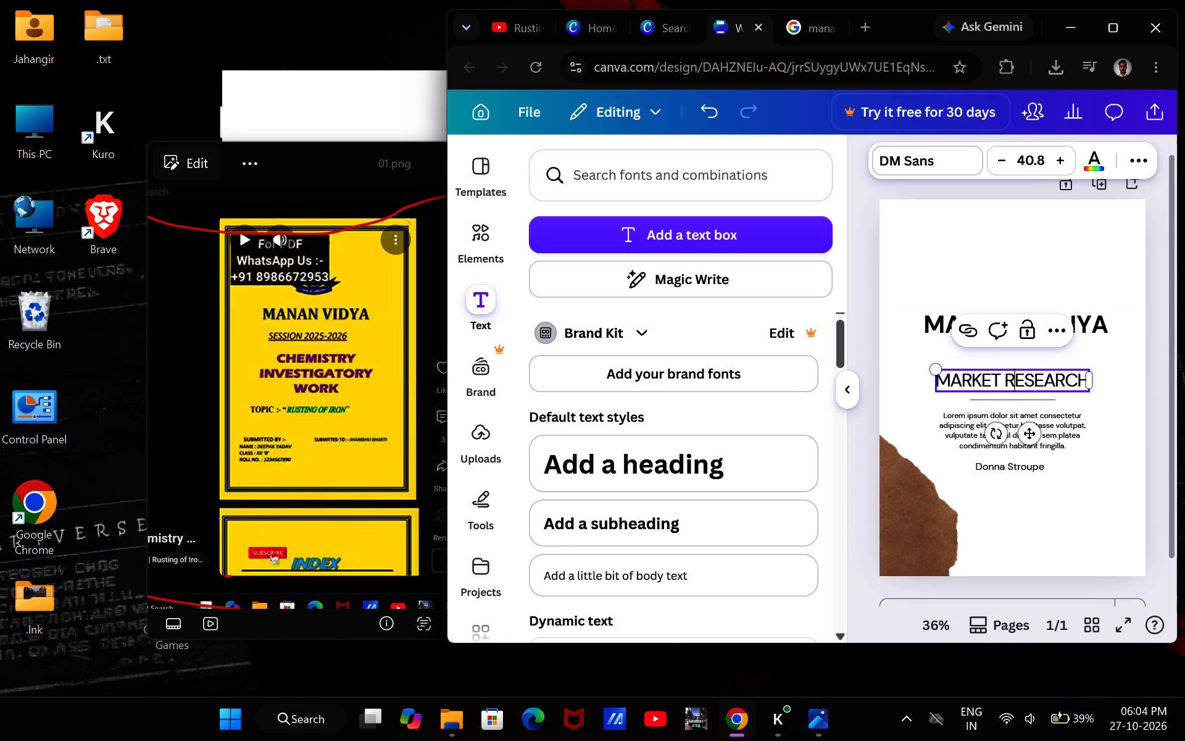
key("Right")
key("Right")
key("Right")
key("Right")
key("Right")
key("Right")
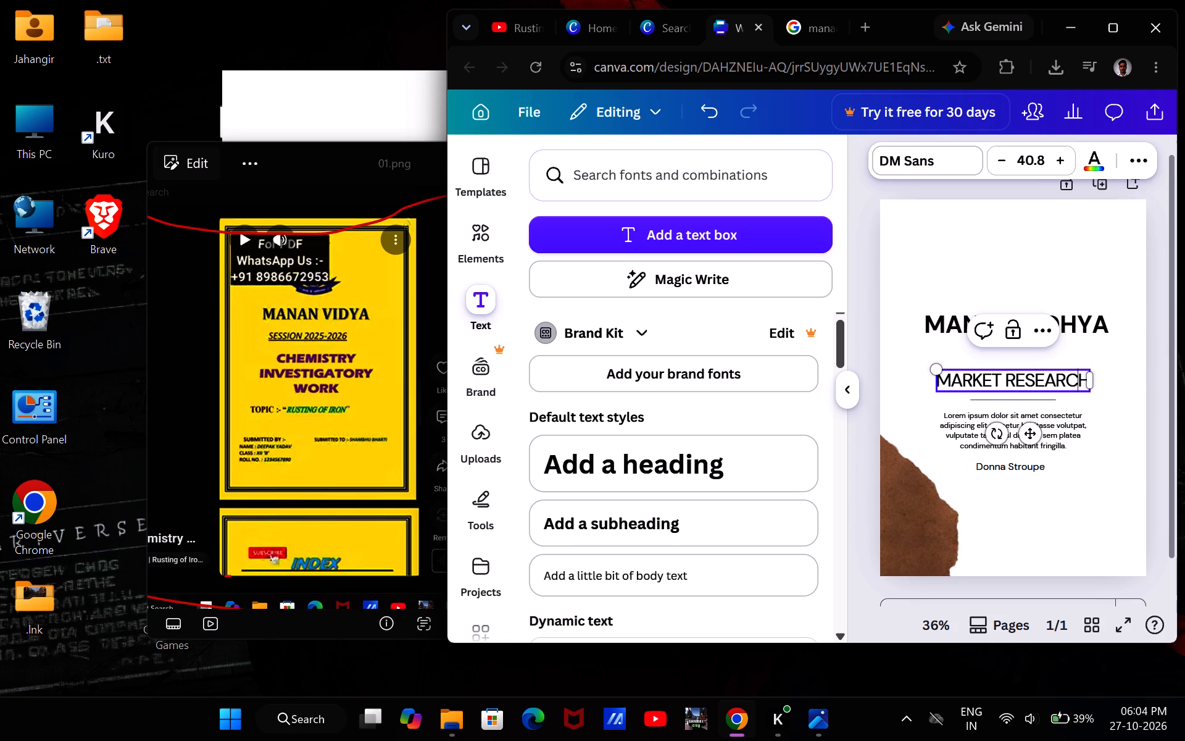
key("Right")
key("BackSpace")
key("BackSpace")
key("BackSpace")
key("BackSpace")
key("BackSpace")
key("BackSpace")
key("BackSpace")
key("BackSpace")
key("BackSpace")
key("BackSpace")
key("BackSpace")
key("BackSpace")
key("BackSpace")
key("BackSpace")
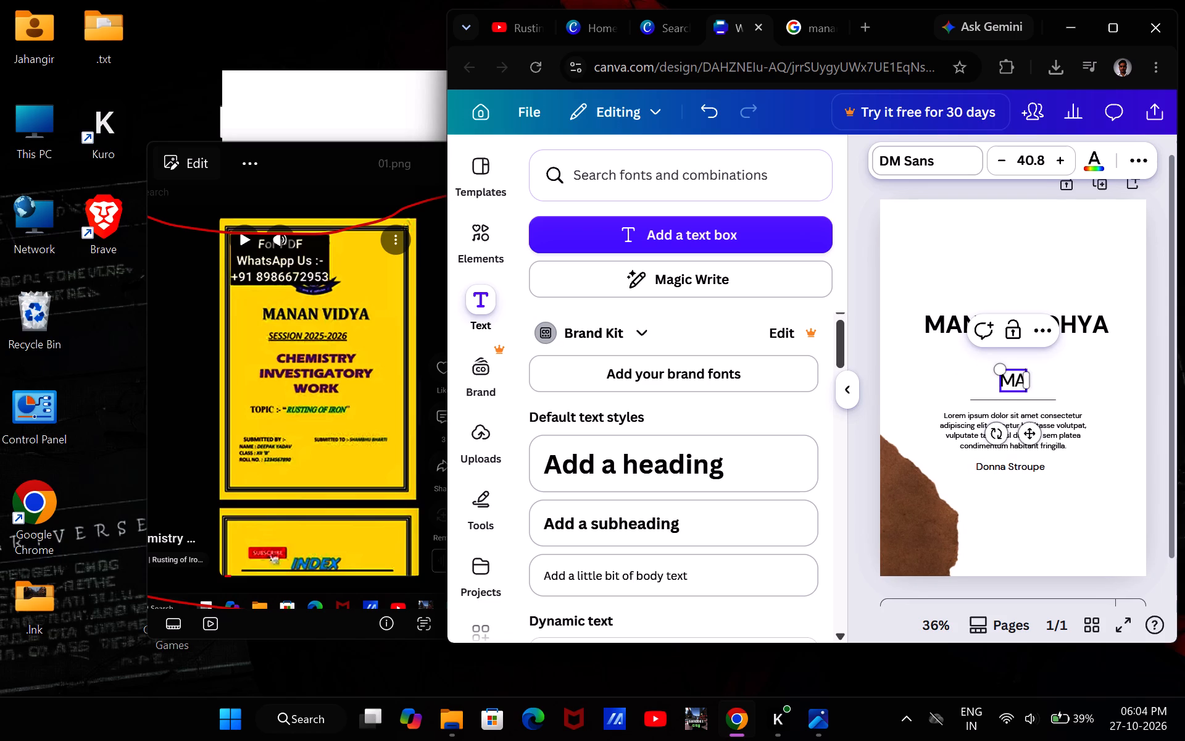
key("BackSpace")
key("BackSpace")
type("SE")
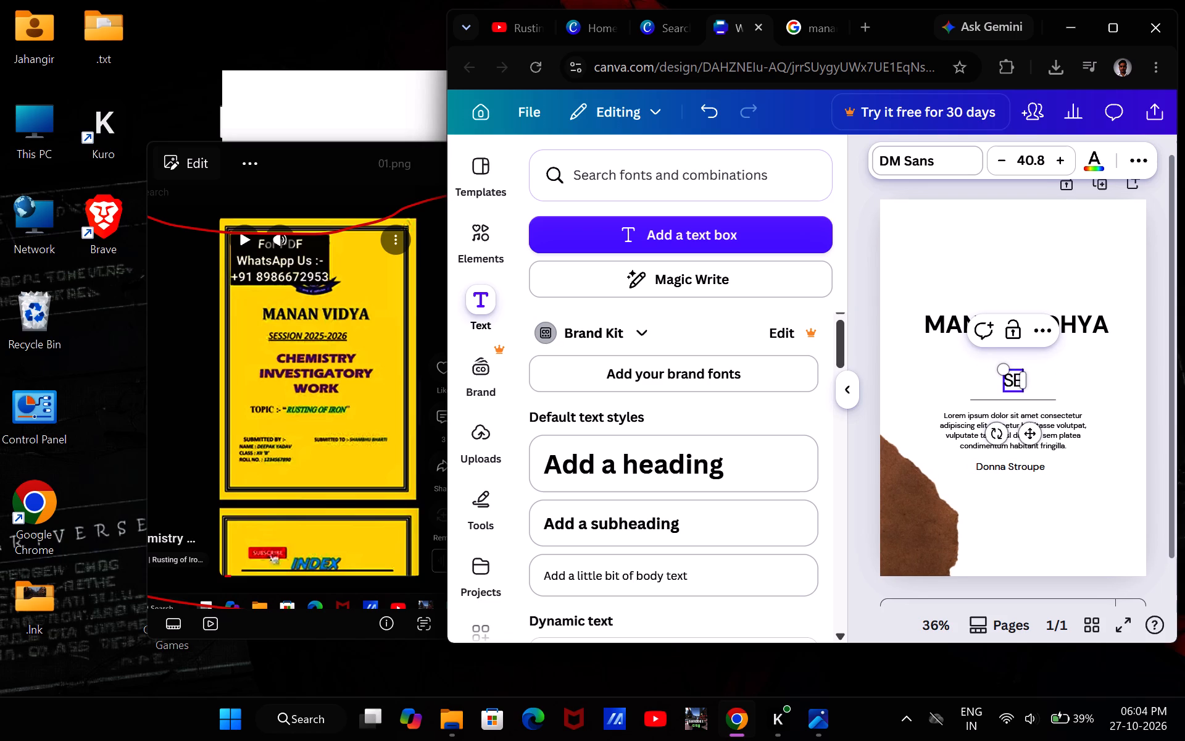
type("SSION")
key("space")
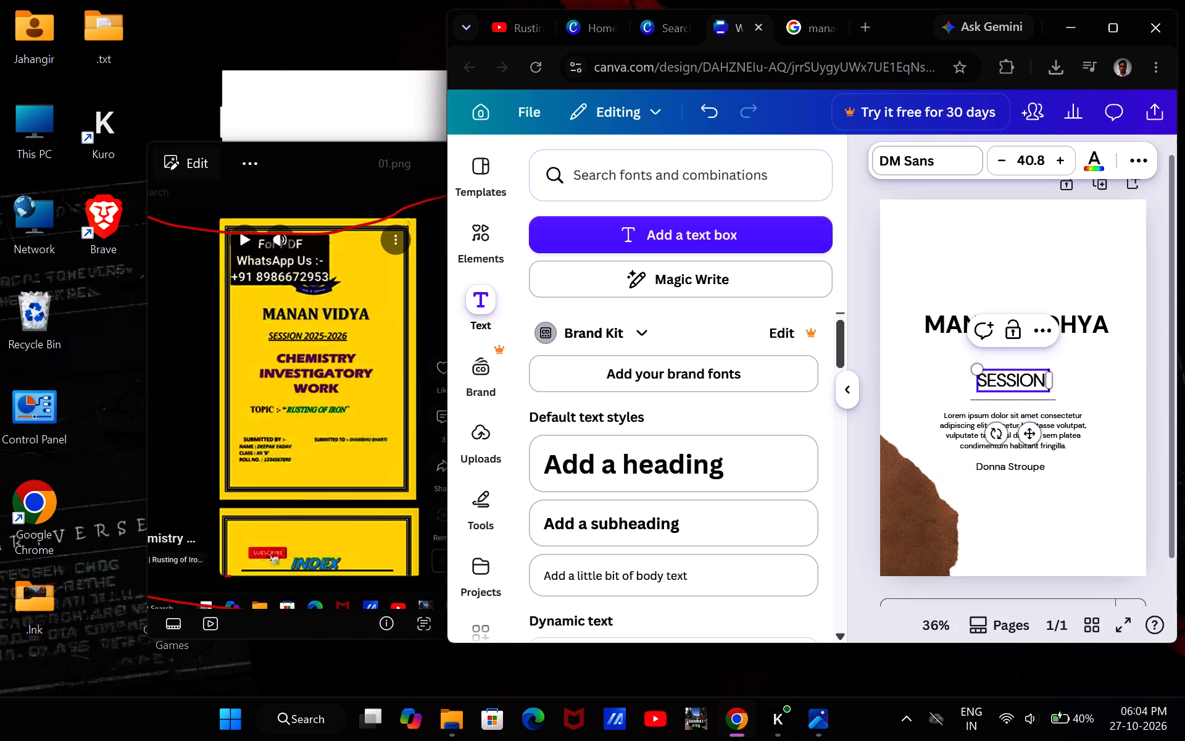
type("202")
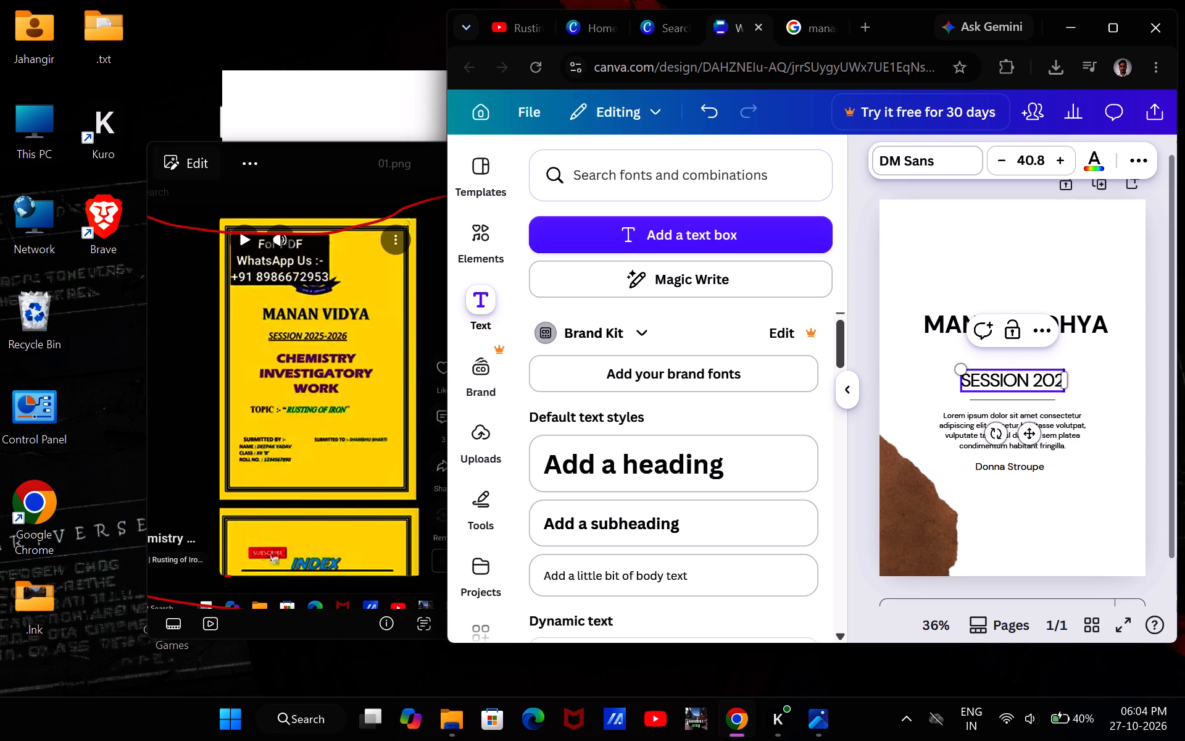
key("6")
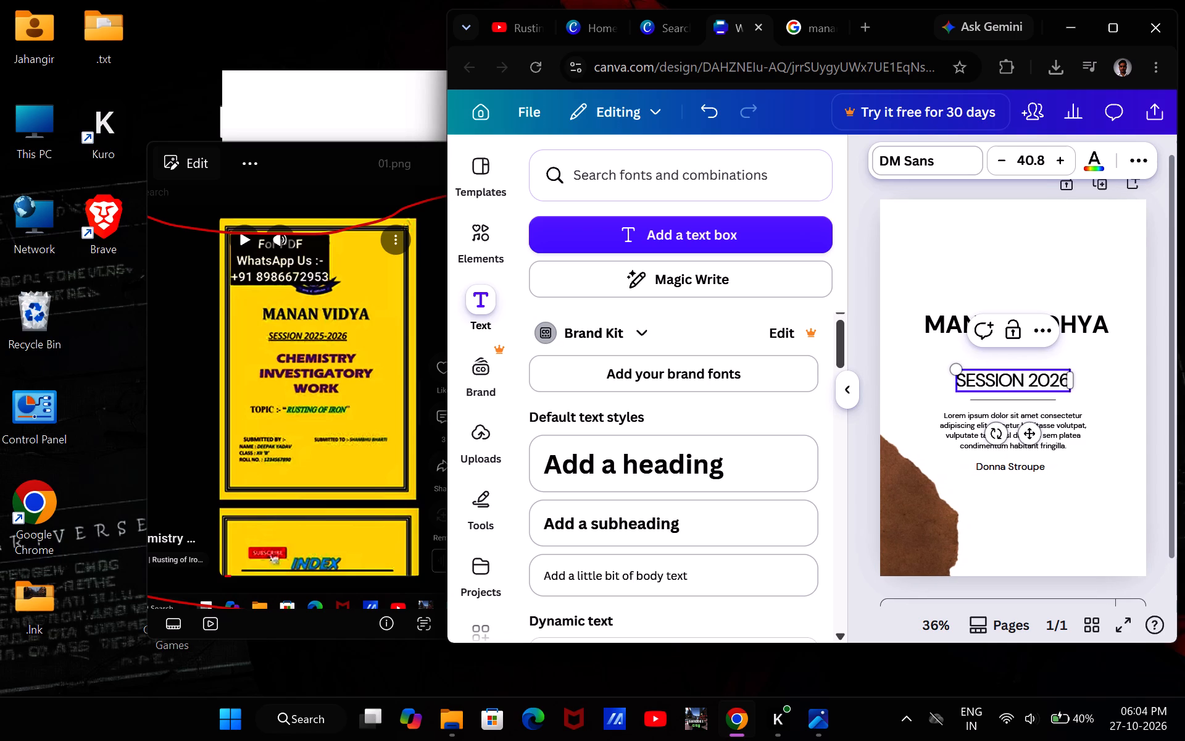
type("-2027")
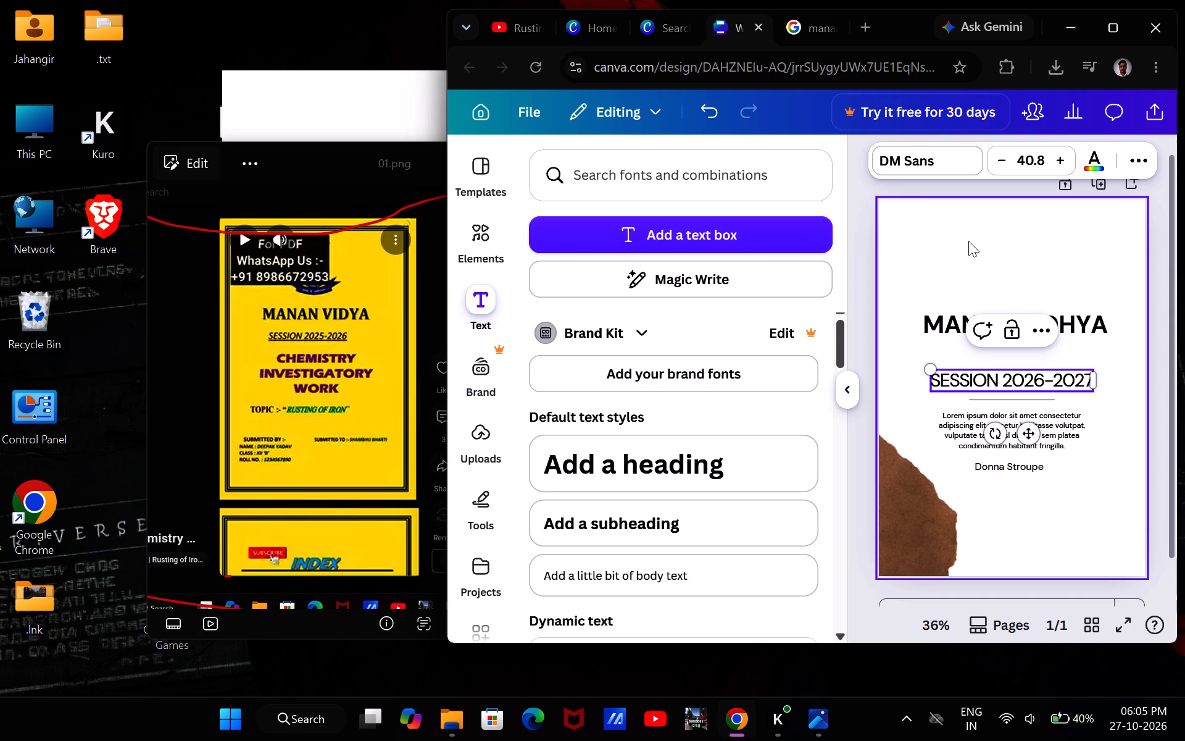
left_click(1026, 274)
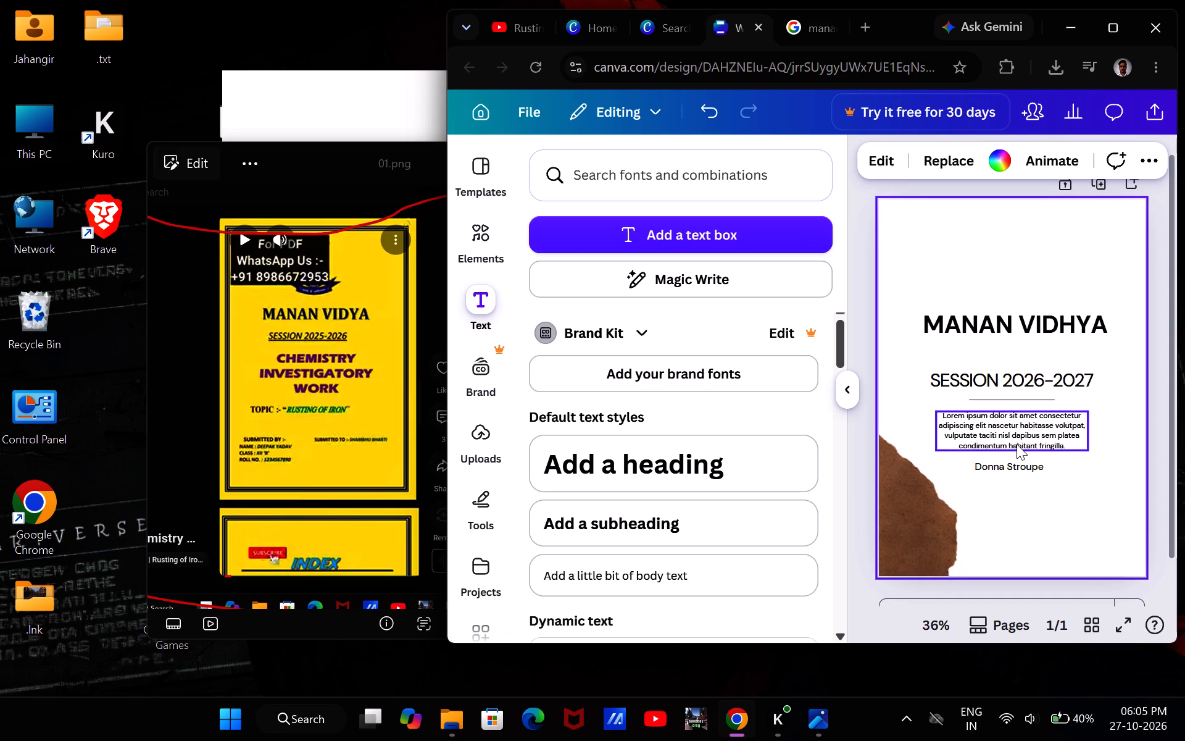
Increase the font size of the lorem ipsum placeholder paragraph to 30.6.
left_click(1010, 430)
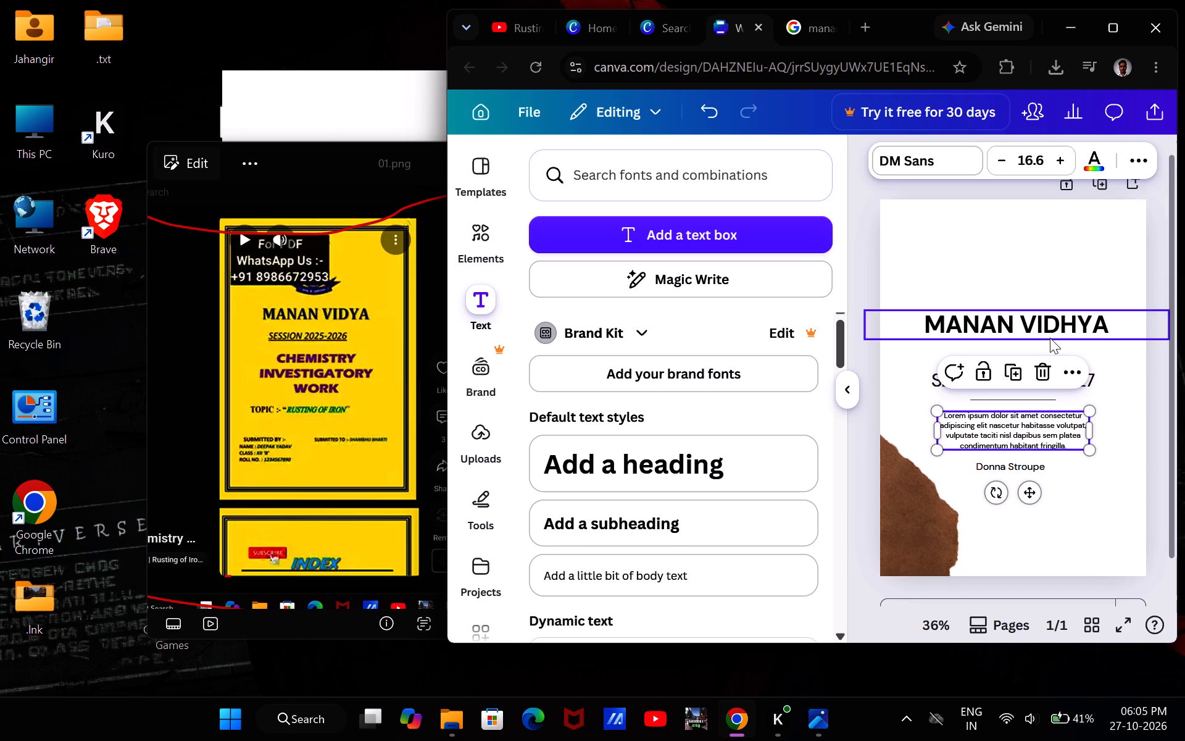
double_click(1037, 429)
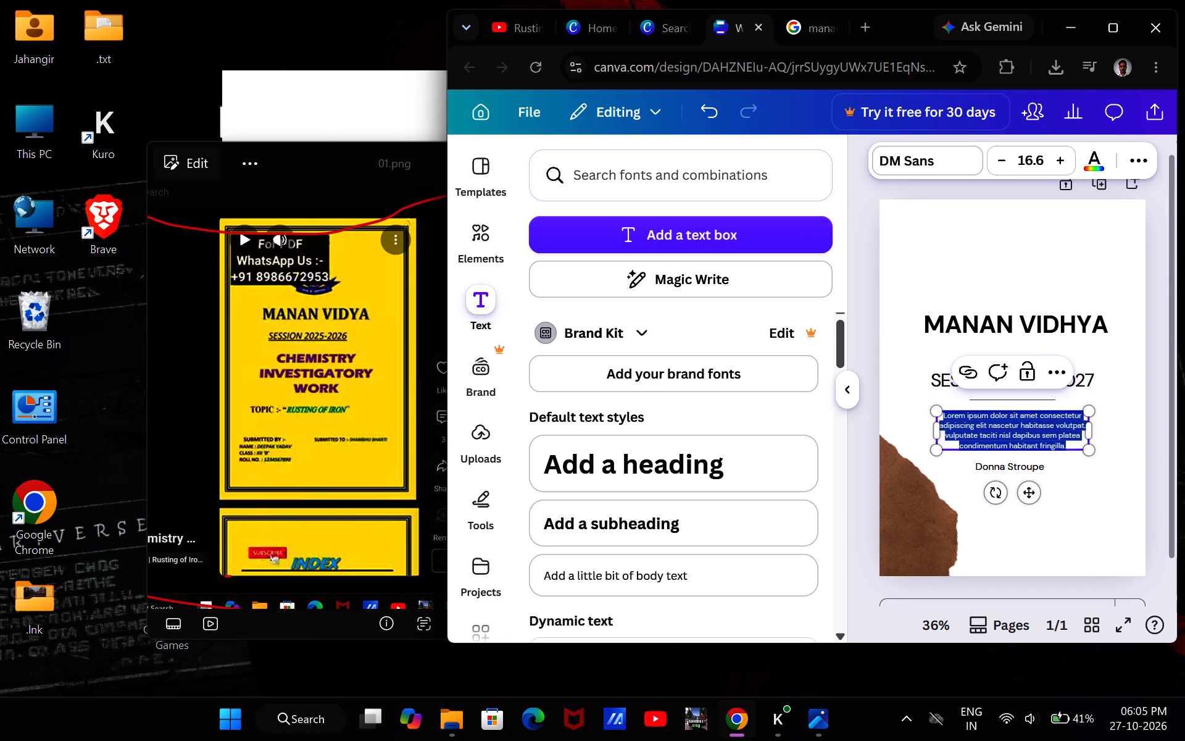
triple_click(1064, 157)
triple_click(1064, 157)
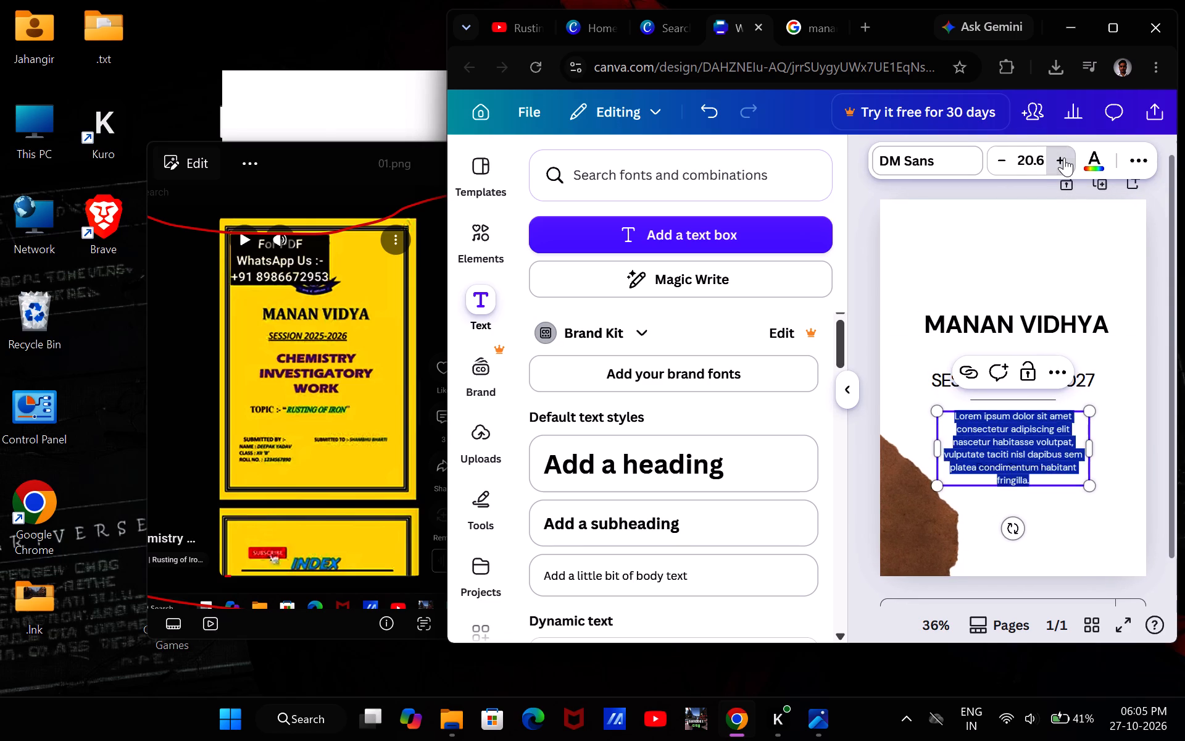
triple_click(1064, 157)
triple_click(1064, 157)
double_click(1064, 157)
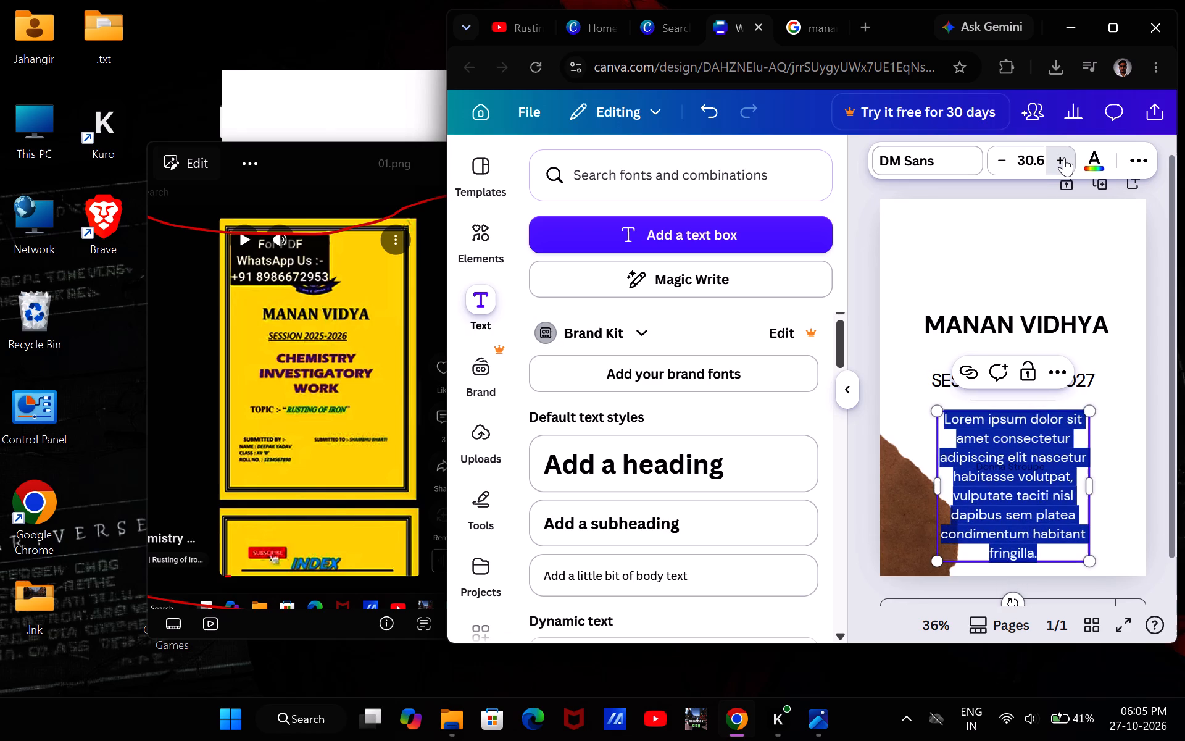
Replace the placeholder paragraph with CHEMISTRY, INVESTIGATORY and WORK on three separate lines, and deselect it.
key("BackSpace")
type("CHE")
type("MISTRY")
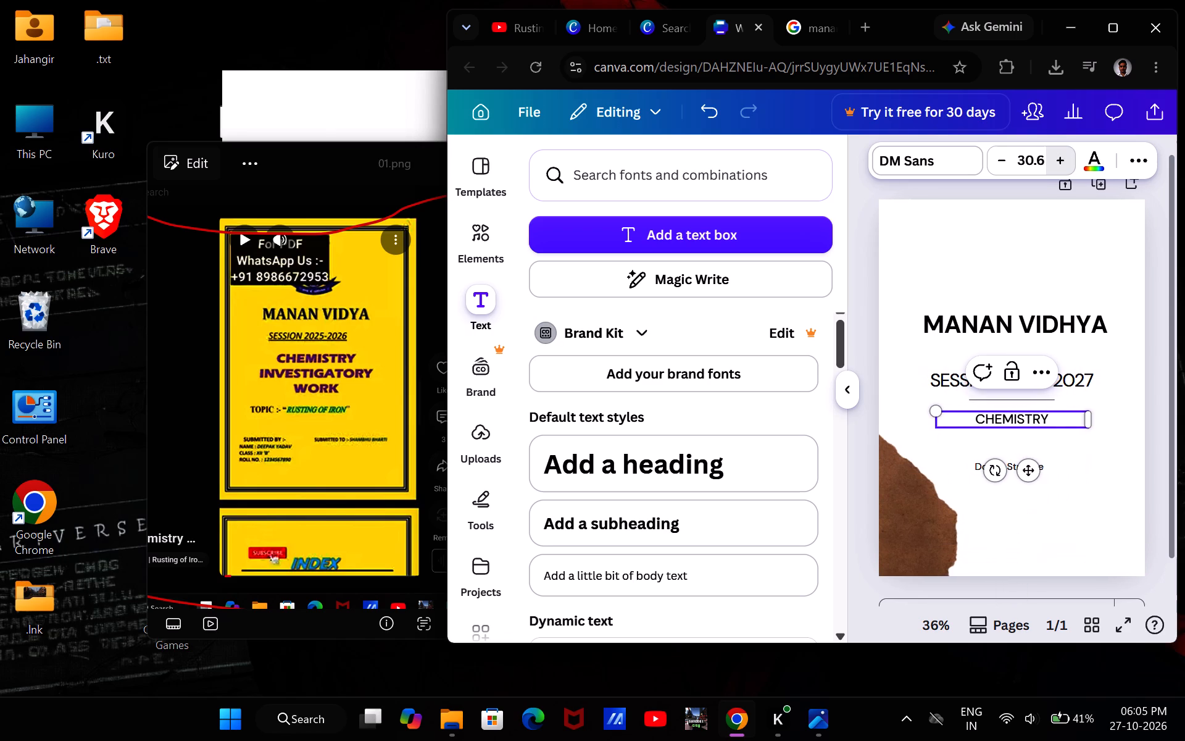
key("Return")
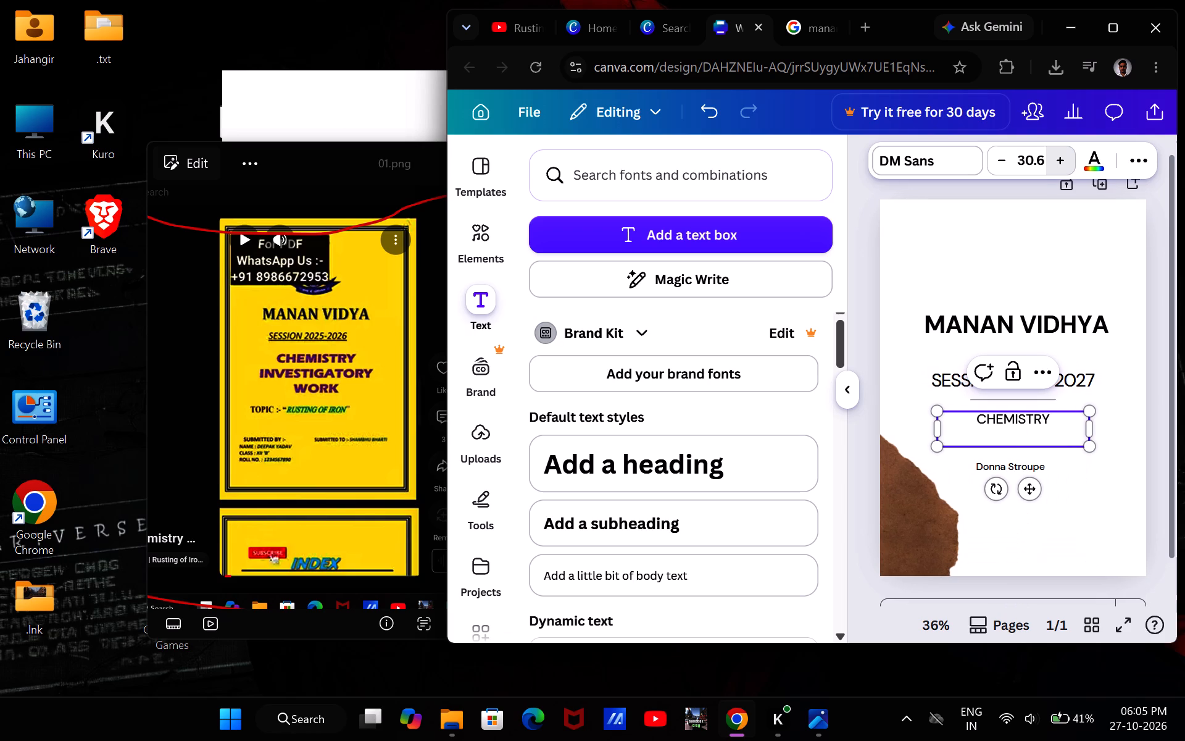
type("IN")
type("VEN")
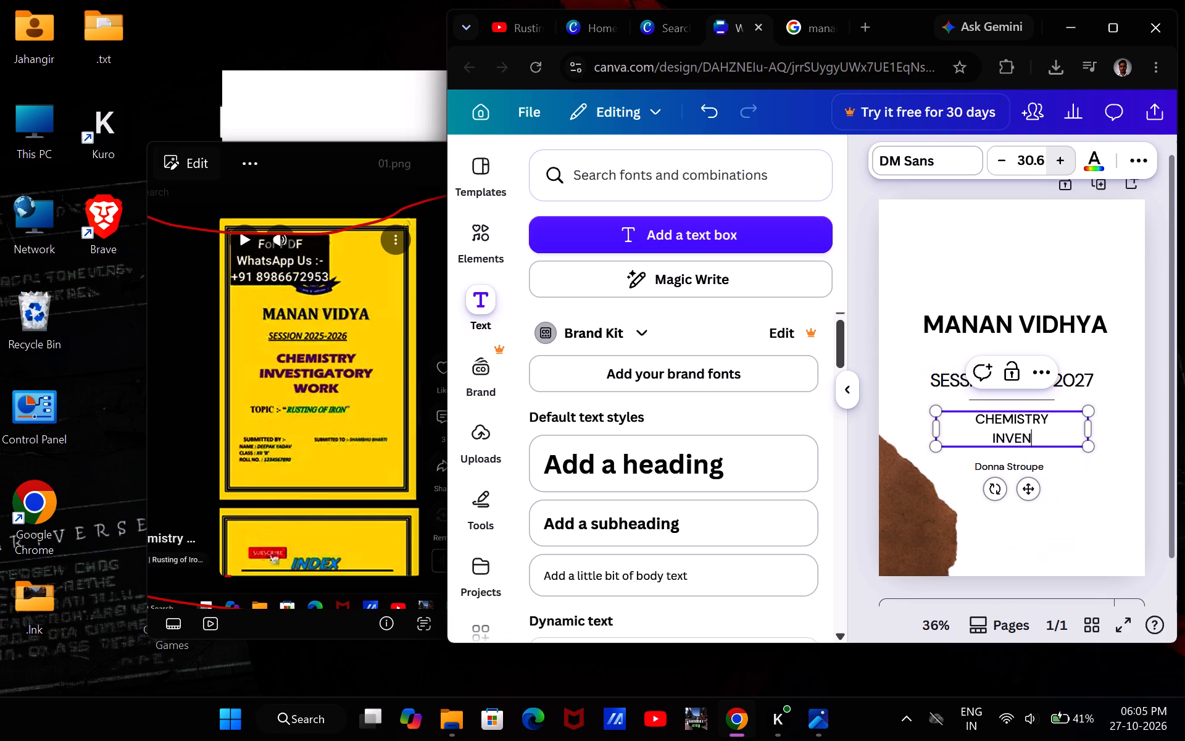
type("TI")
key("BackSpace")
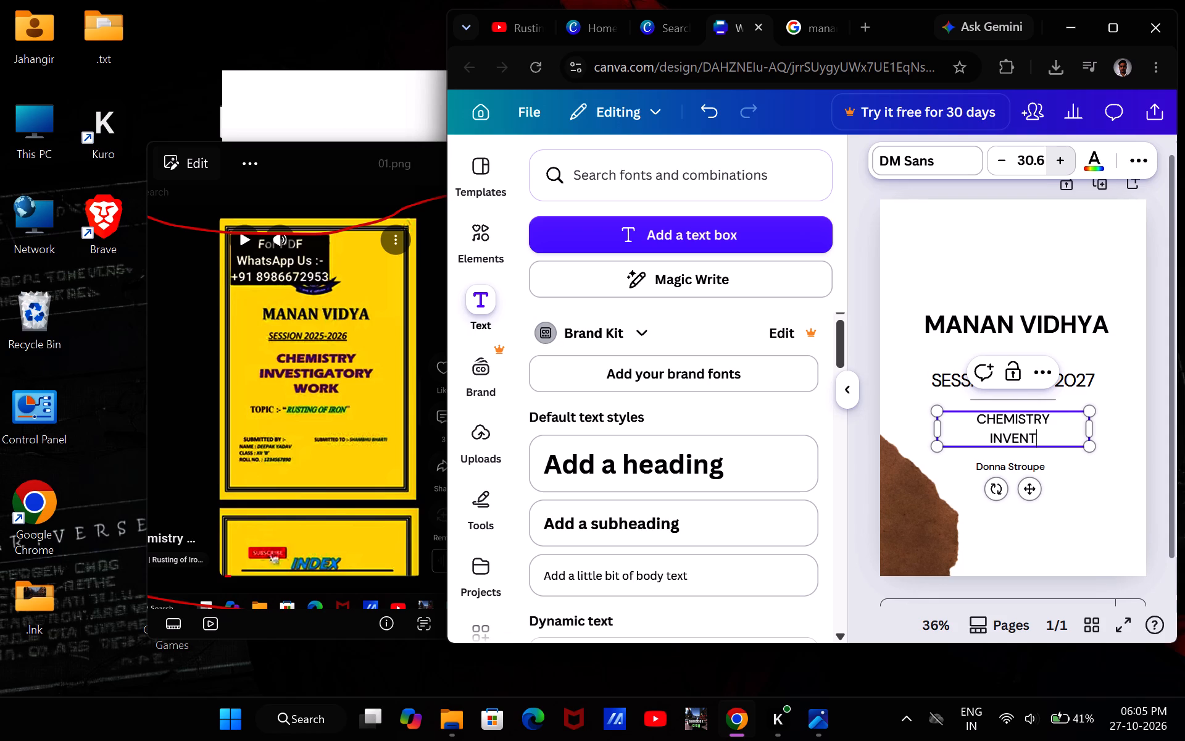
key("BackSpace")
key("BackSpace")
type("STI")
type("GA")
type("TORY")
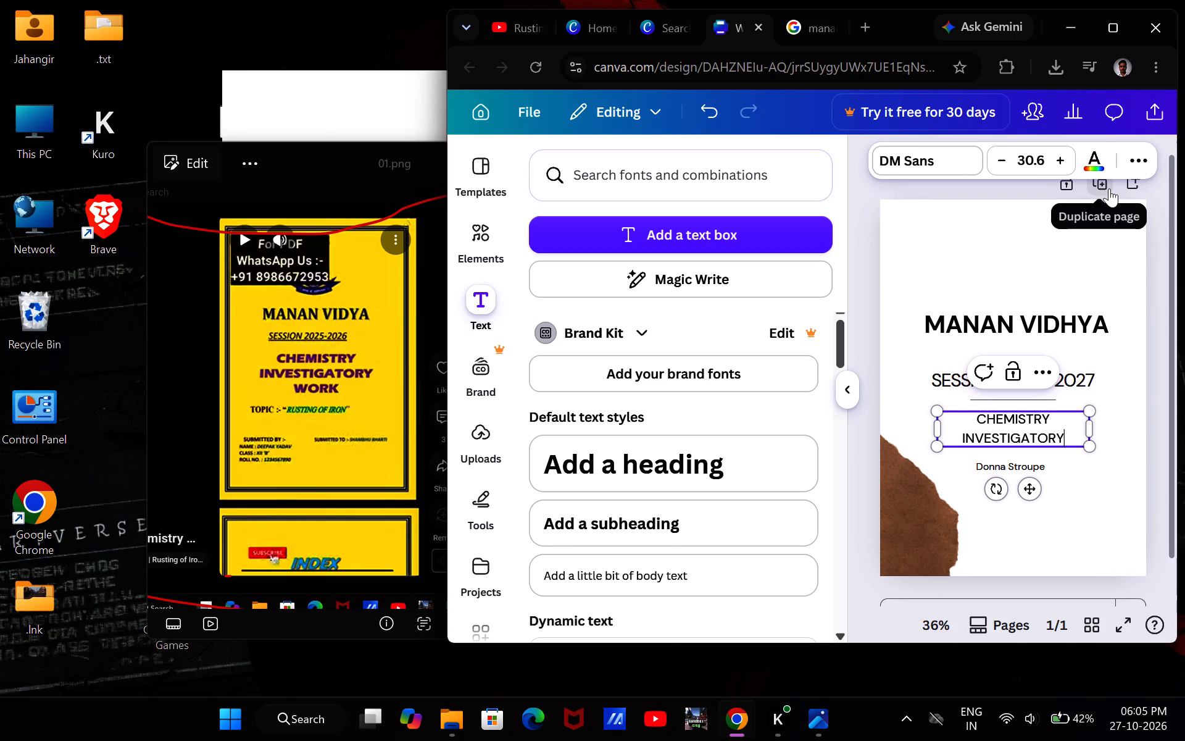
key("Return")
type("WORK")
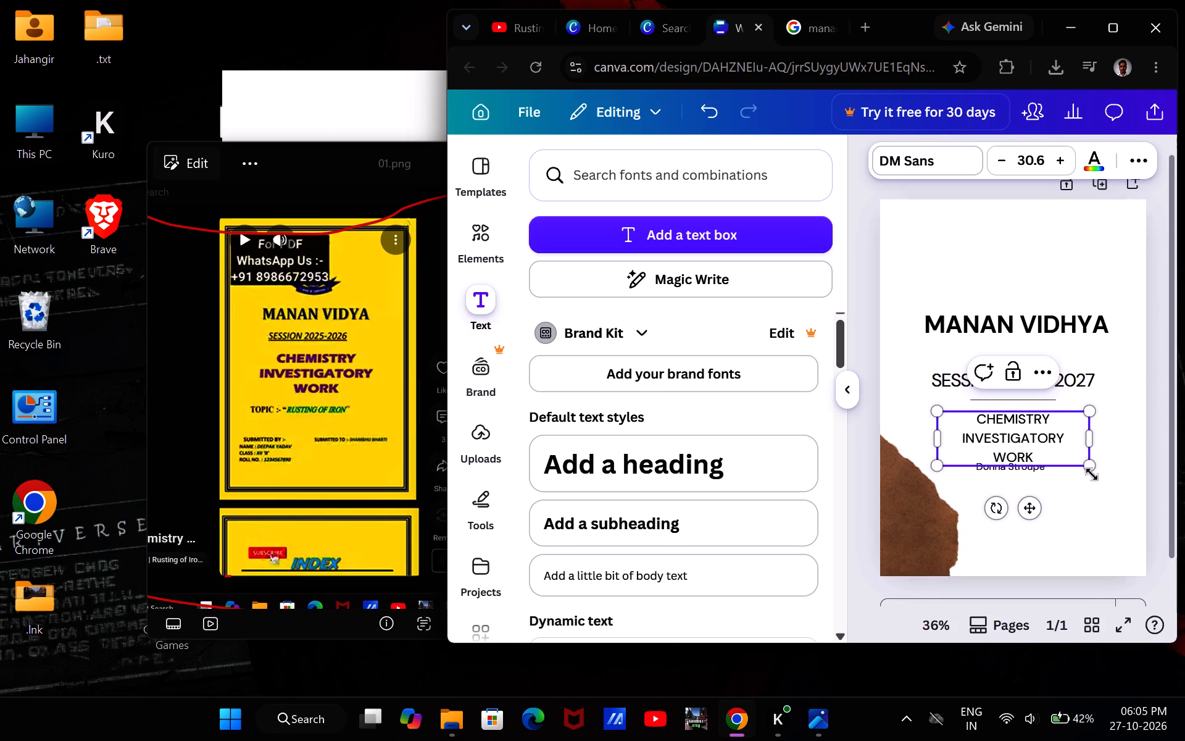
left_click(1076, 506)
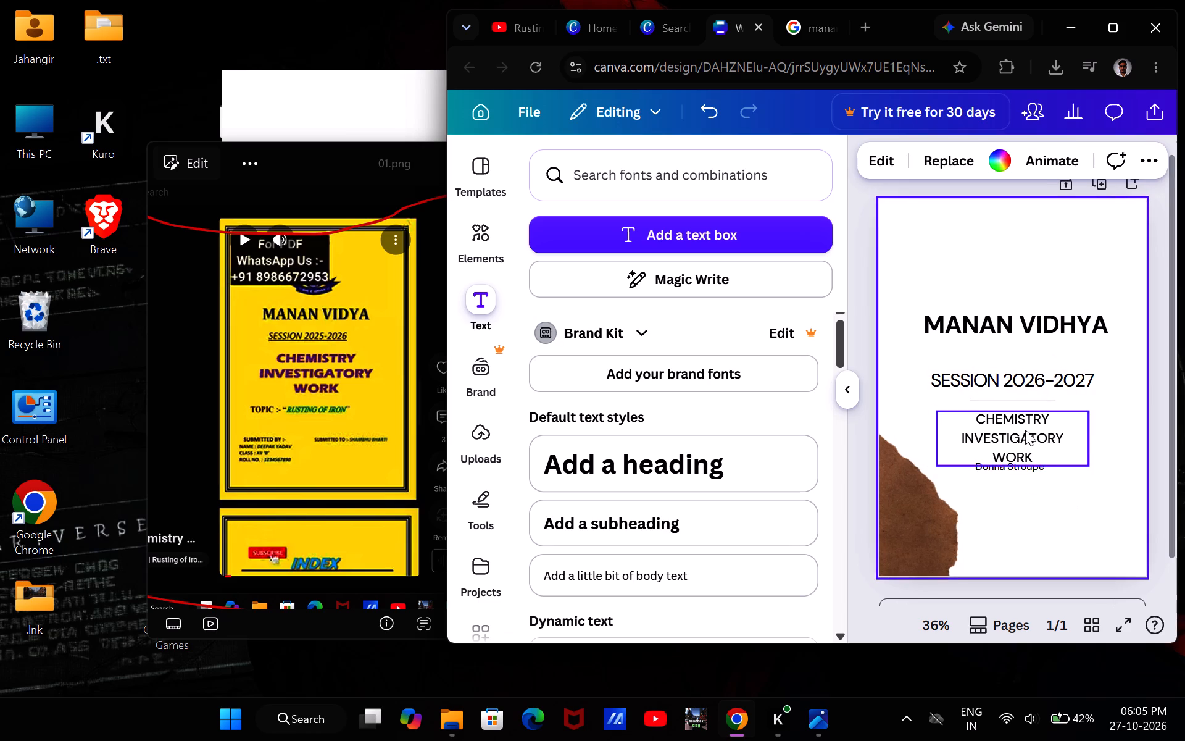
Nudge the CHEMISTRY INVESTIGATORY WORK text block slightly up towards the divider line and deselect it.
left_click(1025, 430)
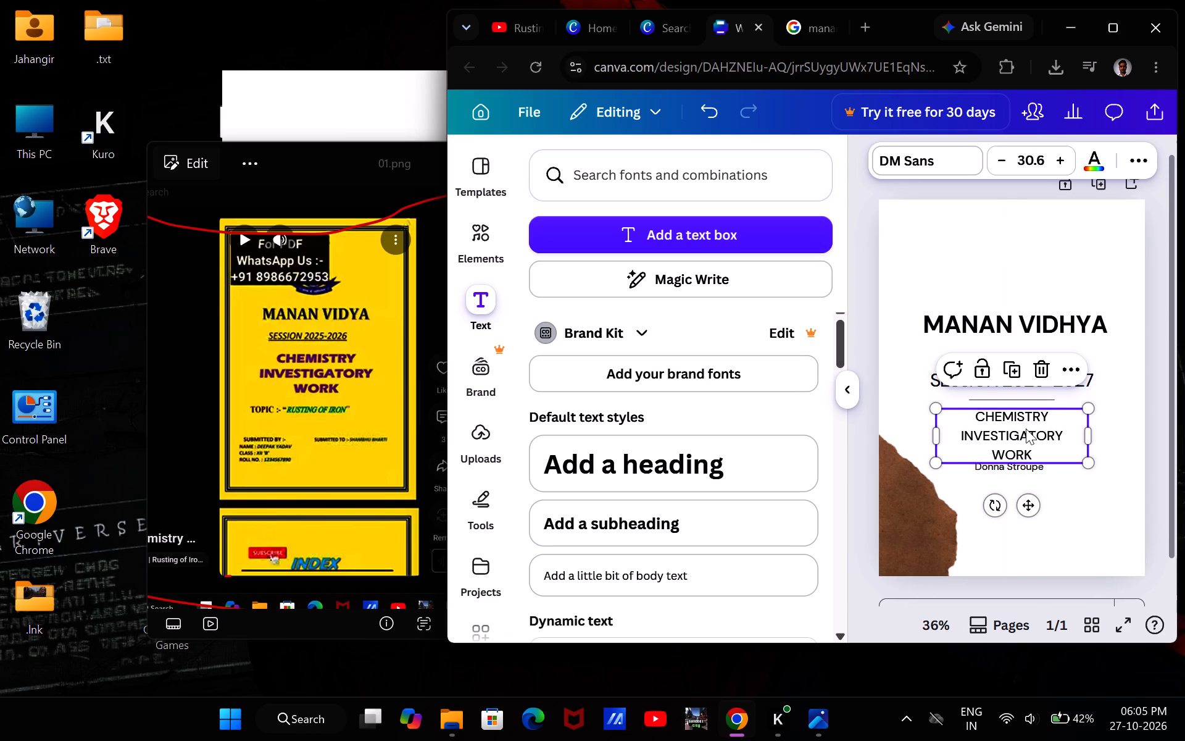
left_click(1071, 500)
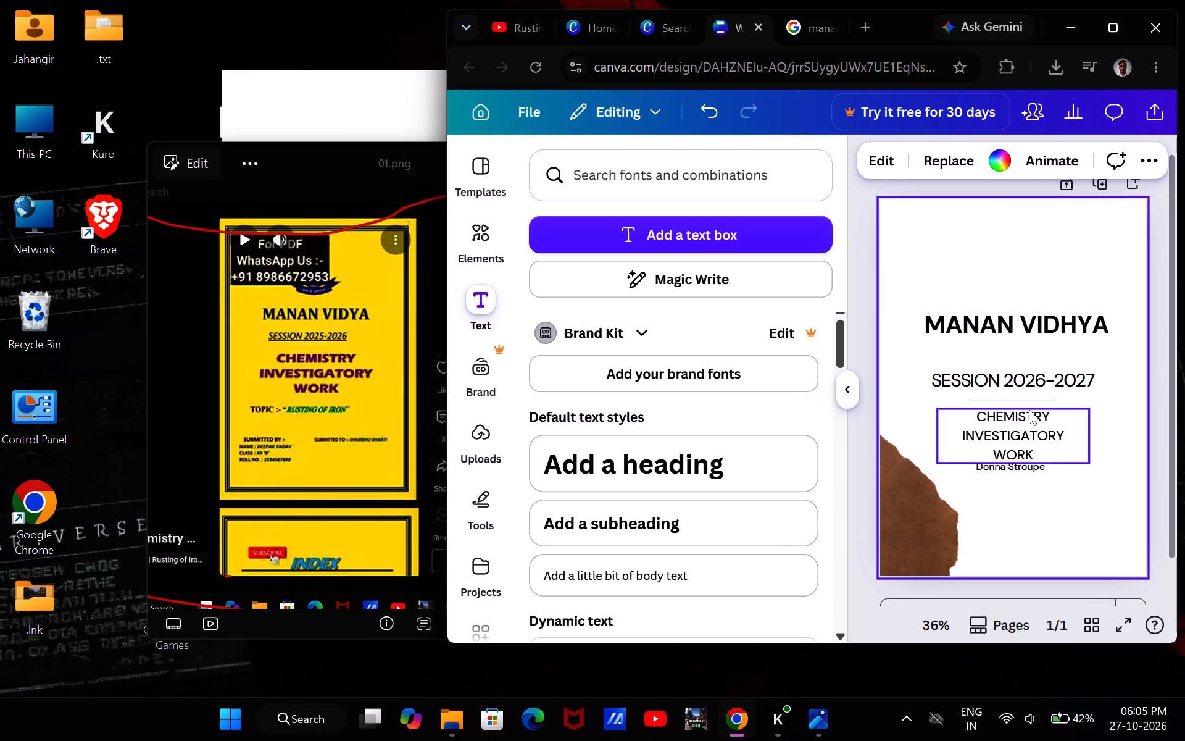
Shift the divider line to start near the left edge of SESSION 2026-2027 and extend it horizontally to a length of about 12.4.
left_click_drag(1025, 397, 1018, 397)
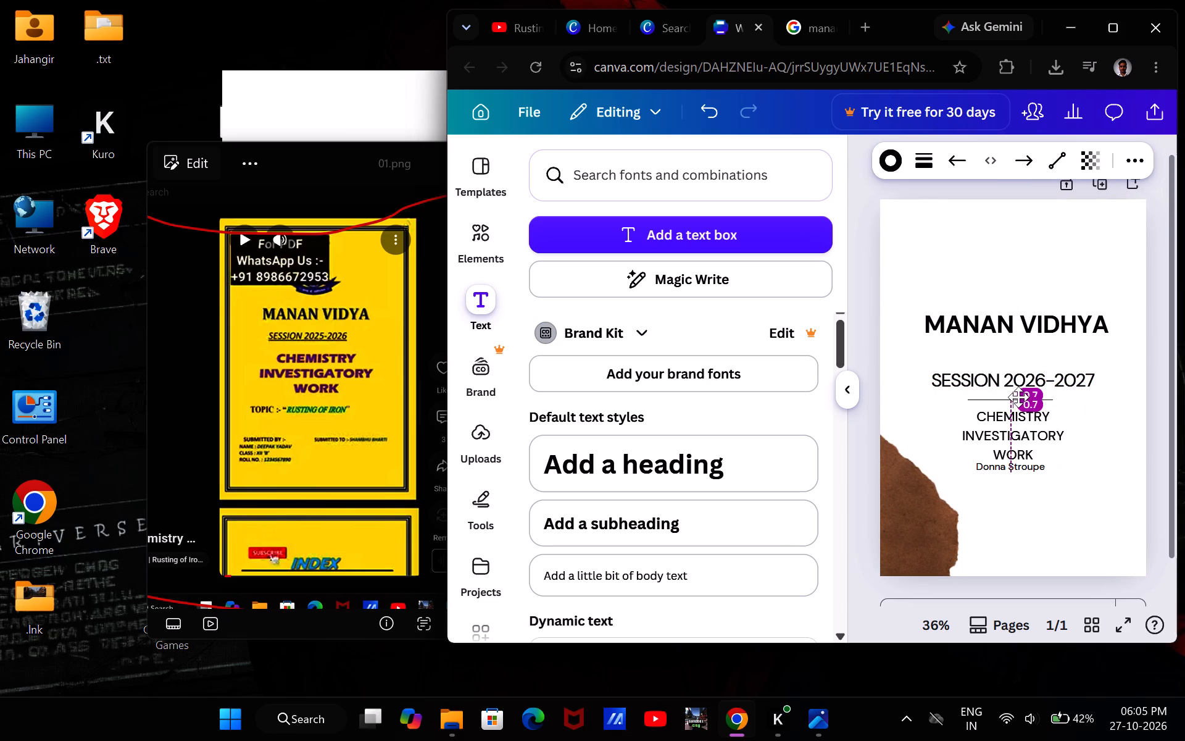
left_click_drag(1018, 397, 994, 396)
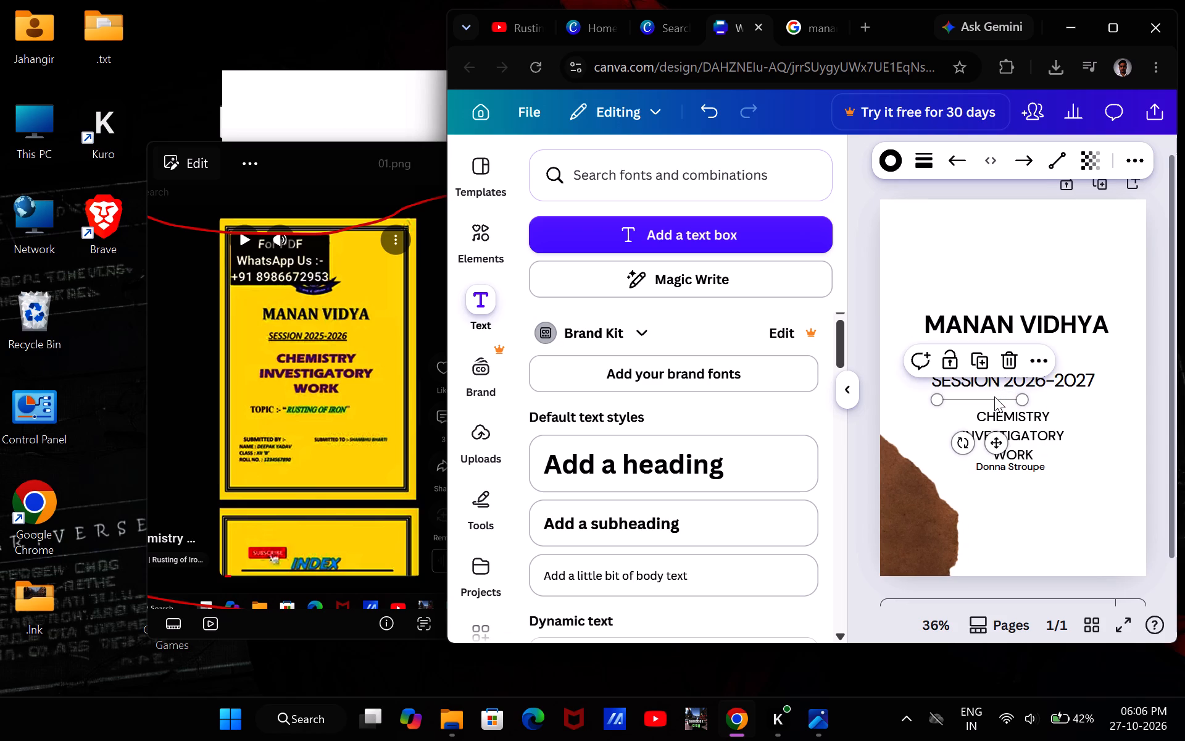
left_click_drag(1018, 398, 1088, 396)
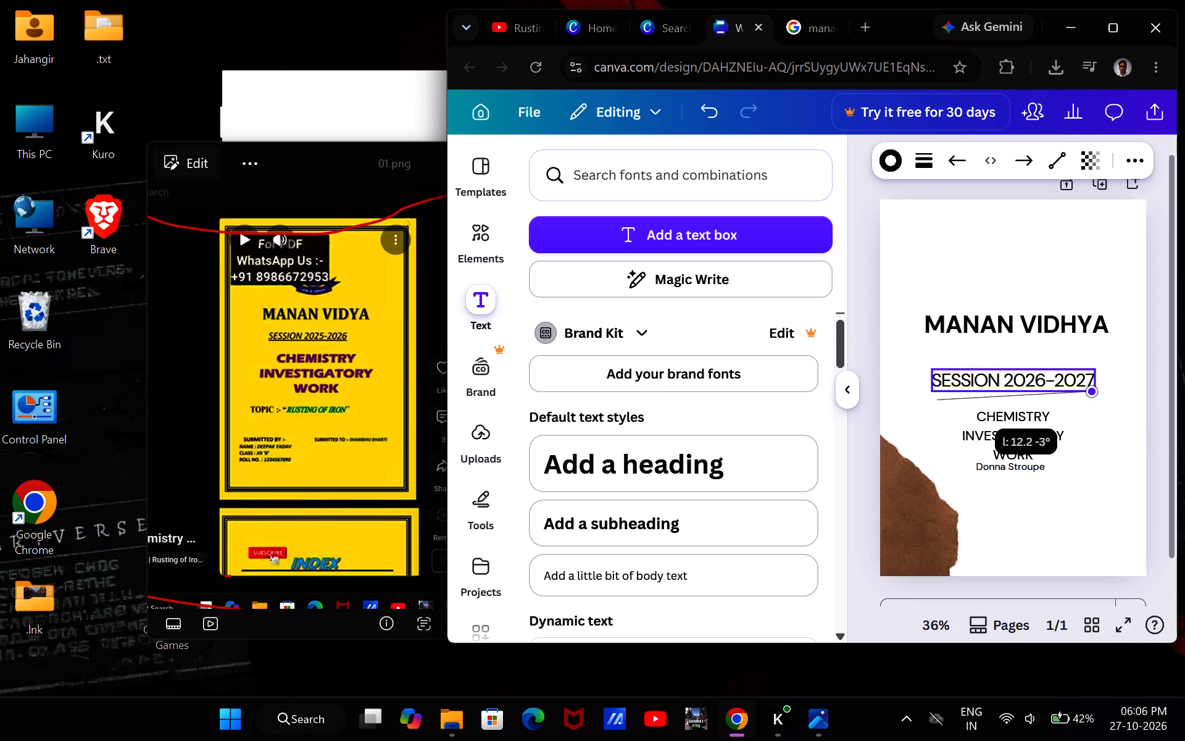
left_click_drag(1088, 396, 1093, 400)
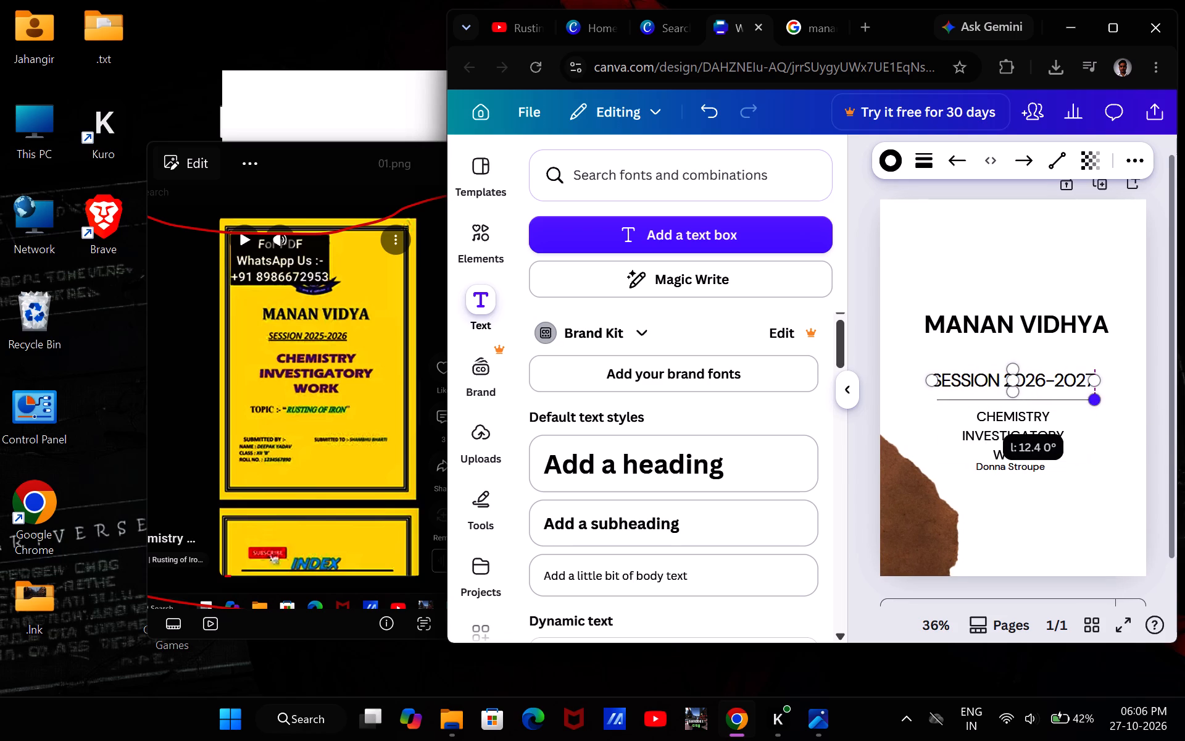
left_click_drag(1093, 400, 1094, 400)
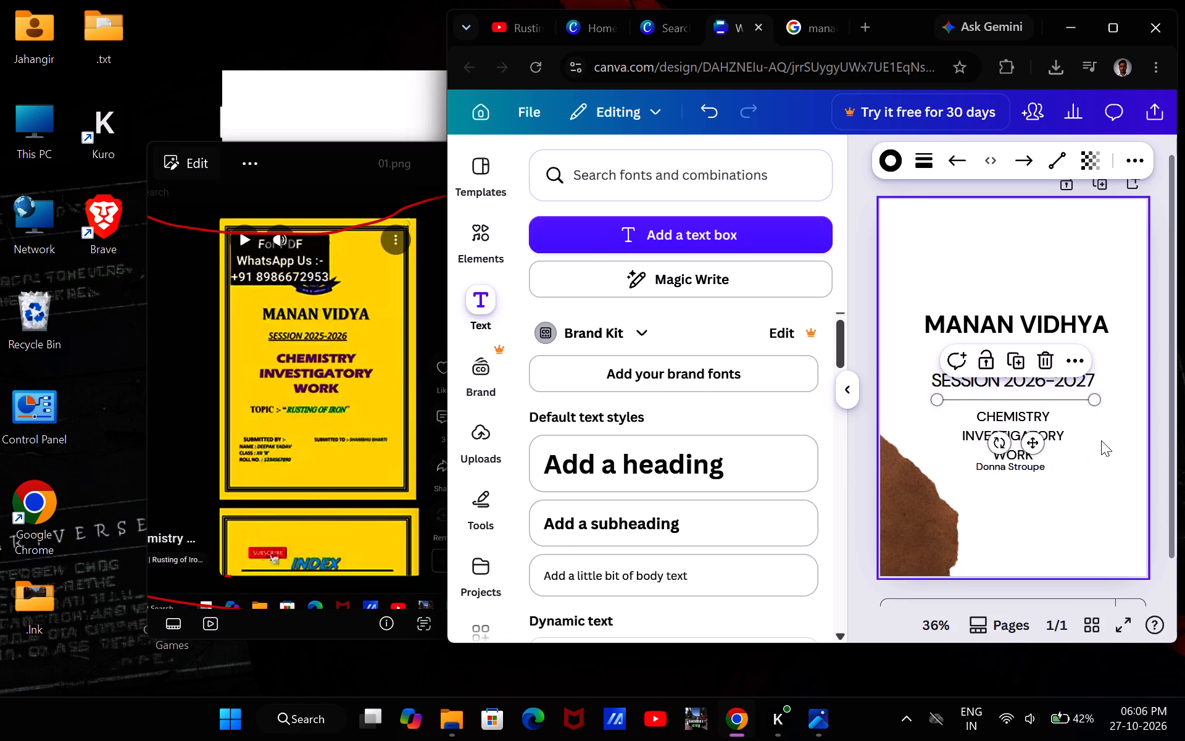
left_click(1103, 454)
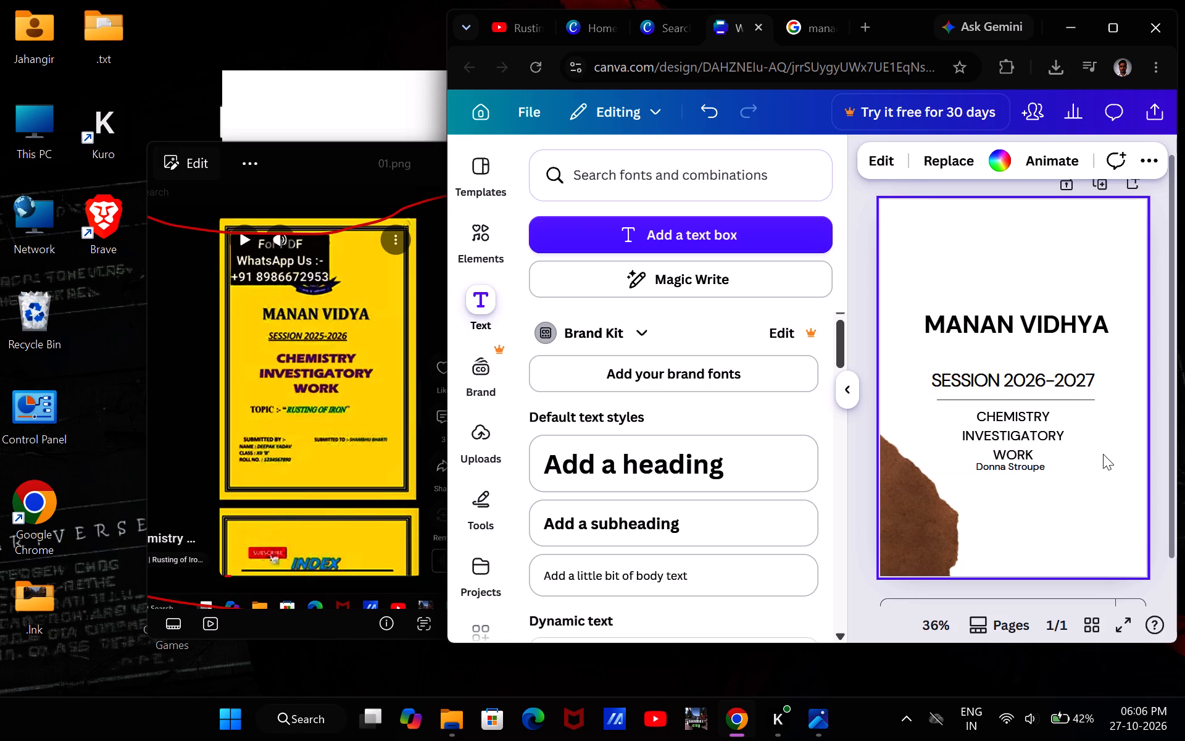
Move the placeholder author name down to sit just below WORK, centred under the text block.
left_click(1034, 468)
left_click(1034, 468)
left_click_drag(1034, 468, 1034, 475)
left_click_drag(1034, 475, 1042, 488)
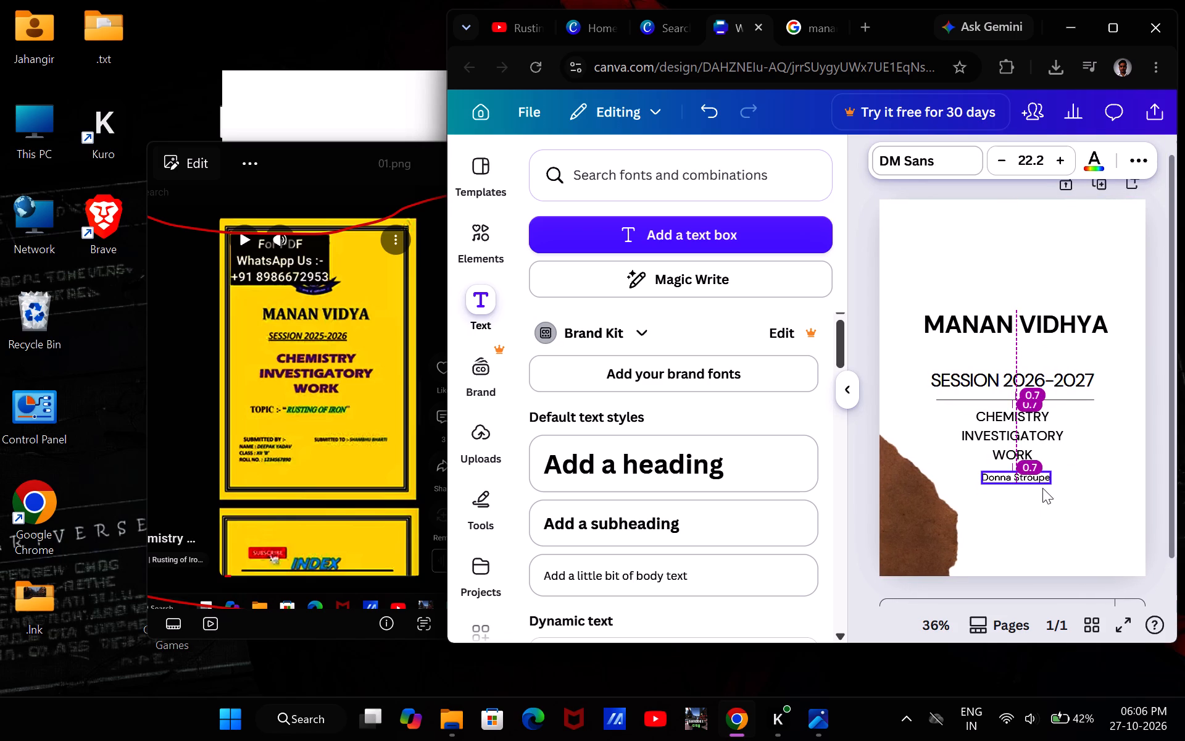
left_click_drag(1042, 488, 1036, 485)
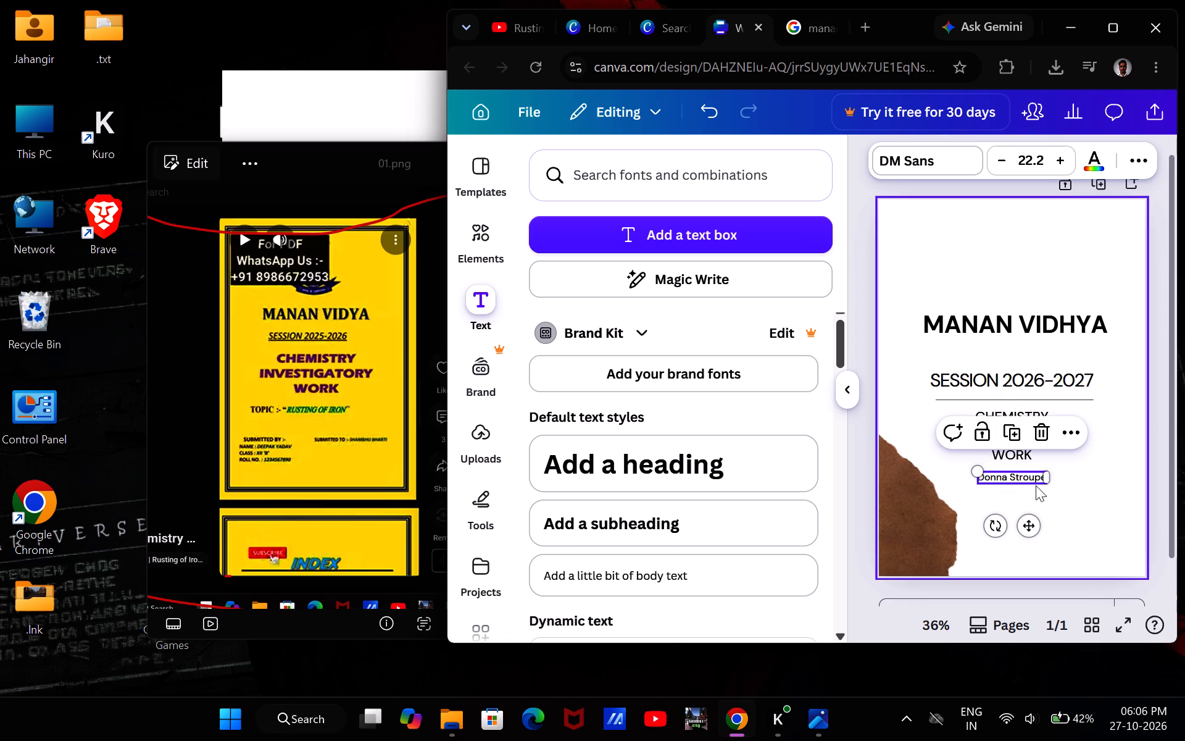
Move the MANAN VIDHYA heading up, centred on the page with more space above SESSION 2026-2027.
left_click_drag(1030, 311, 1029, 303)
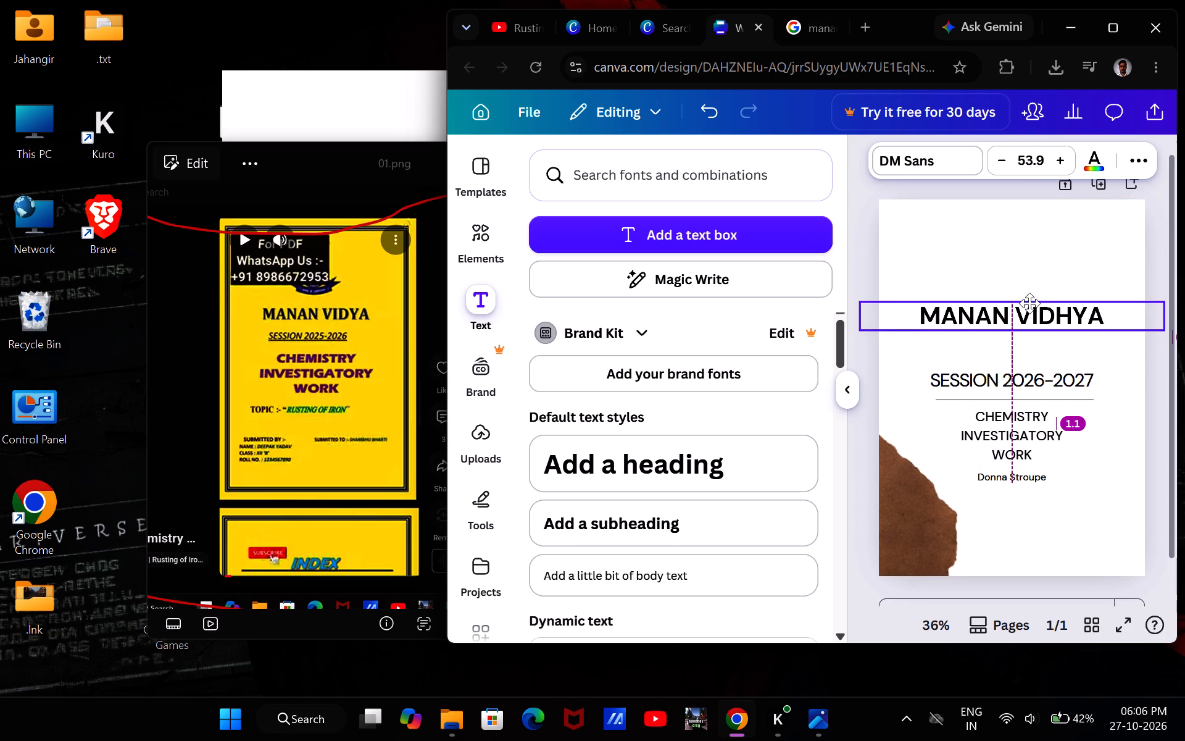
left_click_drag(1029, 303, 1028, 287)
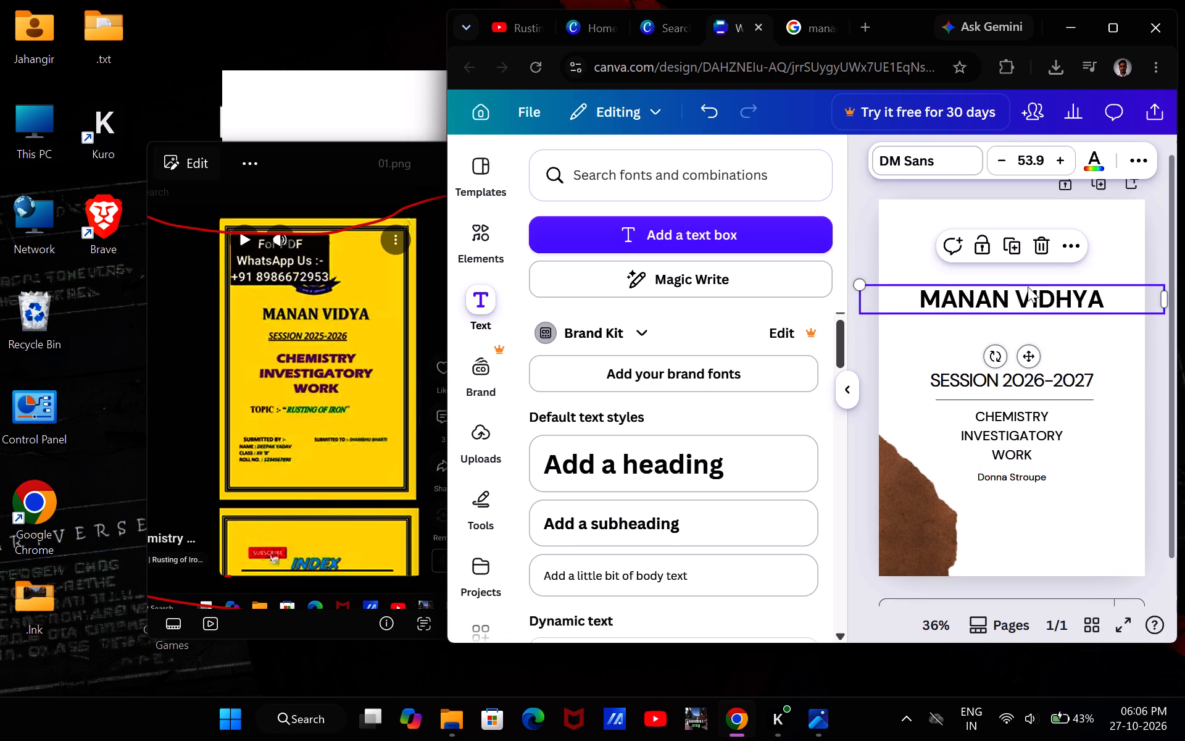
Reduce the SESSION 2026-2027 text to size 28.8 and move it up, centred just beneath the MANAN VIDHYA heading.
left_click_drag(1036, 377, 1035, 355)
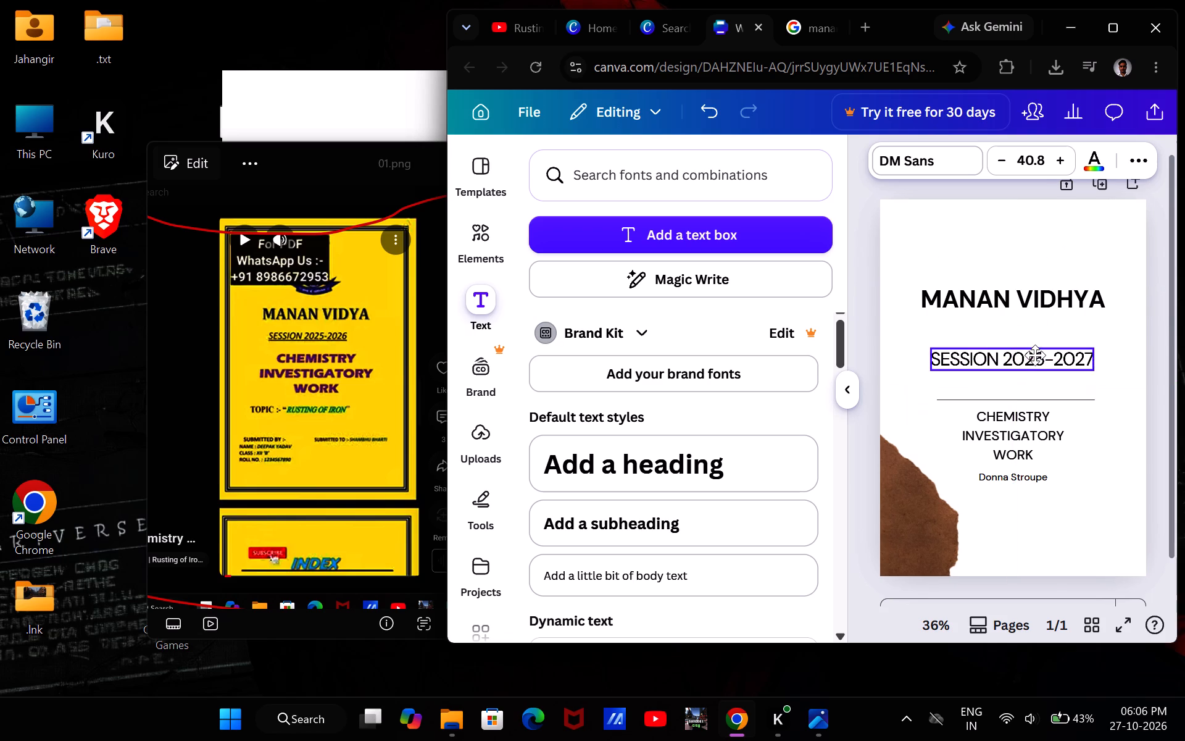
left_click_drag(1035, 355, 1037, 339)
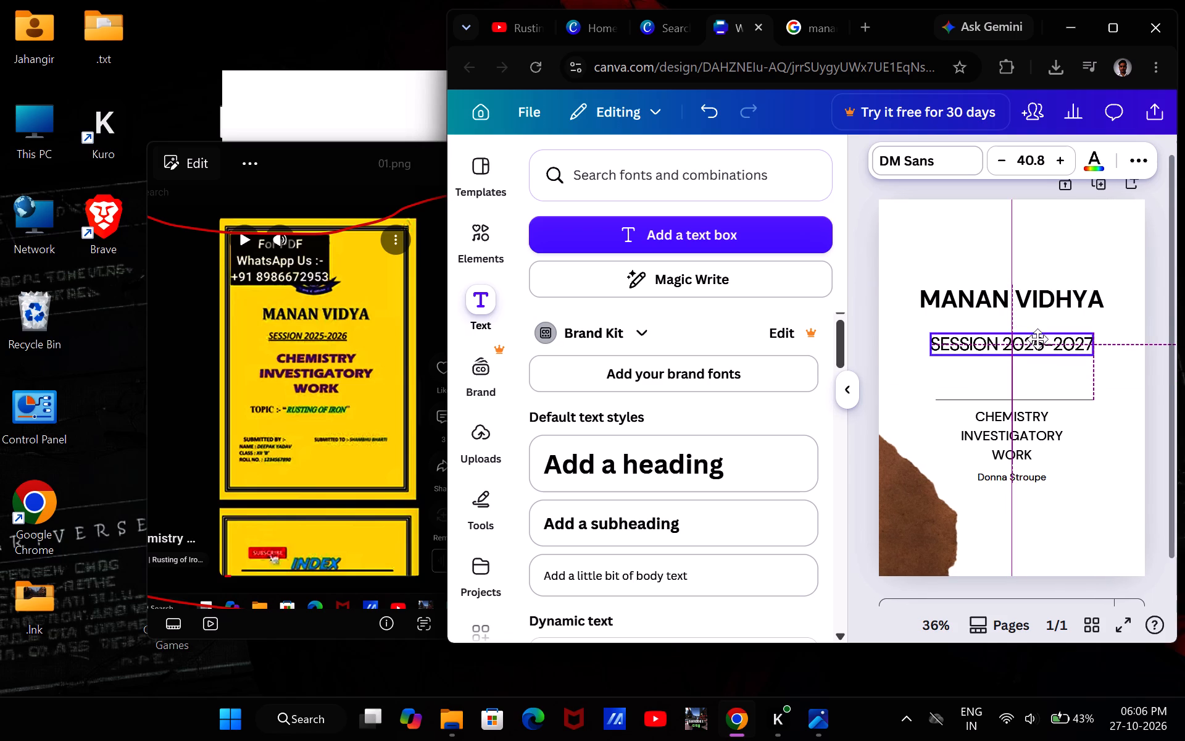
left_click_drag(1037, 339, 1038, 338)
triple_click(994, 153)
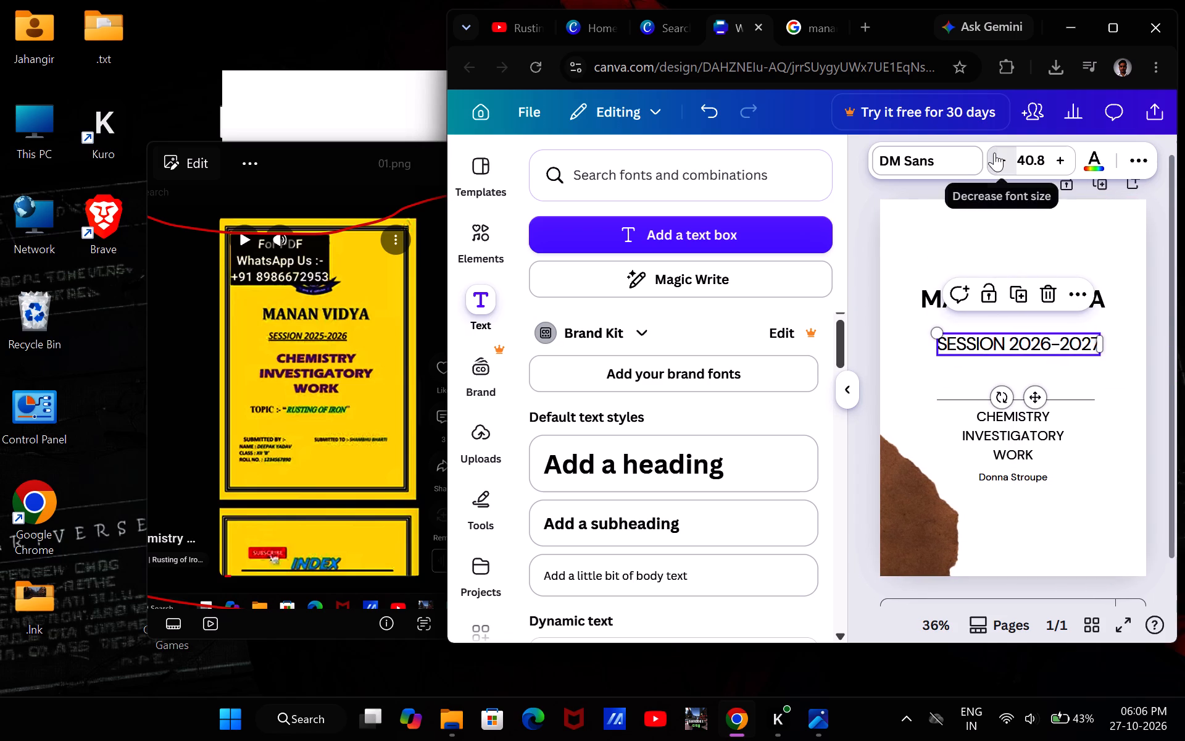
triple_click(994, 153)
triple_click(994, 153)
triple_click(994, 153)
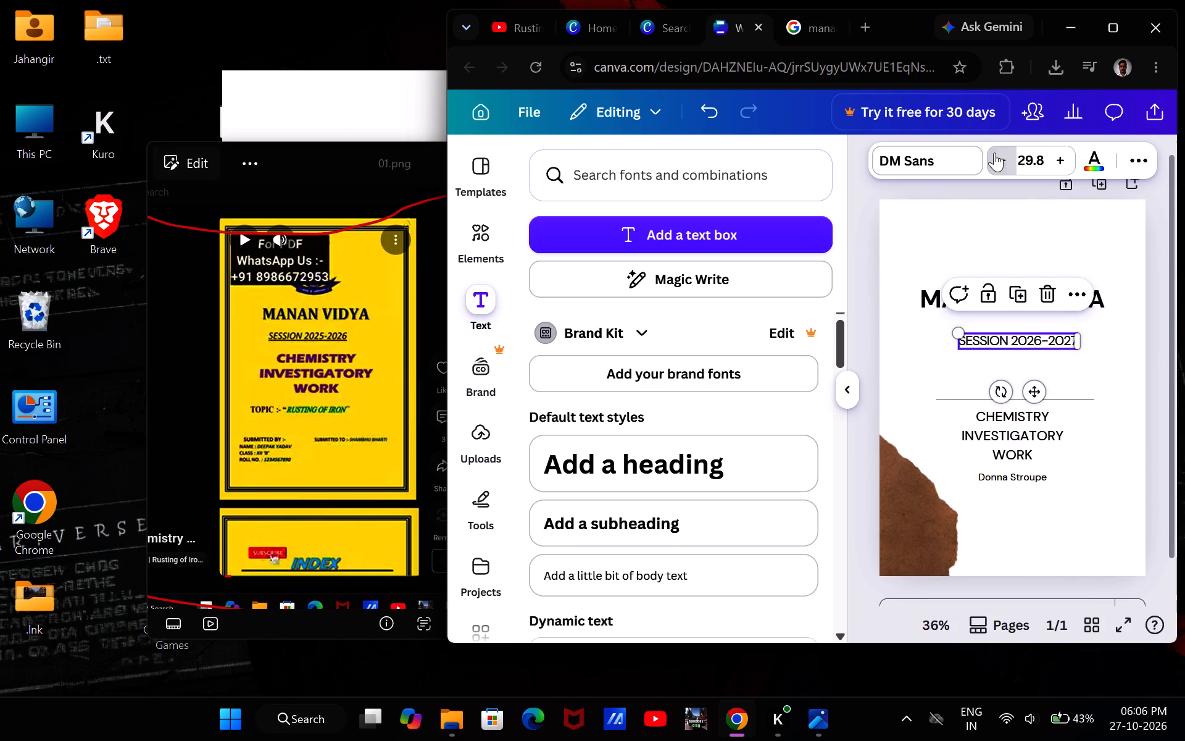
left_click_drag(1037, 387, 1034, 373)
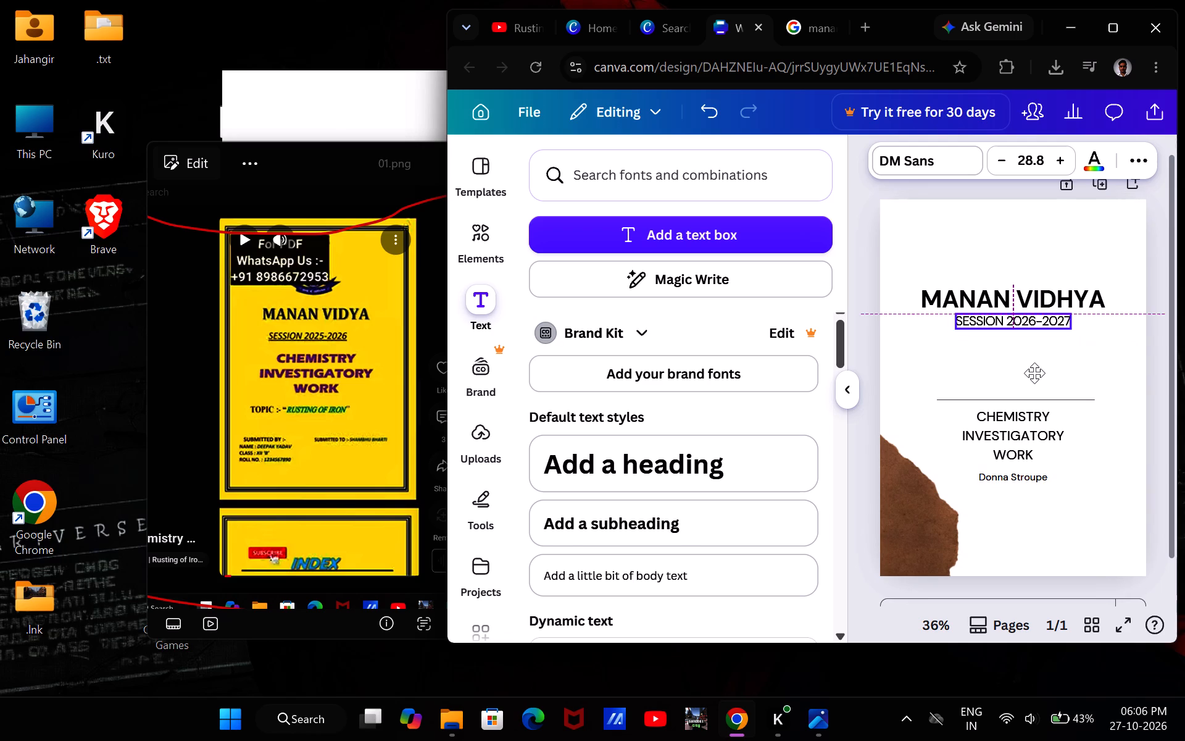
left_click_drag(1034, 373, 1034, 375)
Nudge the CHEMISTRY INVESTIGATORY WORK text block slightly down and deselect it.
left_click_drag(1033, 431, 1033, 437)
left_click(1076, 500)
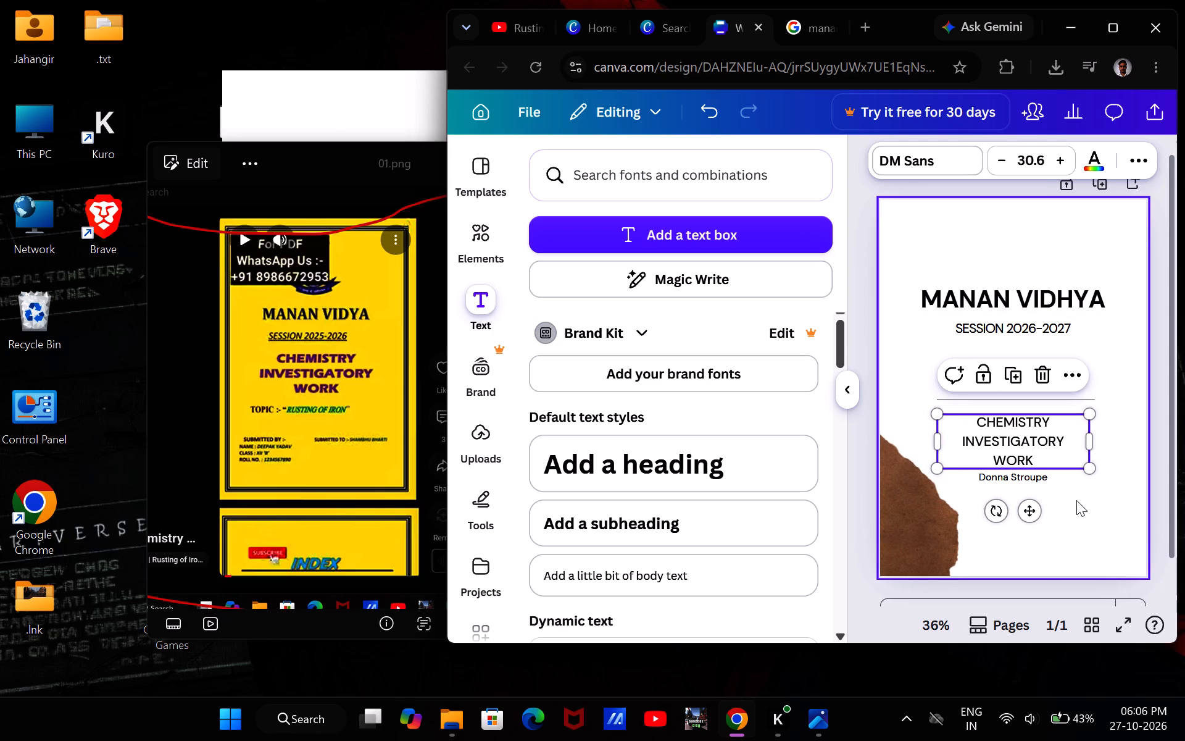
Move the divider line up beneath SESSION 2026-2027, shorten it at both ends and shift it slightly to the right.
left_click_drag(1013, 397, 1010, 381)
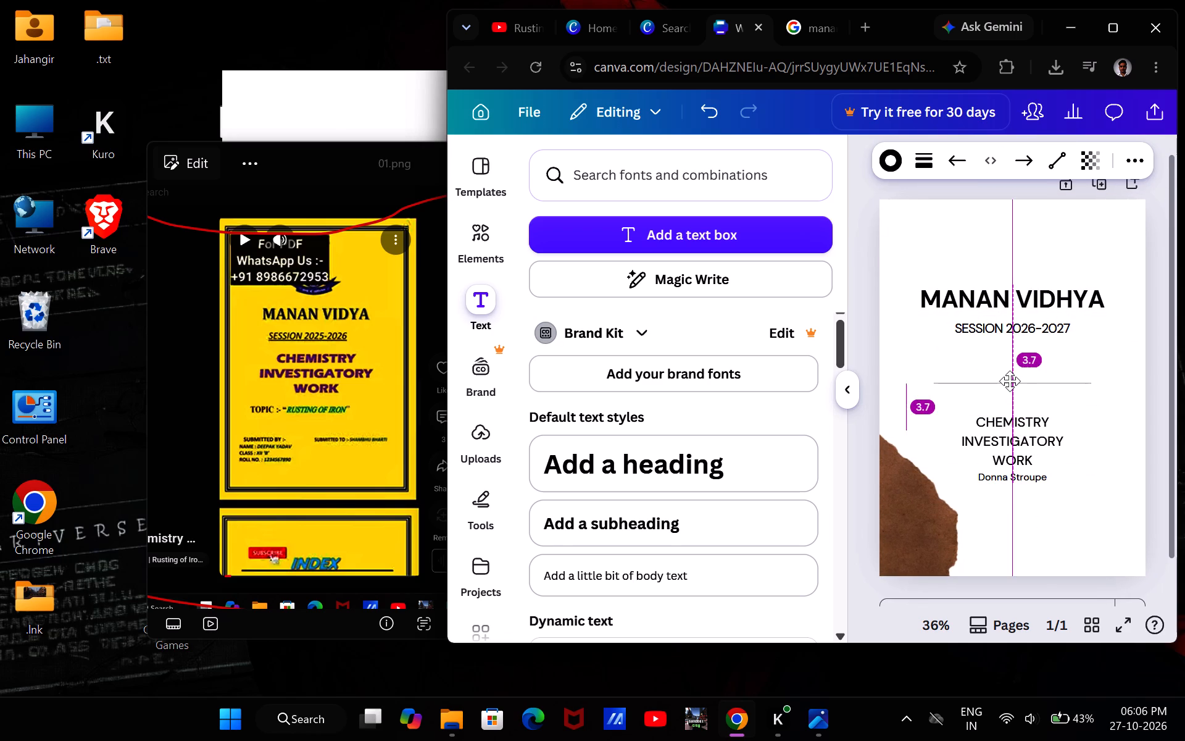
left_click_drag(1010, 381, 1009, 338)
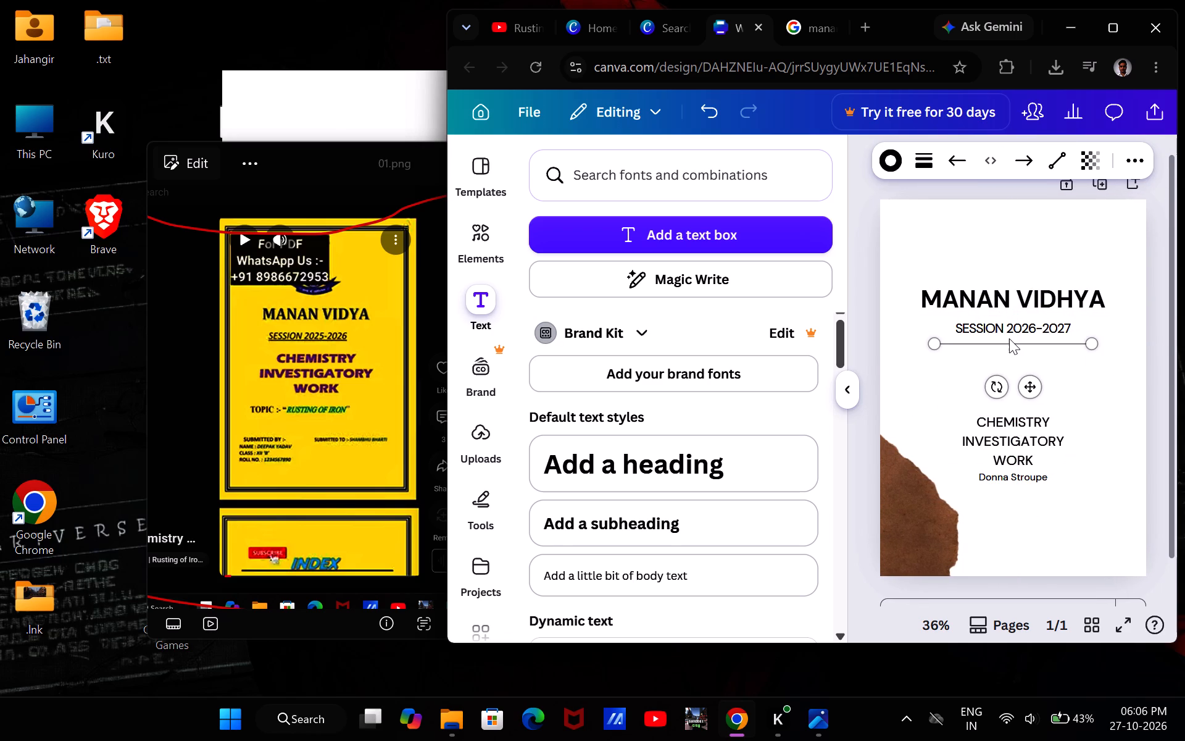
left_click(1094, 341)
left_click_drag(1094, 341, 1075, 343)
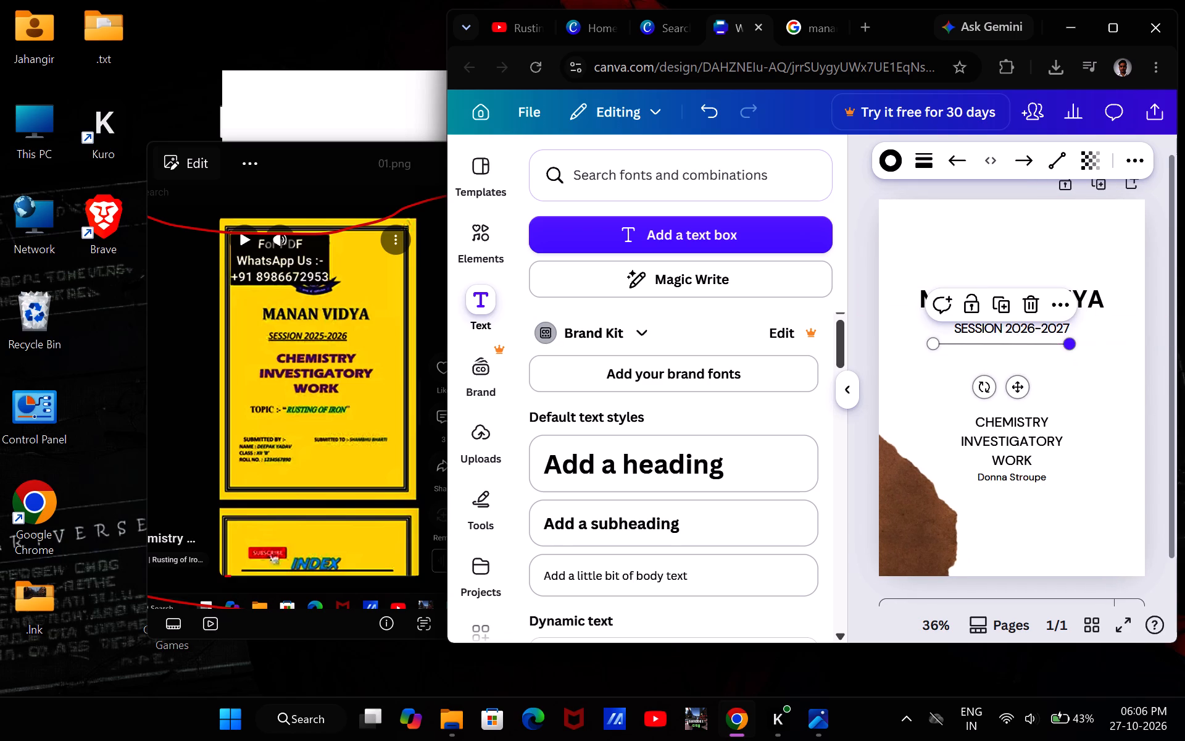
left_click(934, 343)
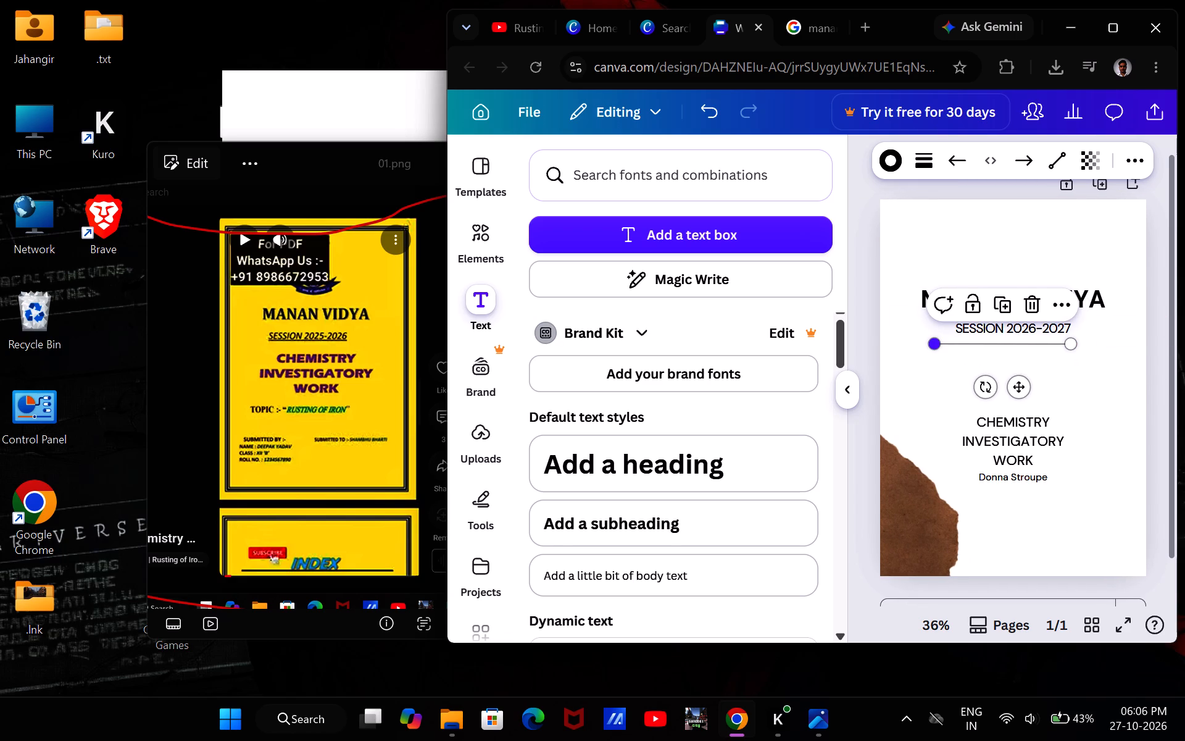
left_click_drag(934, 343, 946, 344)
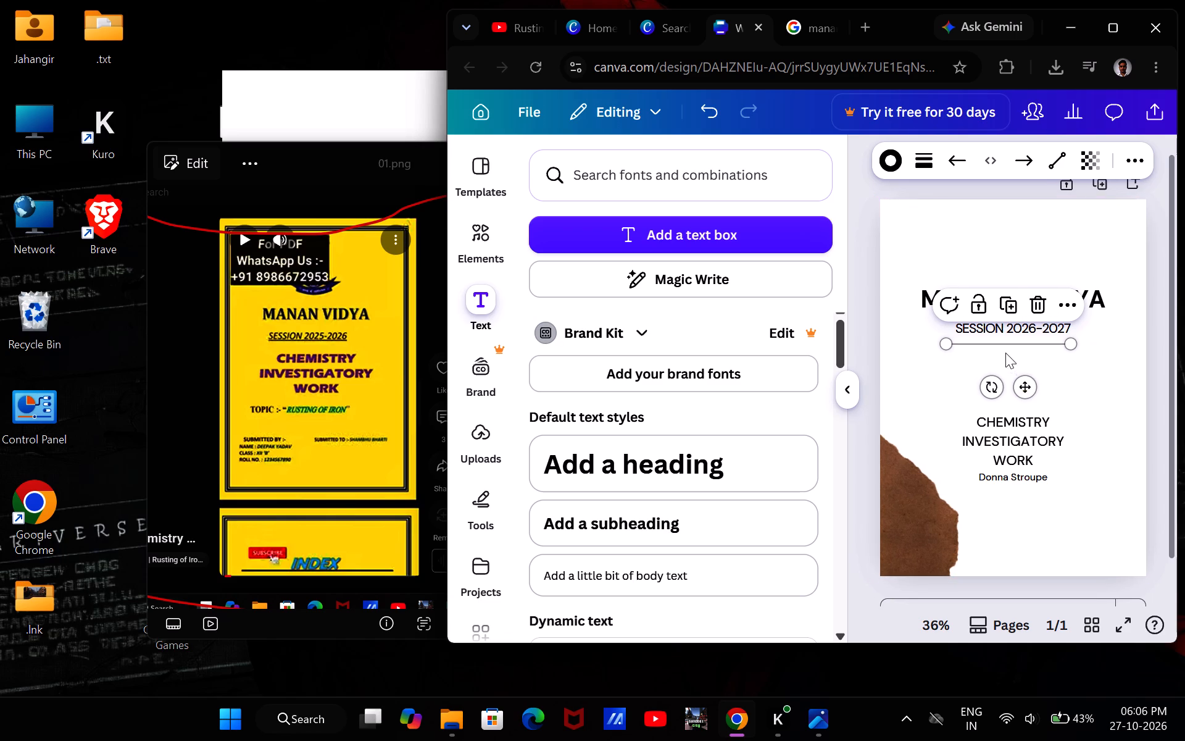
left_click_drag(1020, 390, 1018, 390)
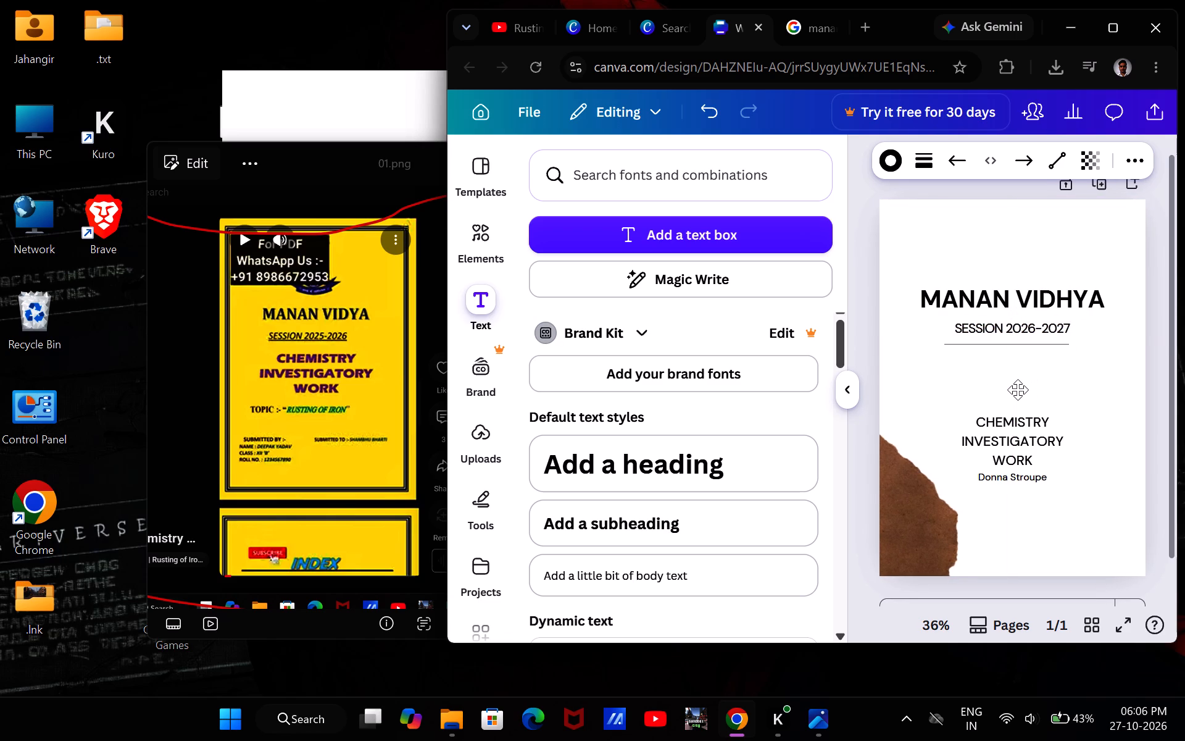
left_click_drag(1018, 390, 1023, 389)
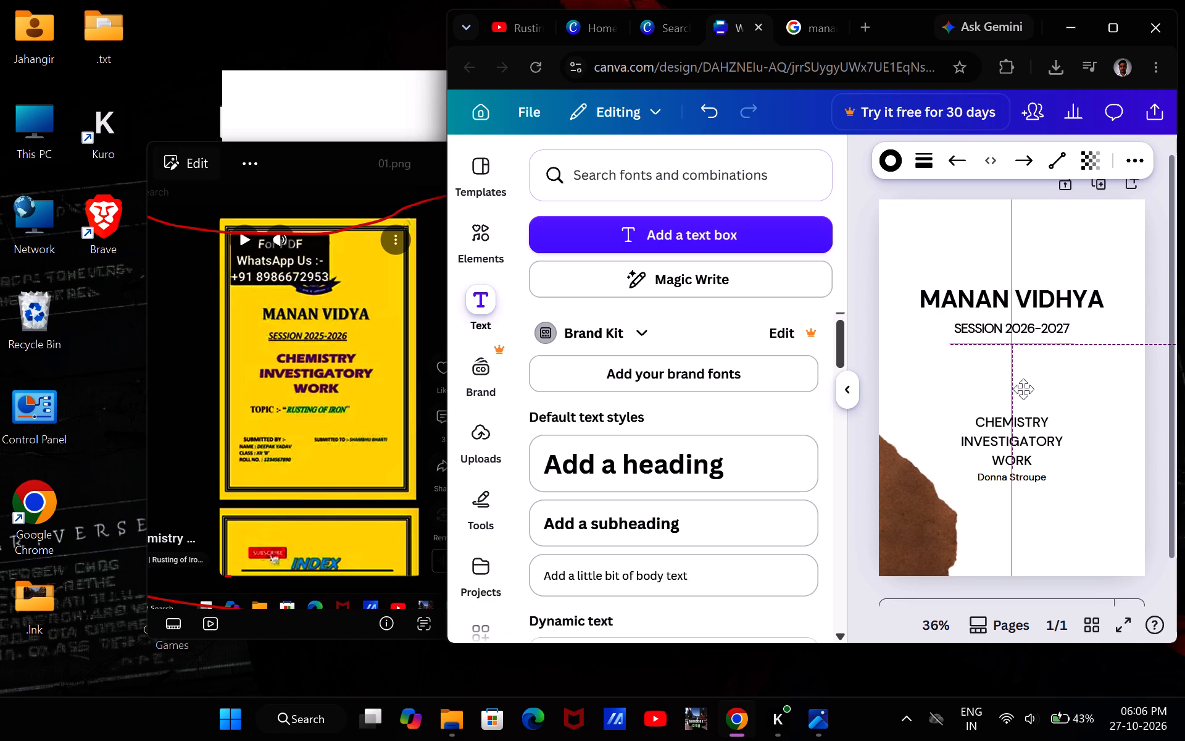
left_click_drag(1023, 389, 1029, 388)
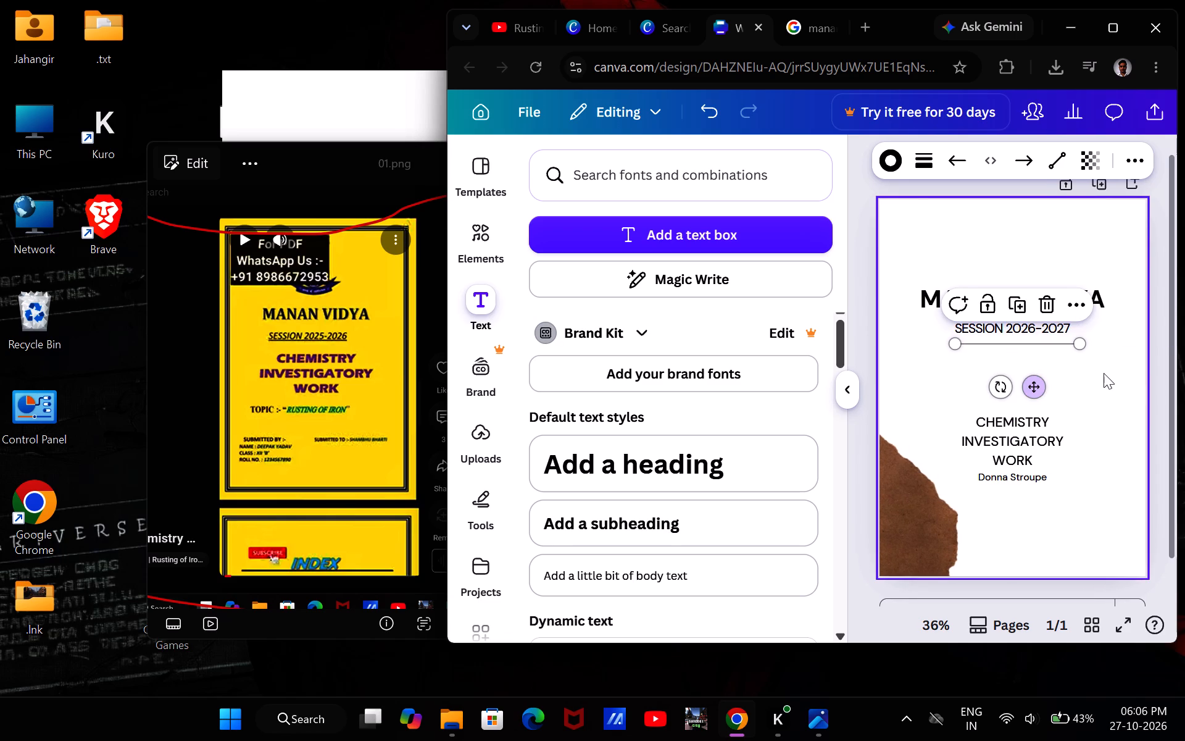
left_click(1109, 376)
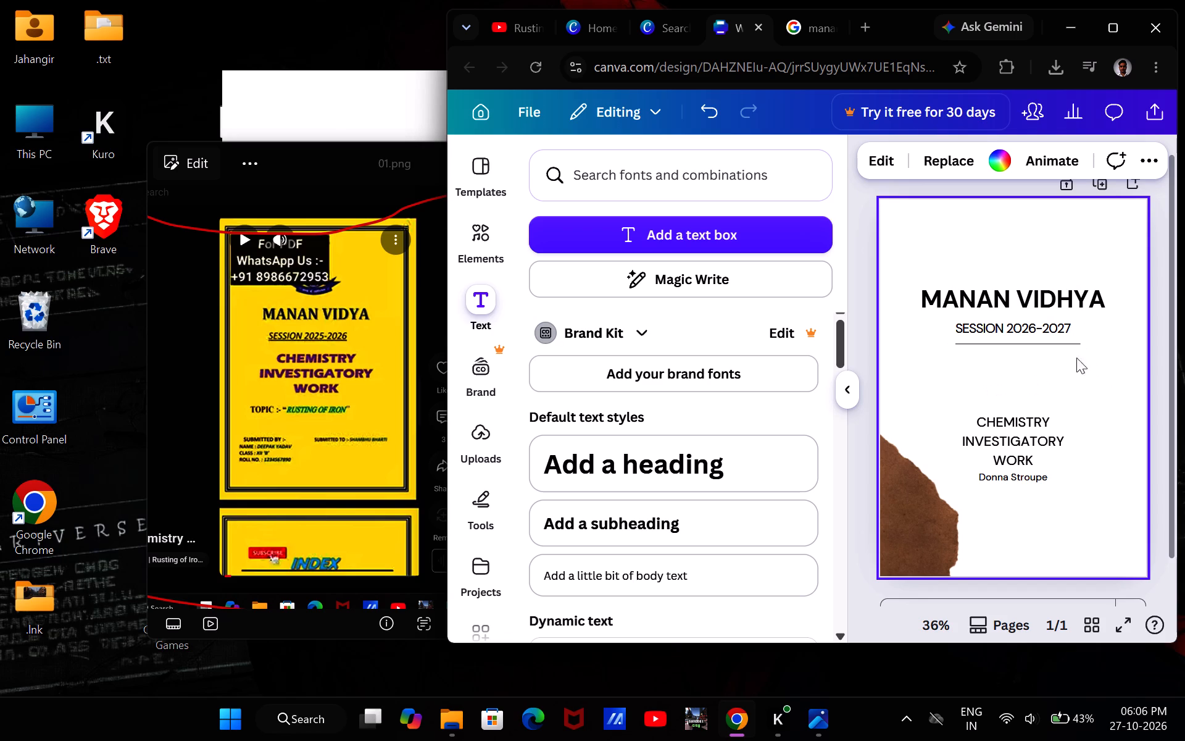
Extend the divider line's left end slightly past SESSION 2026-2027 and raise the line directly under the text as an underline.
left_click(972, 353)
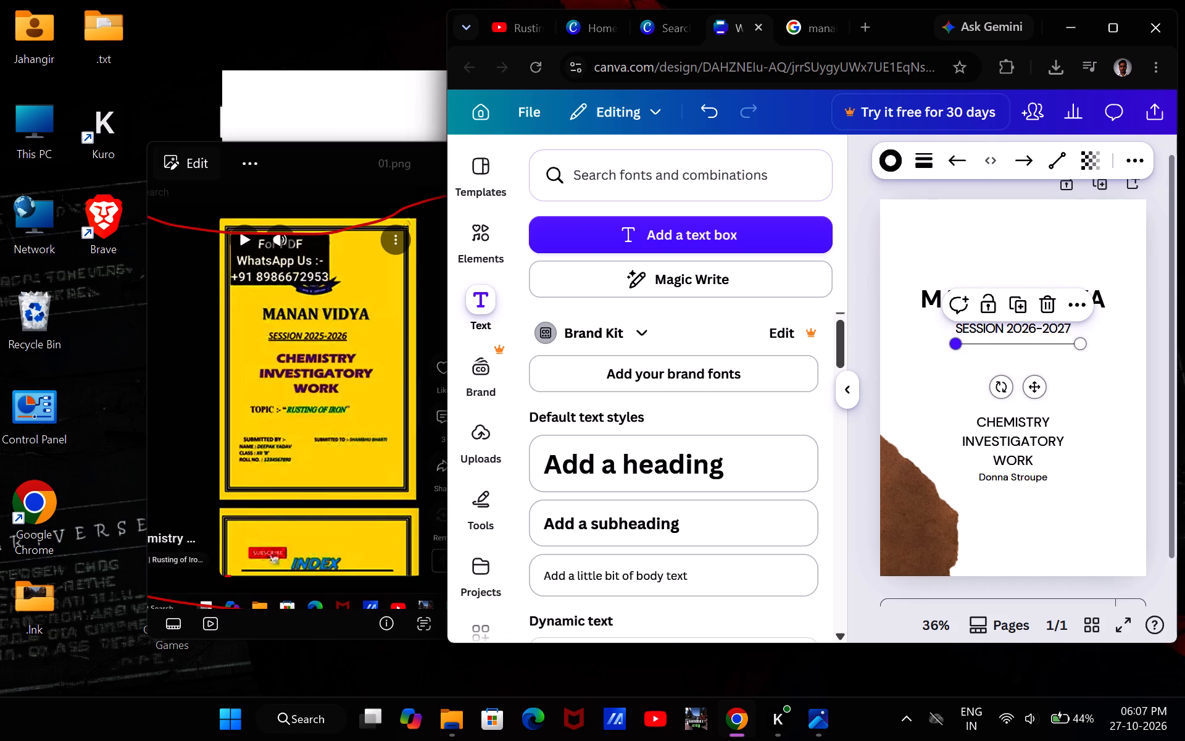
left_click(955, 350)
left_click_drag(955, 350, 943, 350)
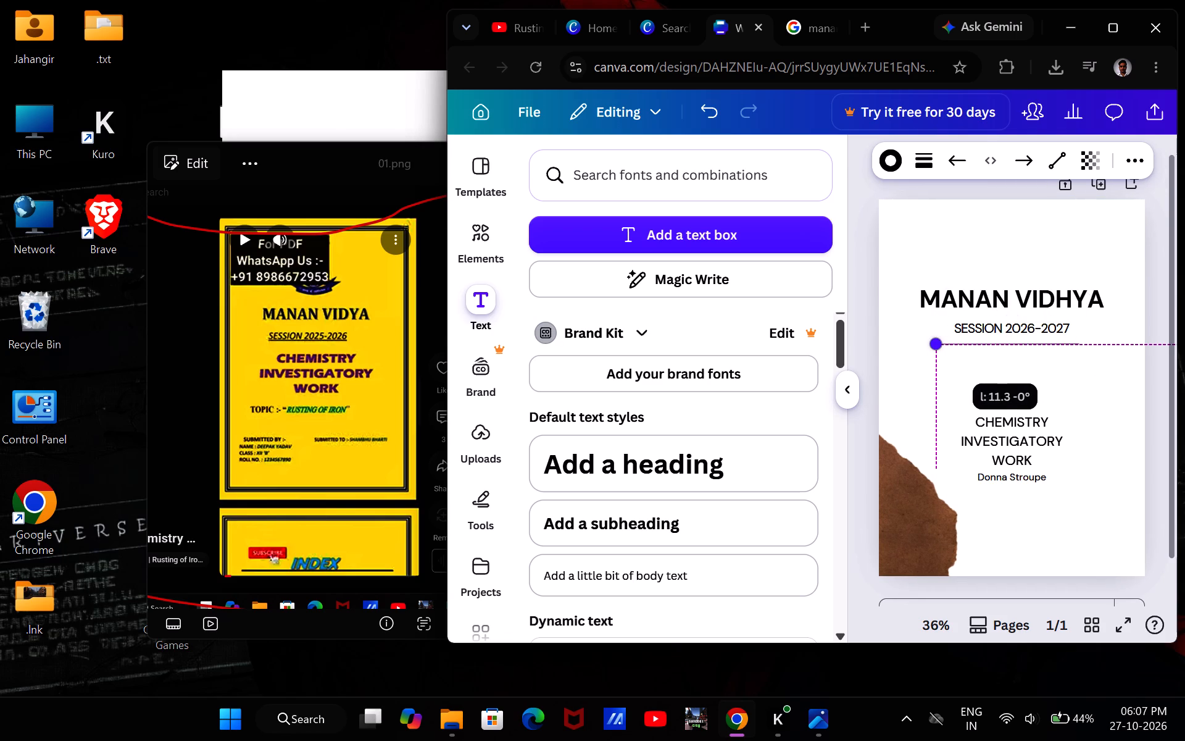
left_click_drag(943, 350, 949, 349)
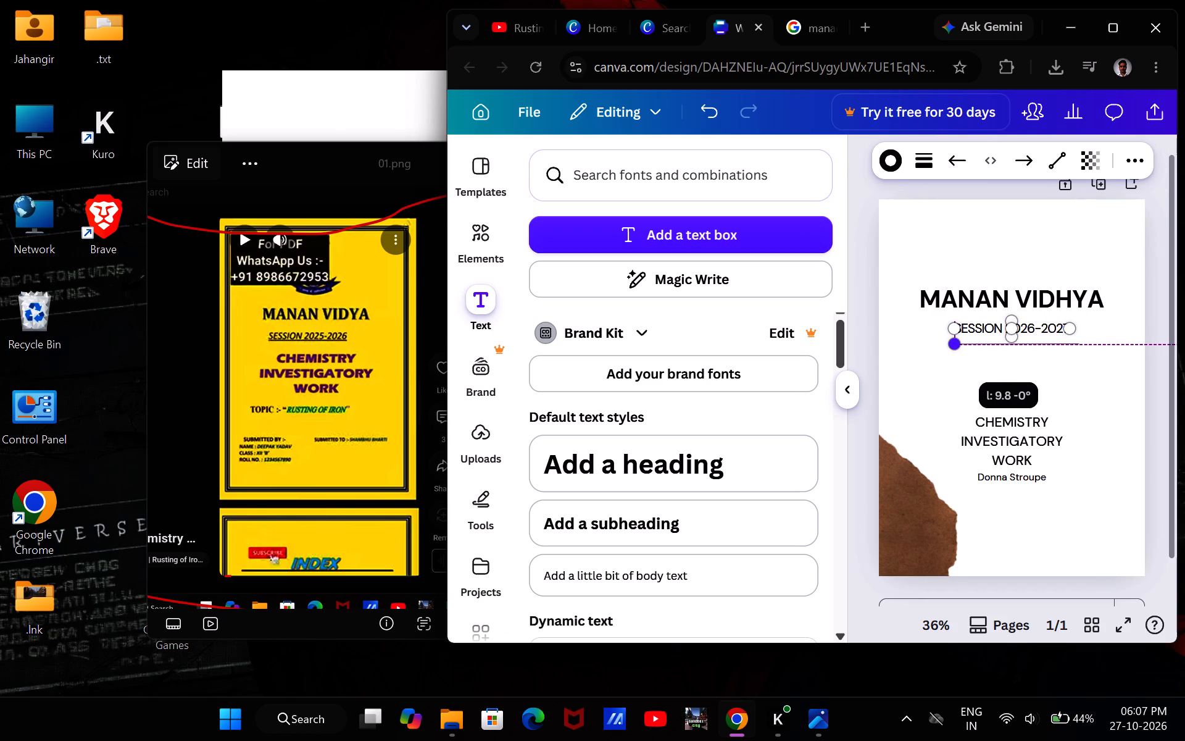
left_click_drag(949, 349, 944, 349)
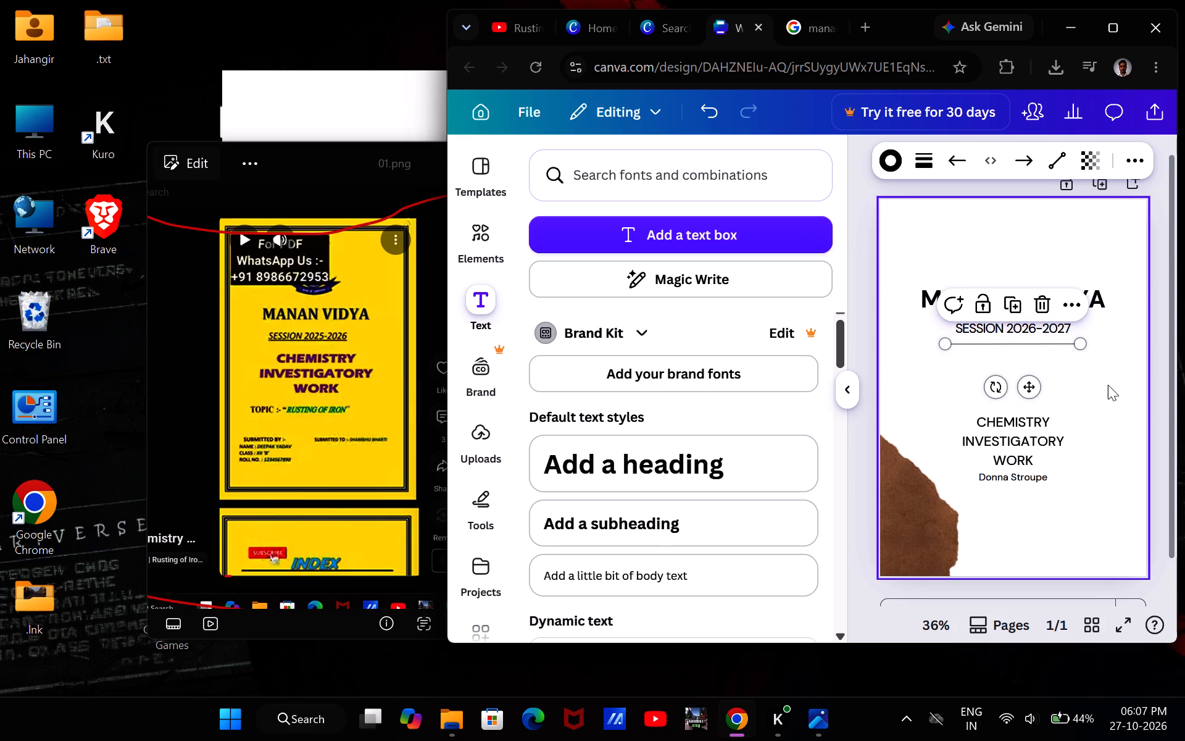
left_click(1108, 385)
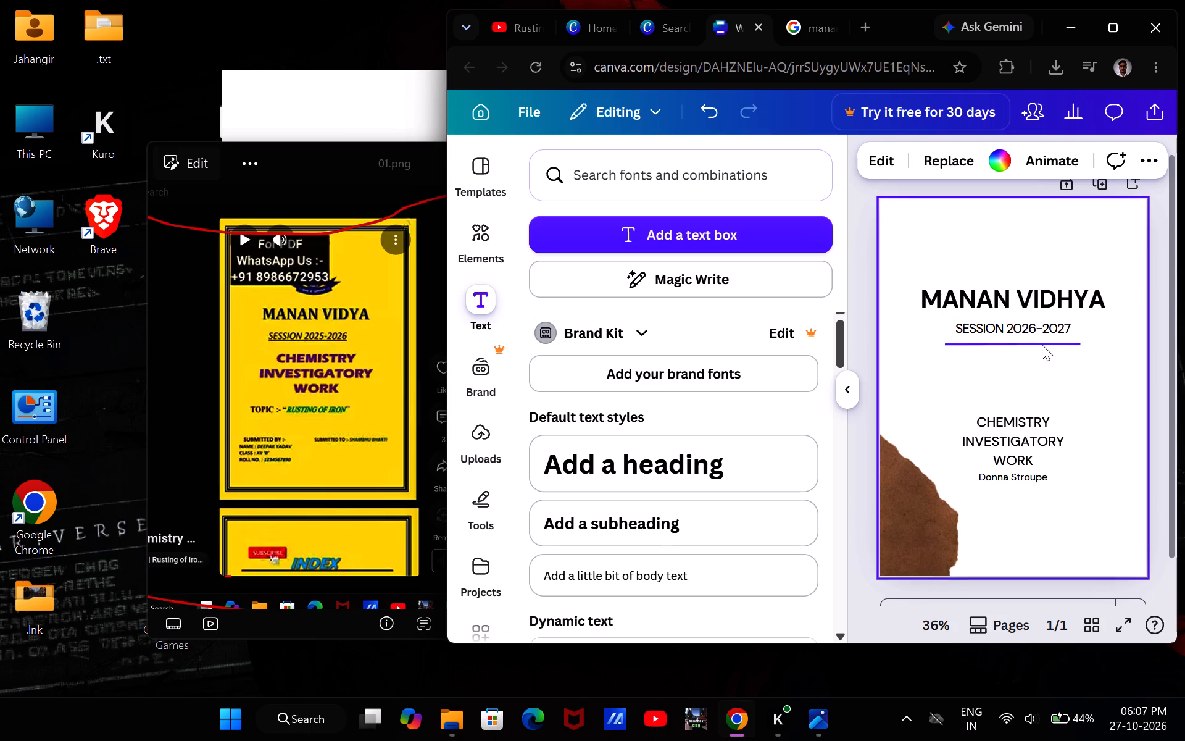
left_click_drag(1042, 345, 1042, 337)
left_click(1078, 373)
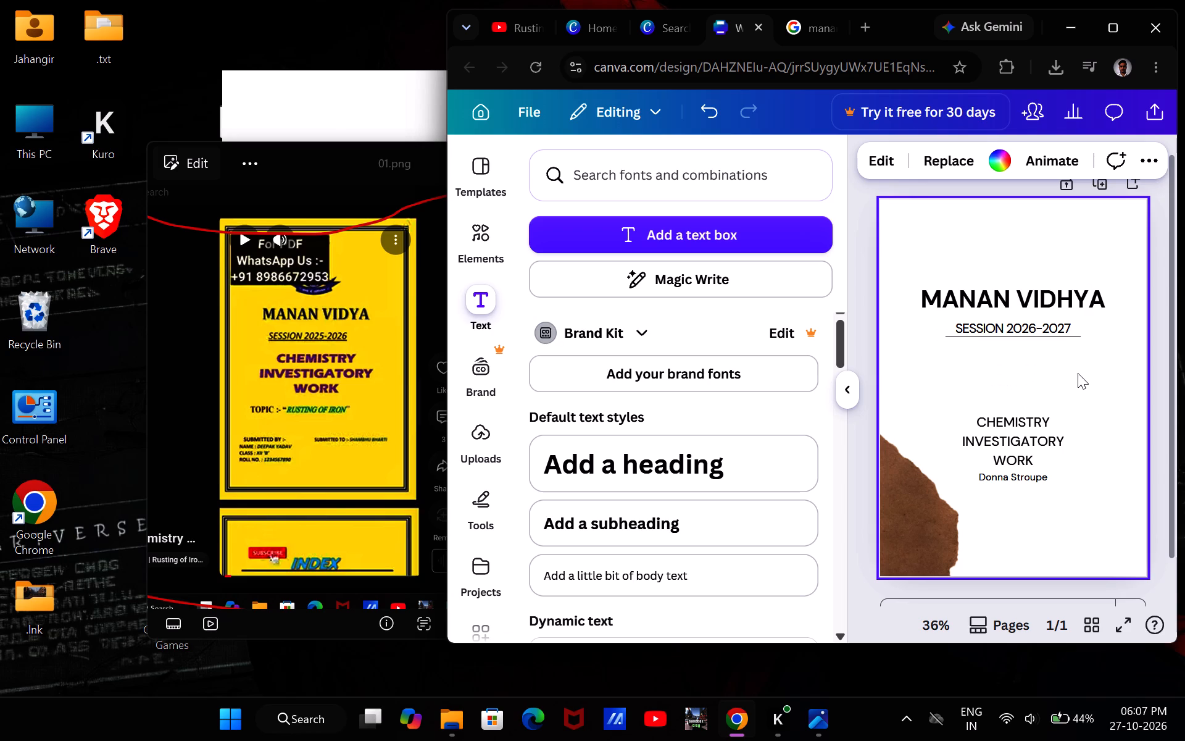
Move the CHEMISTRY INVESTIGATORY WORK text block up, centred a short gap below the underlined session text.
left_click_drag(1042, 429, 1041, 380)
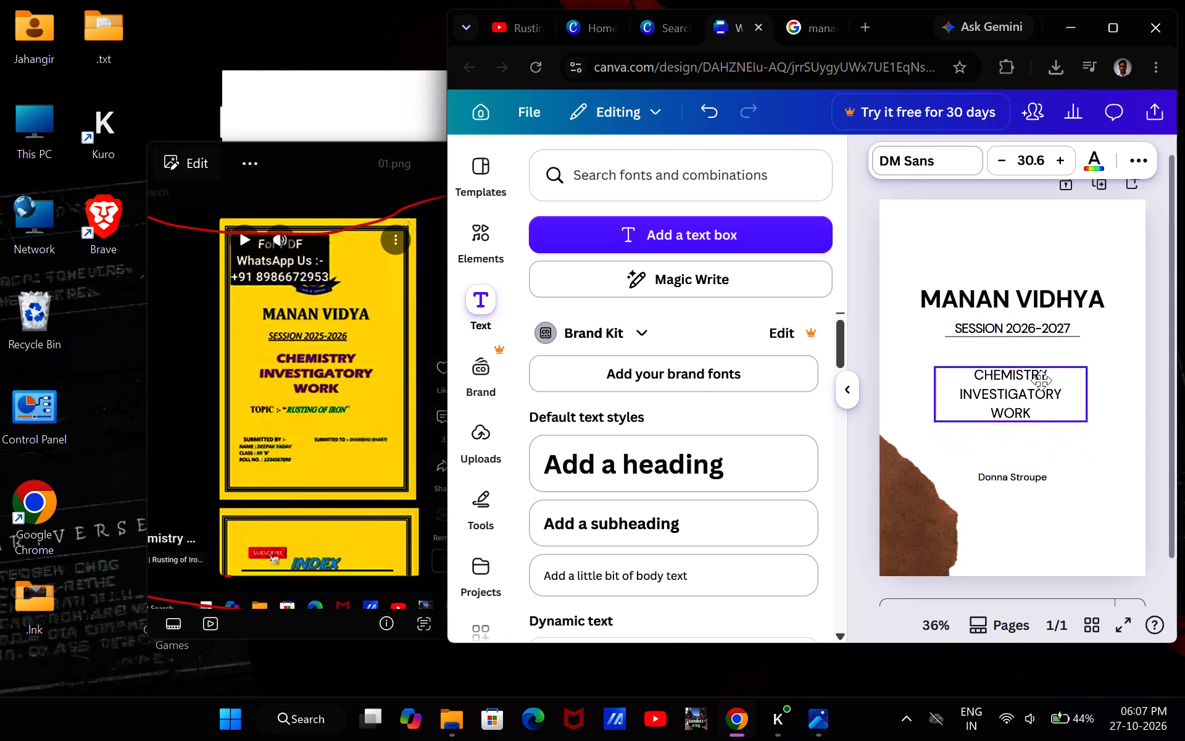
left_click_drag(1041, 380, 1046, 373)
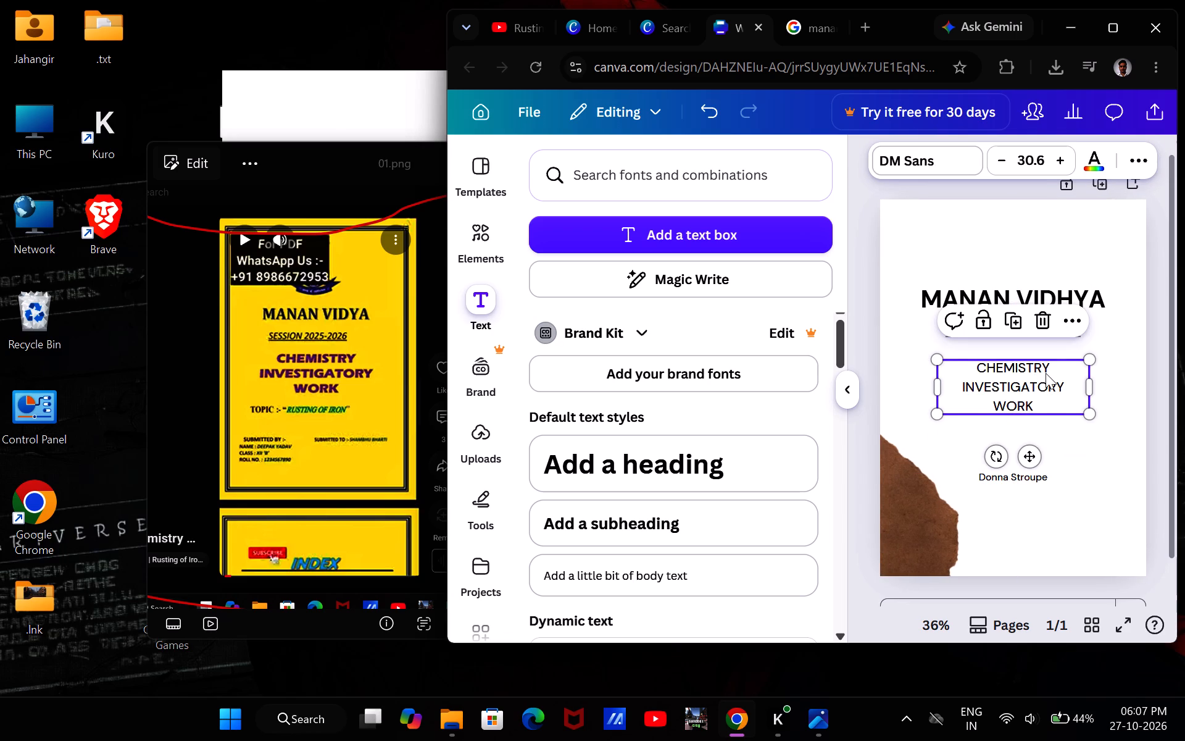
left_click(1083, 461)
Move the placeholder author name up towards WORK and replace its text with "TOPIC :- RUSTING OF IRON".
left_click_drag(1026, 483, 1025, 473)
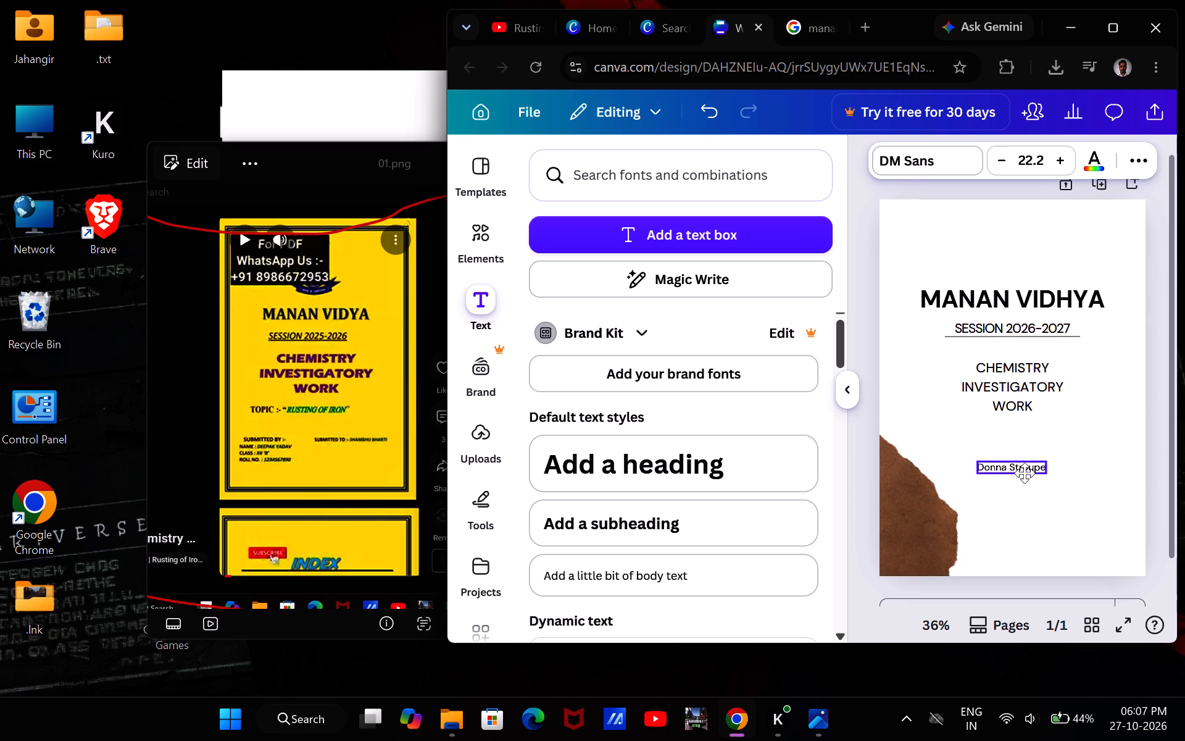
left_click_drag(1025, 473, 1017, 447)
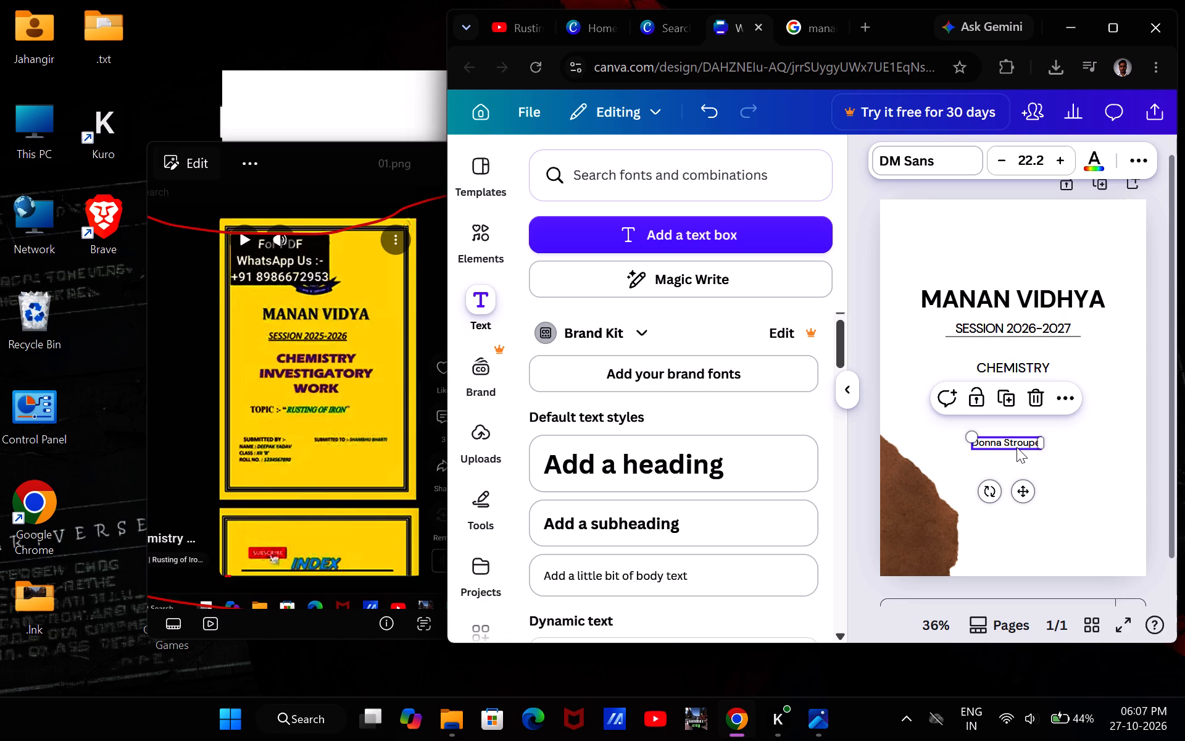
double_click(1017, 447)
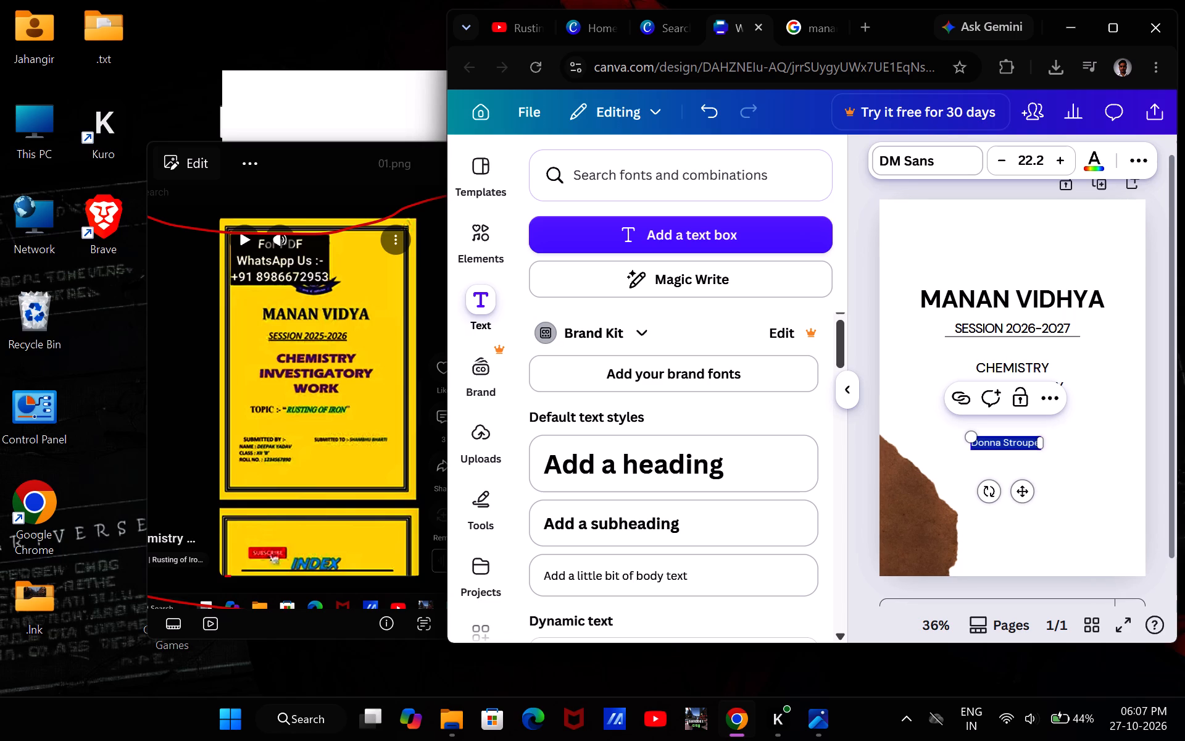
key("BackSpace")
type("TOPIC")
key("space")
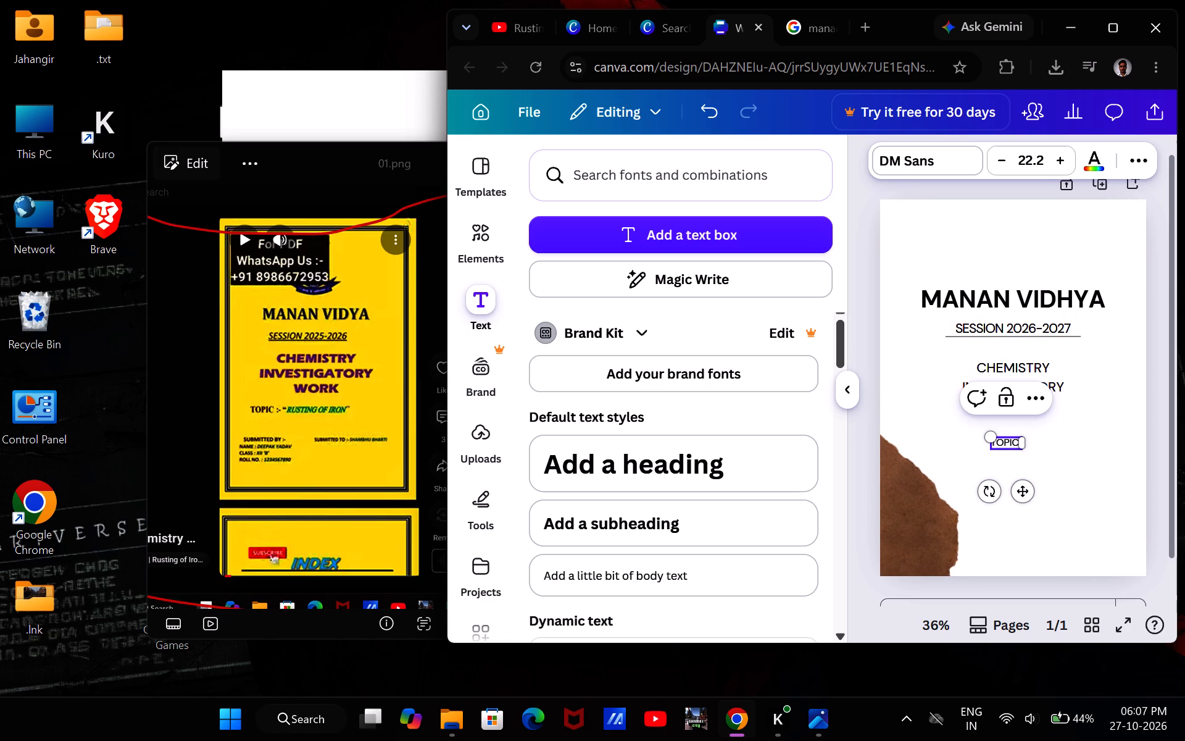
key("shift+colon")
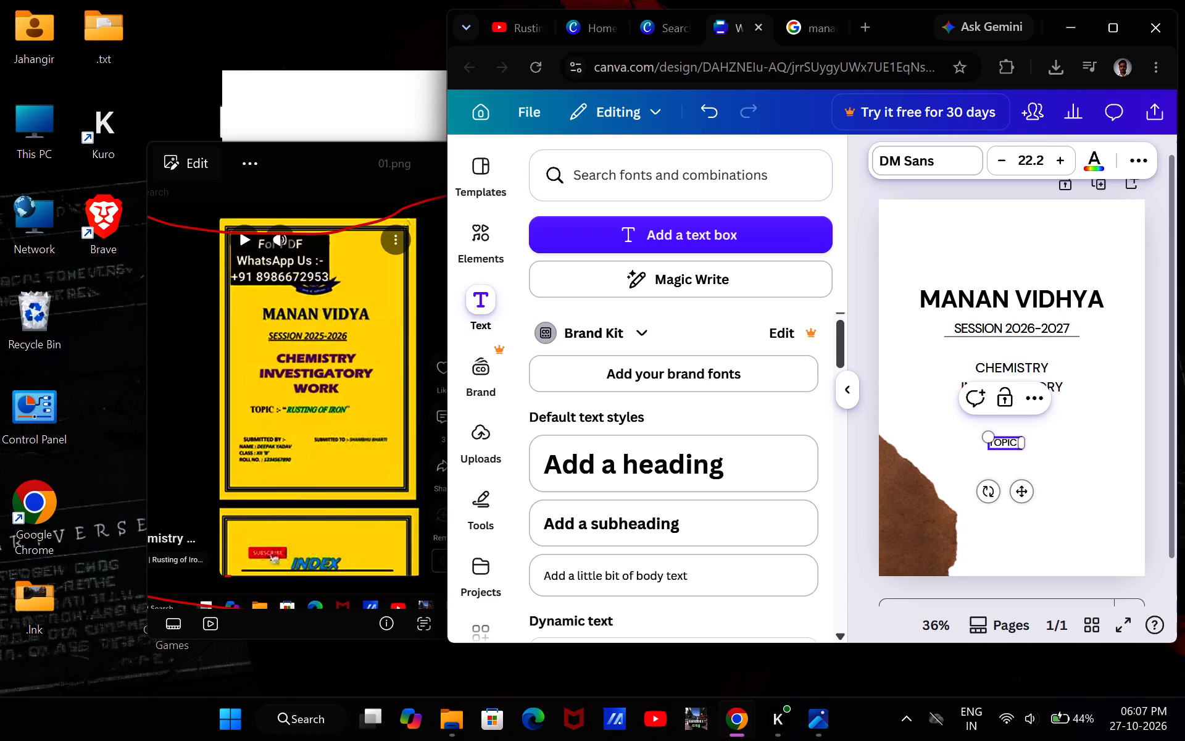
key("space")
key("space")
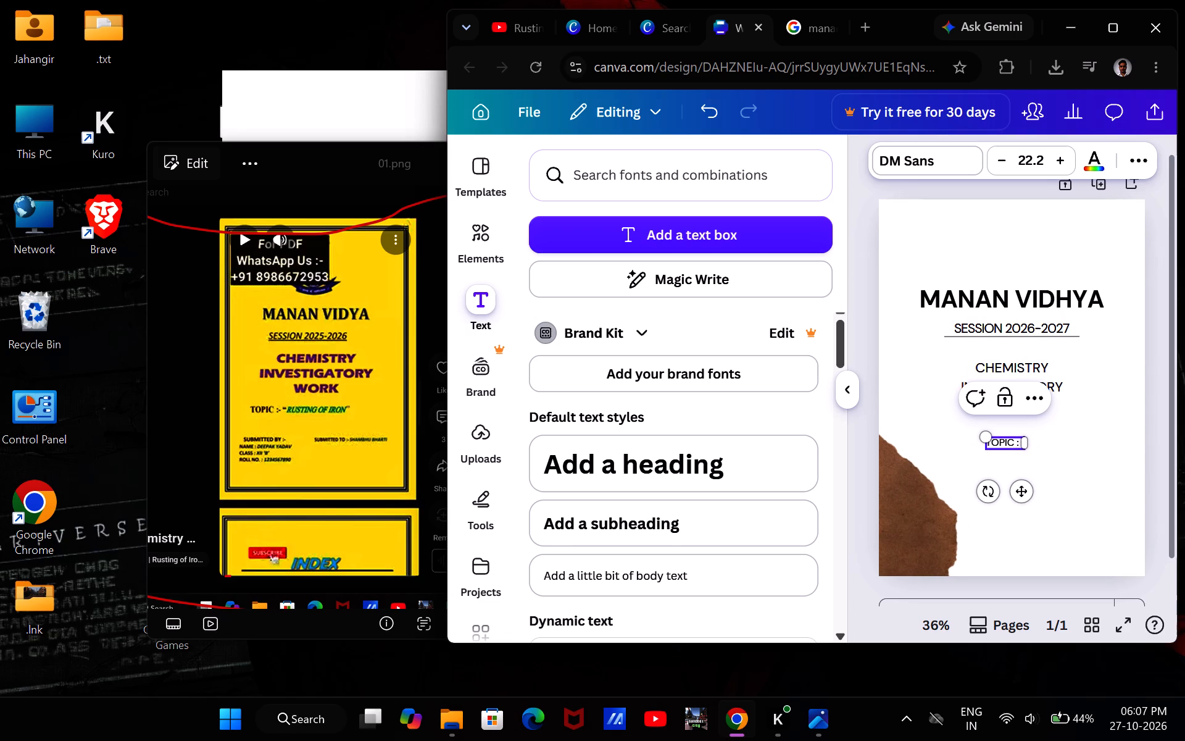
key("BackSpace")
type("-")
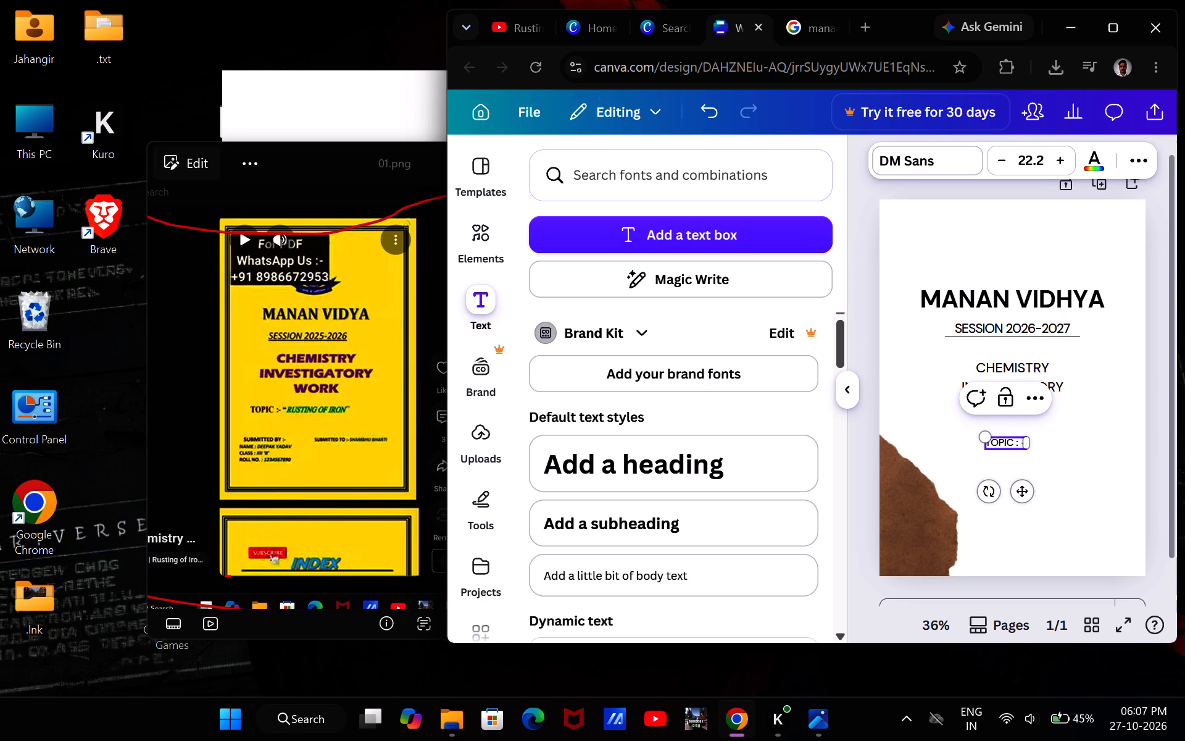
key("space")
key("BackSpace")
key("BackSpace")
key("BackSpace")
type("-")
key("space")
key("space")
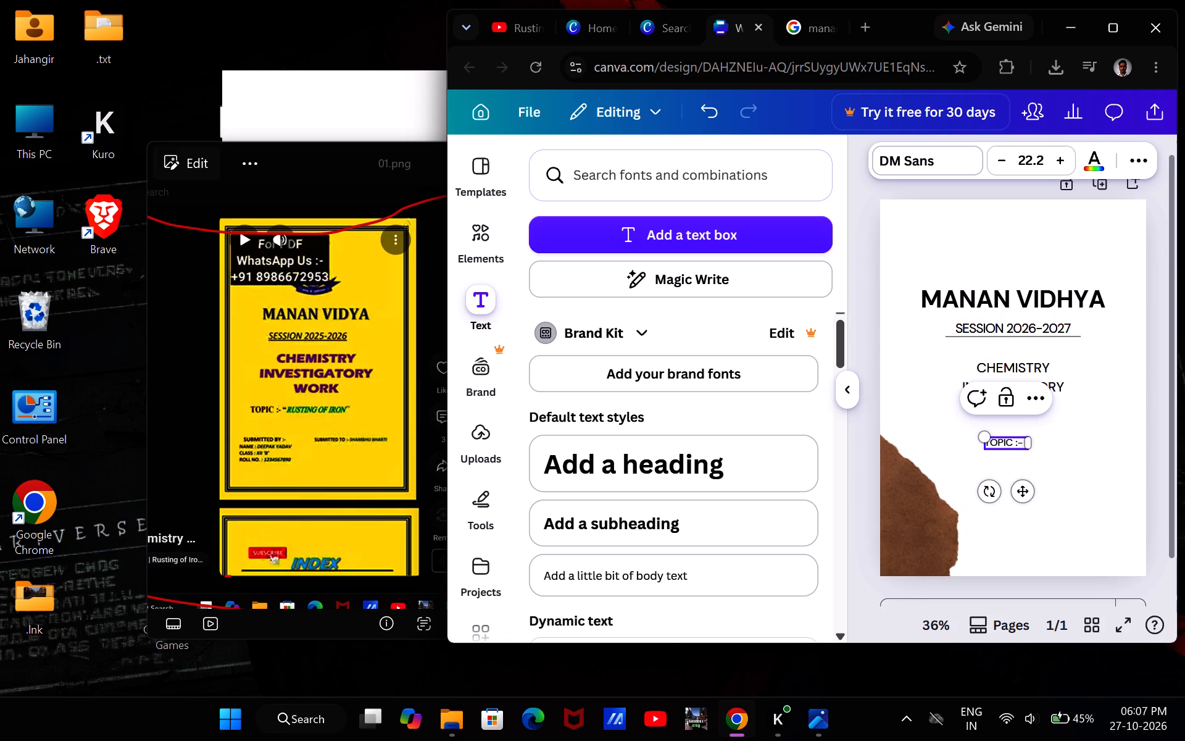
key("space")
type("RUS")
type("TING OF IRON")
key("space")
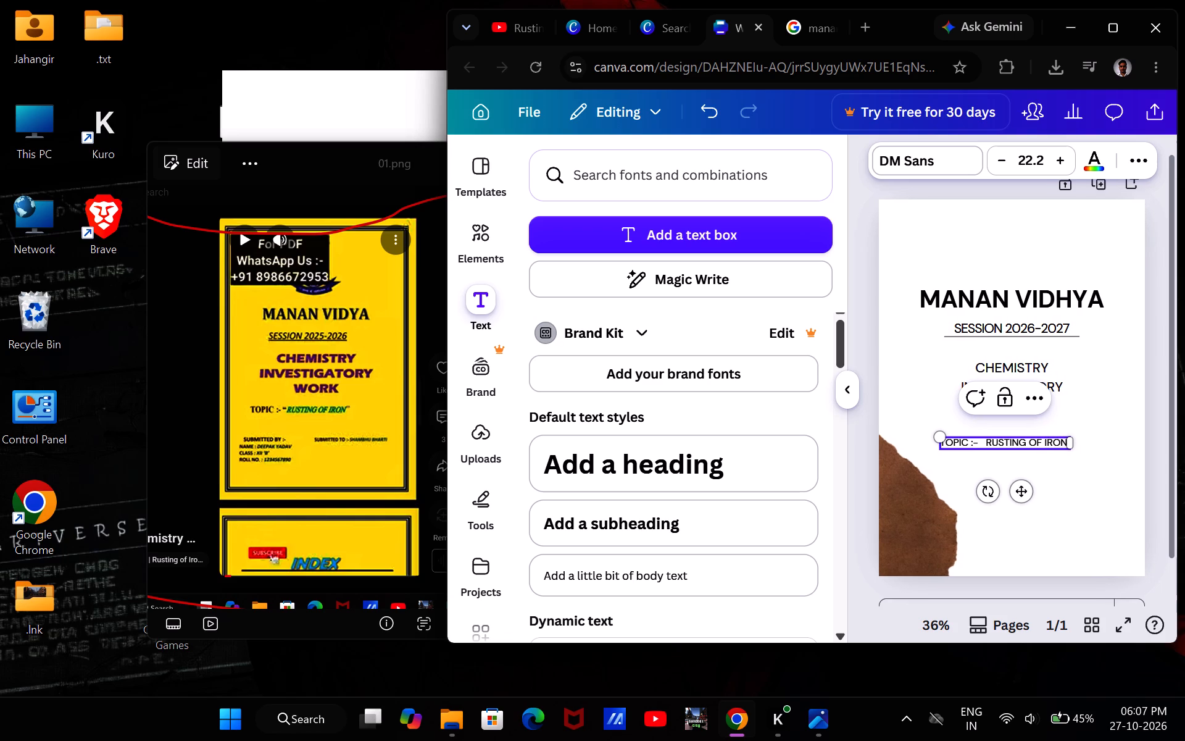
Enlarge the TOPIC line to font size 28.2 and move it up, centred just below WORK.
triple_click(1058, 154)
triple_click(1058, 154)
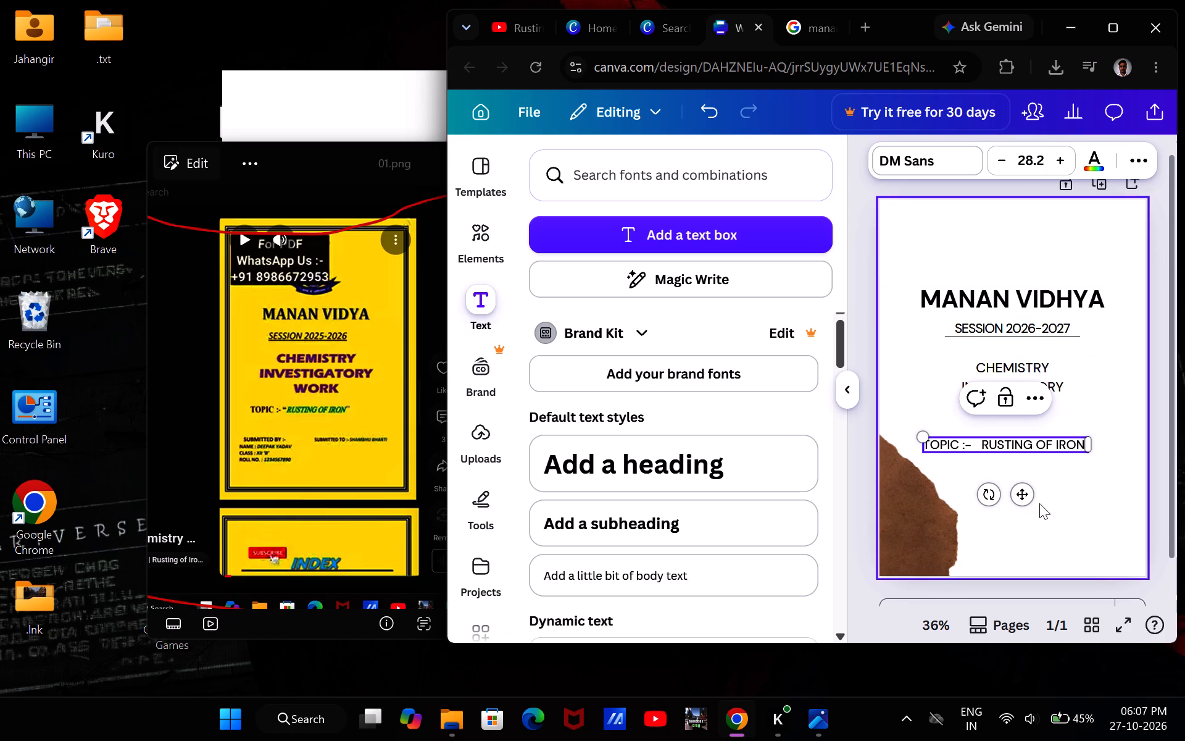
left_click_drag(1023, 490, 1036, 476)
left_click(1061, 510)
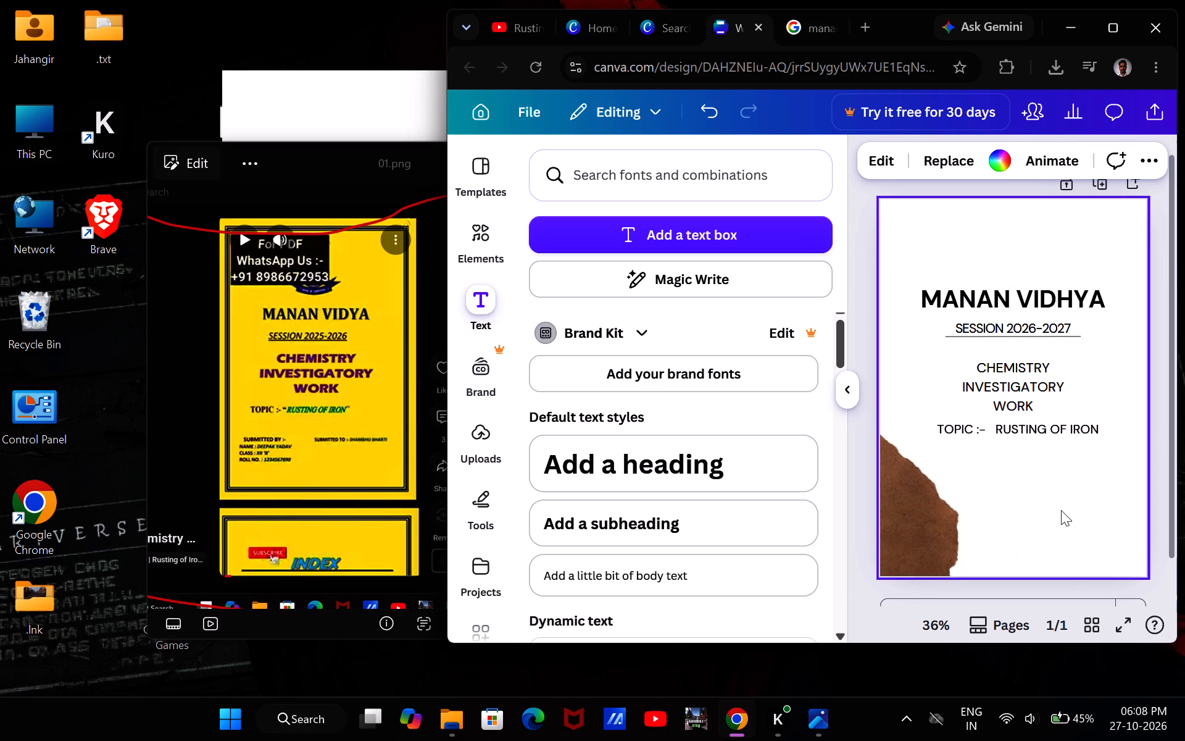
Delete the brown torn-paper graphic from the page's lower-left corner.
left_click(914, 500)
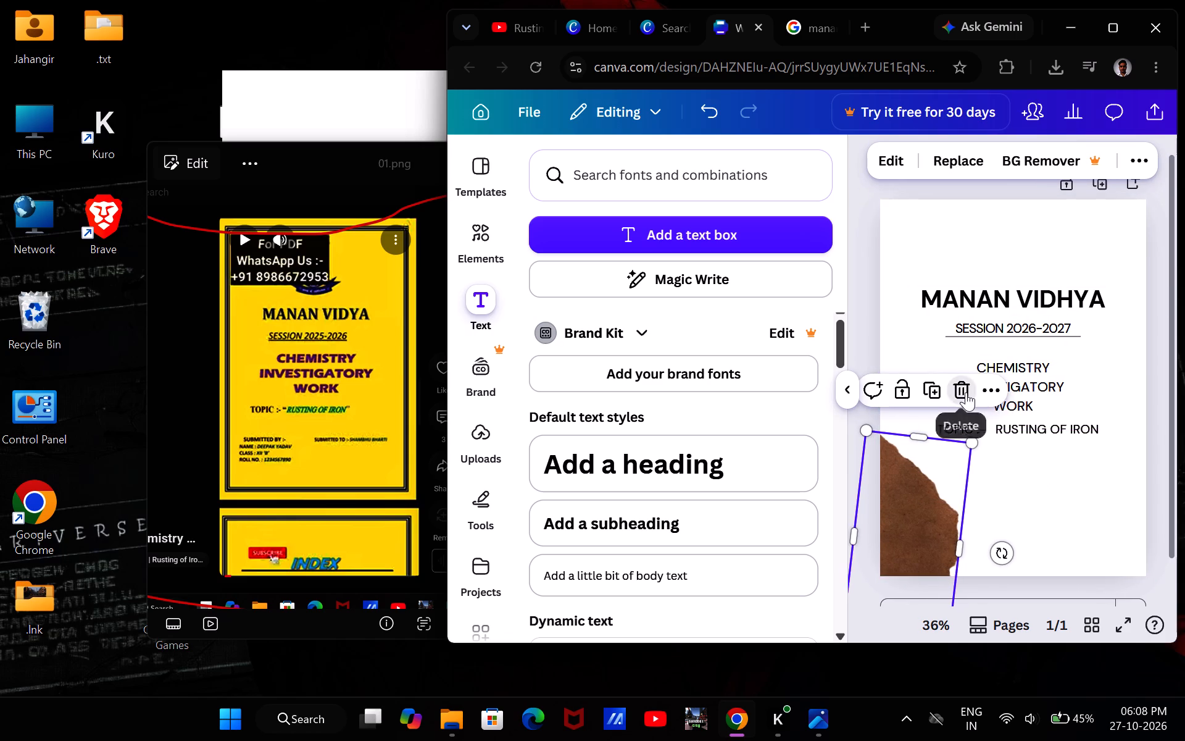
left_click(966, 392)
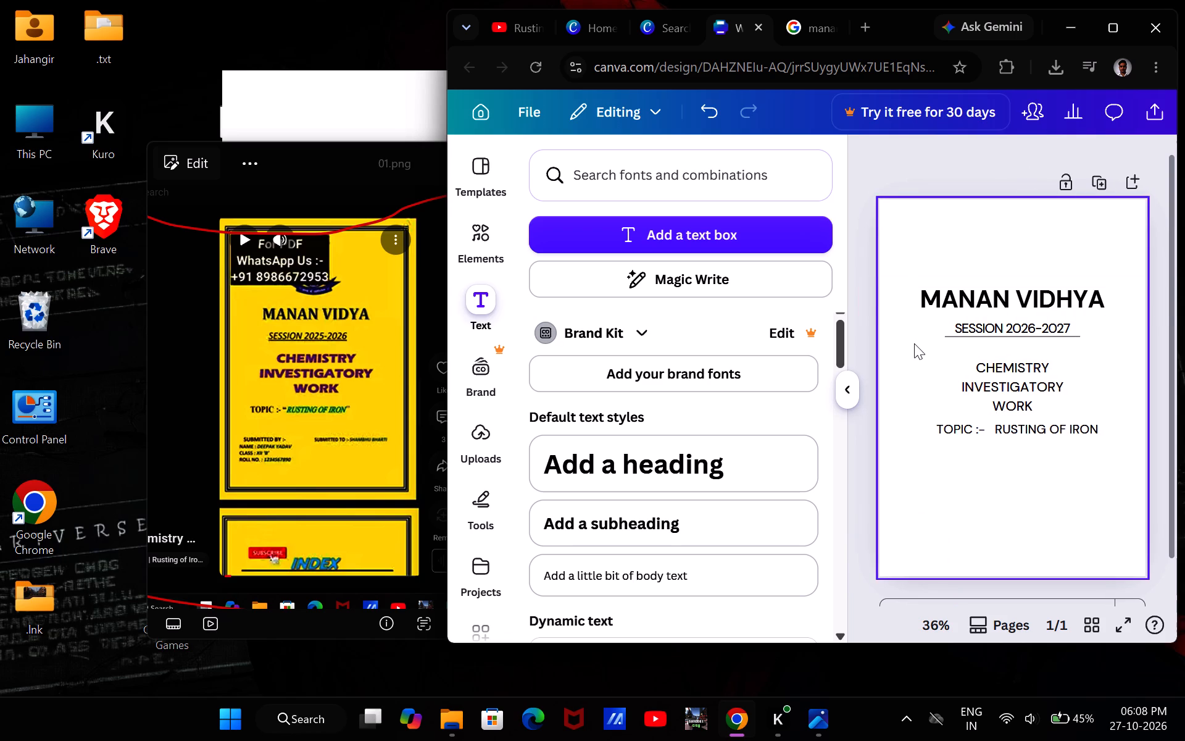
Add a body text box and move it below the TOPIC line, towards the page's left side.
left_click(484, 318)
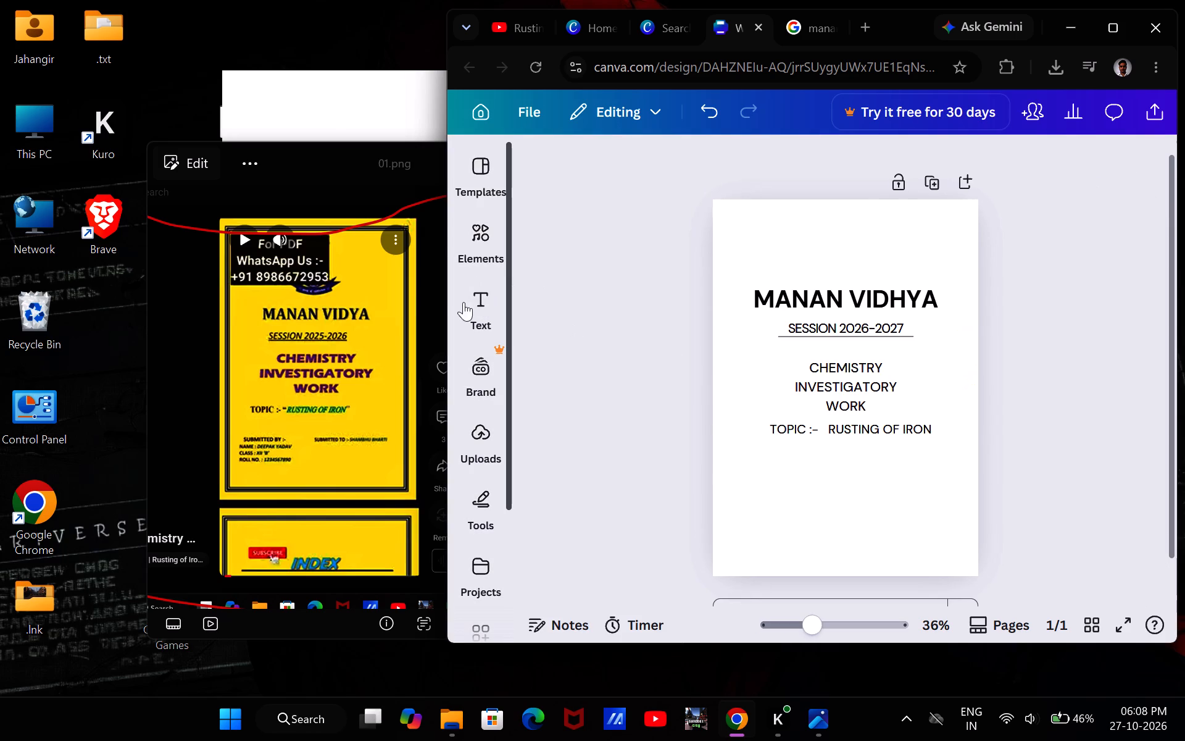
left_click(475, 303)
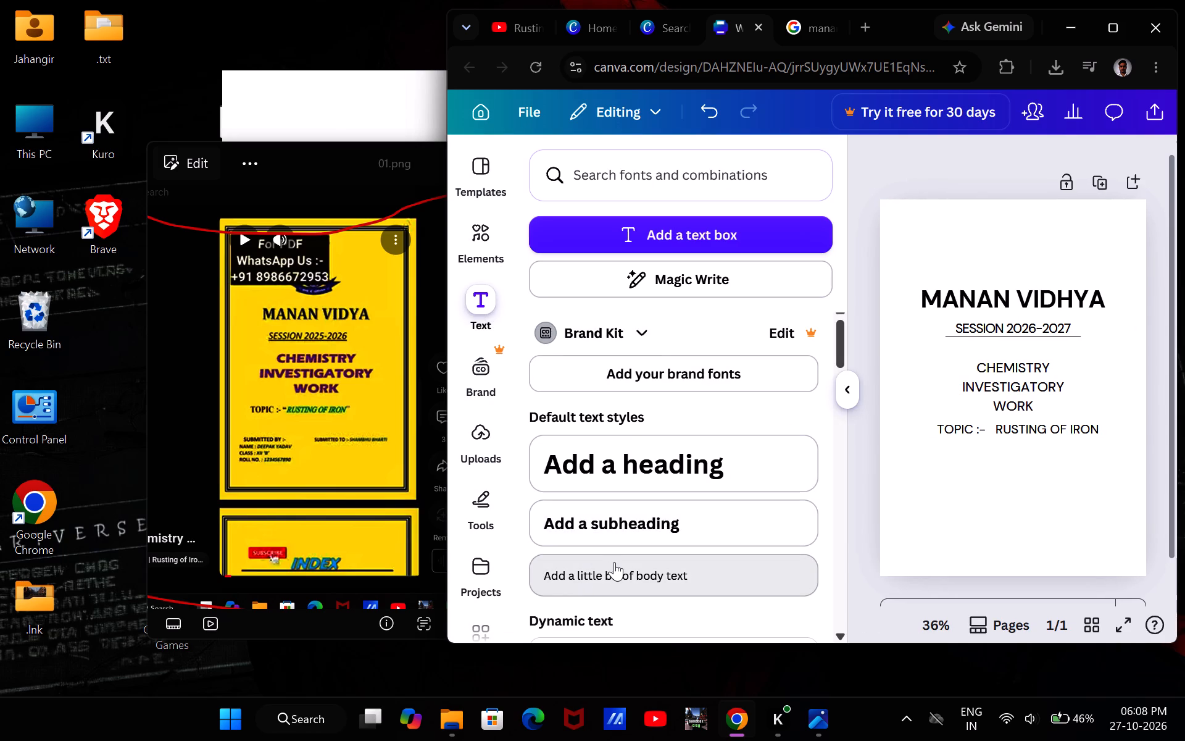
left_click(614, 562)
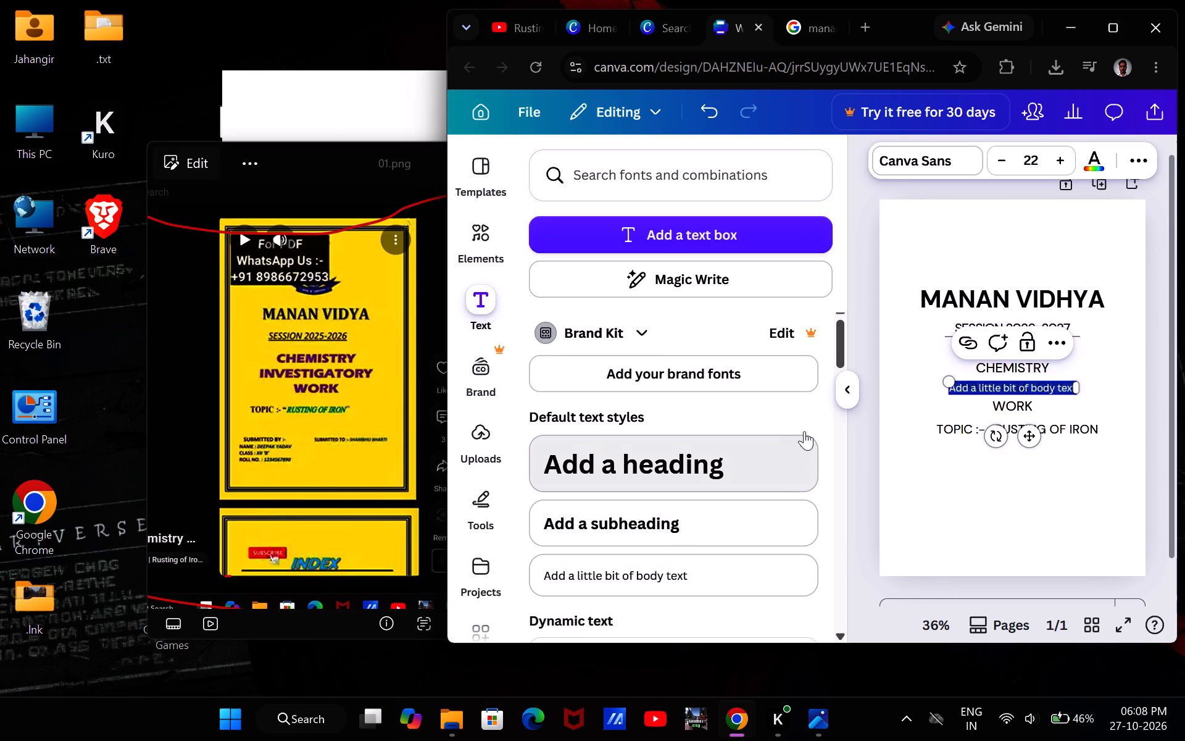
left_click(1031, 434)
left_click_drag(1031, 434, 984, 508)
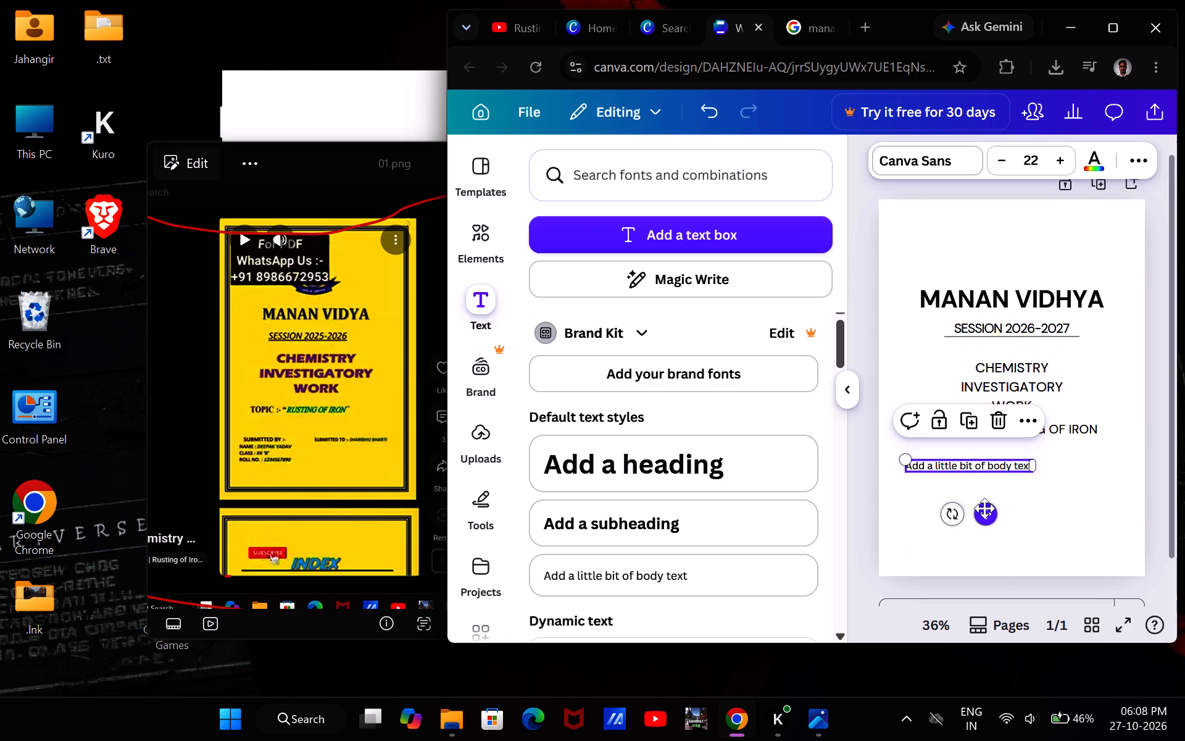
Replace the new body text placeholder with "SUBMITTED BY :-".
double_click(1000, 467)
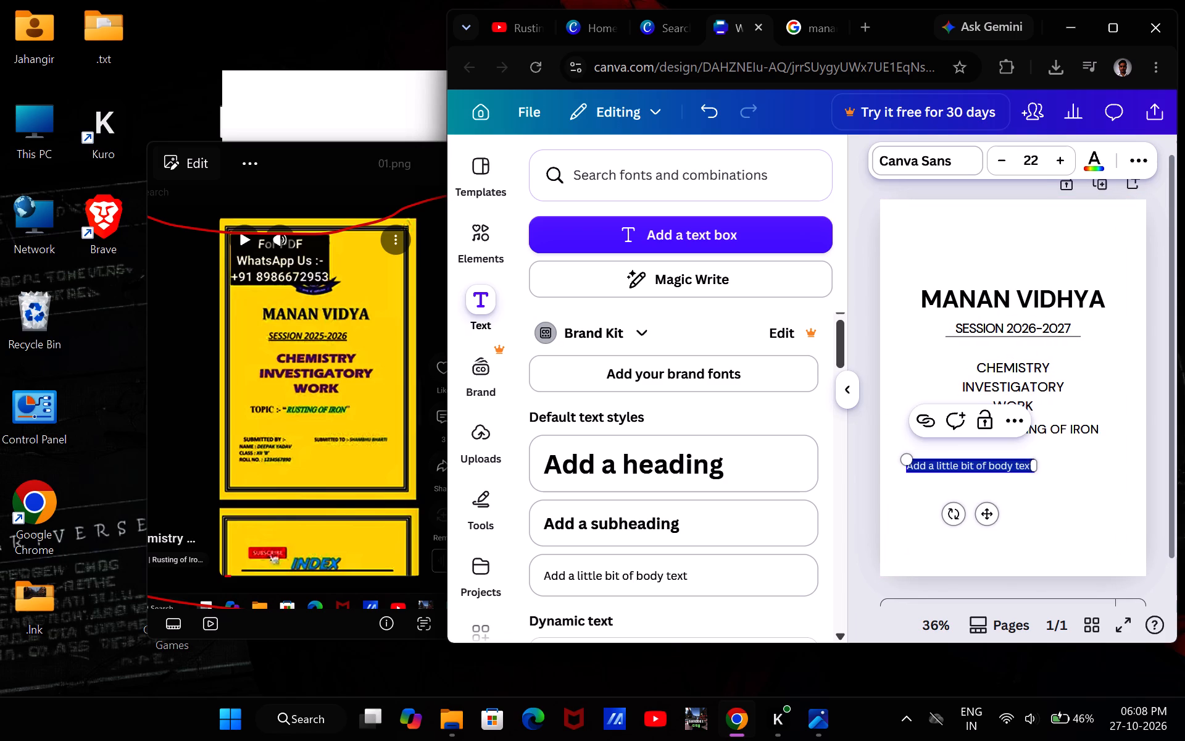
key("BackSpace")
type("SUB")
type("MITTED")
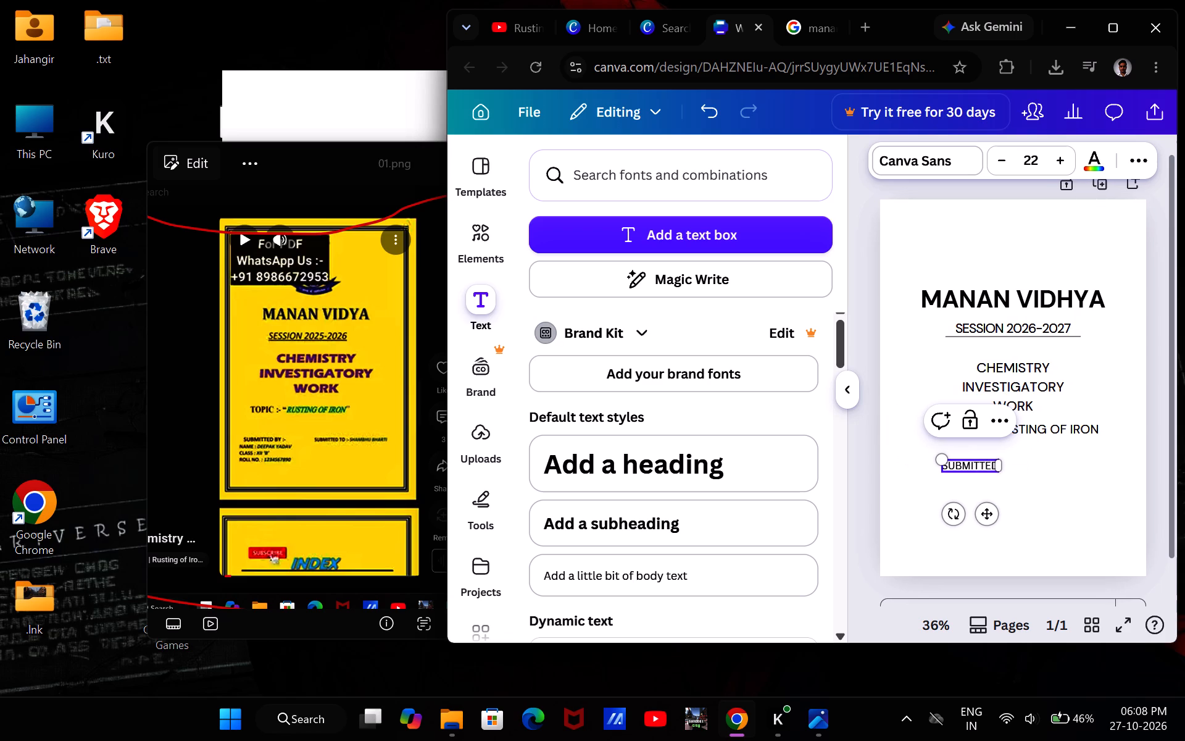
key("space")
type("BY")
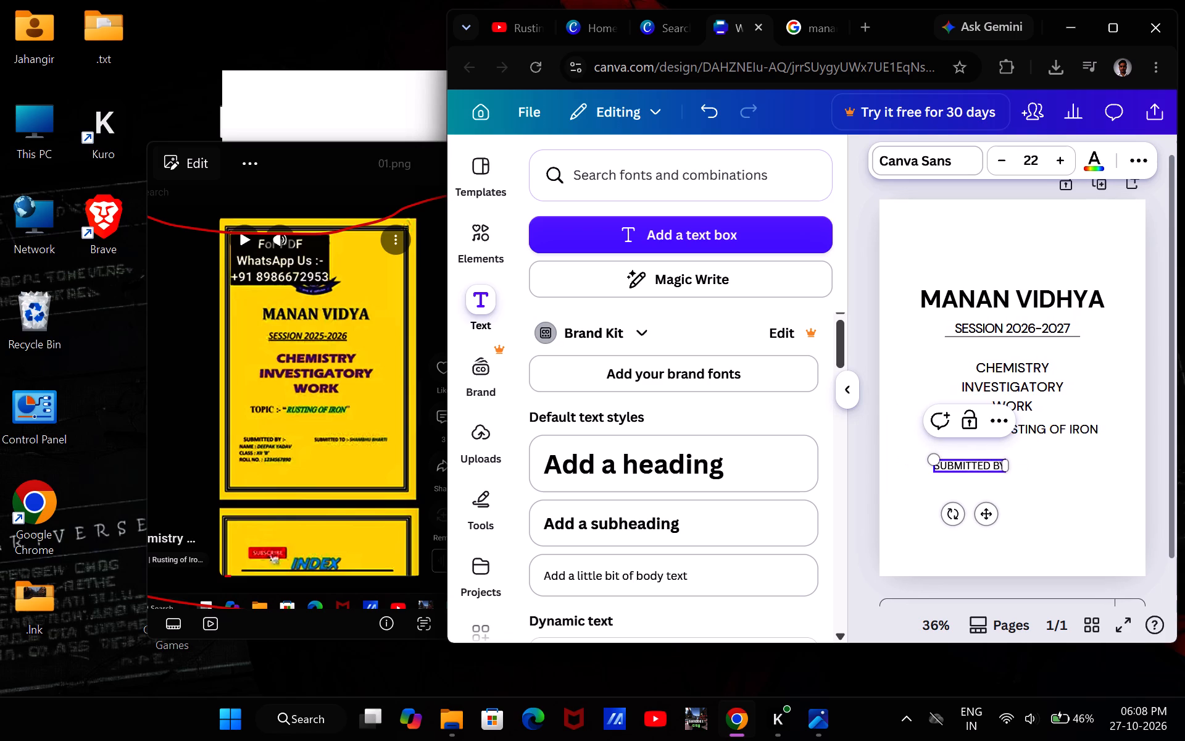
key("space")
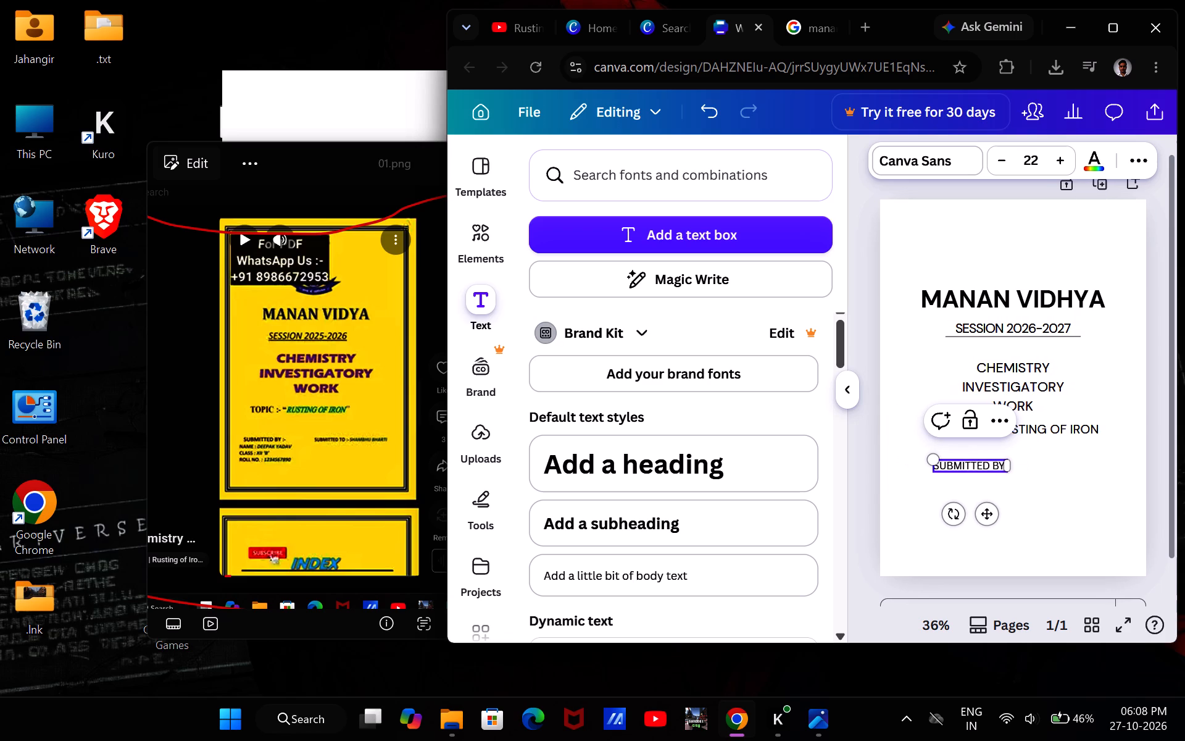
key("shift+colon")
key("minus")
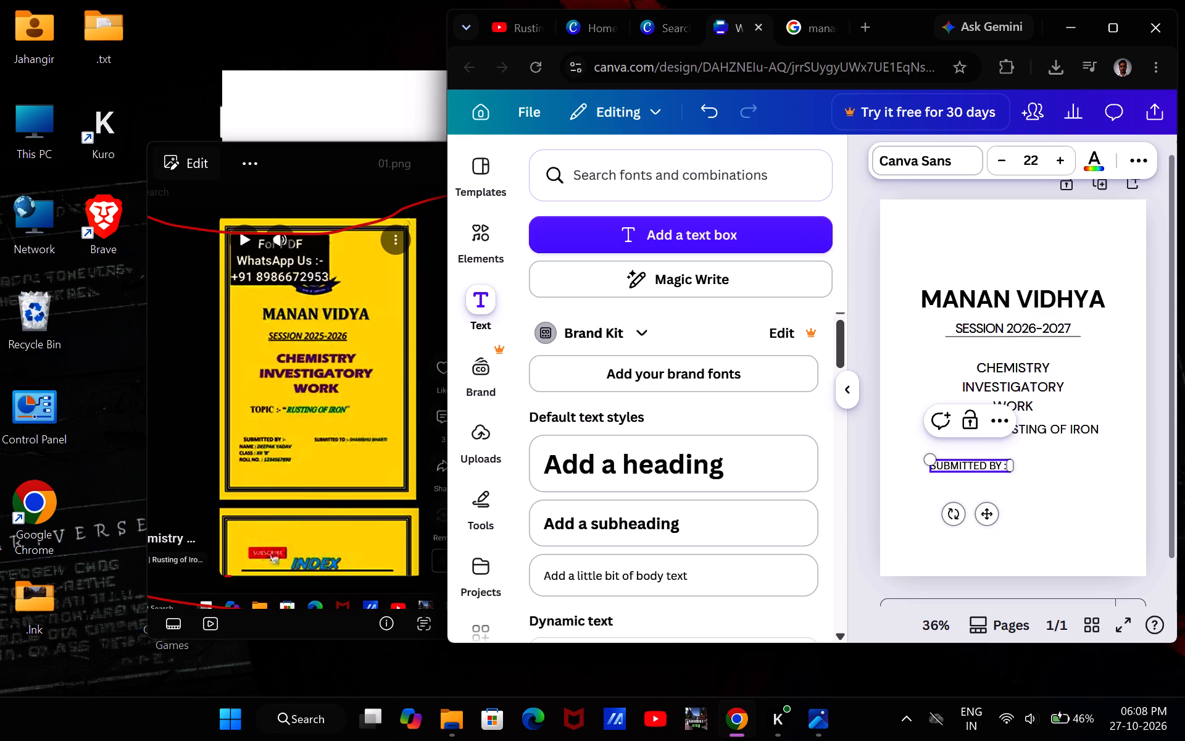
left_click(1091, 499)
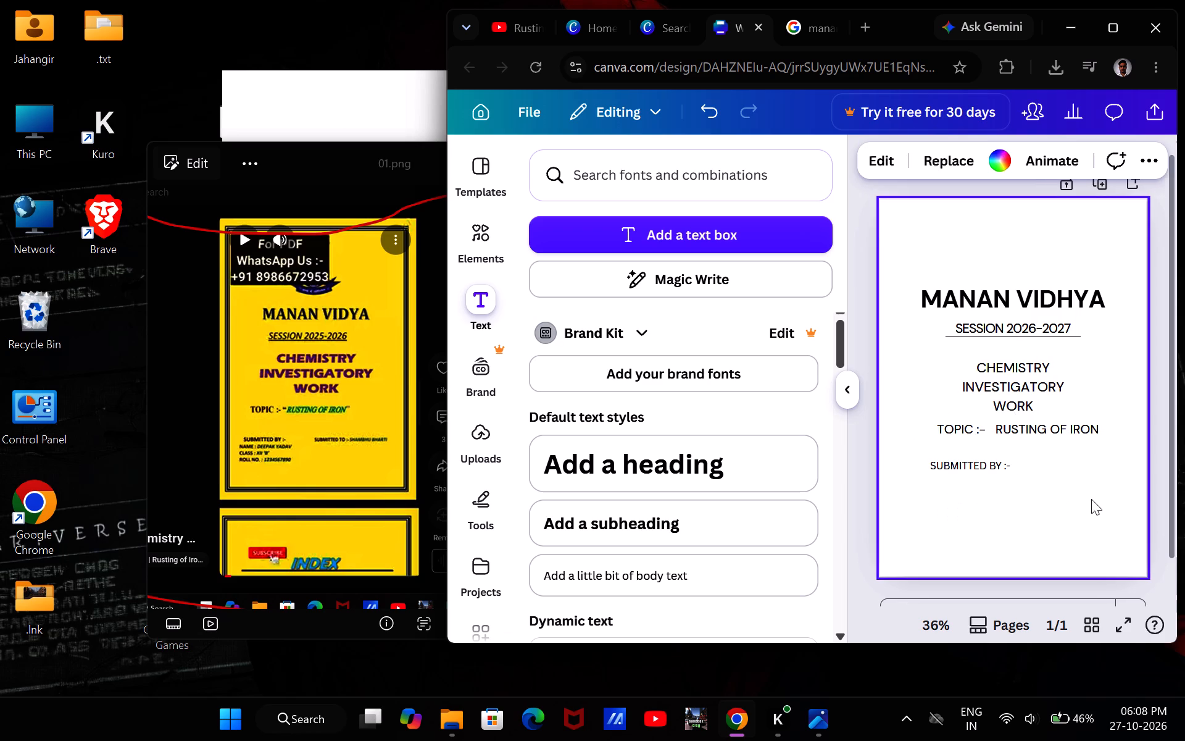
Shift the SUBMITTED BY line left, close to the page's left edge, at the same height.
left_click_drag(986, 465, 965, 467)
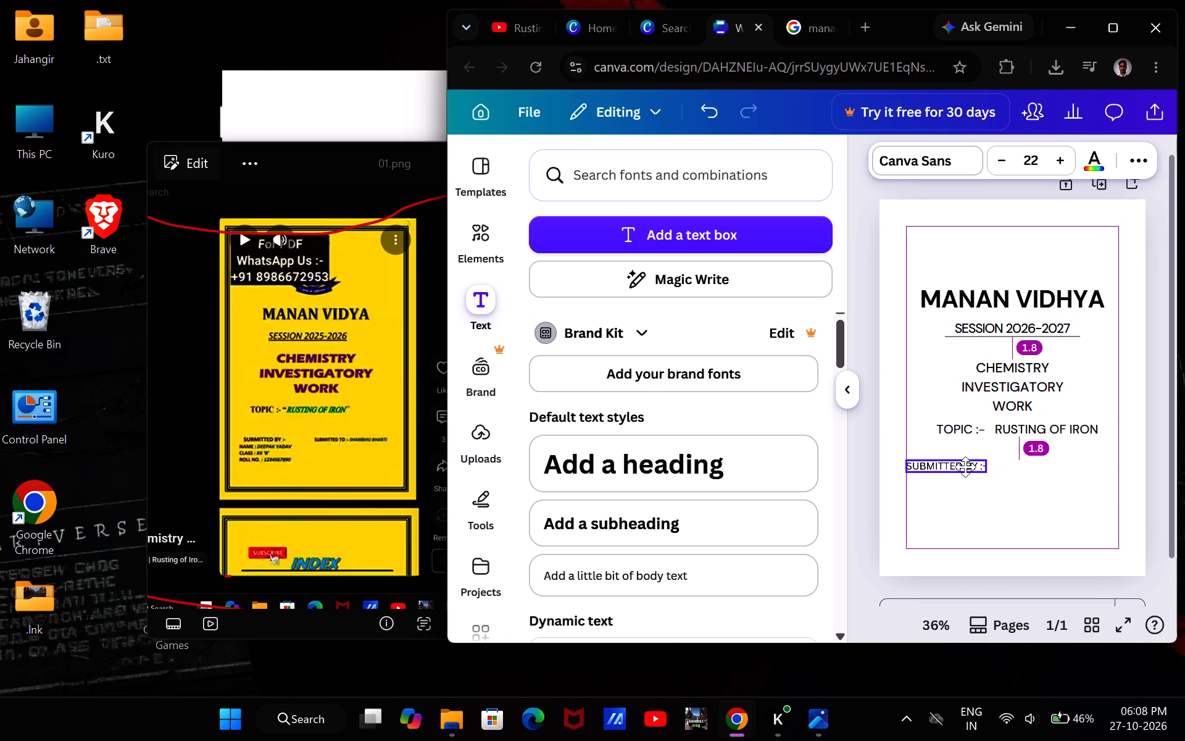
left_click_drag(965, 467, 955, 468)
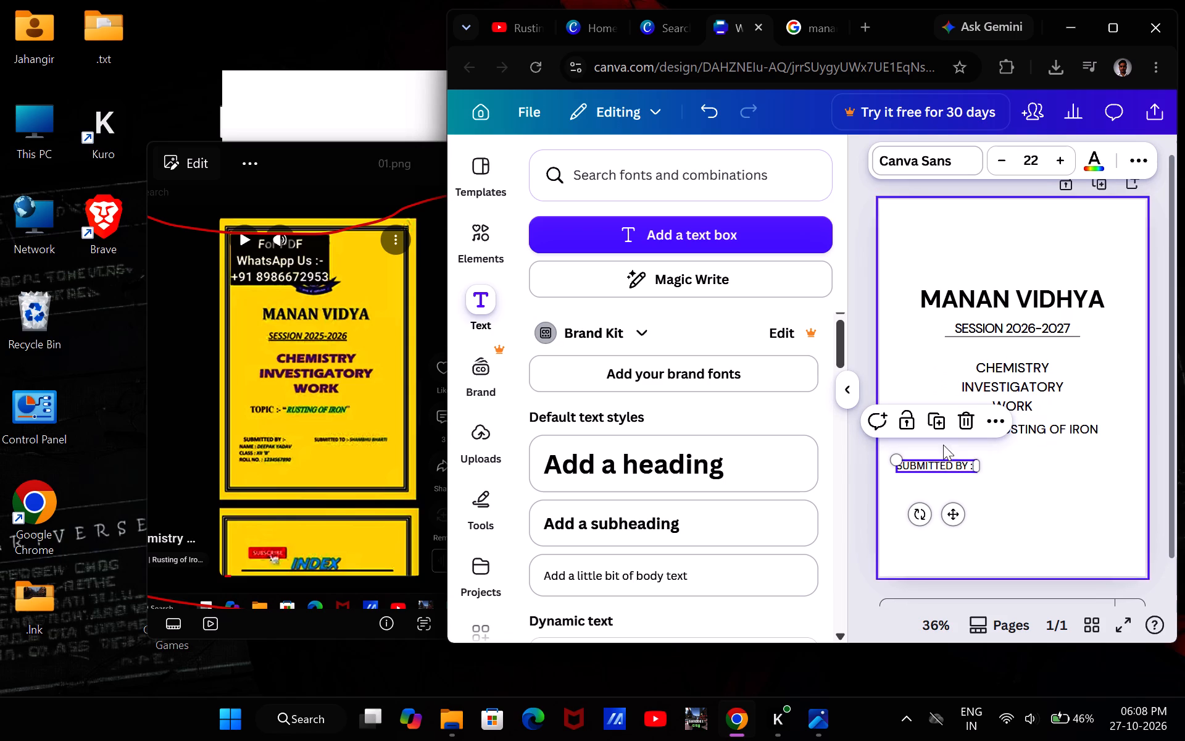
Duplicate the SUBMITTED BY line and place the copy level with the original, on the right side of the page.
left_click(934, 422)
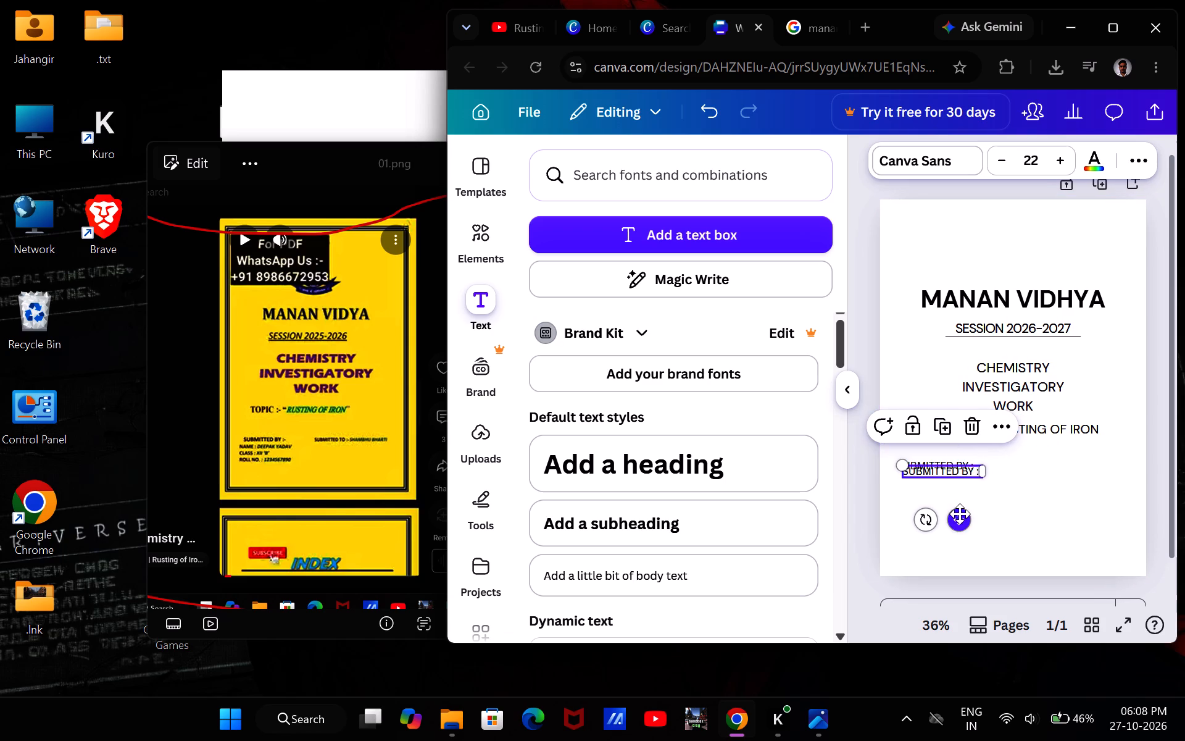
left_click_drag(960, 514, 1065, 513)
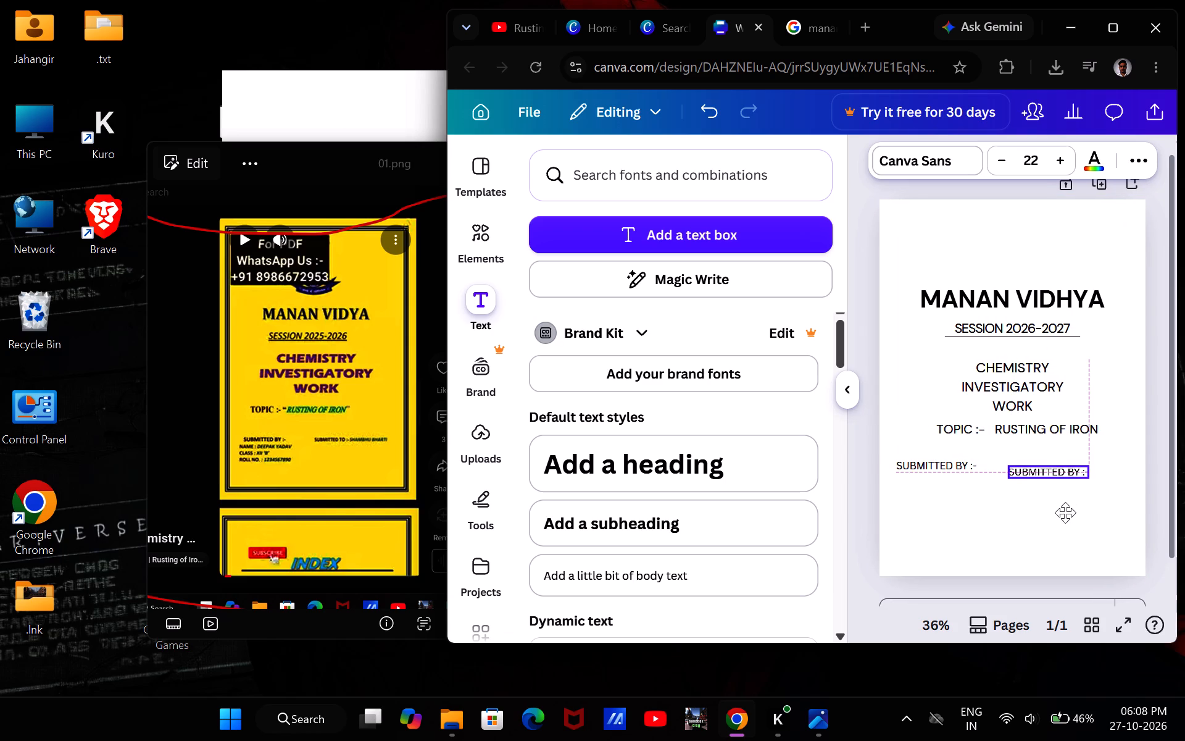
left_click_drag(1065, 513, 1062, 509)
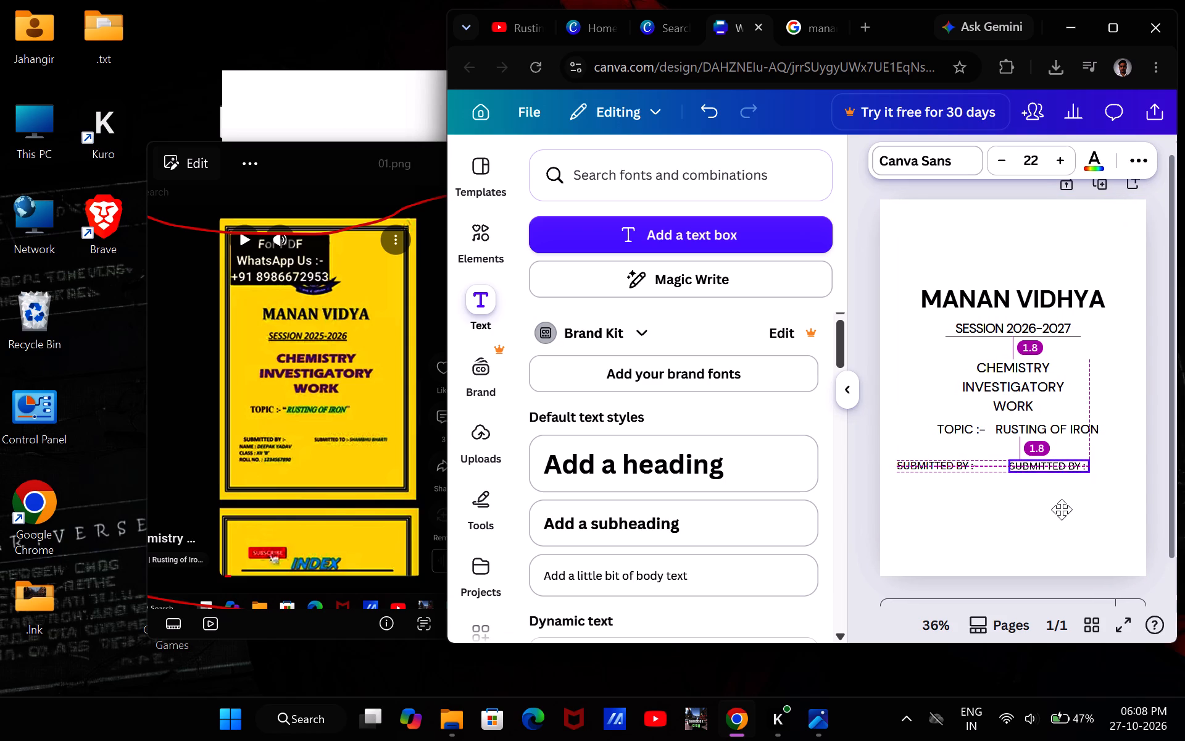
left_click_drag(1062, 509, 1068, 508)
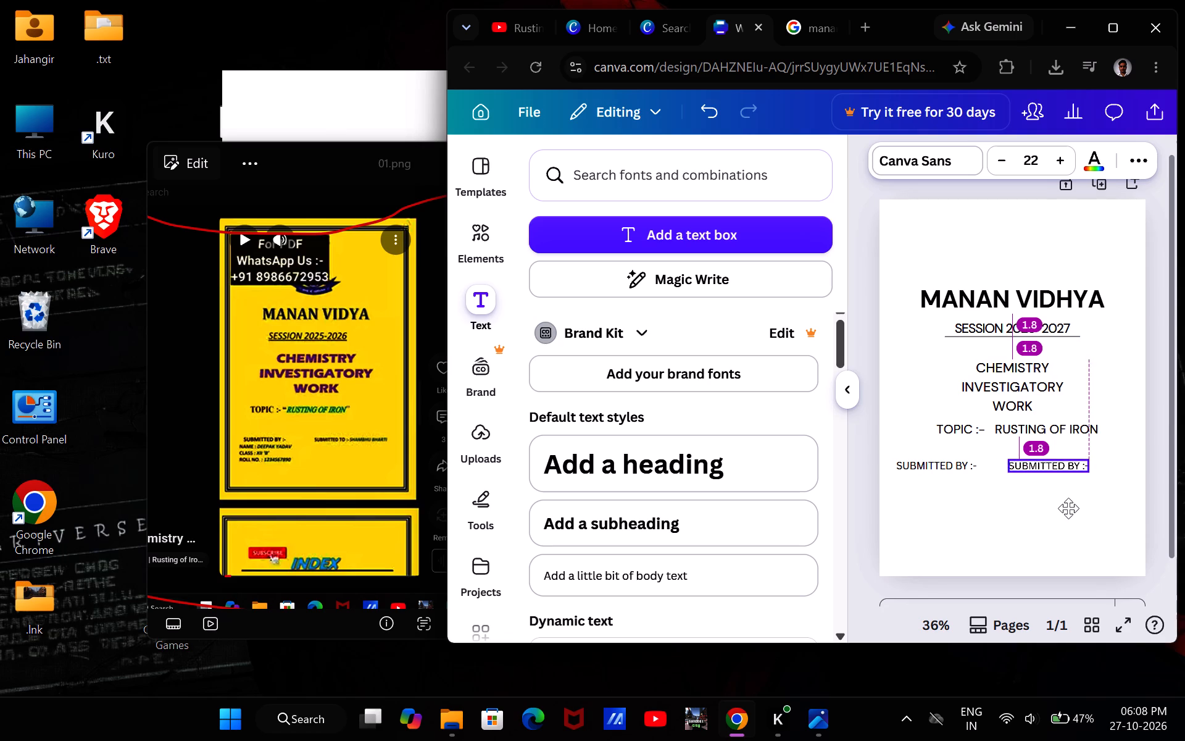
left_click_drag(1068, 508, 1087, 508)
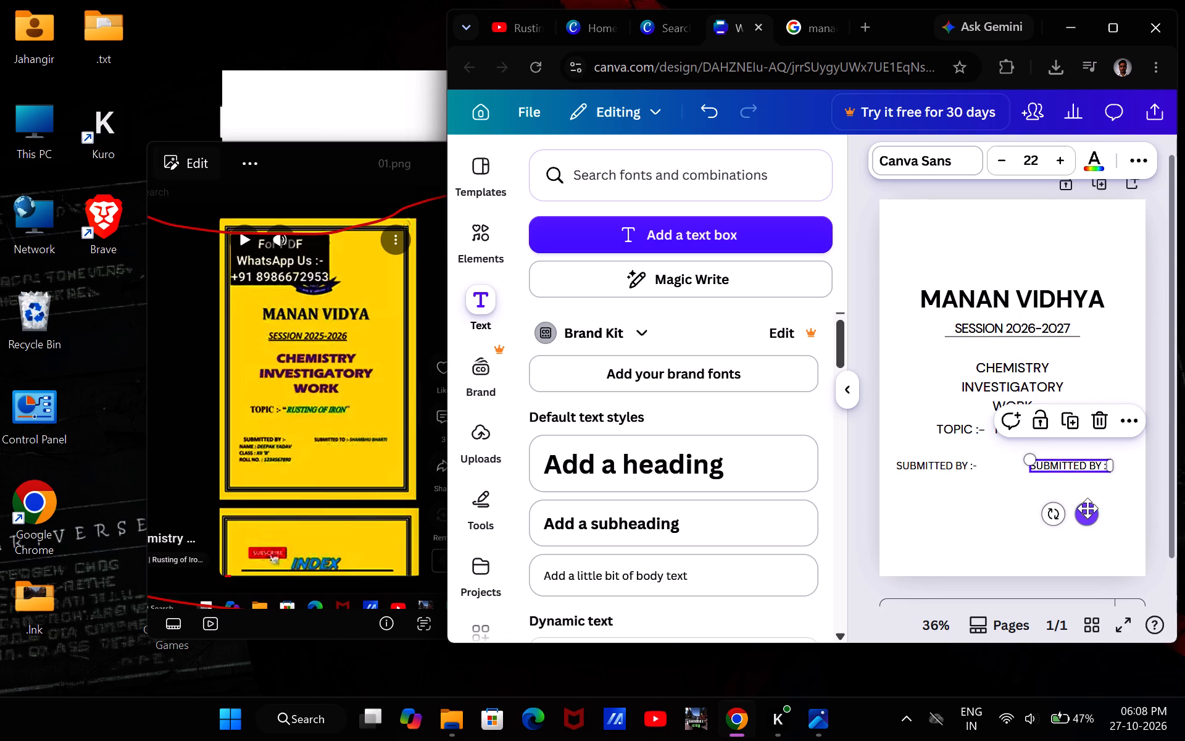
left_click(1014, 528)
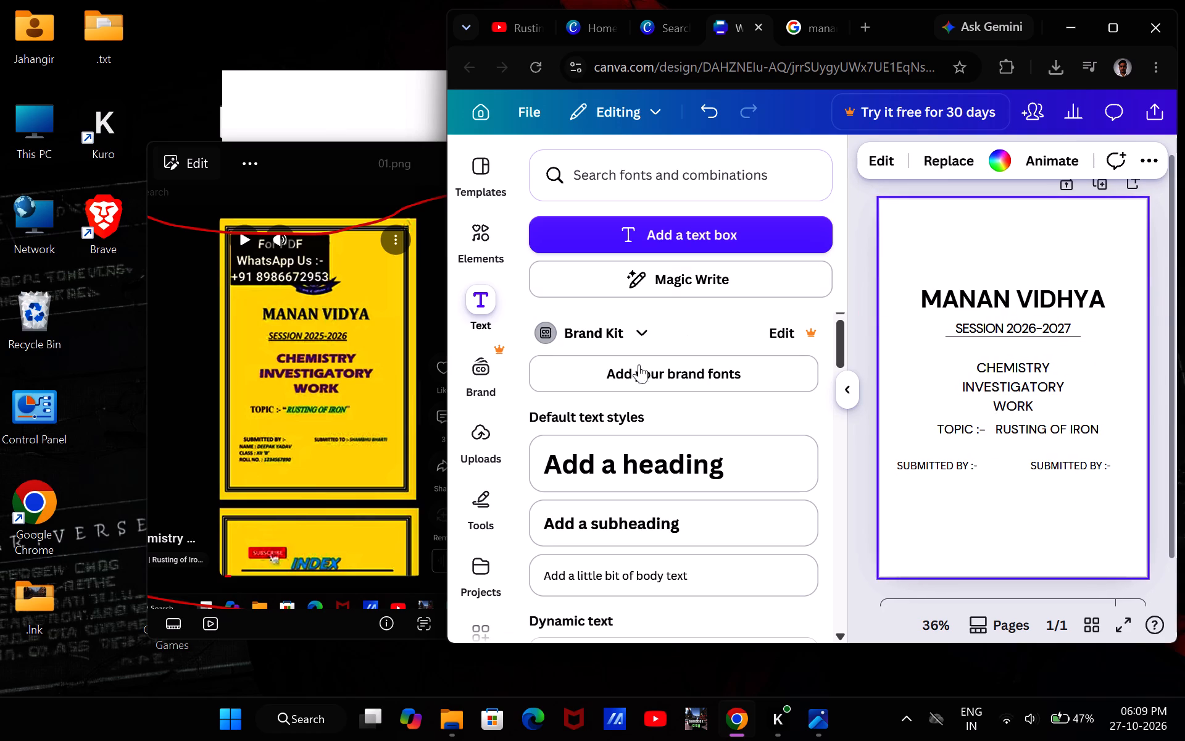
Add a body text box directly below the left SUBMITTED BY line, aligned with its left edge, and reduce its font size to 18.
left_click(651, 582)
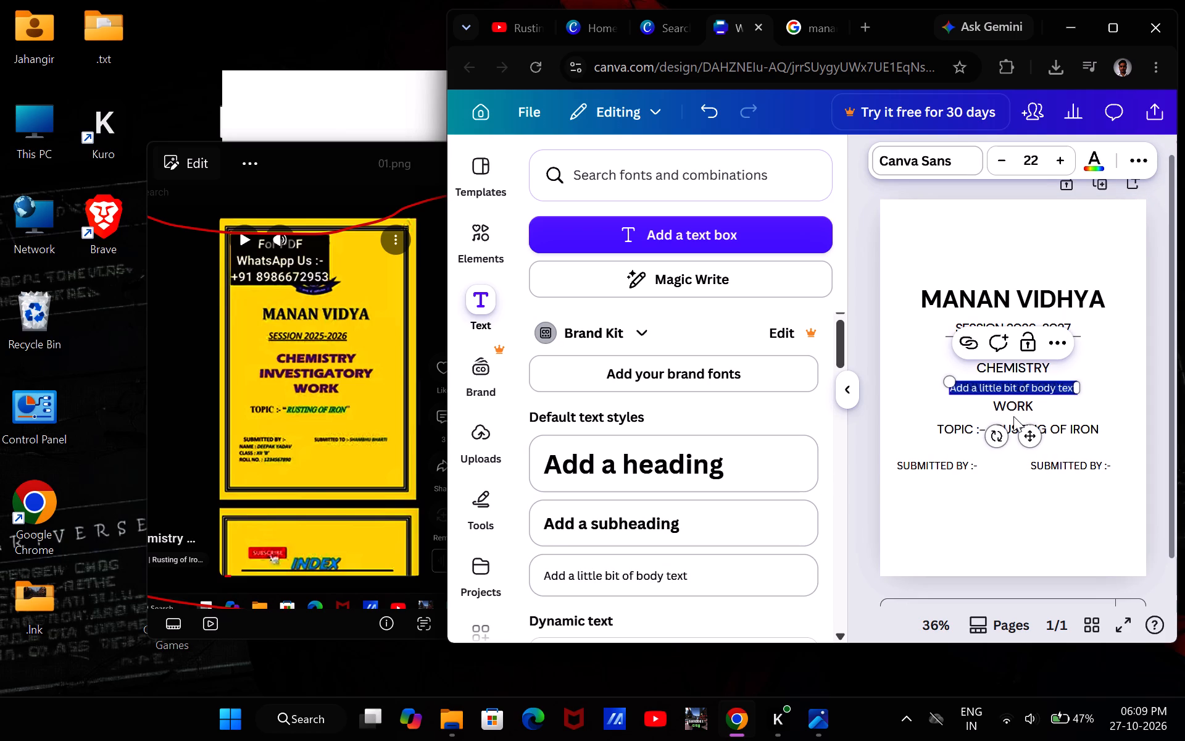
left_click_drag(1033, 430, 984, 526)
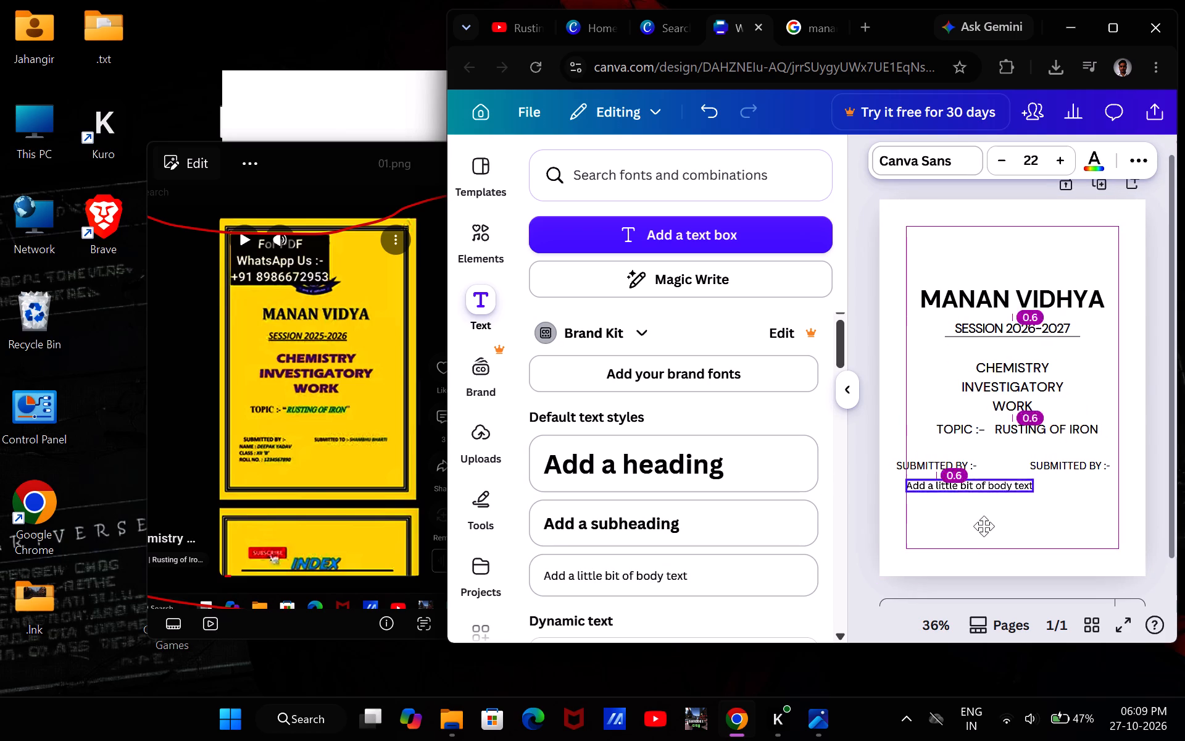
left_click_drag(984, 526, 983, 532)
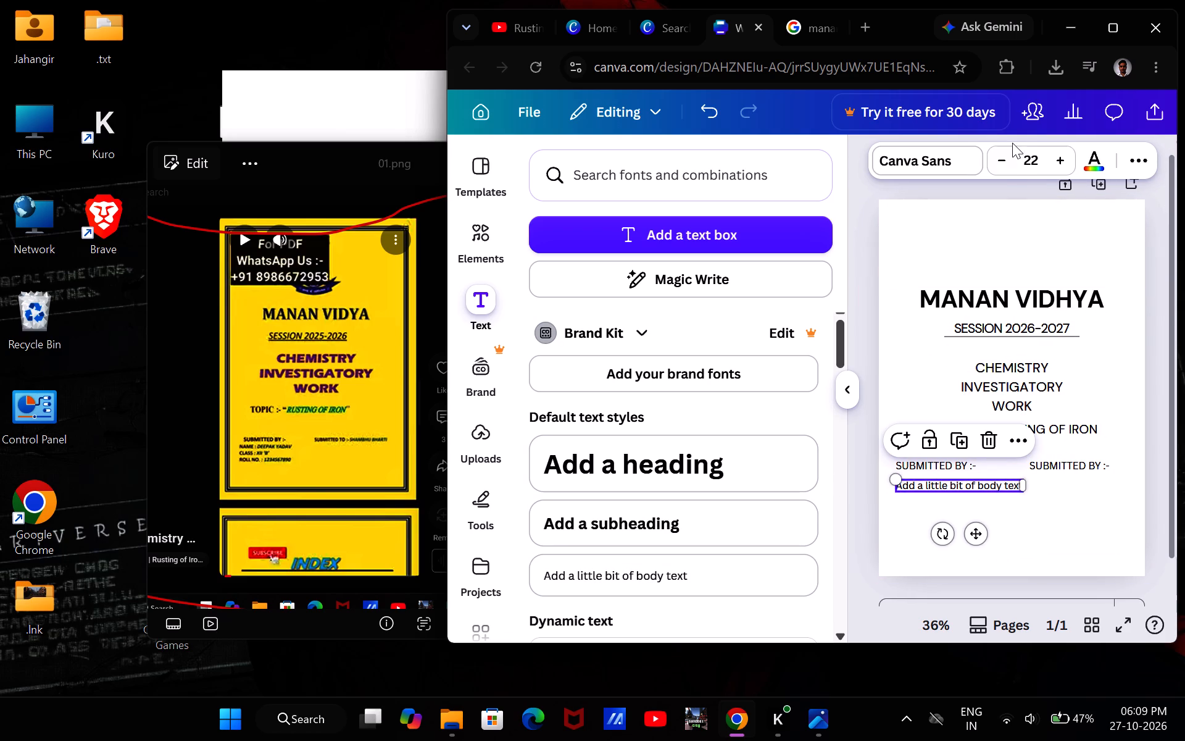
triple_click(1001, 162)
left_click(1001, 162)
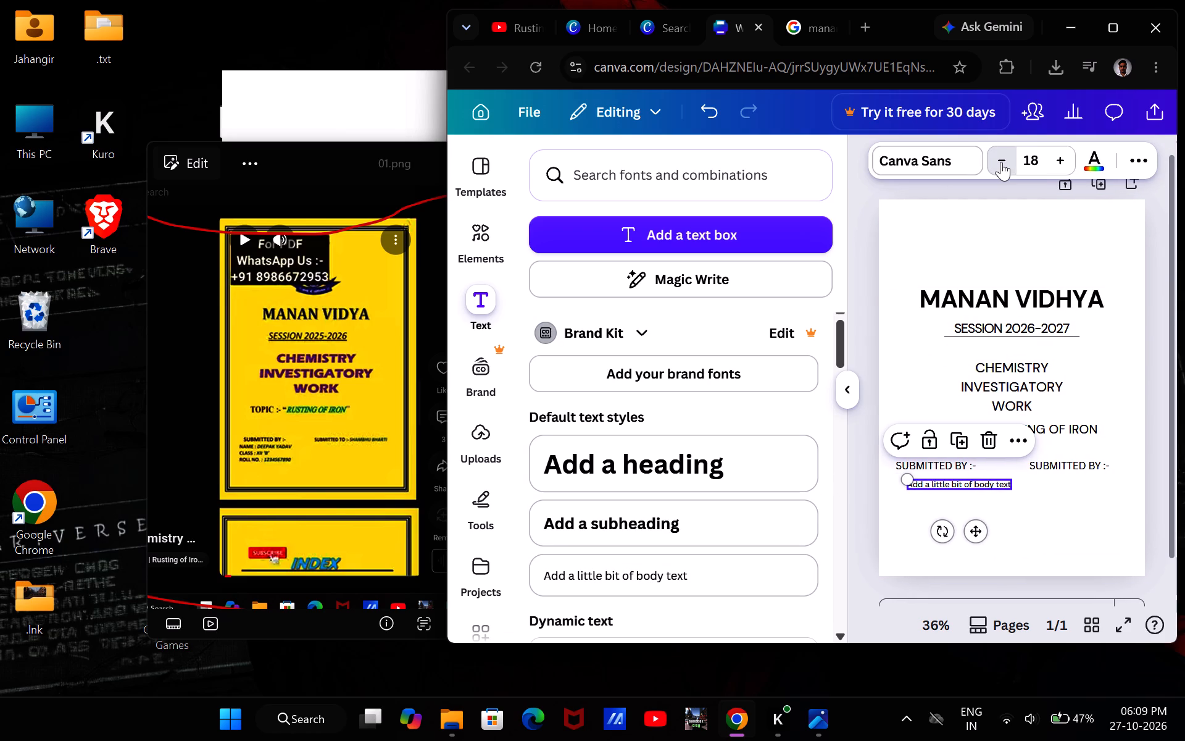
Replace the size 18 placeholder with "NAME :" on the first line and "CLASS:ROLL NO:" on the second.
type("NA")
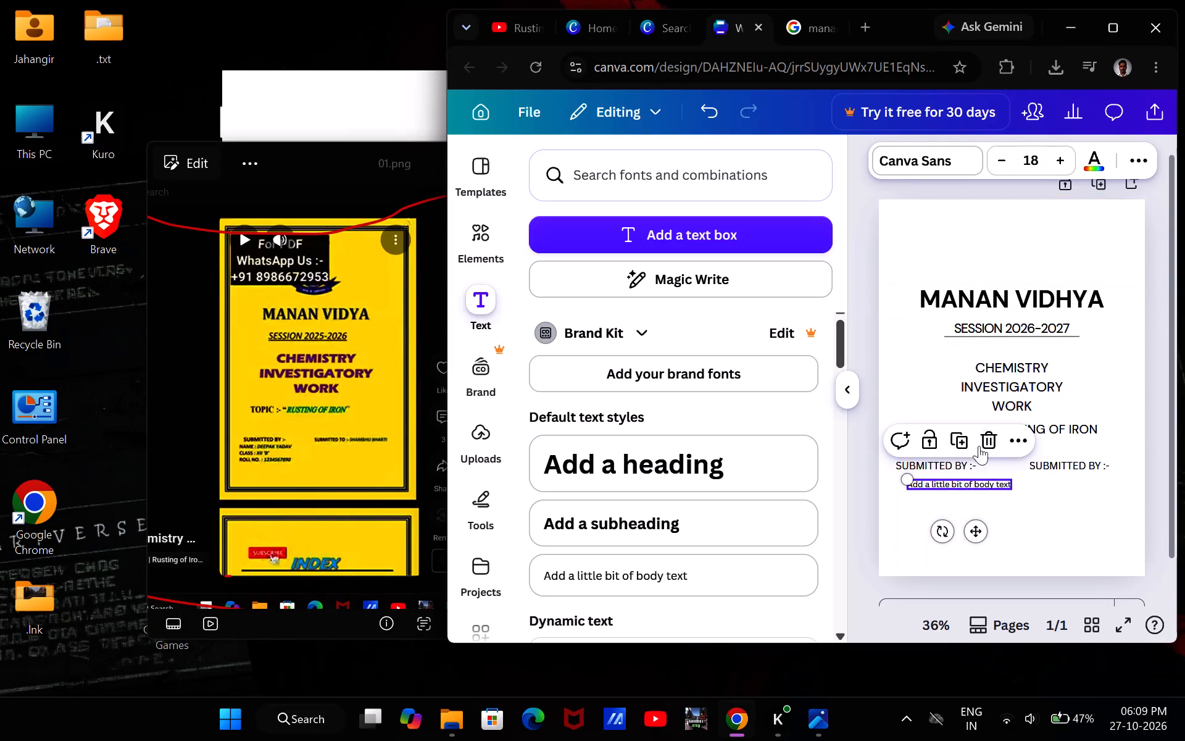
double_click(982, 481)
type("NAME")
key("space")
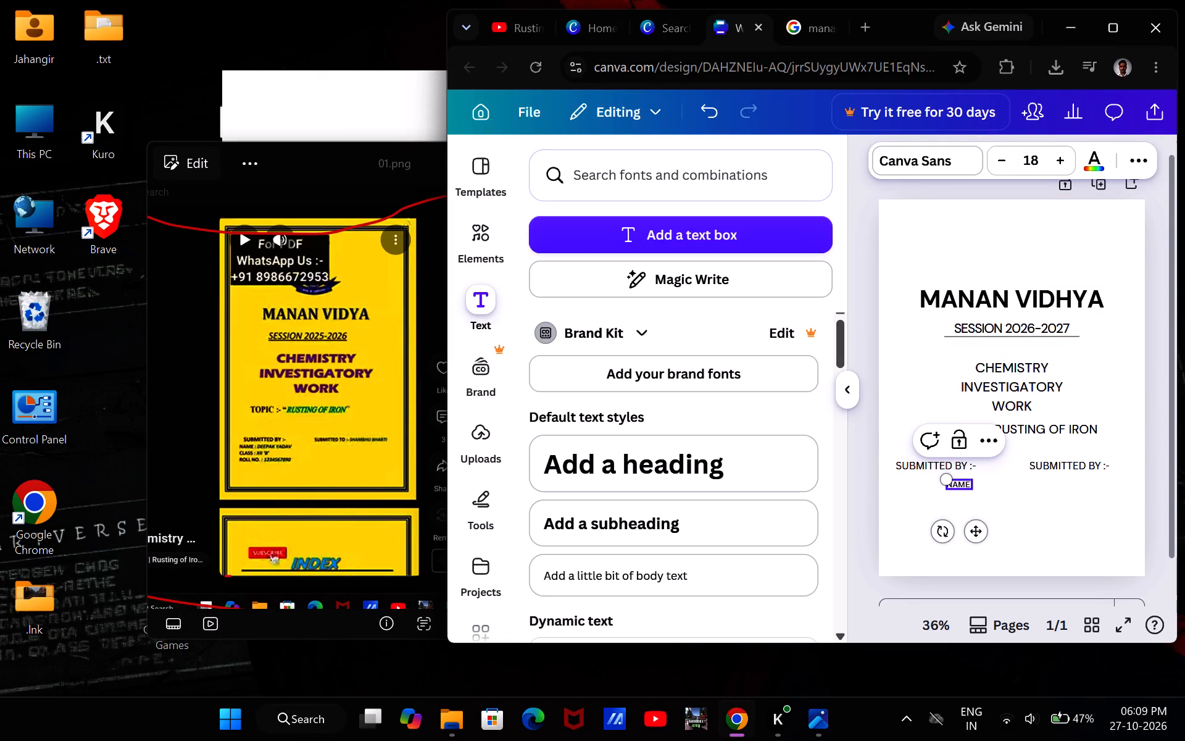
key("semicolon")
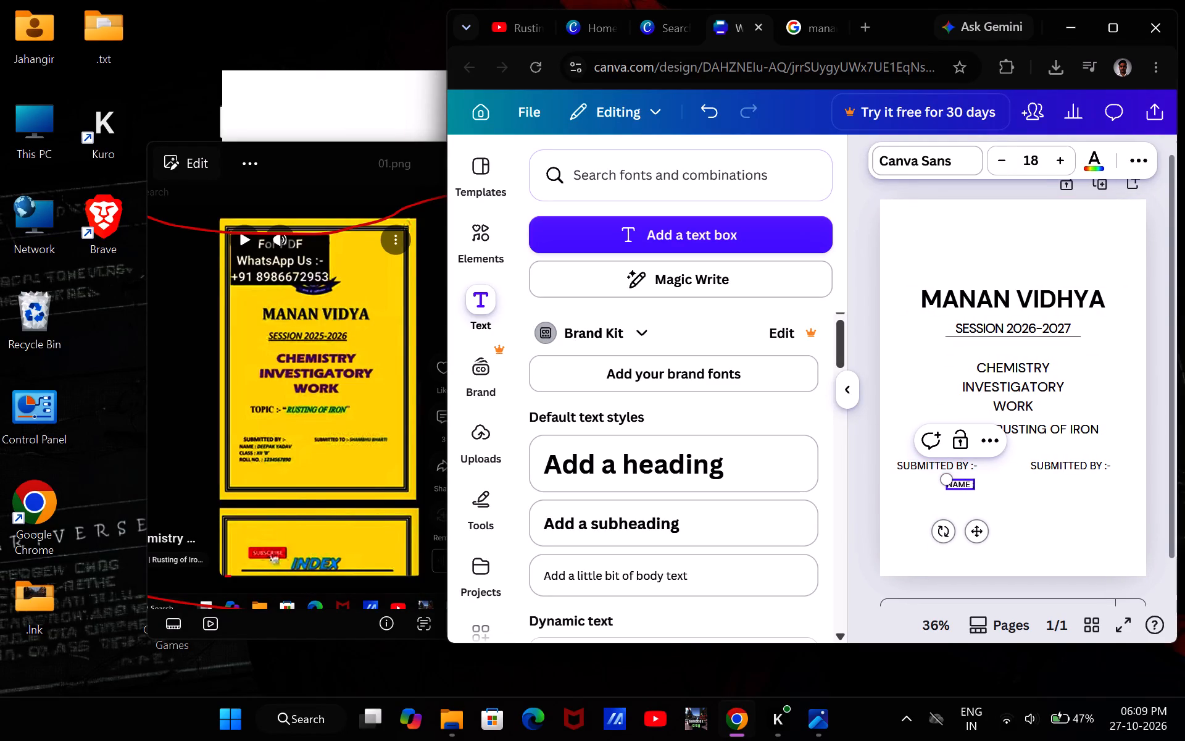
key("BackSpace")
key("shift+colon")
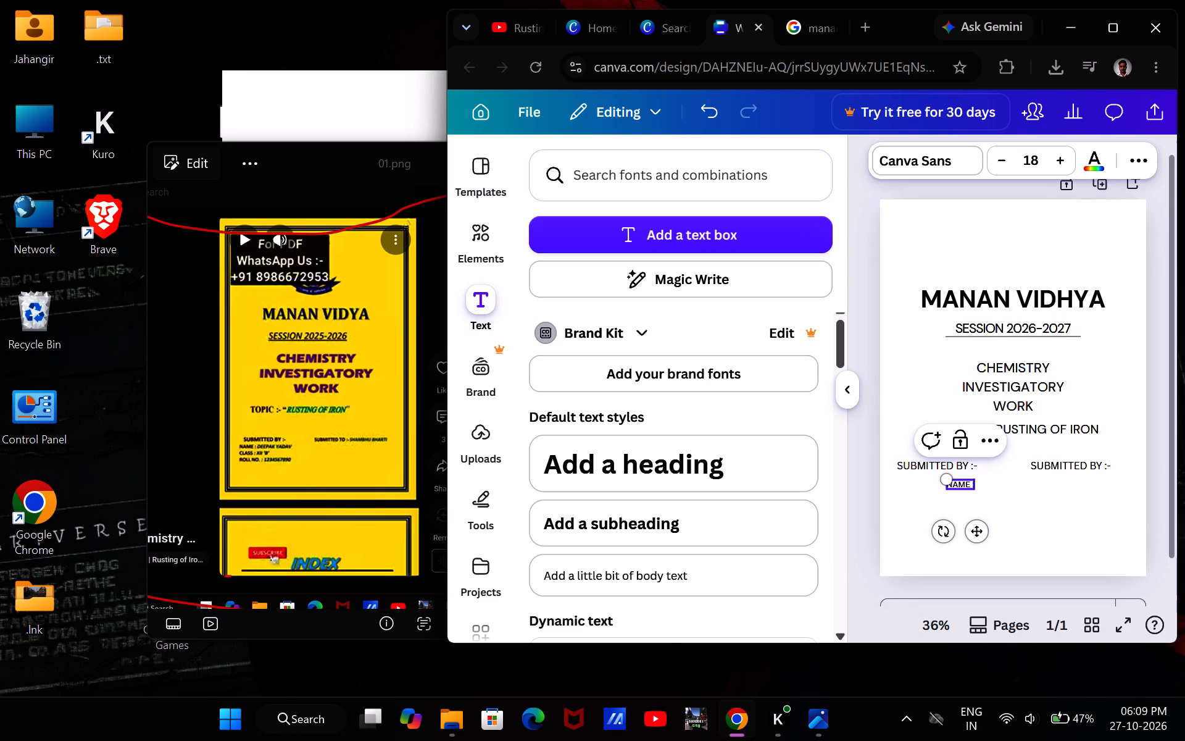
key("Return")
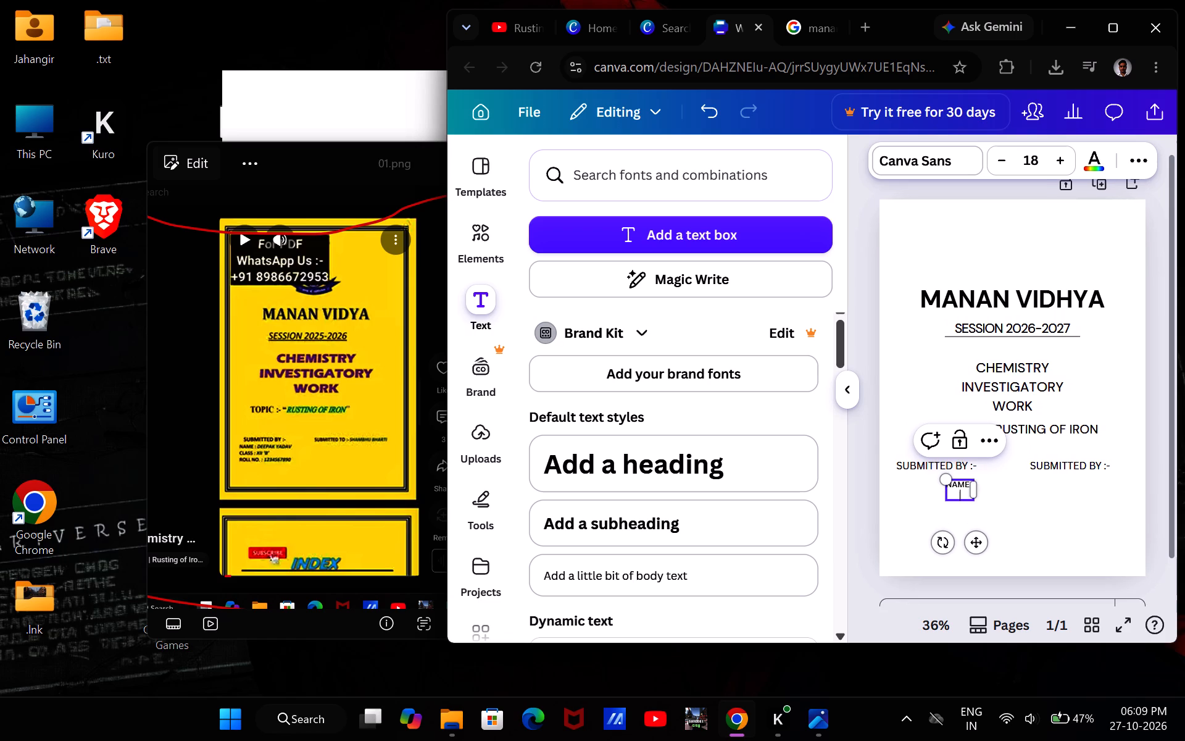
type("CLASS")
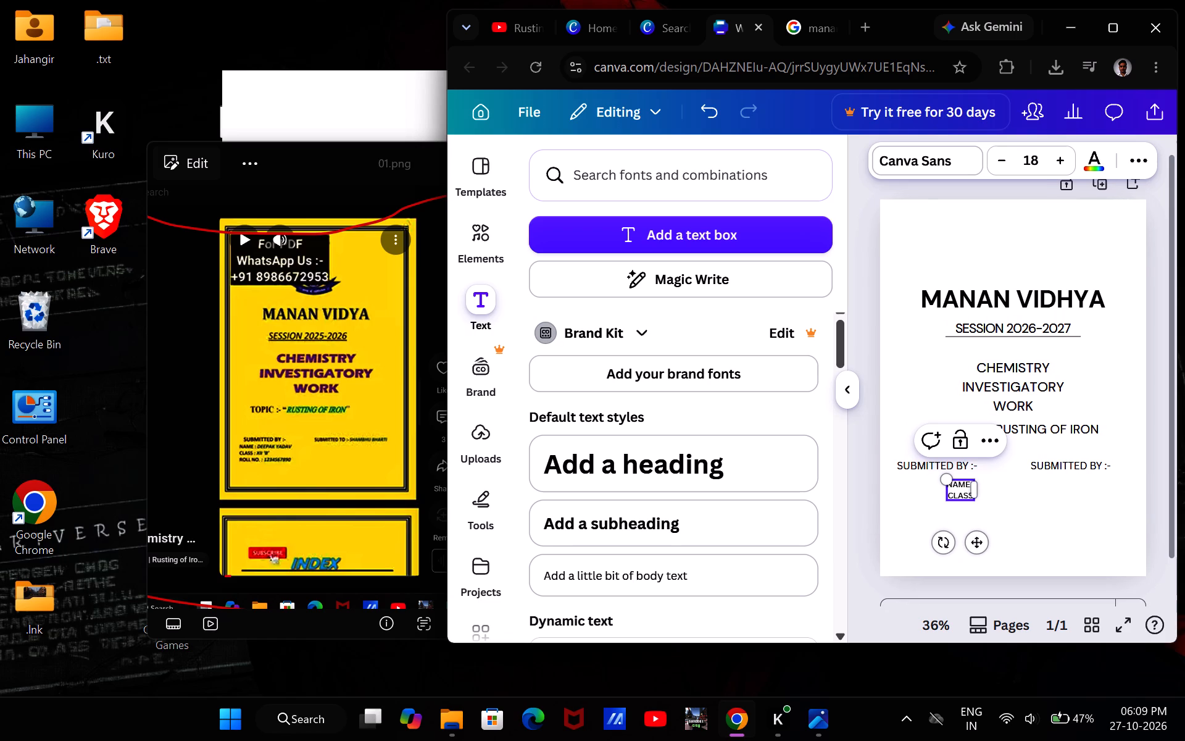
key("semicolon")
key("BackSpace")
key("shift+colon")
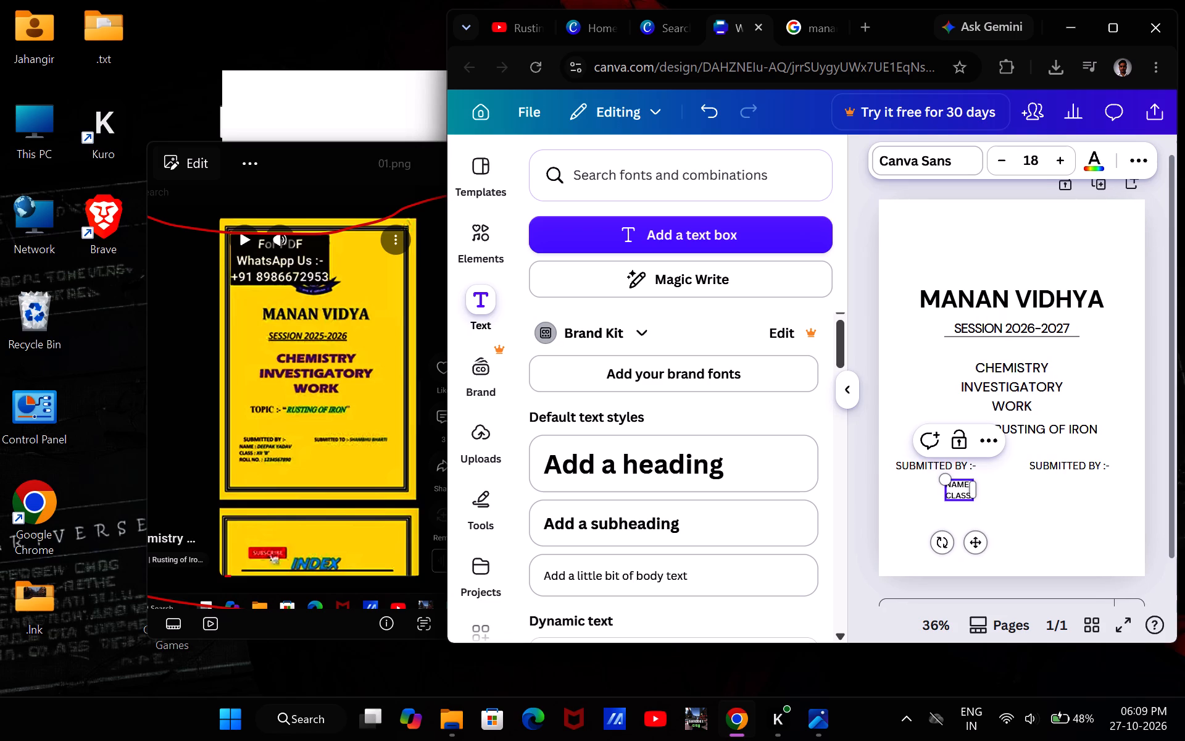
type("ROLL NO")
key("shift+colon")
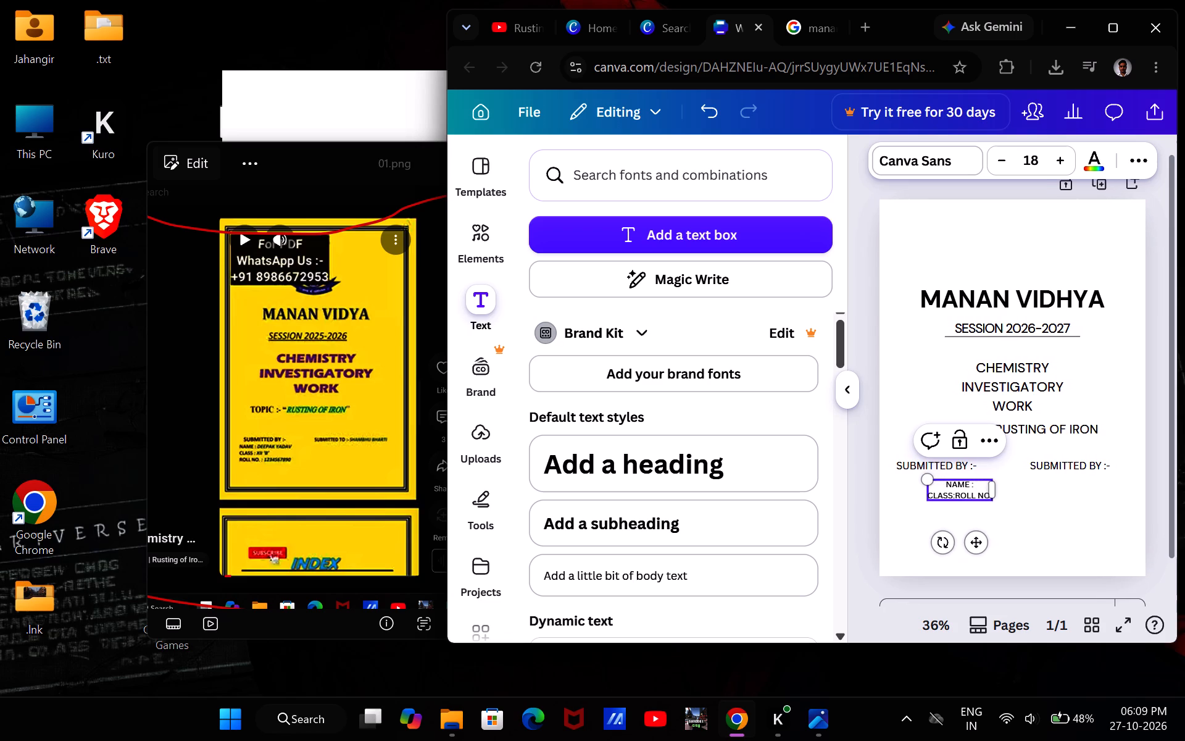
Break the second line right after "CLASS:" so that "ROLL NO:" stands on its own line below.
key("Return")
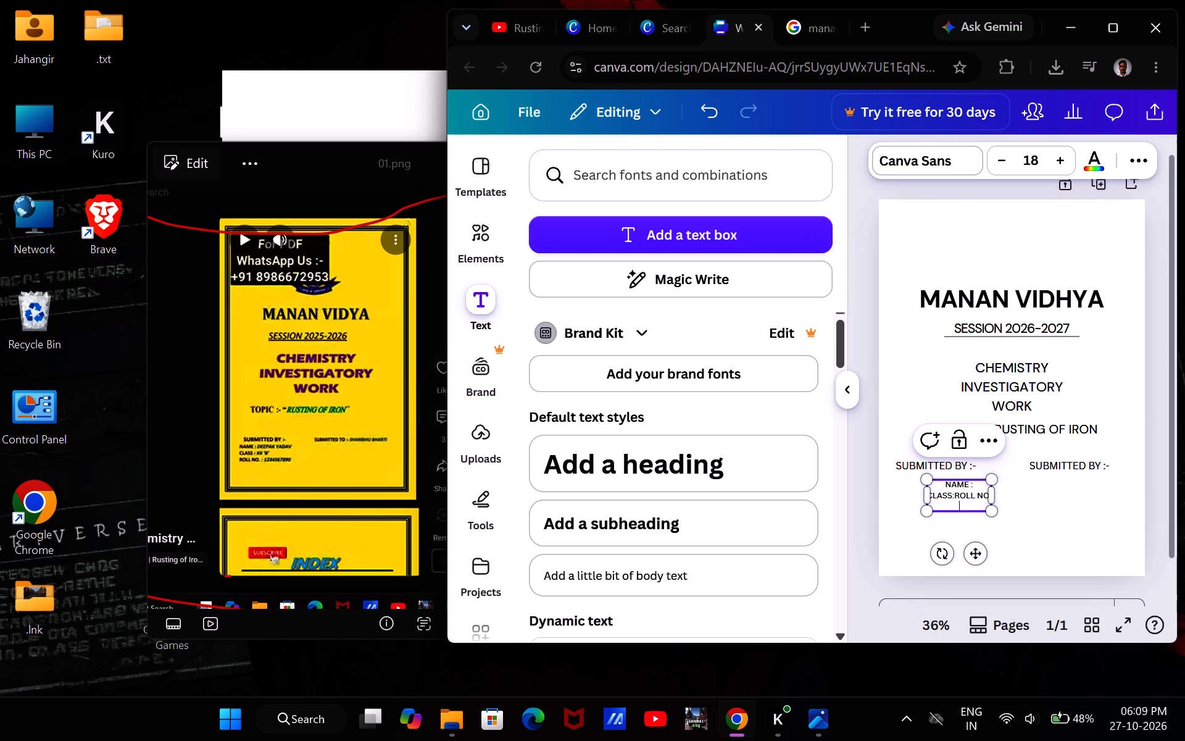
left_click(954, 496)
key("Return")
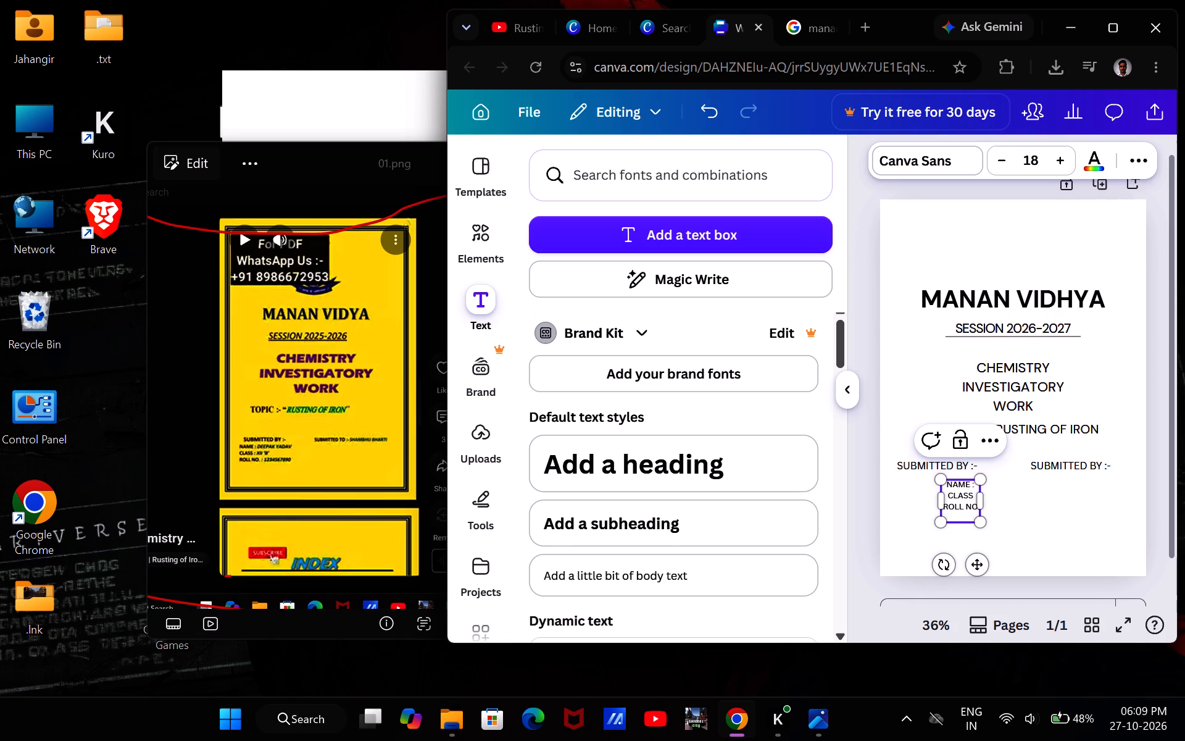
left_click(1006, 502)
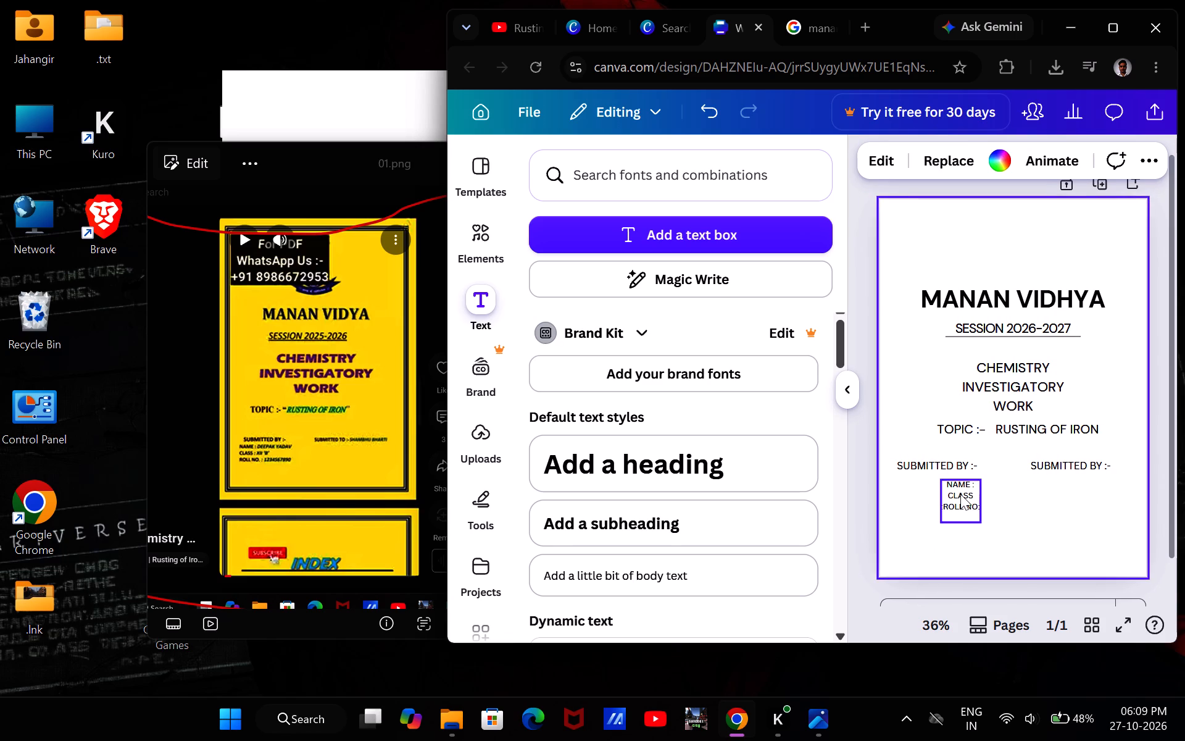
left_click(960, 494)
left_click(958, 498)
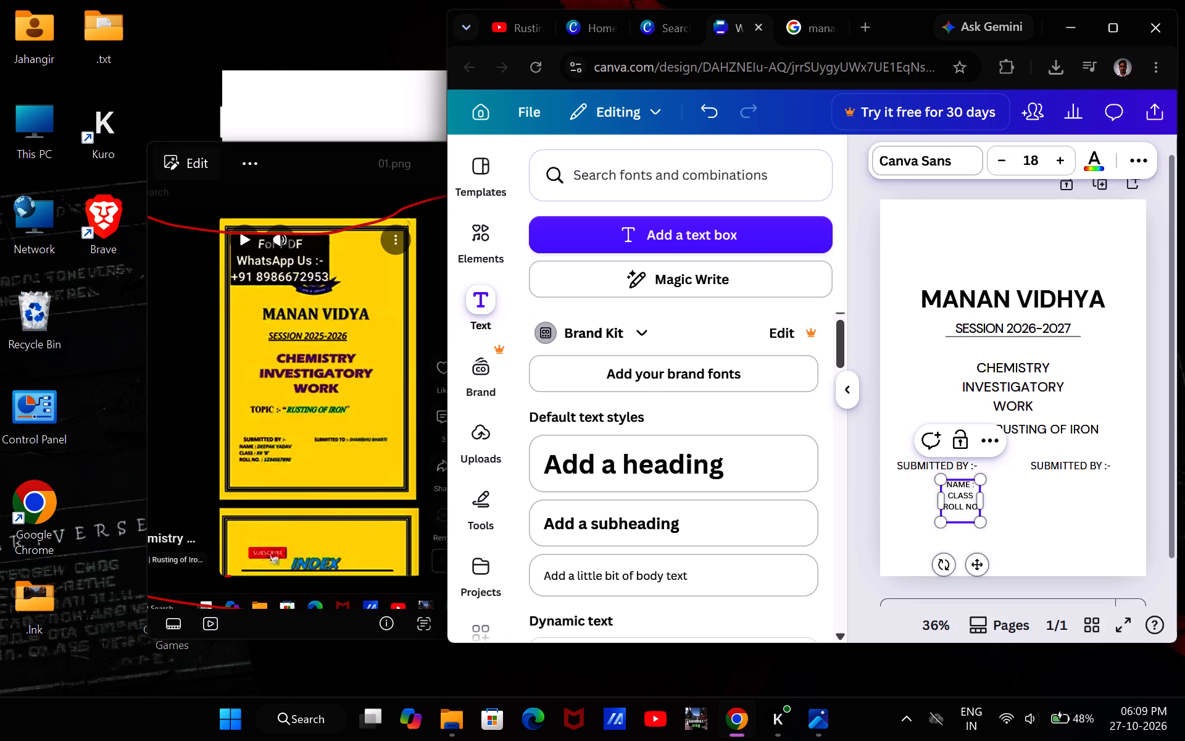
left_click(963, 509)
key("Left")
key("Left")
key("Left")
key("Left")
key("BackSpace")
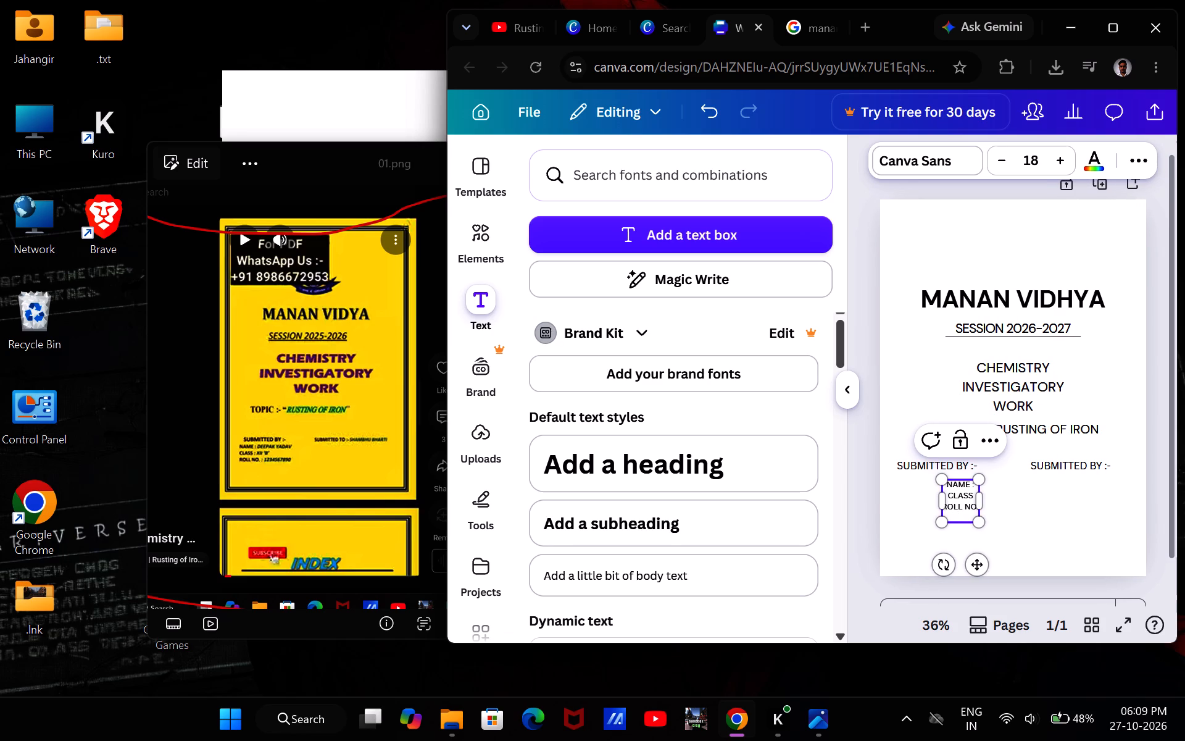
key("BackSpace")
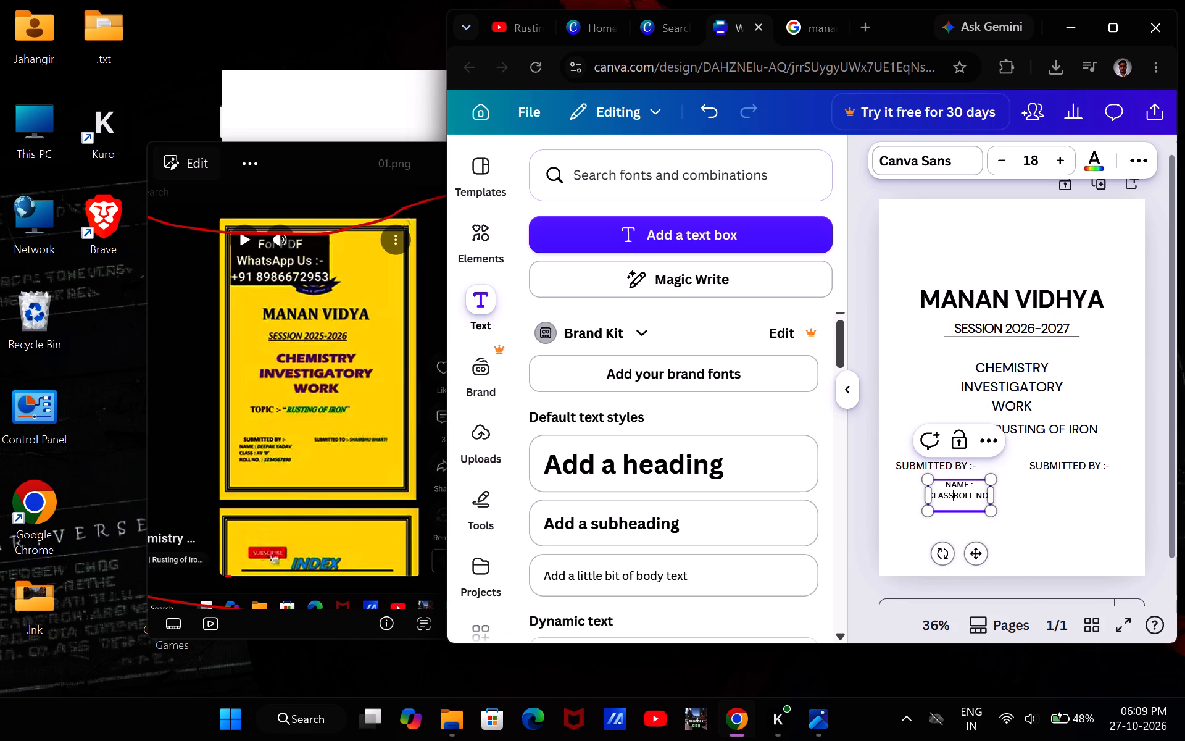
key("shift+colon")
key("Return")
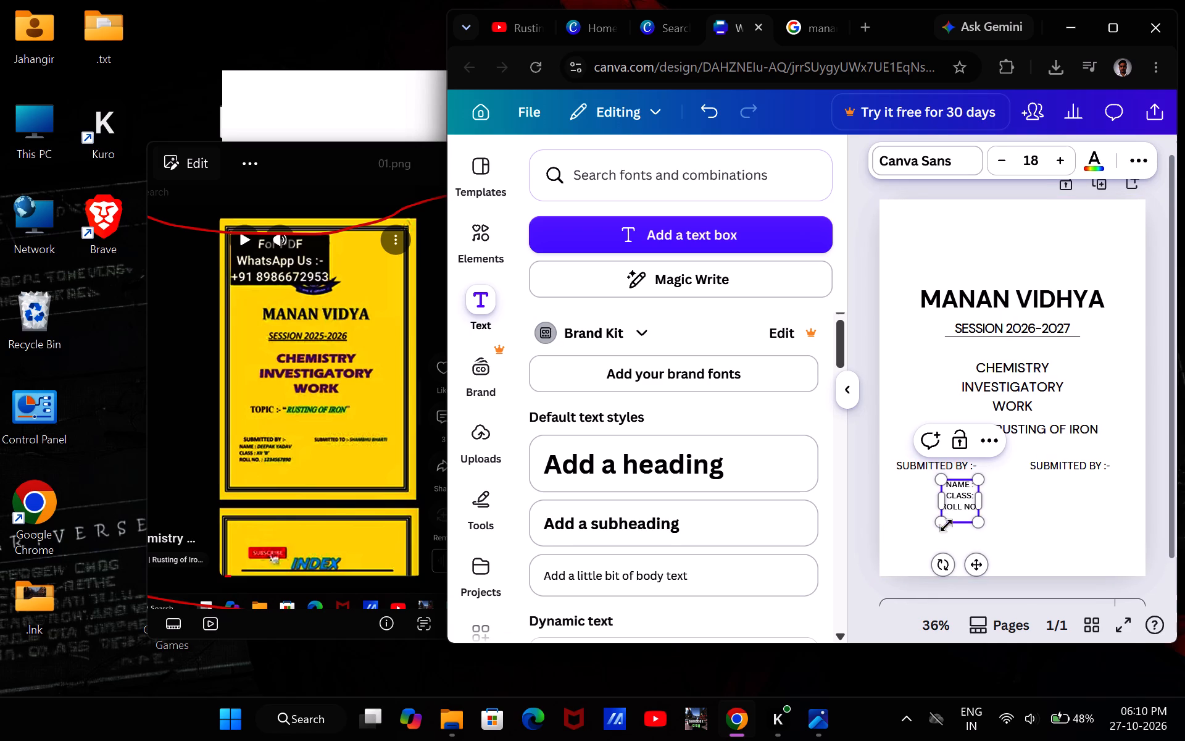
Widen the student details text box to roughly span the width of the left SUBMITTED BY line above it.
left_click_drag(961, 506, 940, 503)
left_click_drag(940, 503, 906, 517)
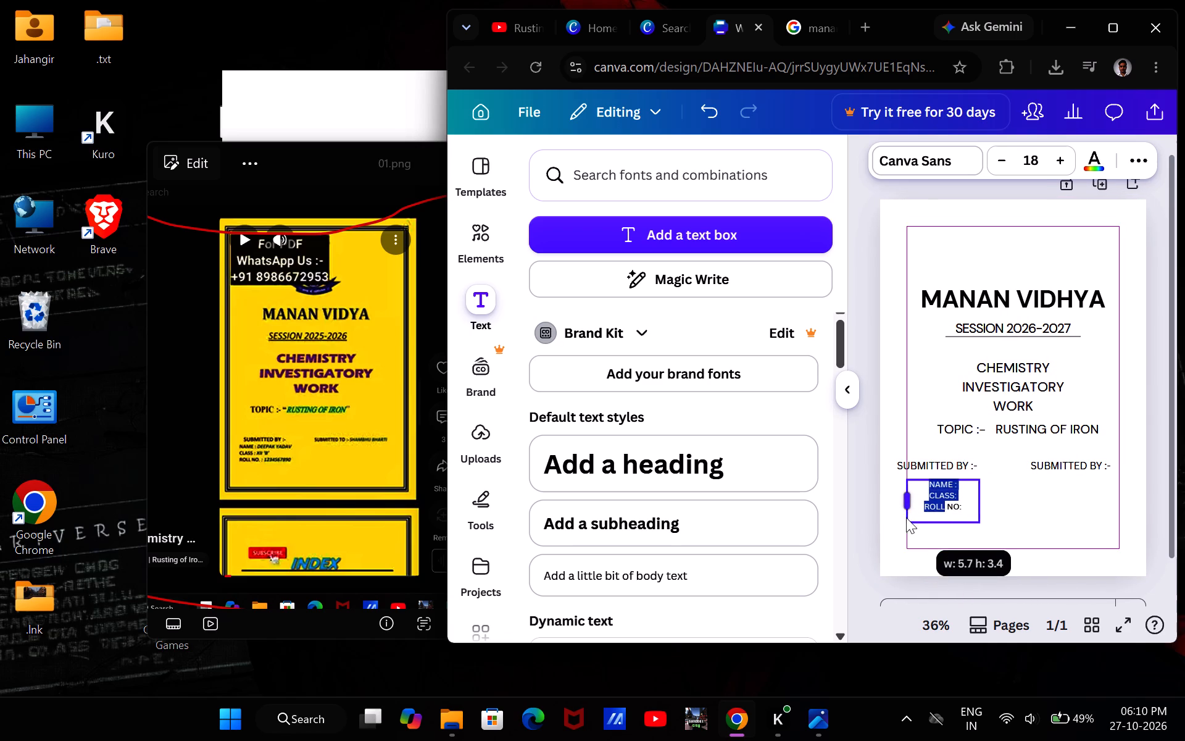
left_click_drag(906, 517, 899, 521)
left_click_drag(987, 505, 1013, 499)
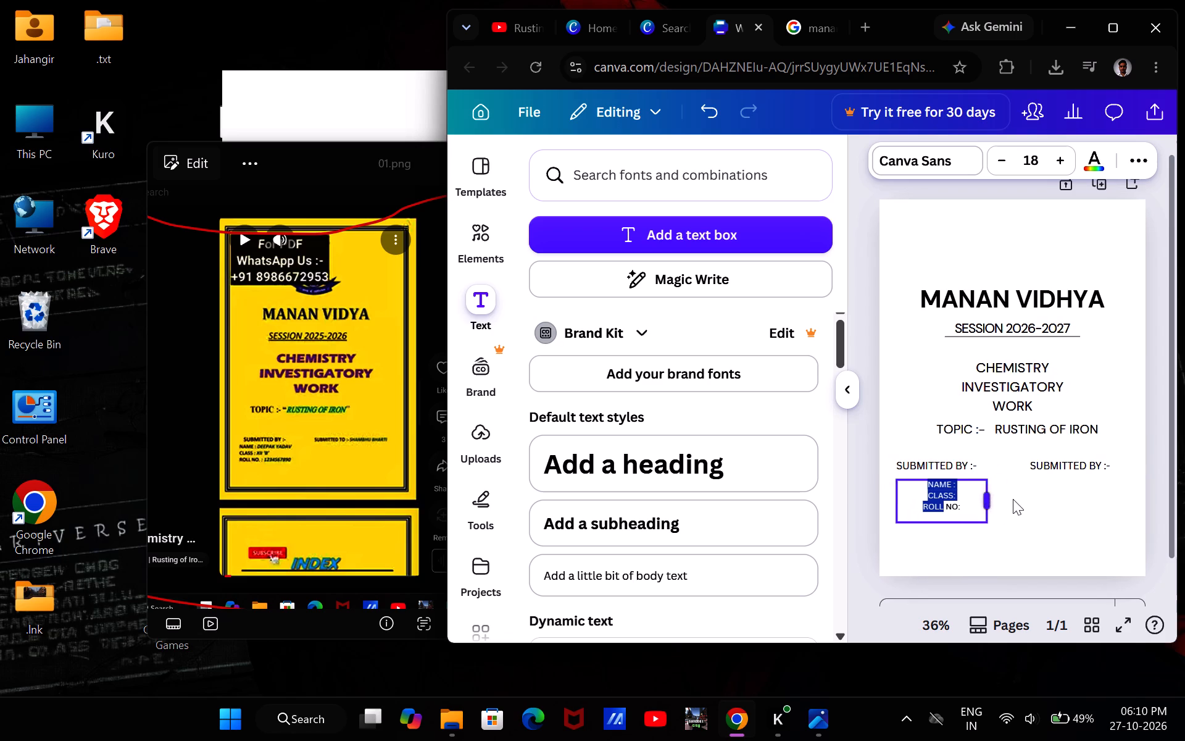
left_click_drag(1013, 499, 981, 509)
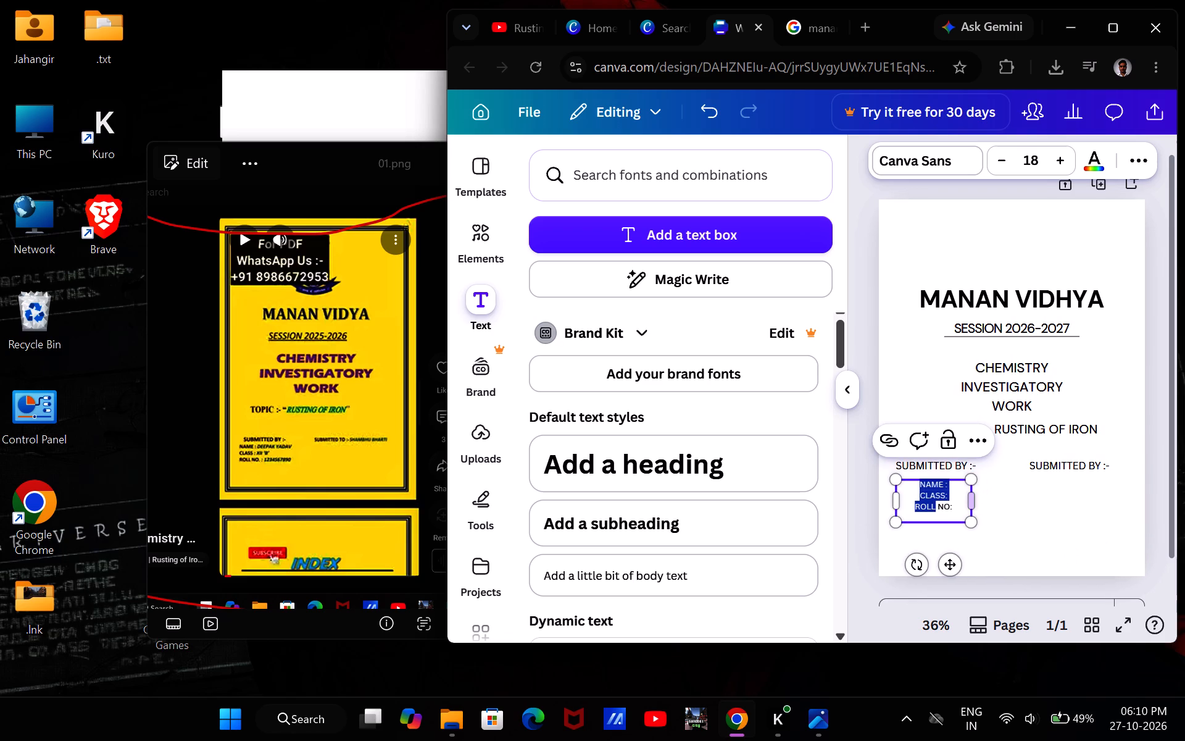
Redo the line break before CLASS and add leading spaces to ROLL NO so the starts of the three lines align.
left_click(938, 511)
left_click(917, 496)
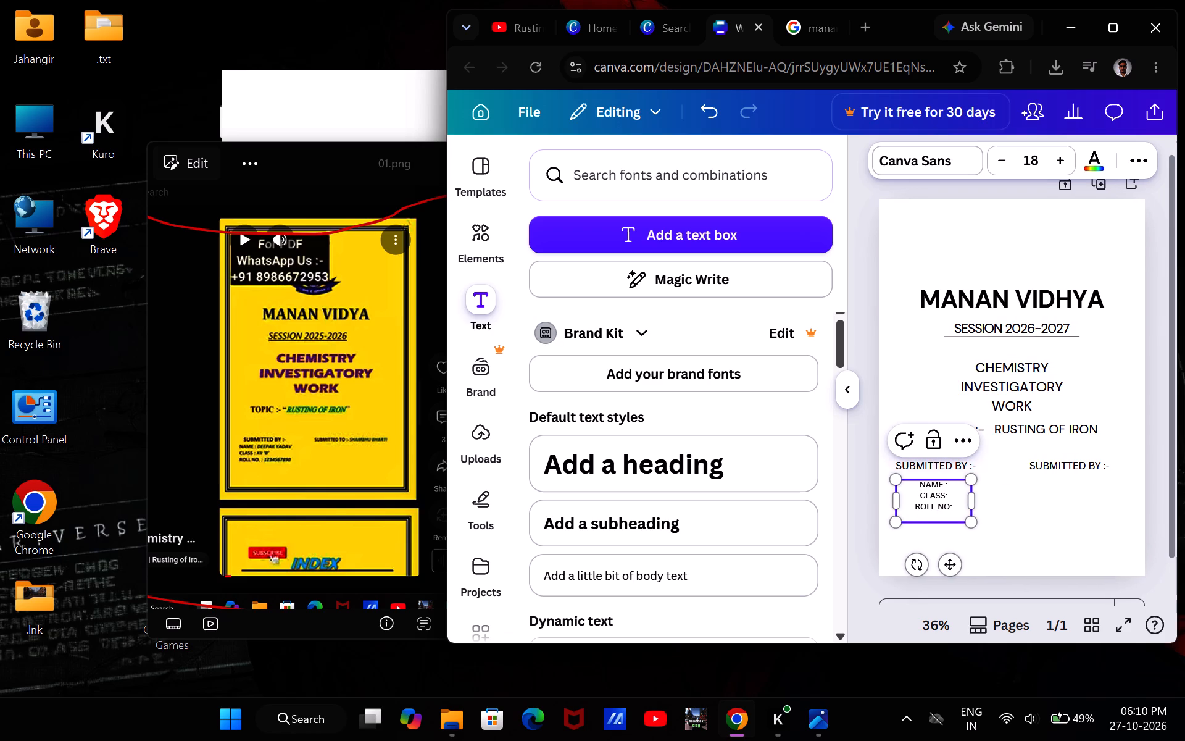
key("BackSpace")
key("Return")
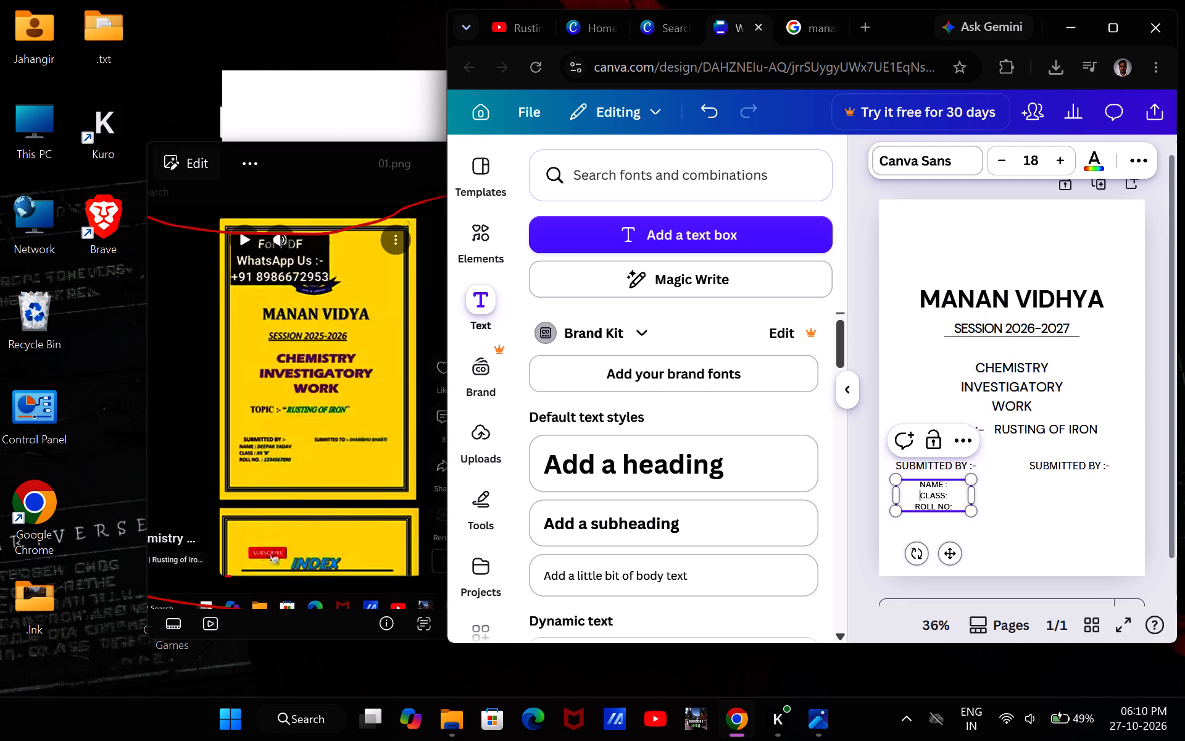
key("Down")
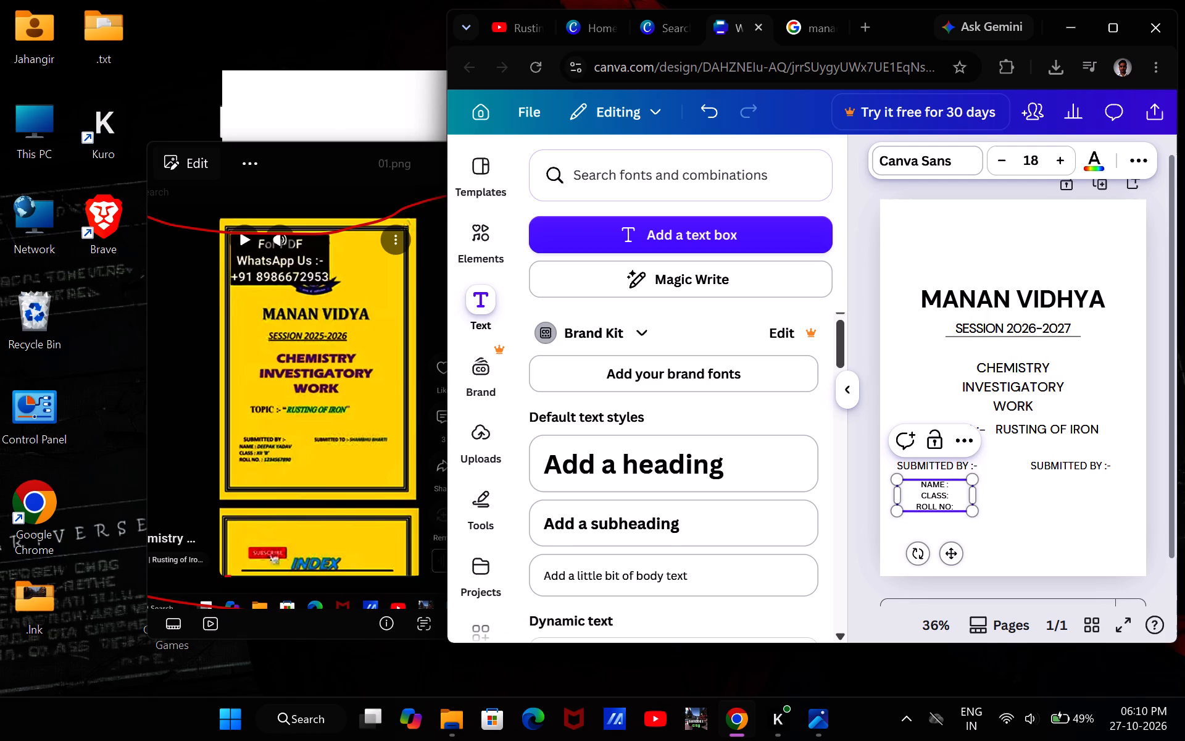
key("space")
key("space")
key("BackSpace")
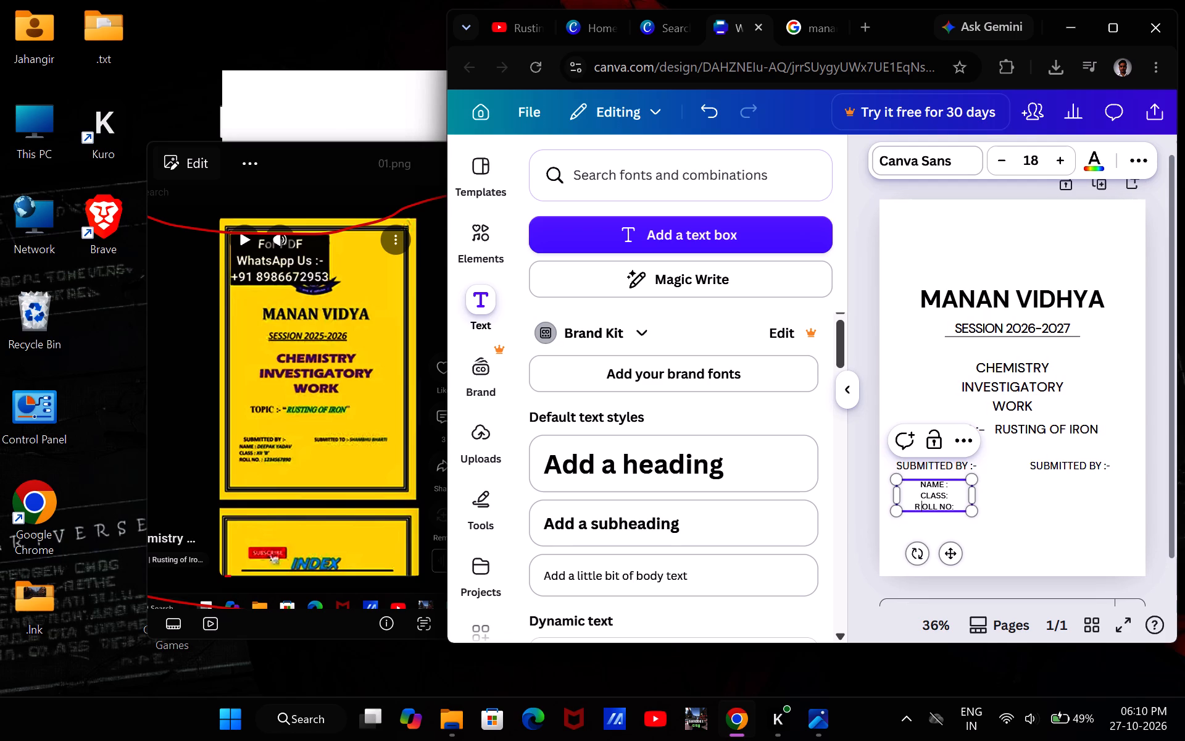
key("BackSpace")
key("Left")
key("space")
key("space")
key("space")
key("space")
Move the NAME, CLASS and ROLL NO block down and slightly left, leaving a gap below the left SUBMITTED BY label.
left_click_drag(949, 545, 939, 567)
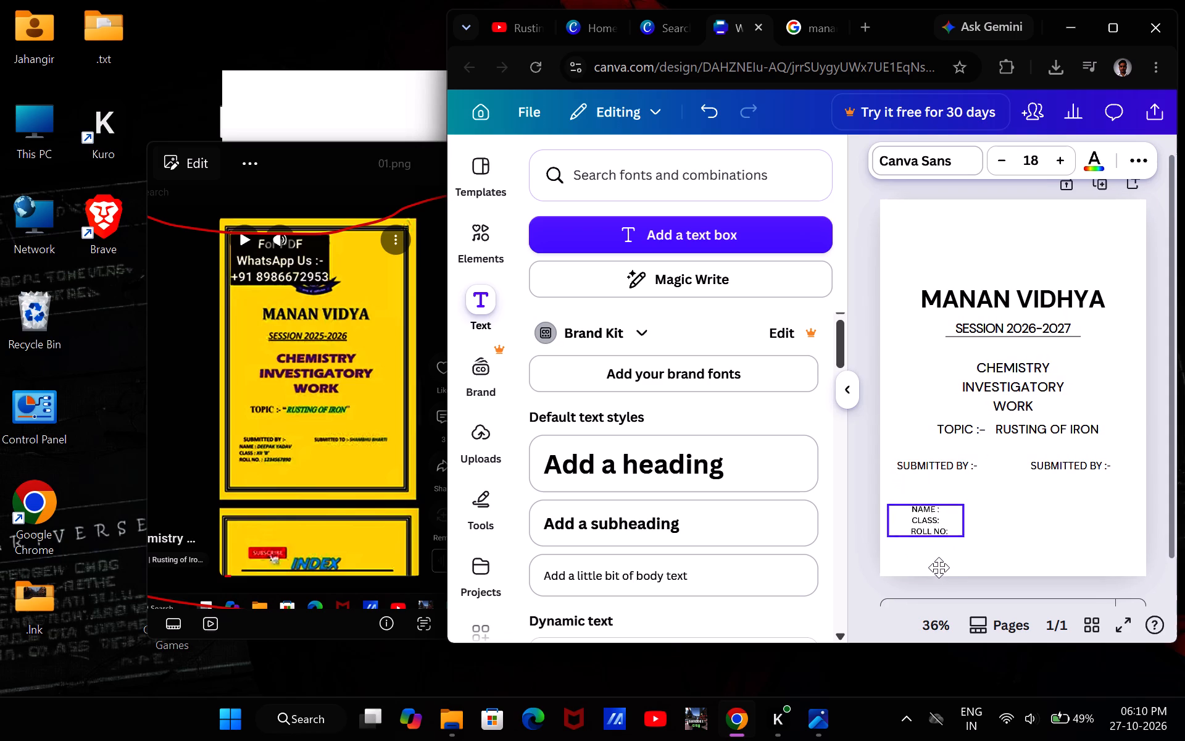
left_click_drag(939, 567, 934, 559)
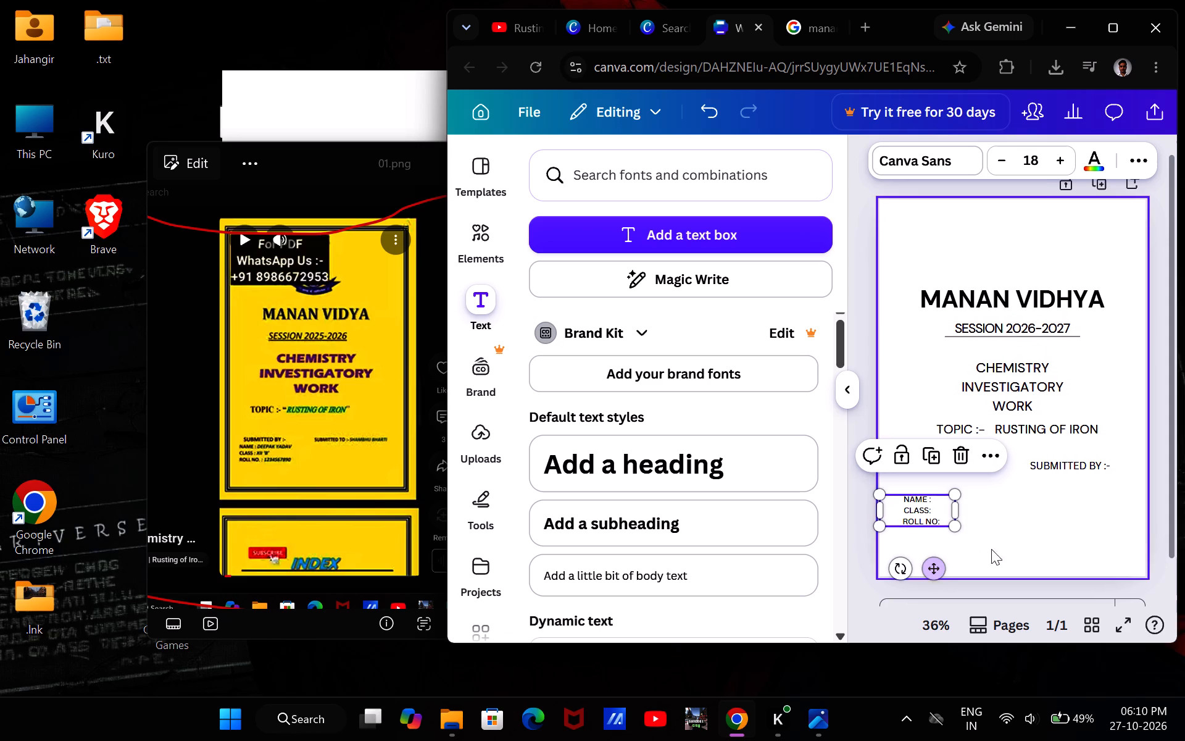
left_click(1000, 545)
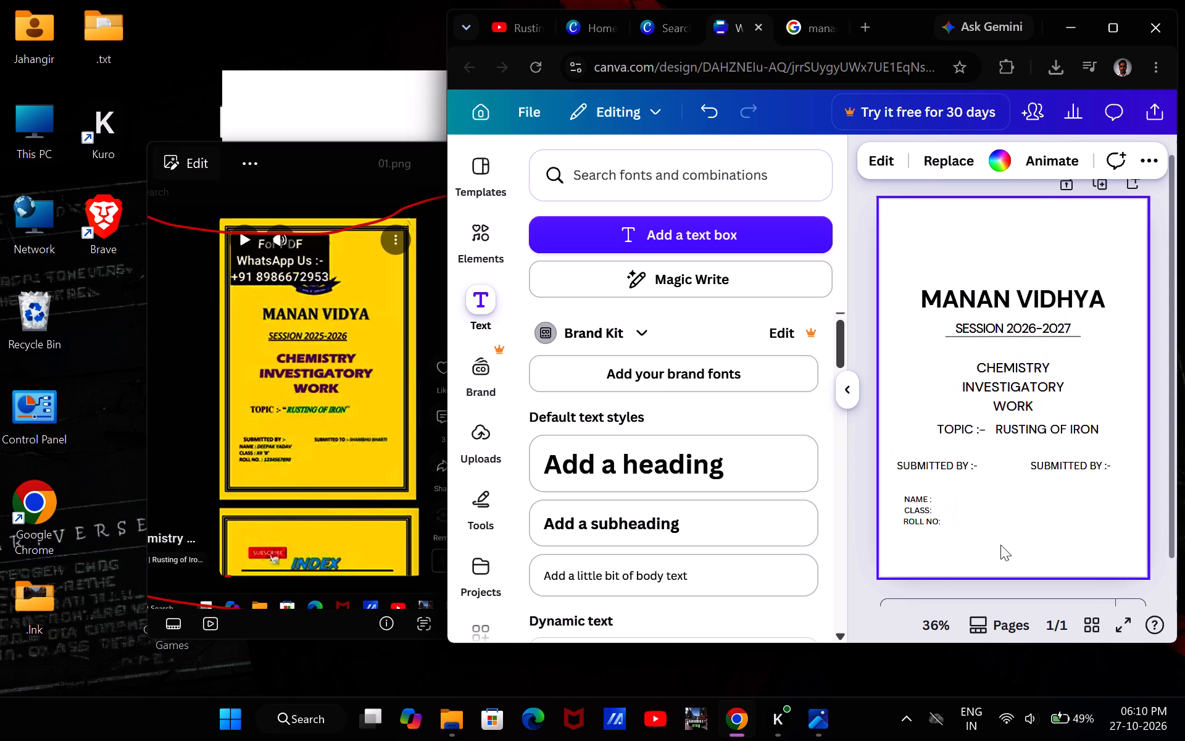
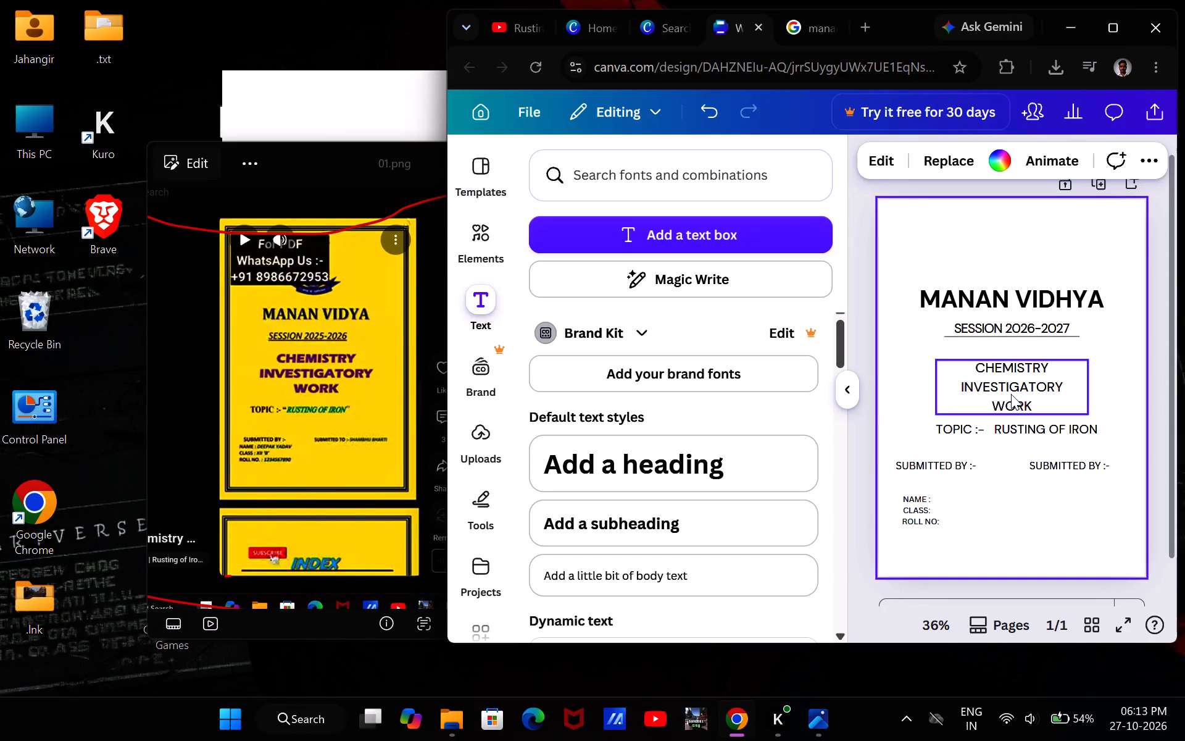
Move the CHEMISTRY INVESTIGATORY WORK text up to just below the session underline, keeping it horizontally centred on the page.
left_click_drag(1011, 393, 1010, 377)
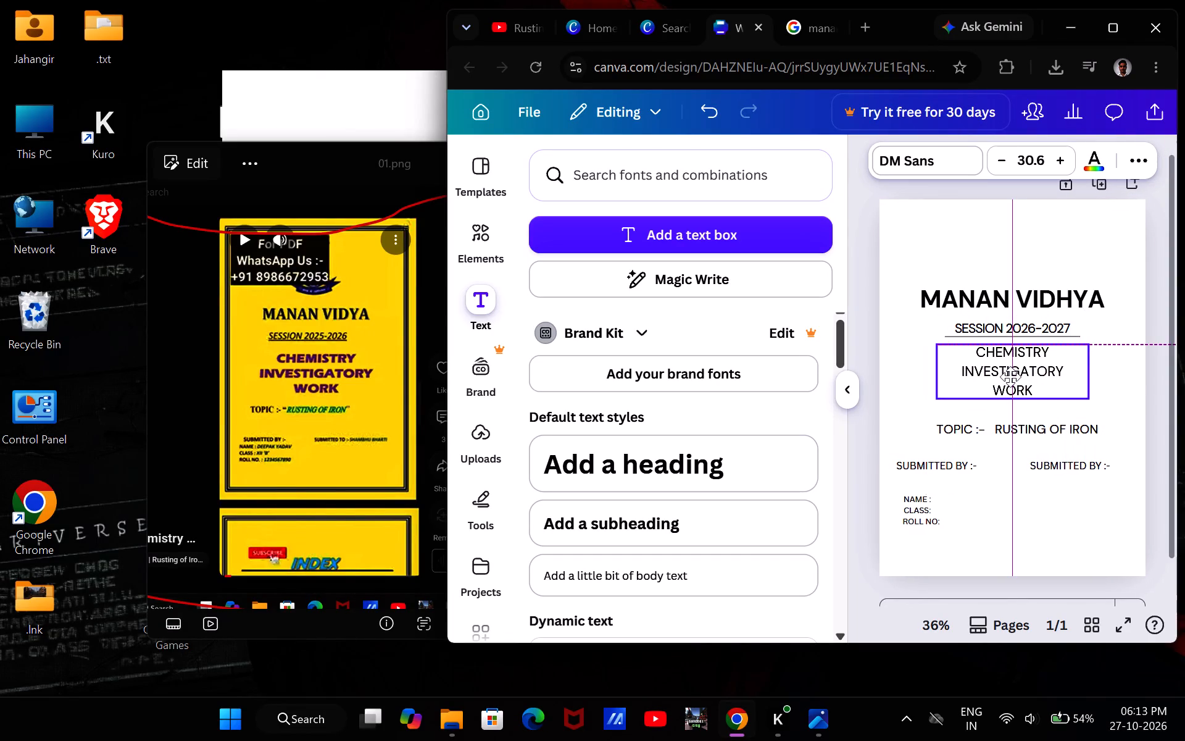
left_click_drag(1010, 377, 1012, 376)
left_click(1020, 510)
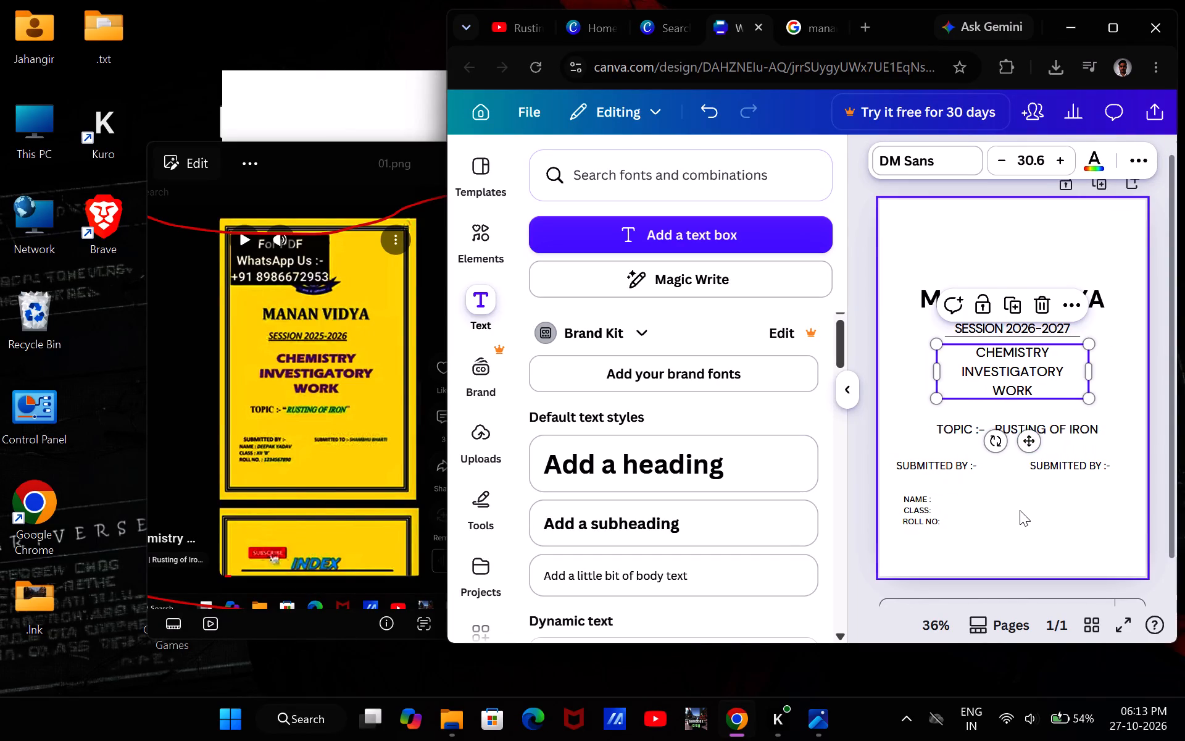
Move the TOPIC :- RUSTING OF IRON line up and slightly left, just beneath the CHEMISTRY INVESTIGATORY WORK text.
left_click_drag(999, 432, 996, 419)
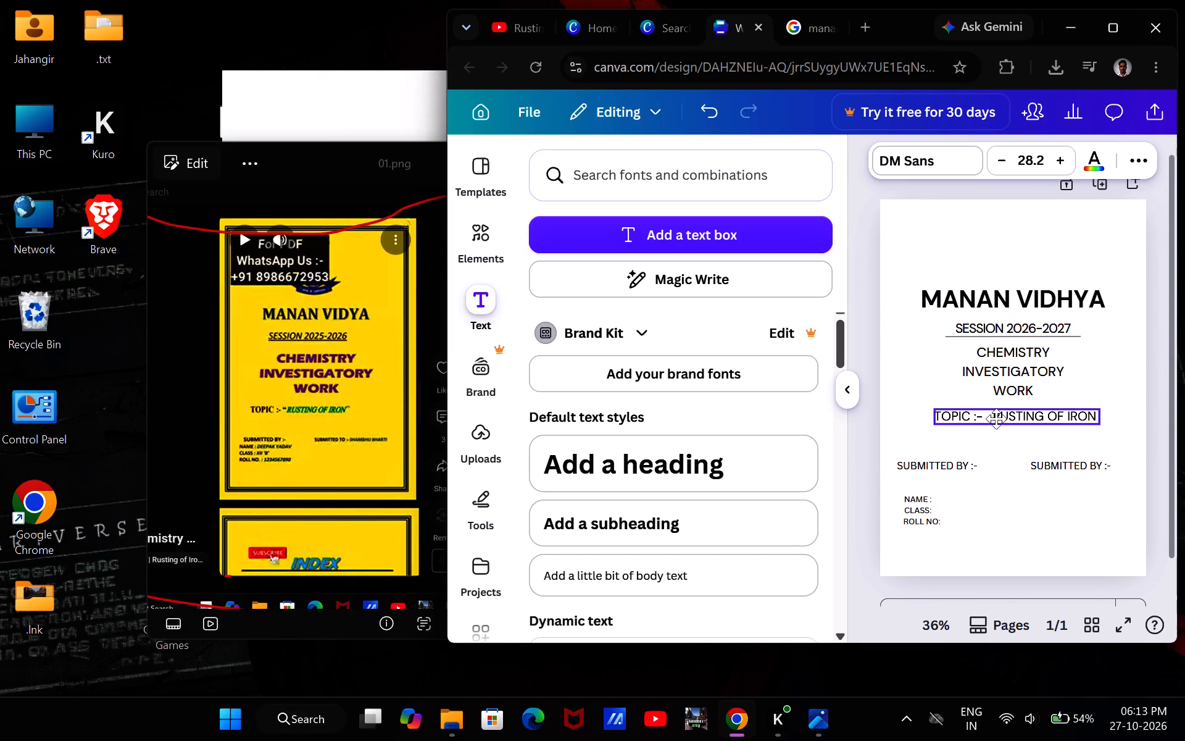
left_click_drag(996, 419, 996, 417)
left_click(1021, 545)
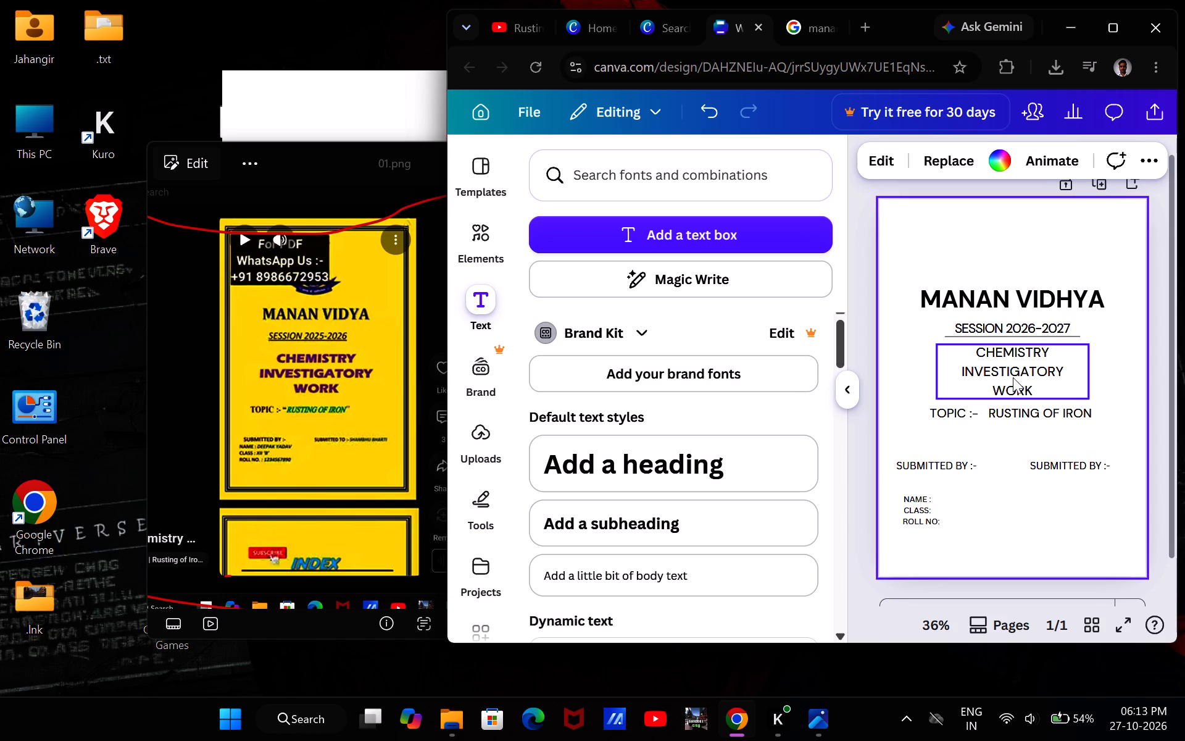
Try red on the SESSION 2026-2027 text, settling on the blue-violet already among the design's colours.
right_click(1001, 325)
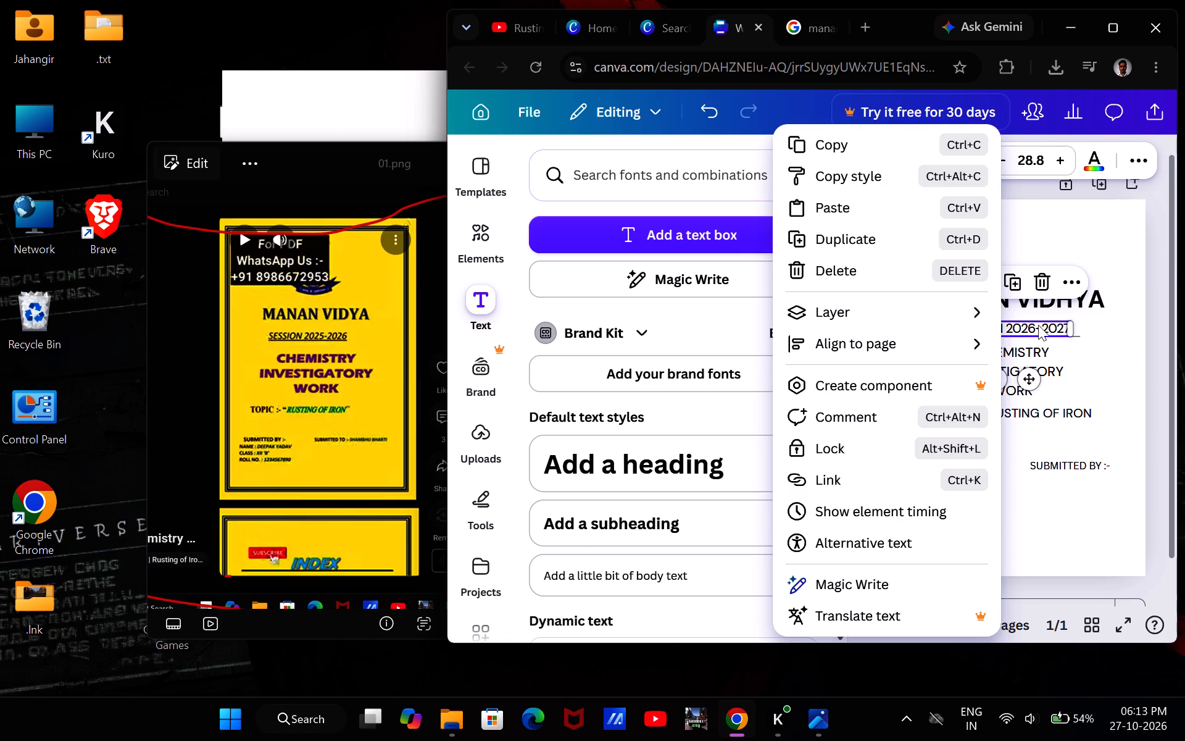
left_click(1041, 324)
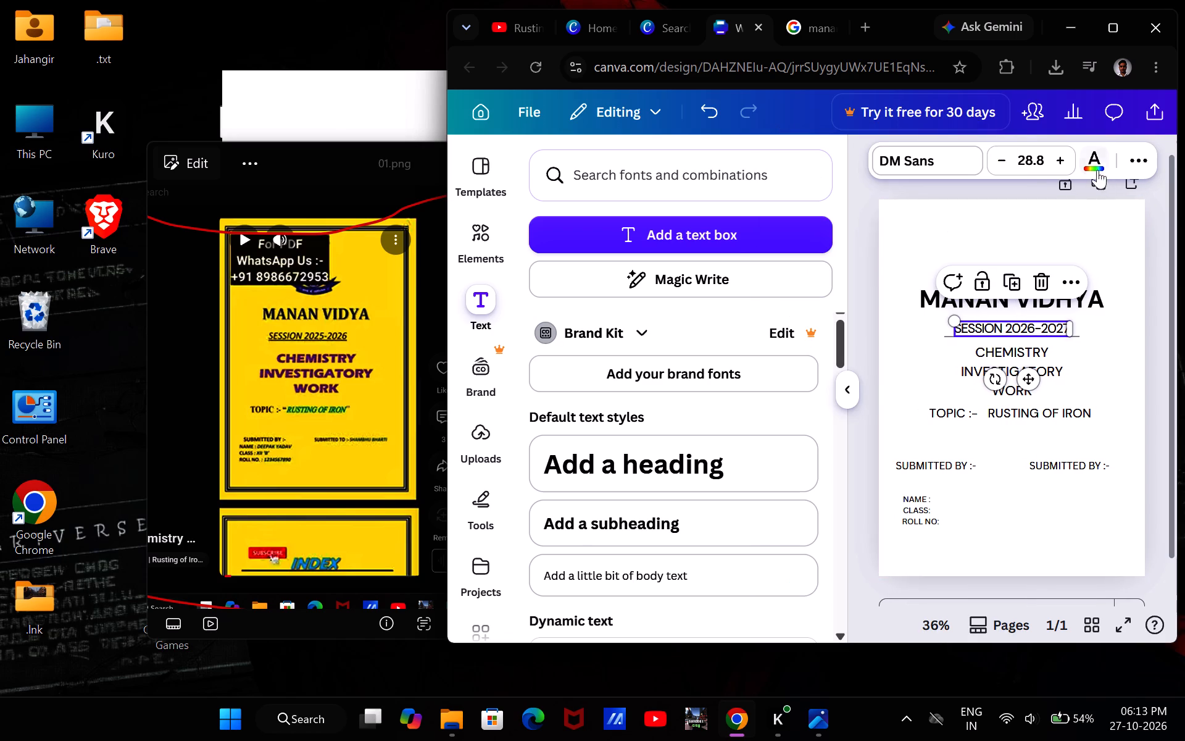
left_click(1094, 162)
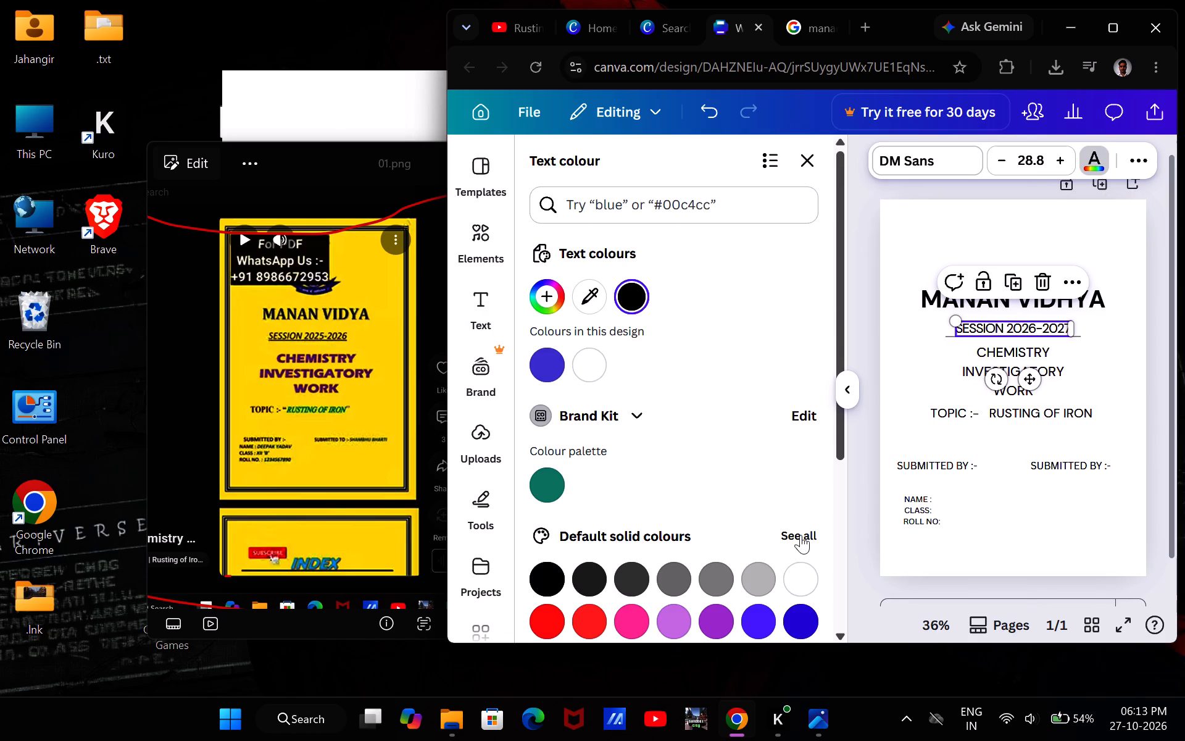
left_click(579, 617)
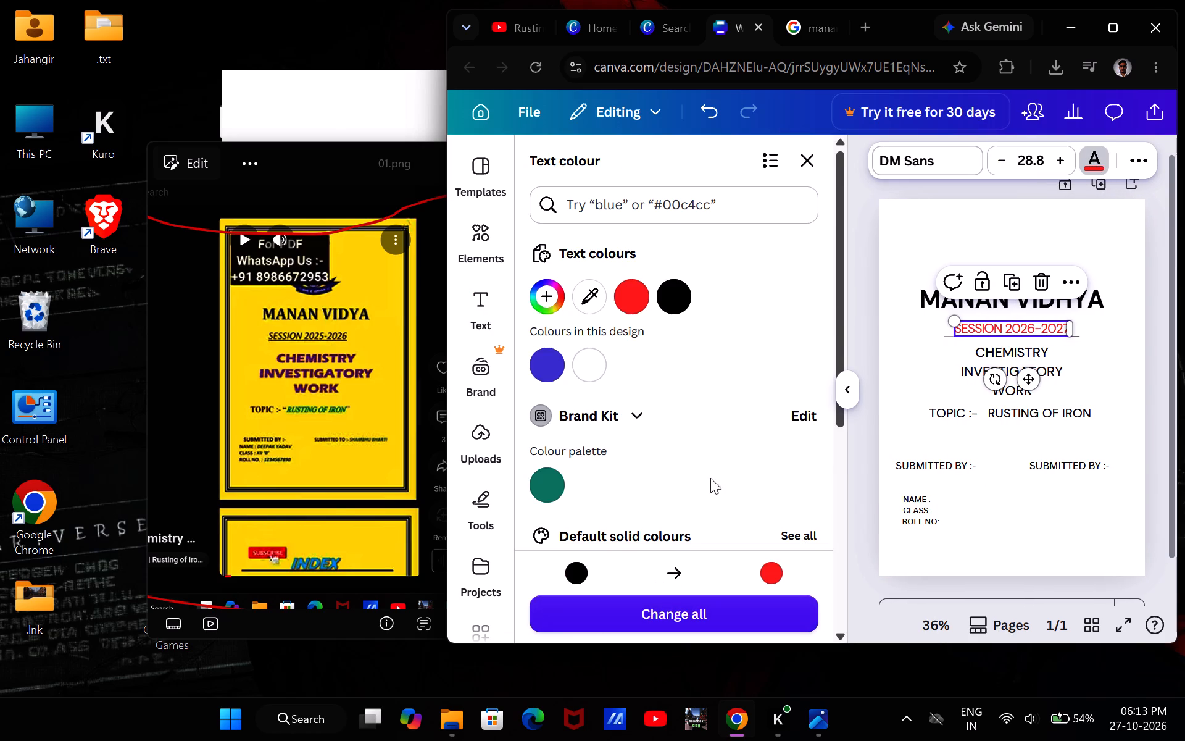
left_click(546, 365)
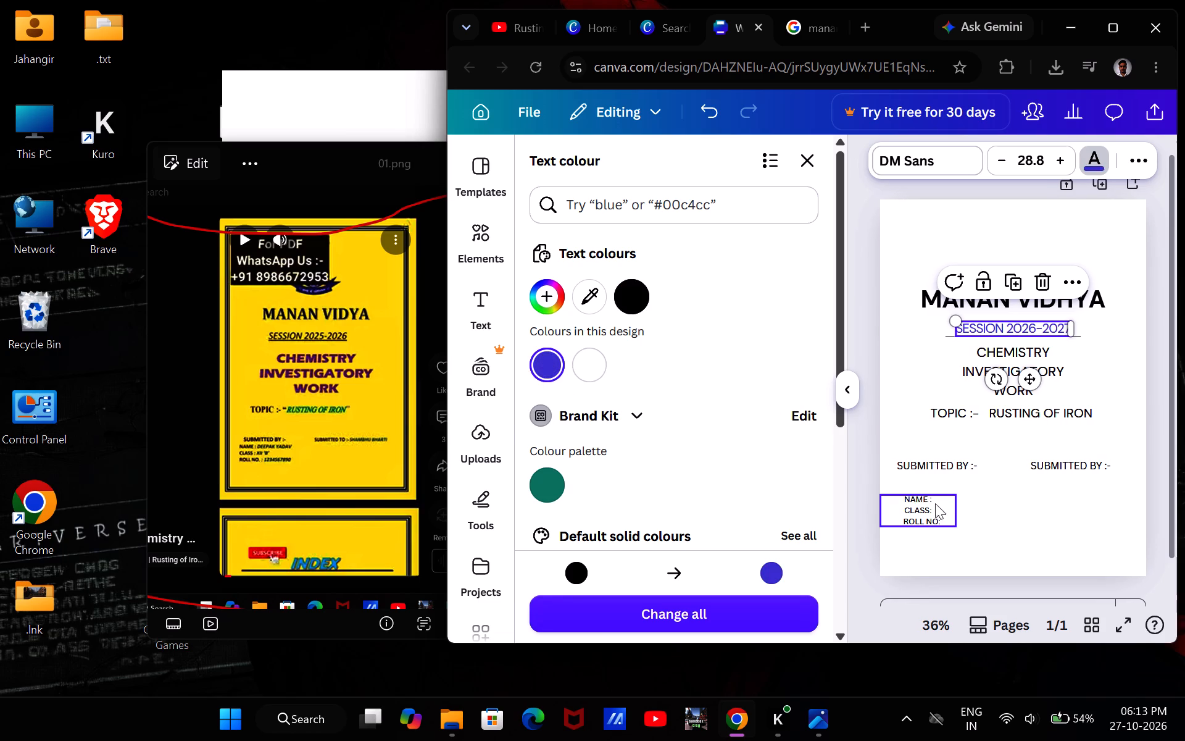
left_click(1025, 504)
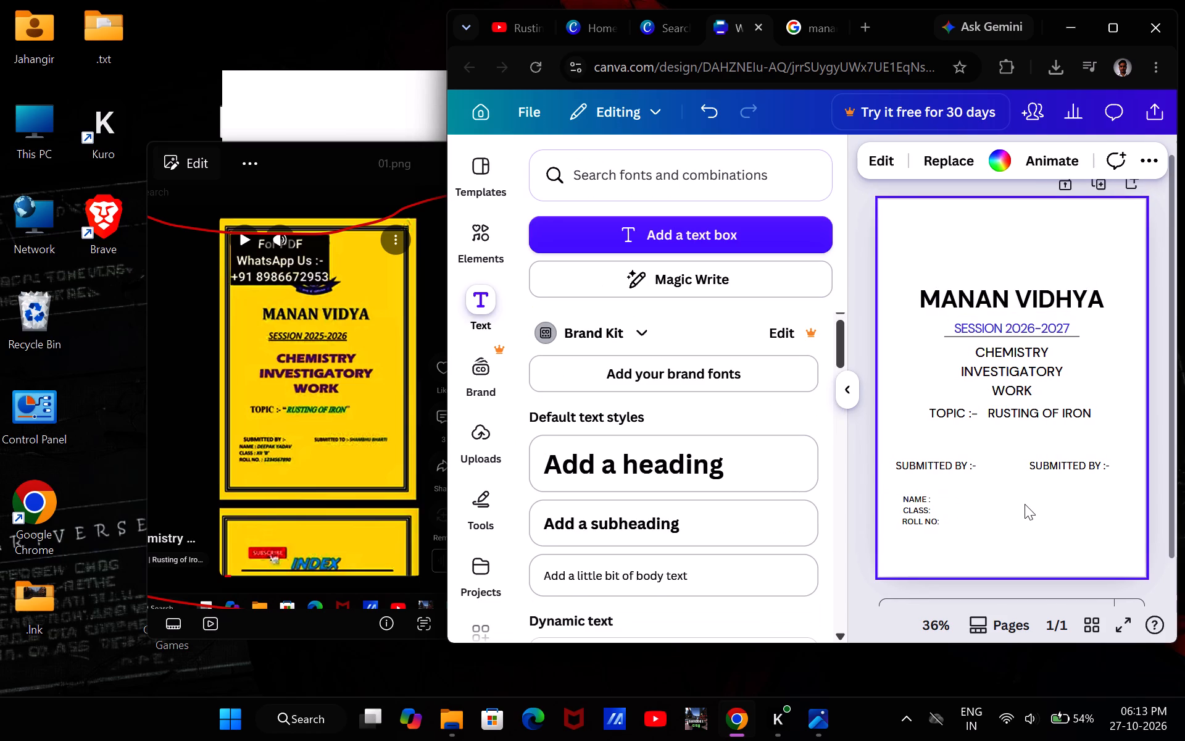
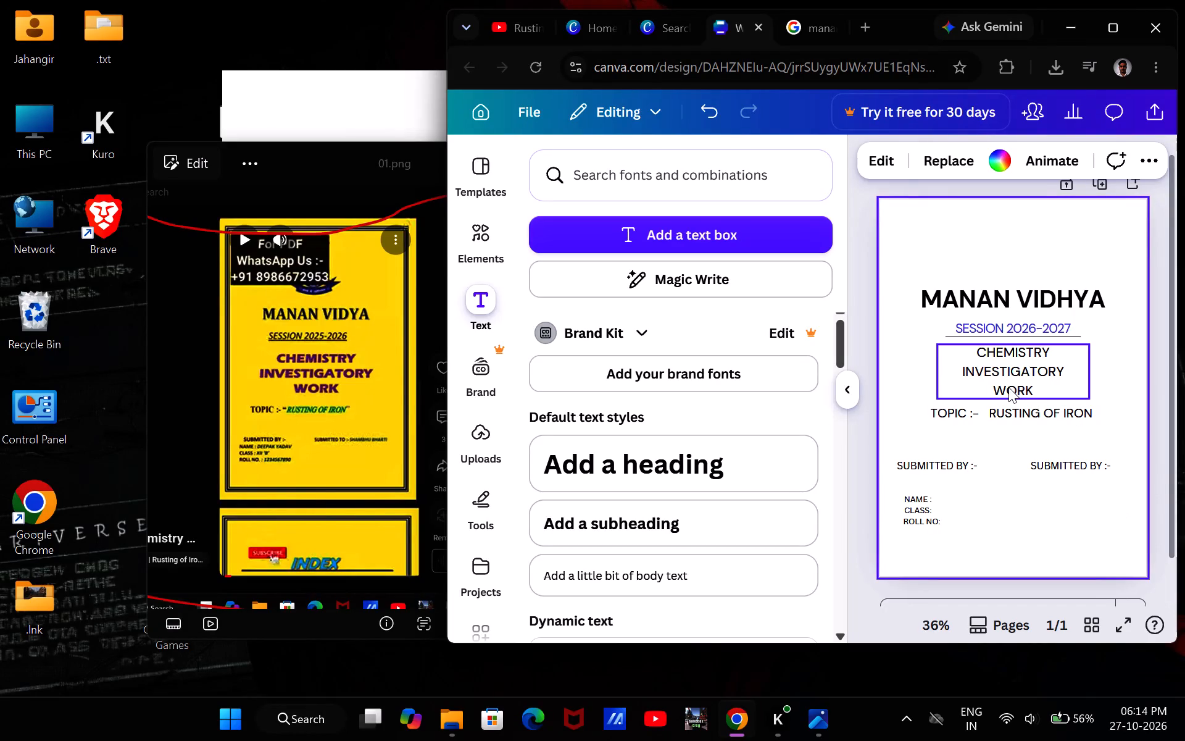
Colour the CHEMISTRY INVESTIGATORY WORK text bright red and make it bold.
right_click(1008, 387)
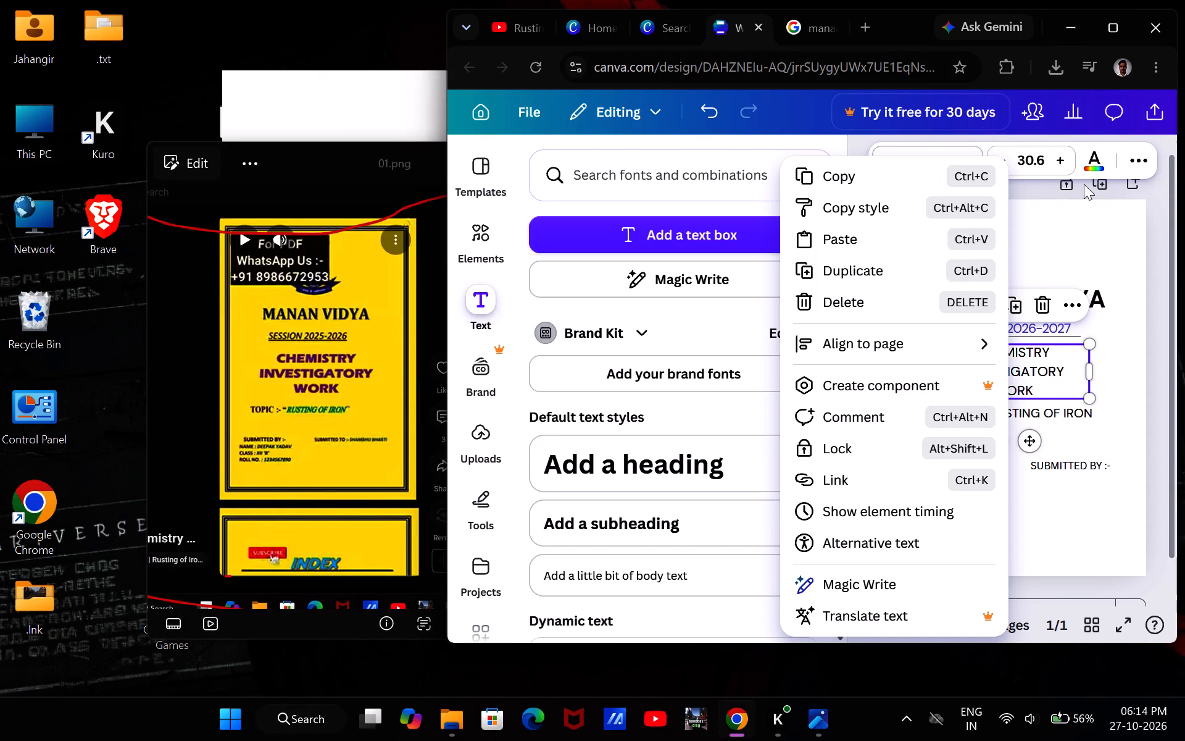
left_click(1091, 164)
left_click(1091, 164)
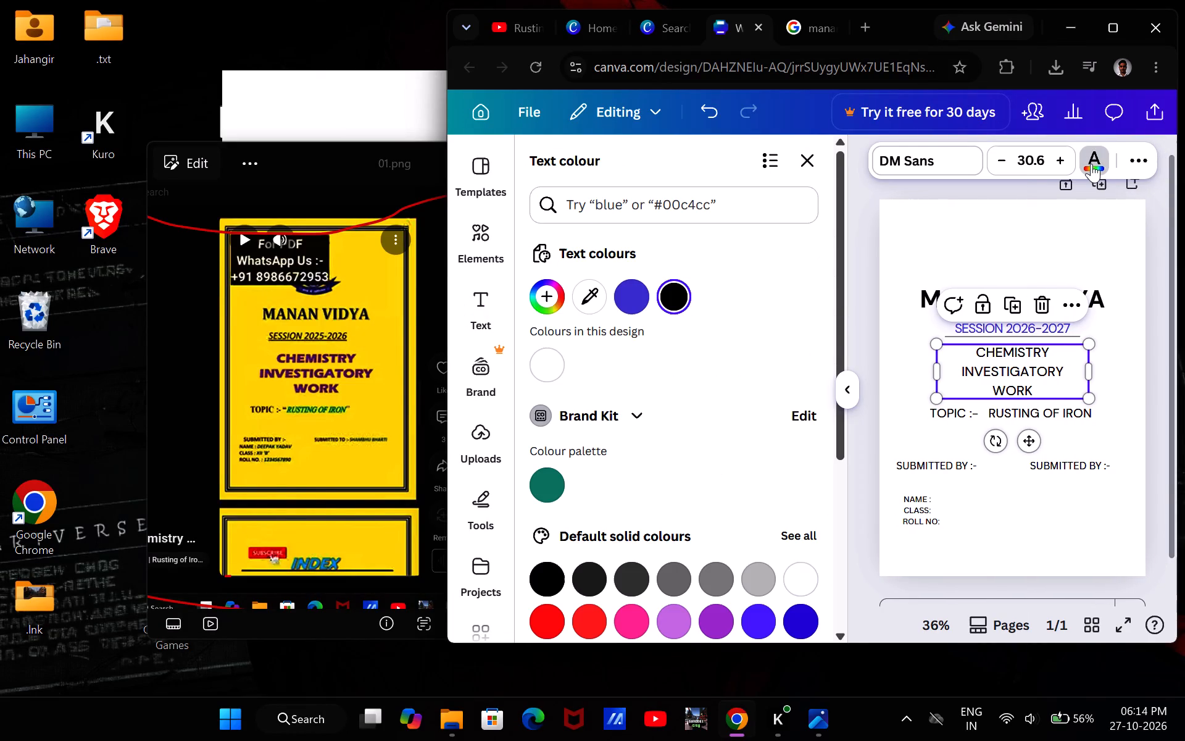
left_click(542, 624)
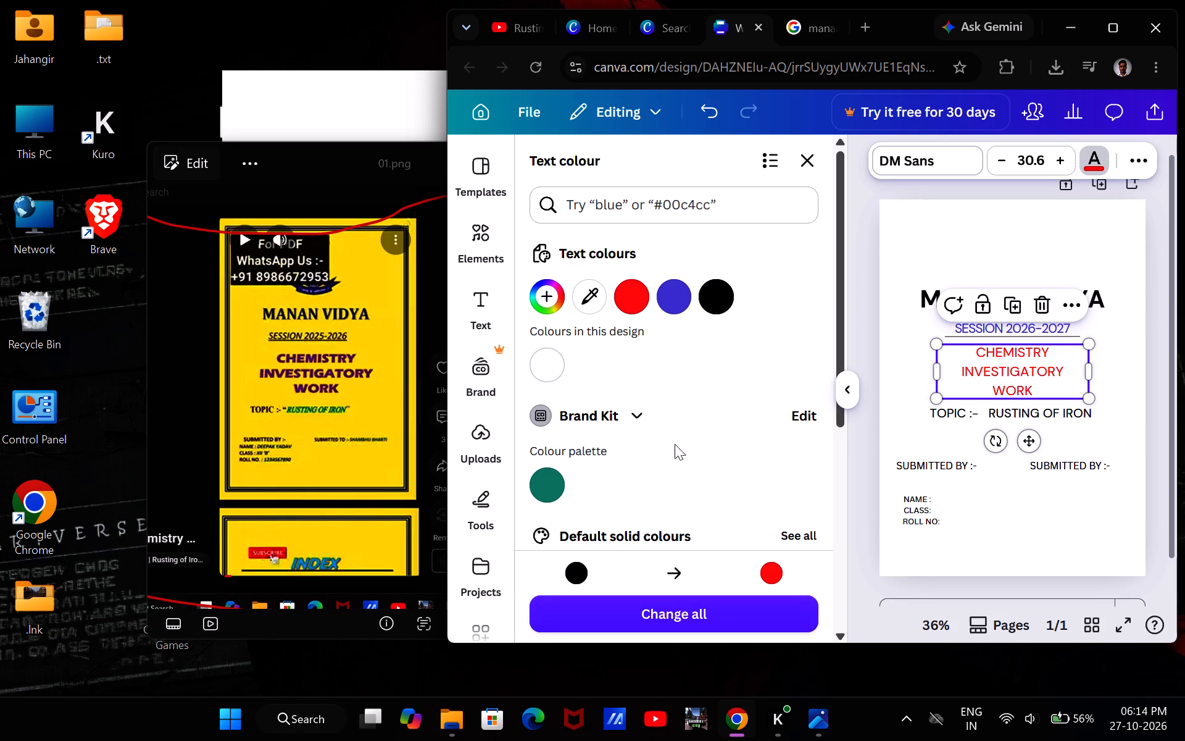
left_click(1102, 158)
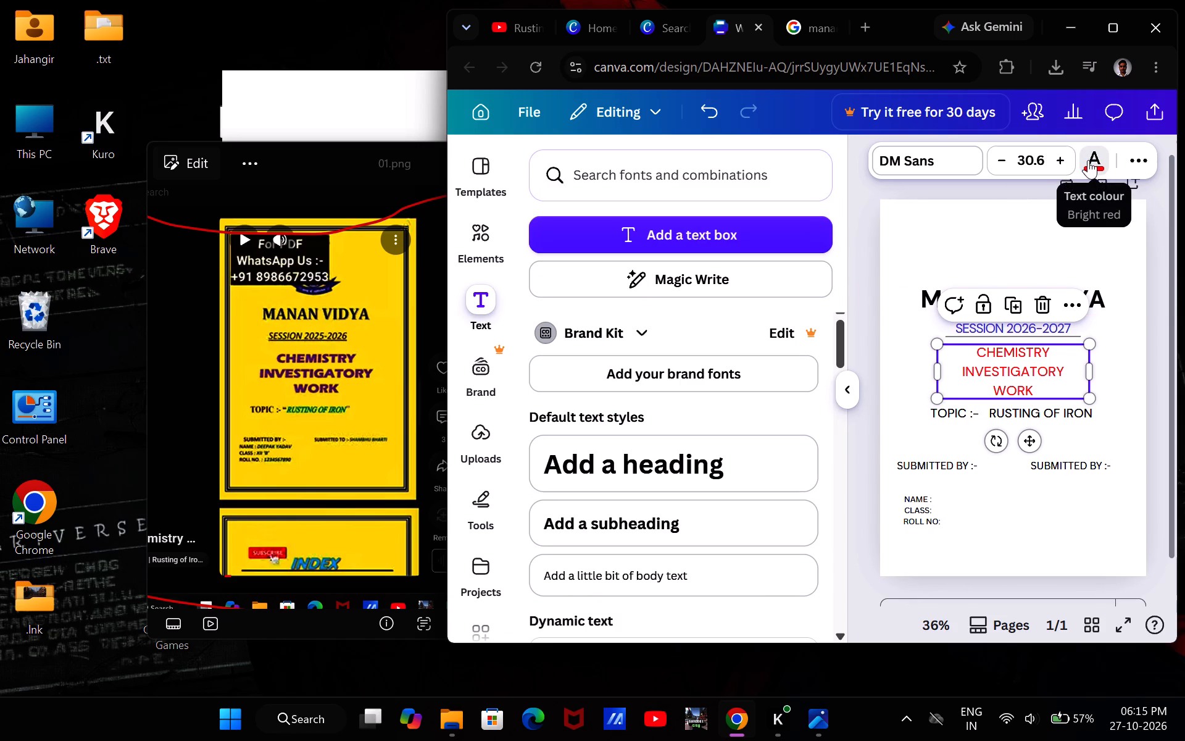
left_click(1107, 32)
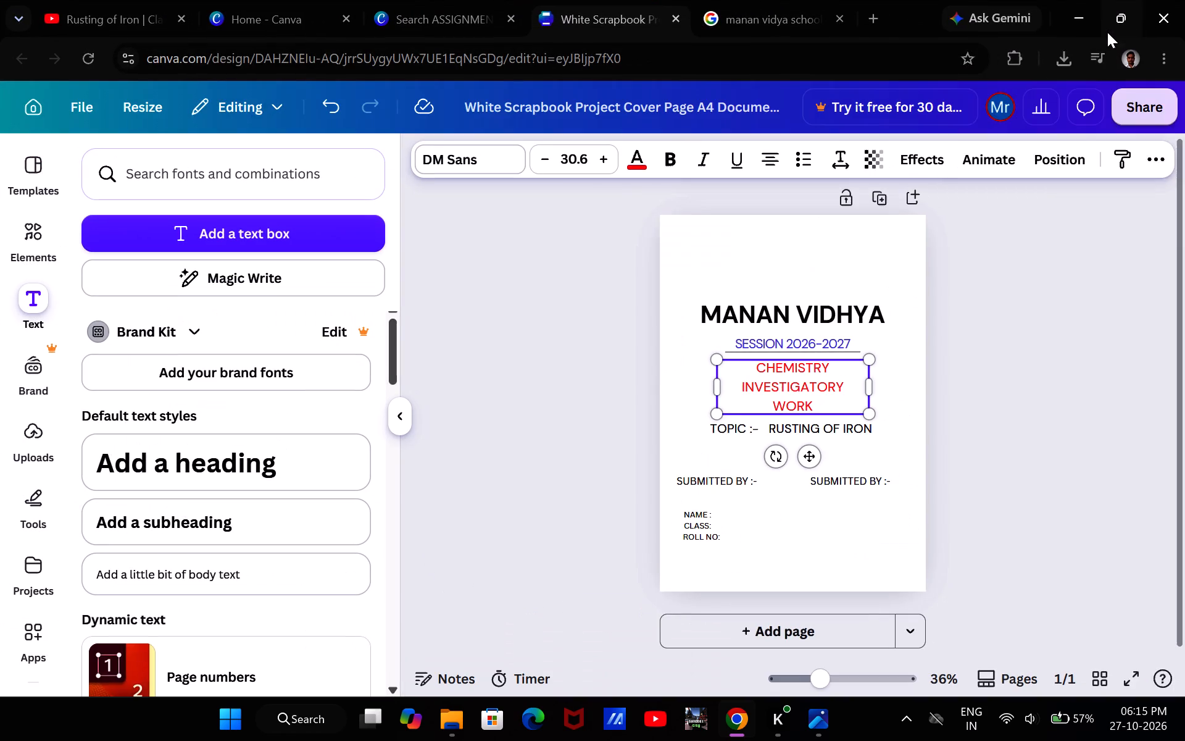
left_click(670, 161)
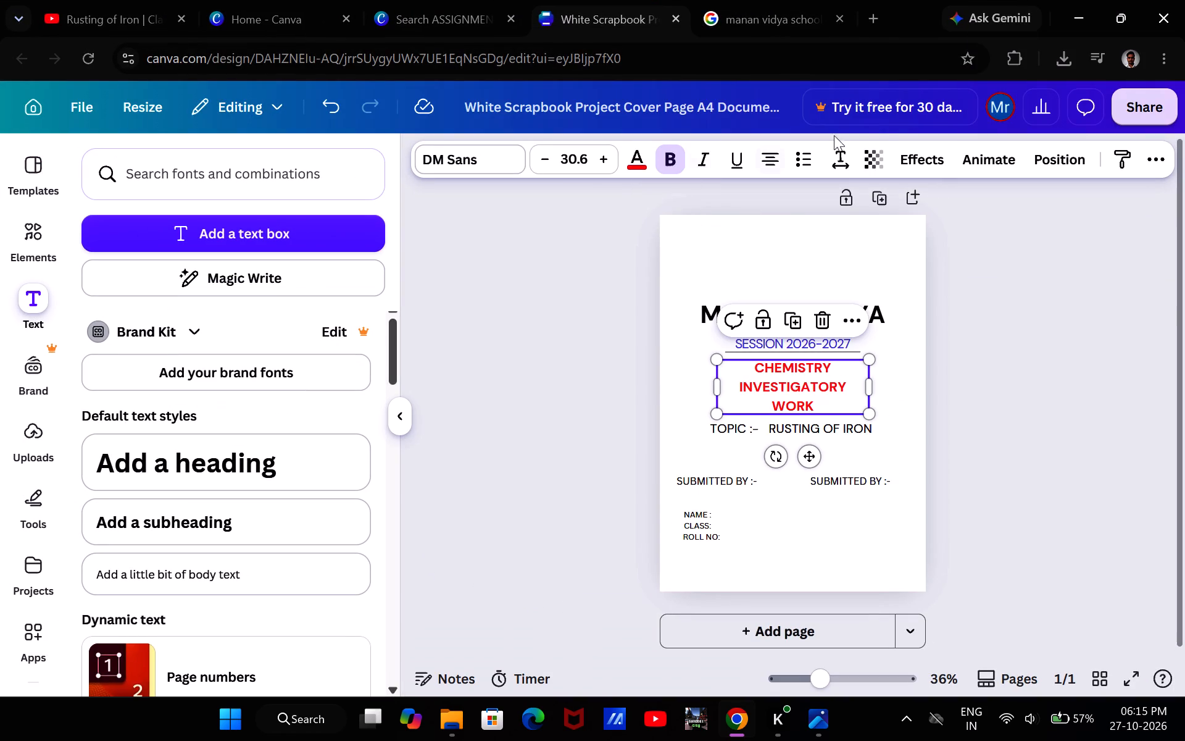
Apply a Drop shadow effect to the CHEMISTRY INVESTIGATORY WORK text with offset 78, blur 100 and transparency 67.
left_click(936, 163)
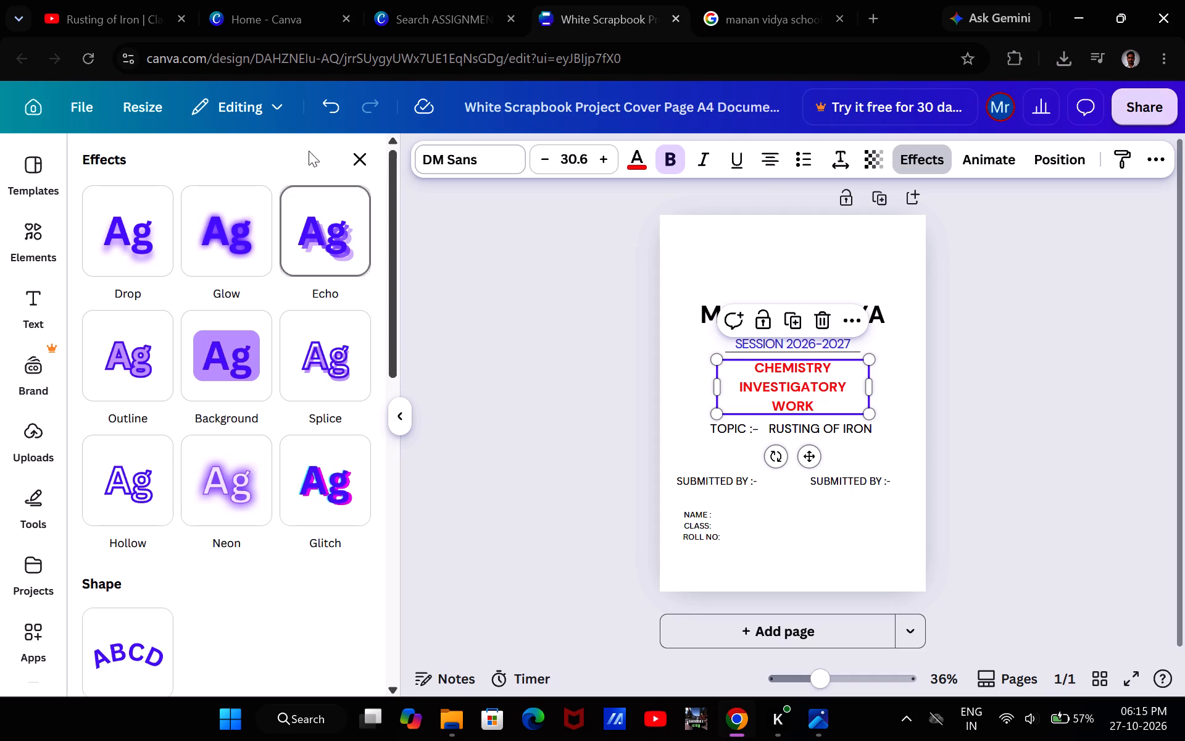
left_click(159, 207)
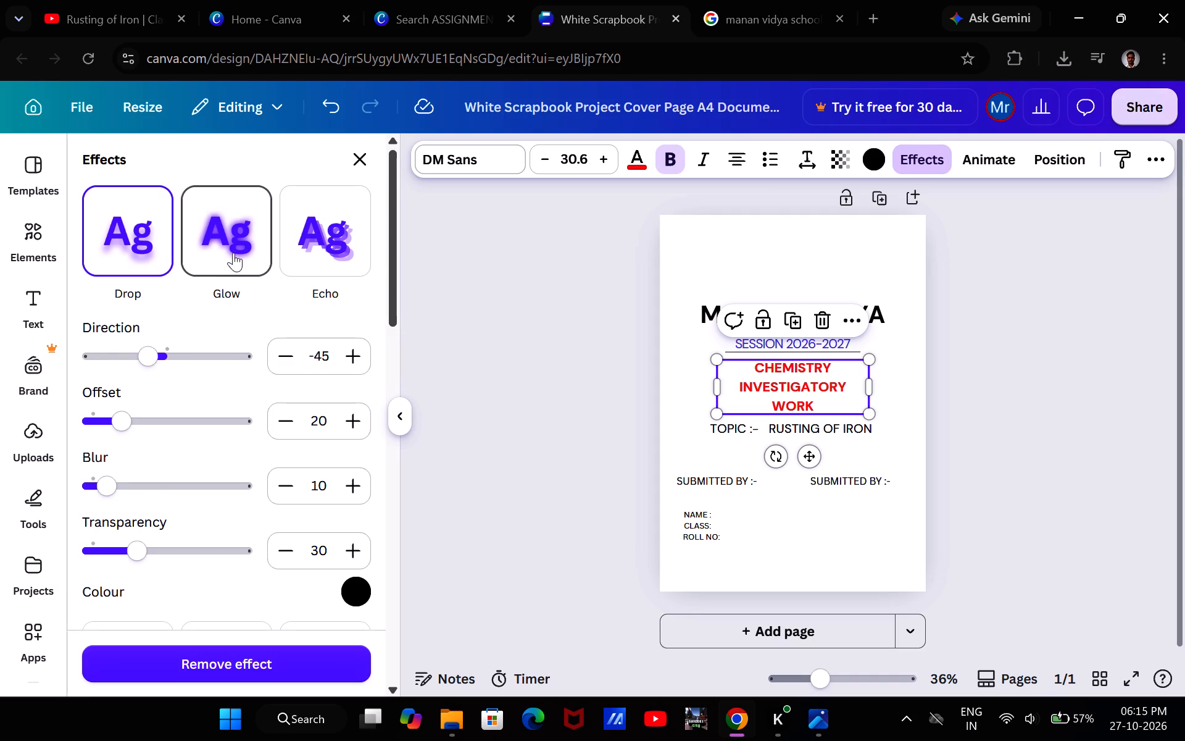
left_click_drag(125, 426, 177, 422)
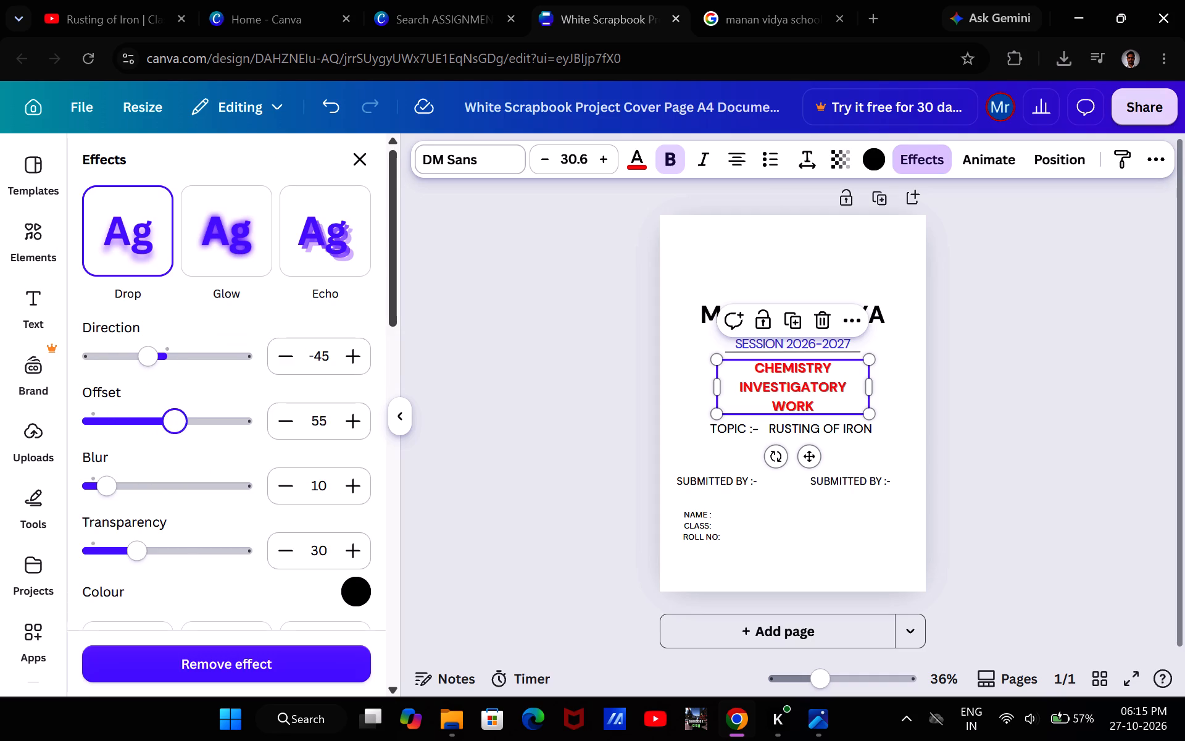
left_click_drag(177, 422, 210, 425)
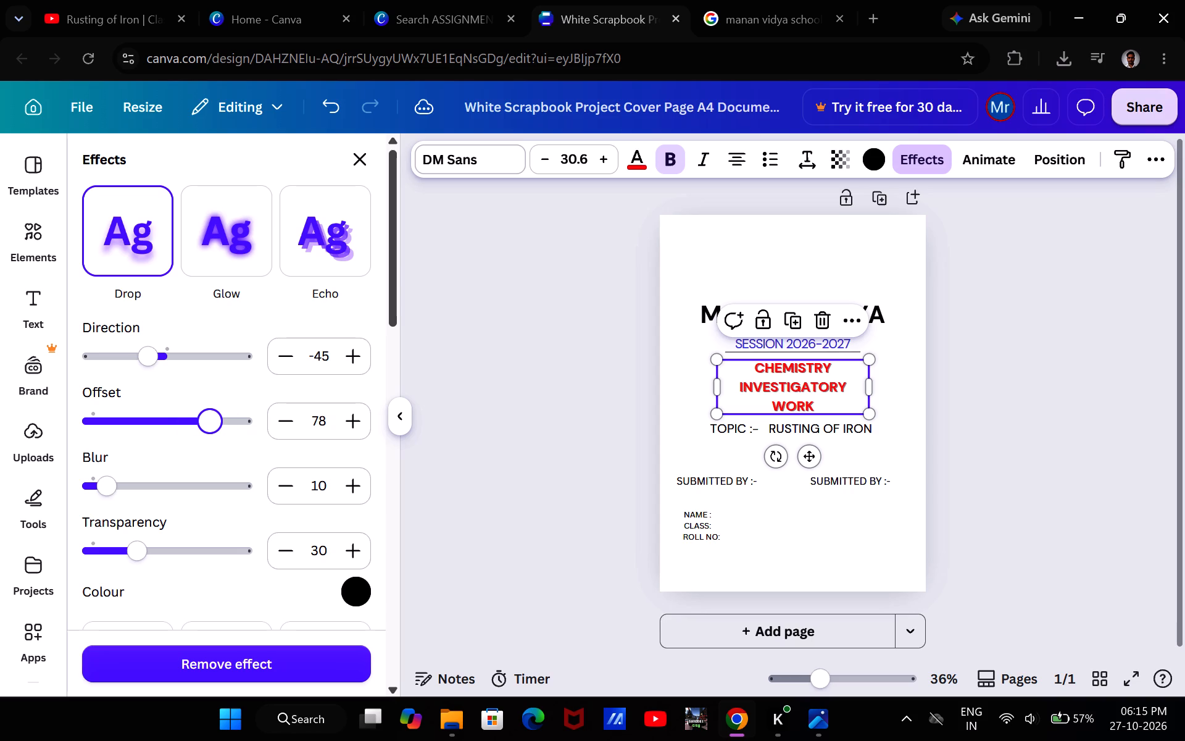
left_click_drag(210, 425, 211, 425)
left_click_drag(111, 486, 180, 482)
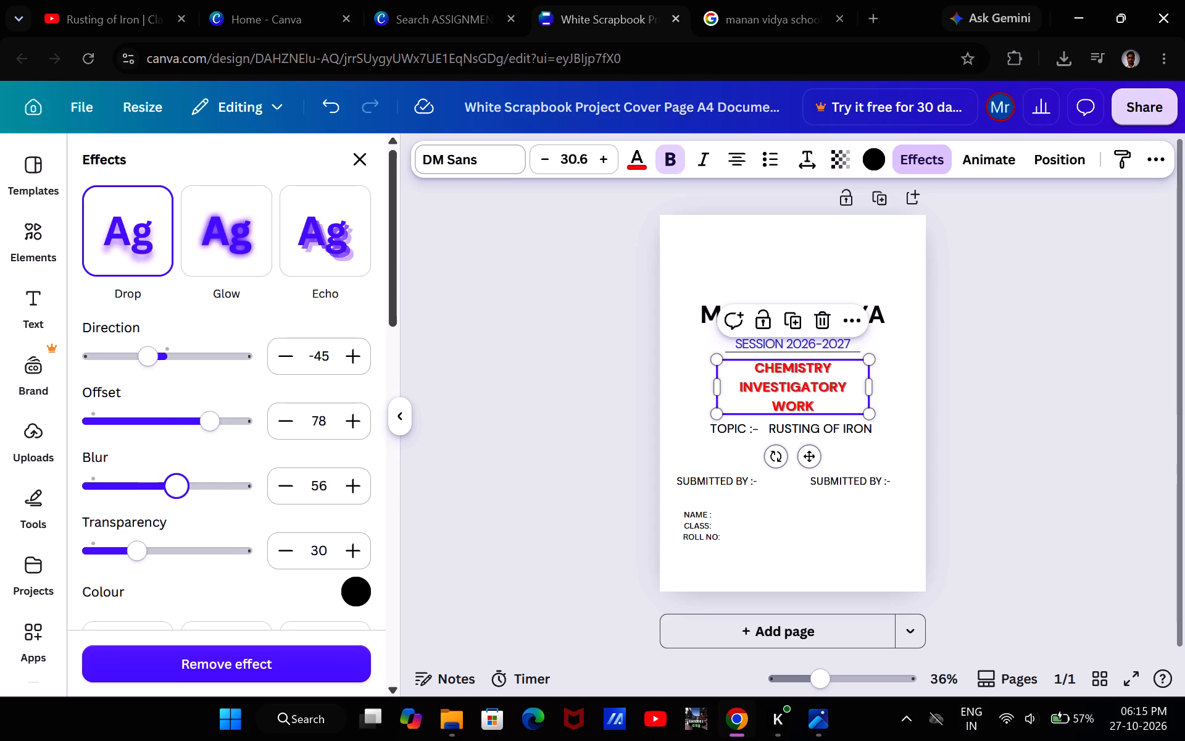
left_click_drag(180, 482, 247, 447)
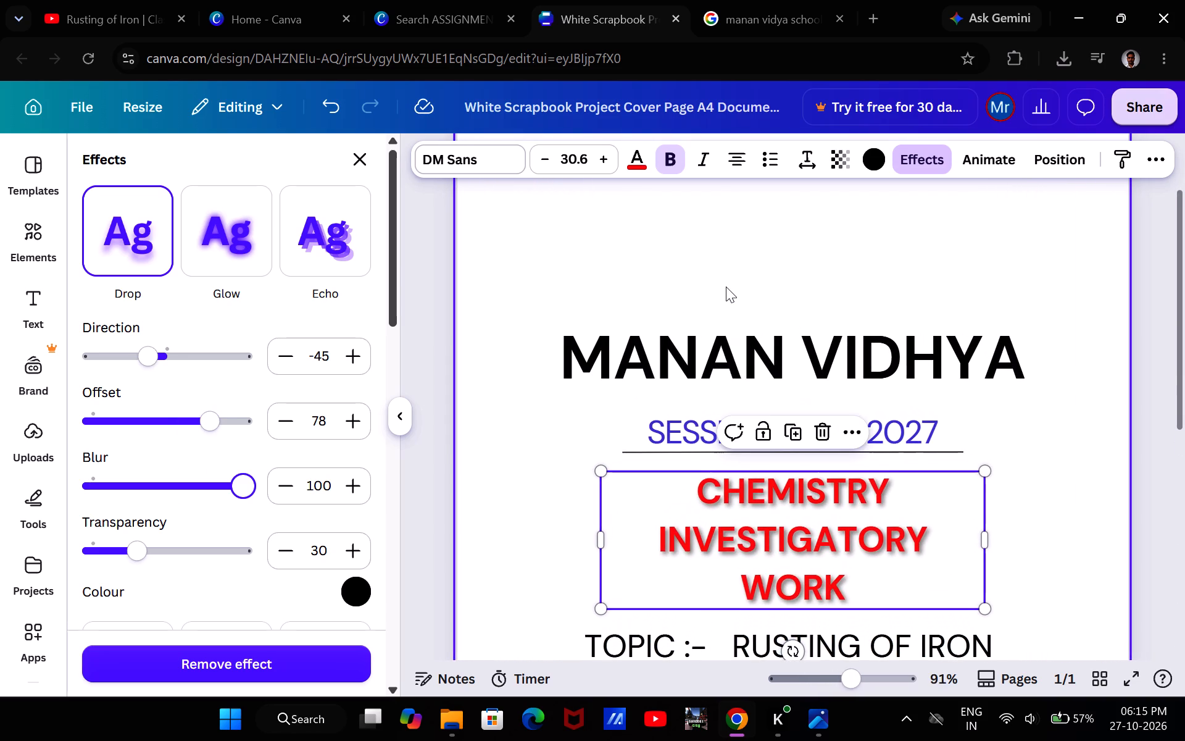
scroll(726, 287, "down", 1)
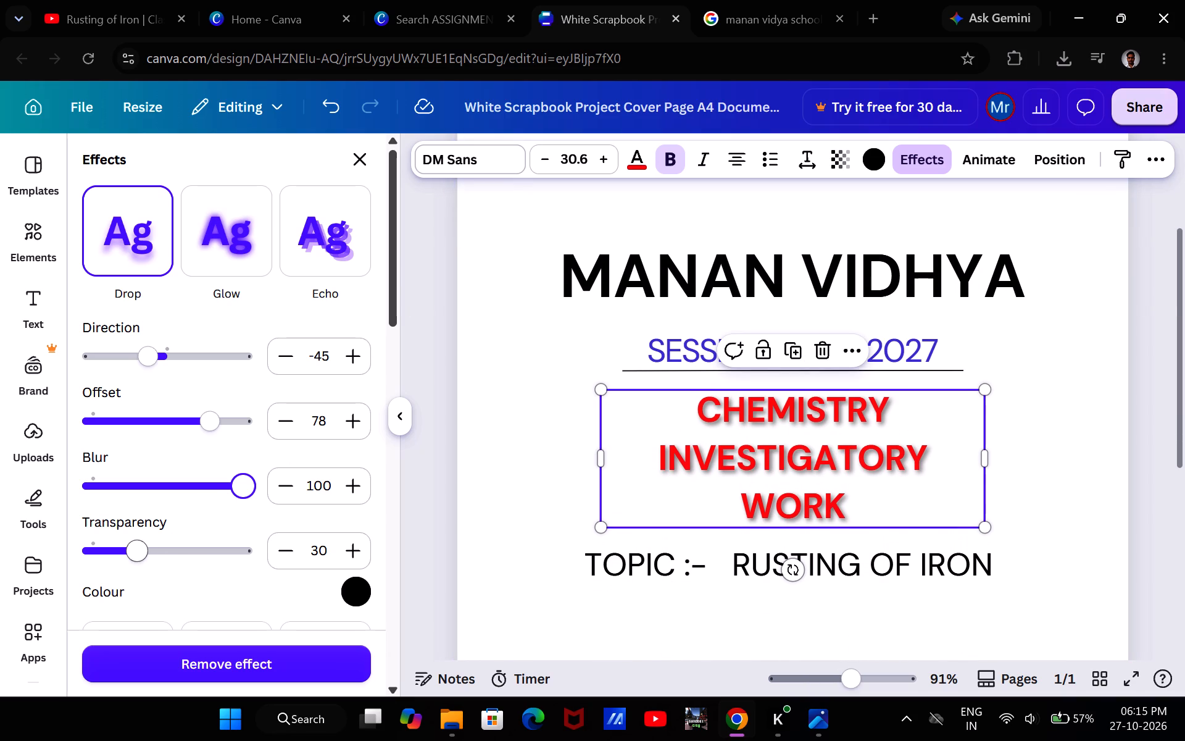
left_click_drag(135, 555, 194, 546)
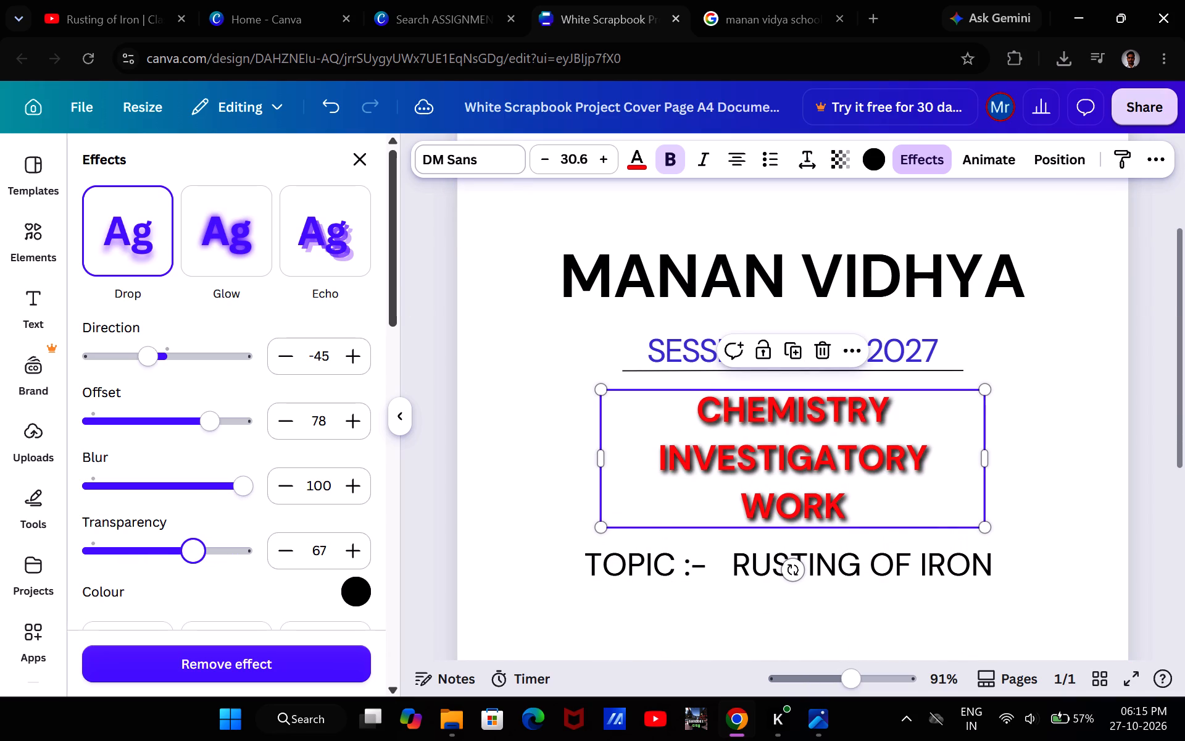
left_click_drag(194, 546, 193, 546)
Look through the other text effects available, including the outline, shape and advanced styles.
scroll(238, 466, "down", 1)
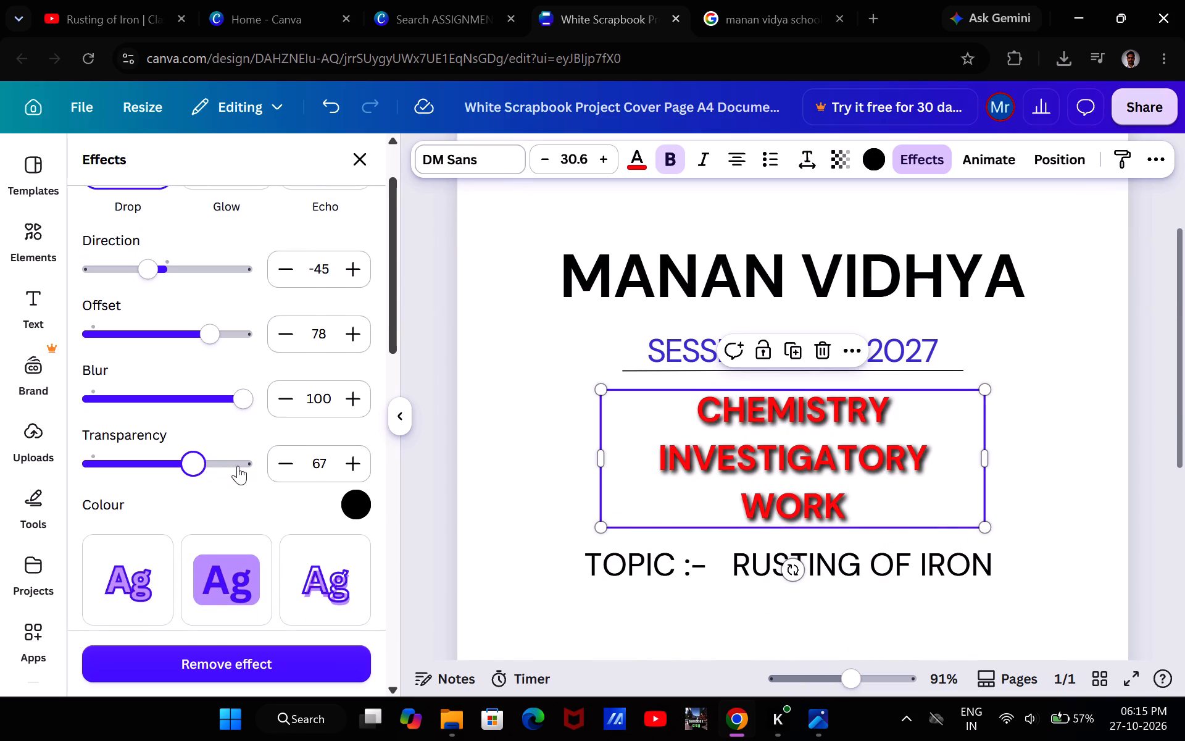
scroll(238, 466, "down", 3)
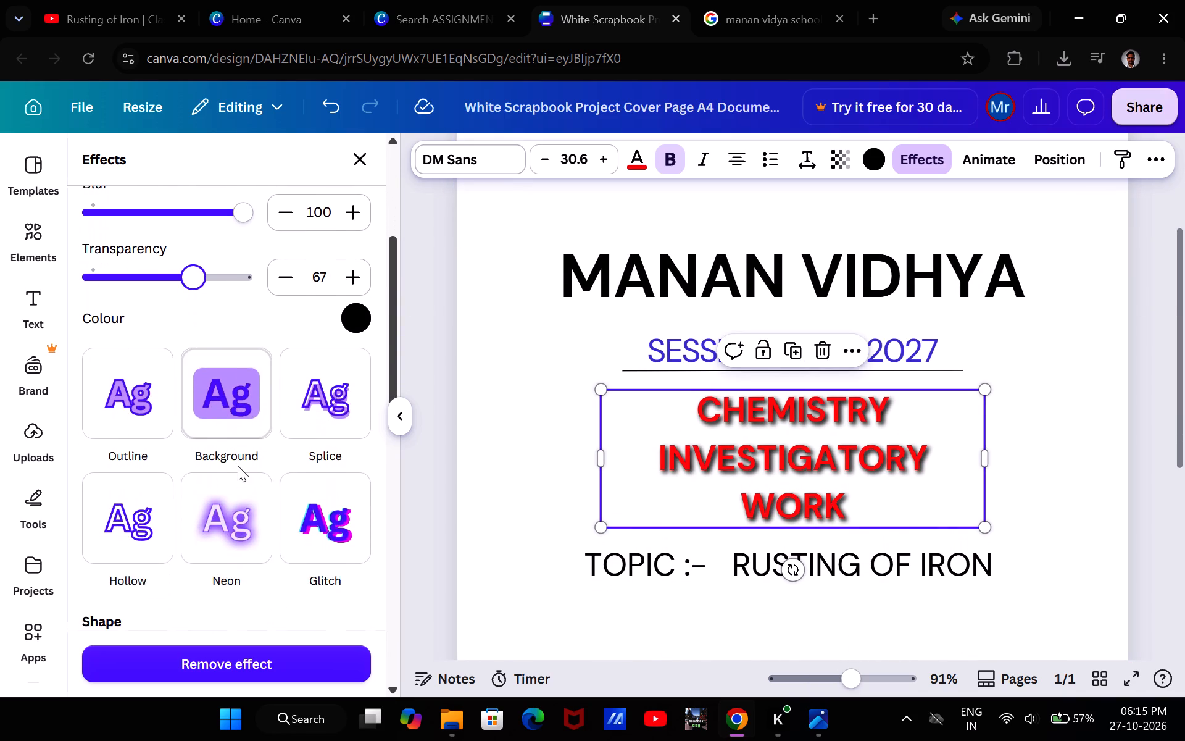
scroll(238, 466, "down", 3)
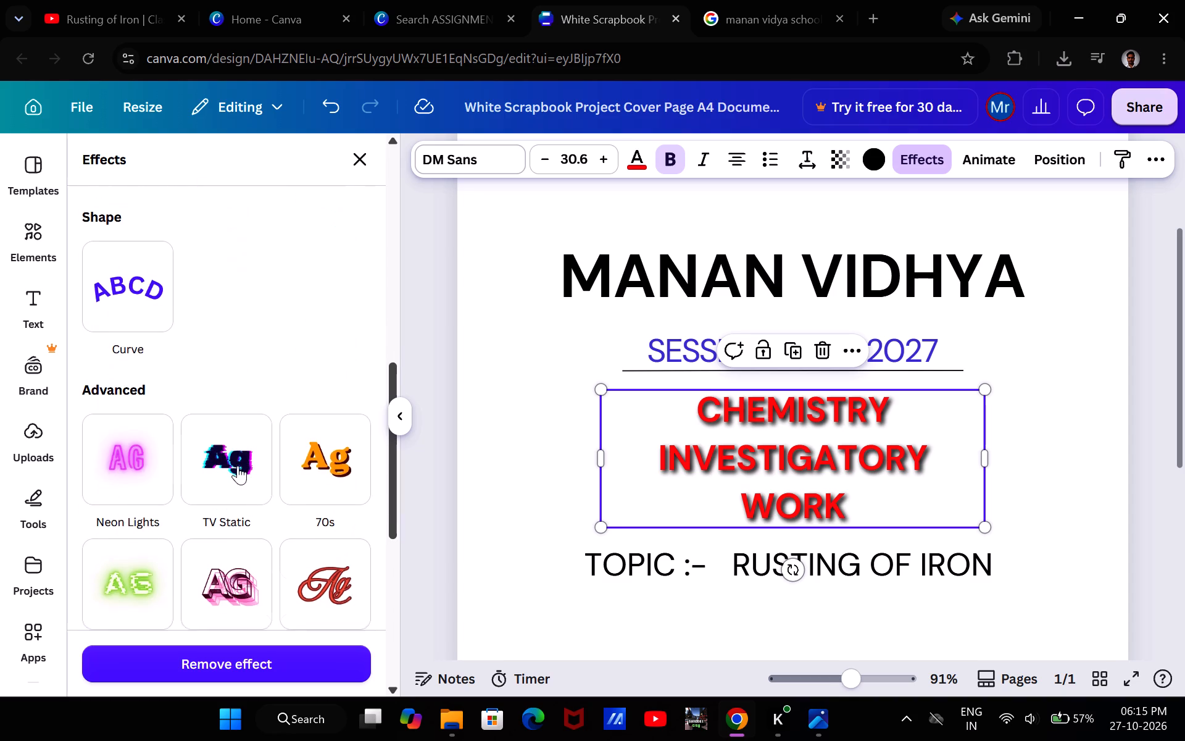
scroll(238, 466, "down", 3)
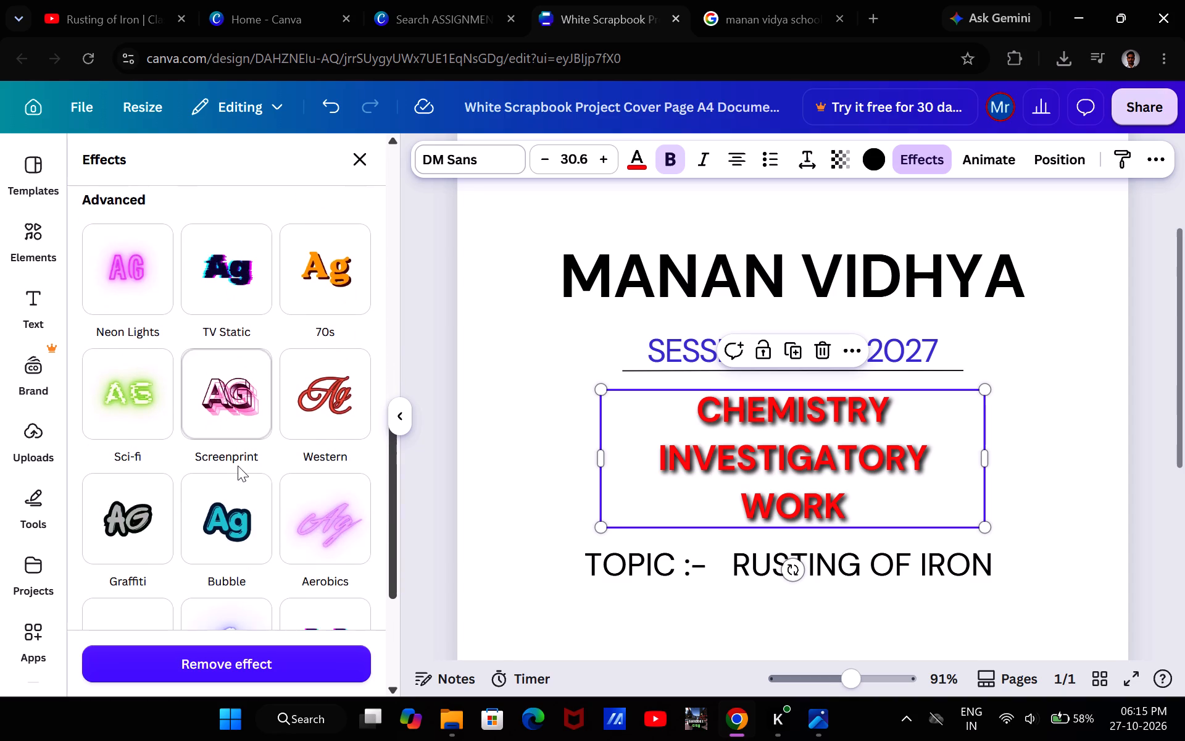
scroll(238, 466, "down", 3)
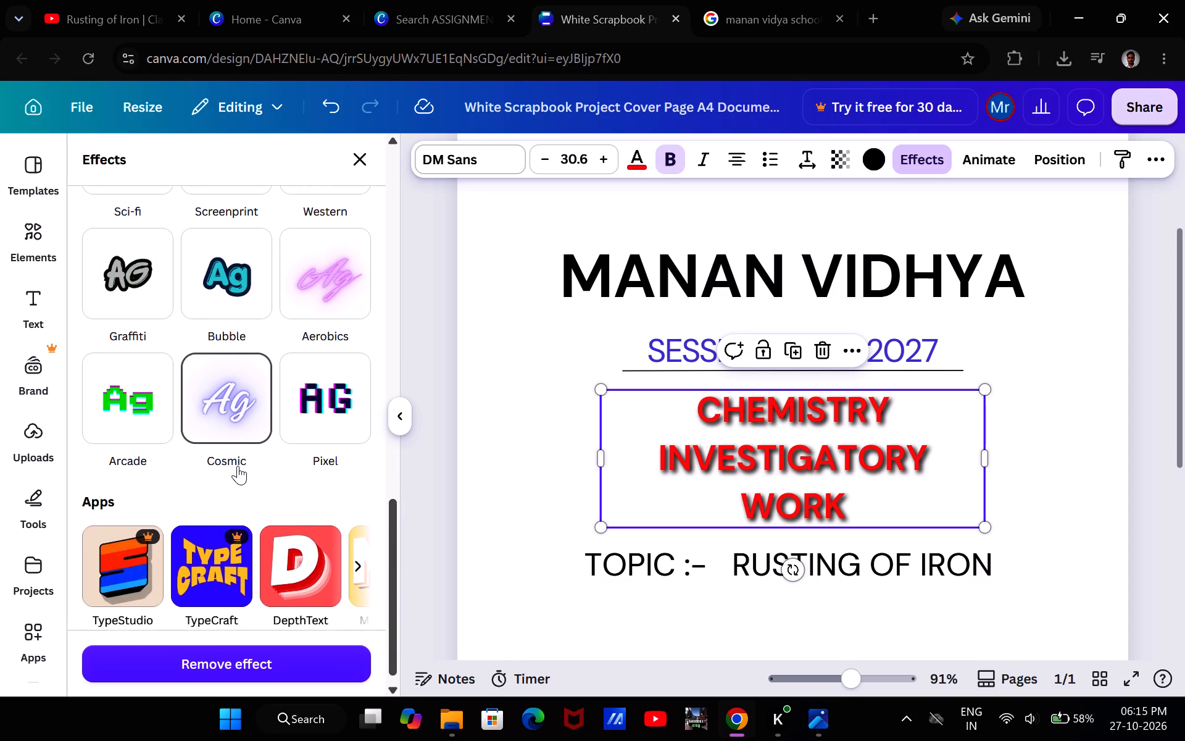
scroll(238, 466, "down", 1)
scroll(238, 466, "up", 5)
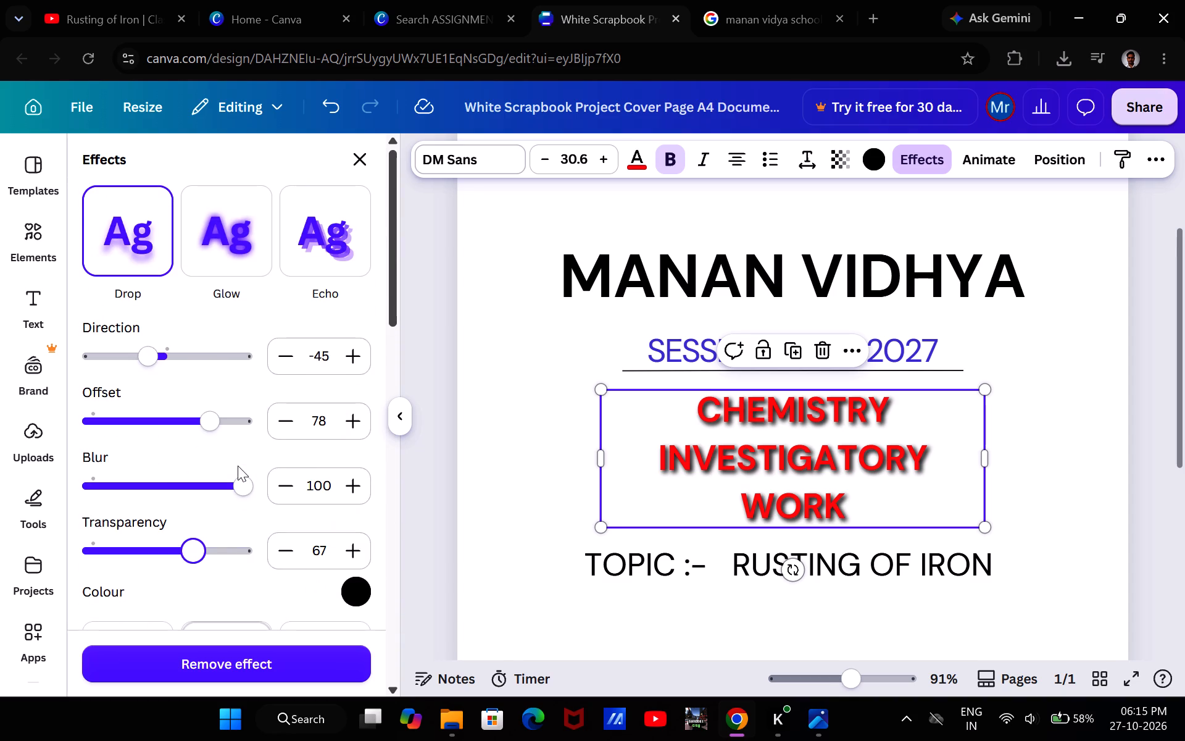
Adjust the drop shadow on the CHEMISTRY INVESTIGATORY WORK text to direction -44, offset 14 and blur about 10.
left_click_drag(151, 361, 210, 362)
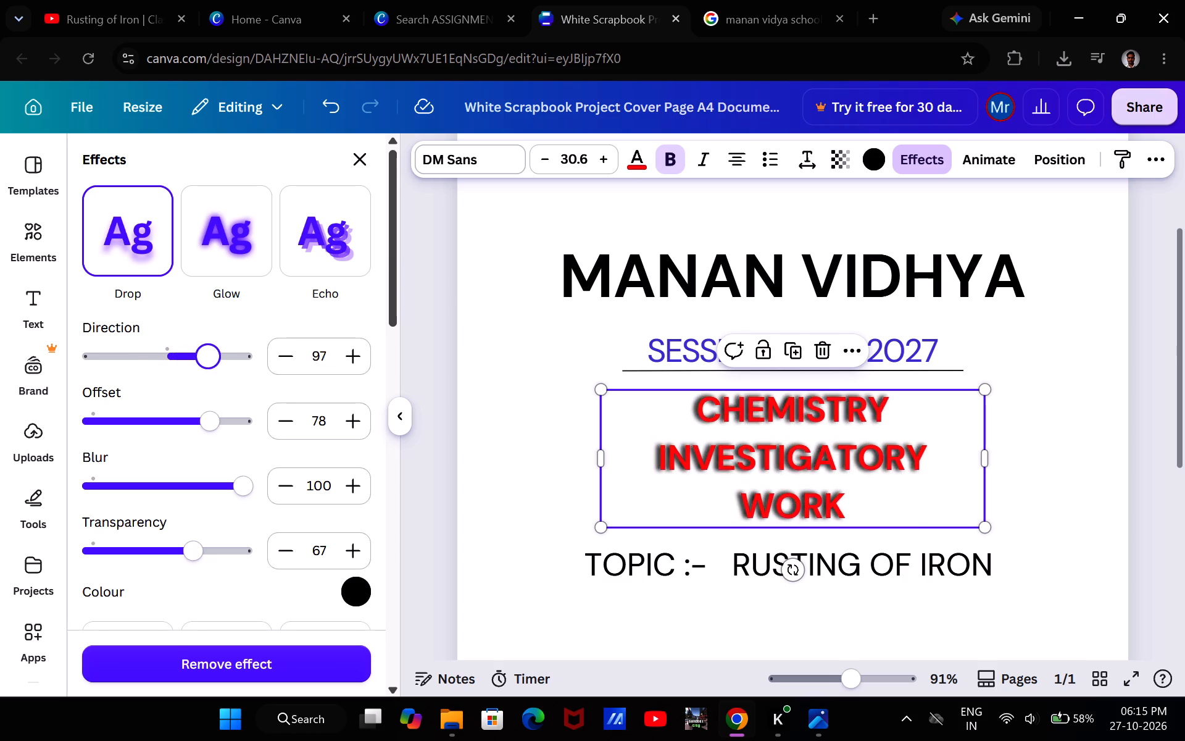
left_click_drag(210, 362, 156, 388)
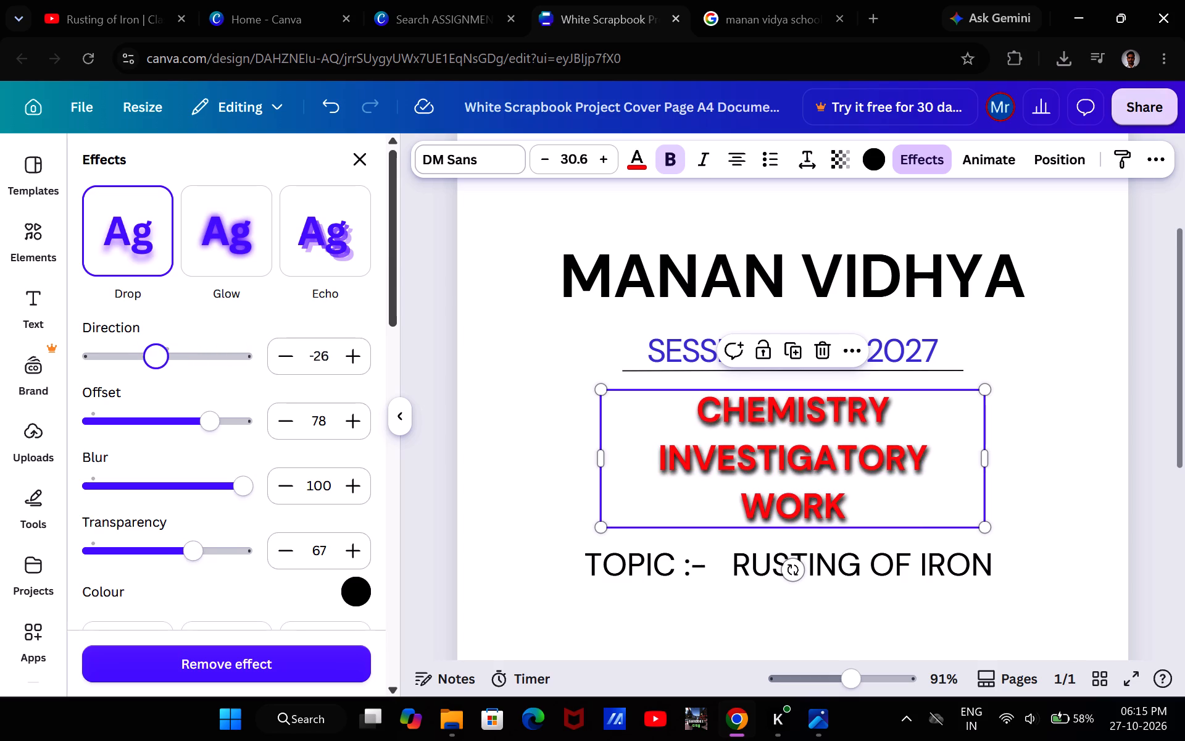
left_click_drag(156, 388, 148, 398)
left_click_drag(207, 417, 173, 419)
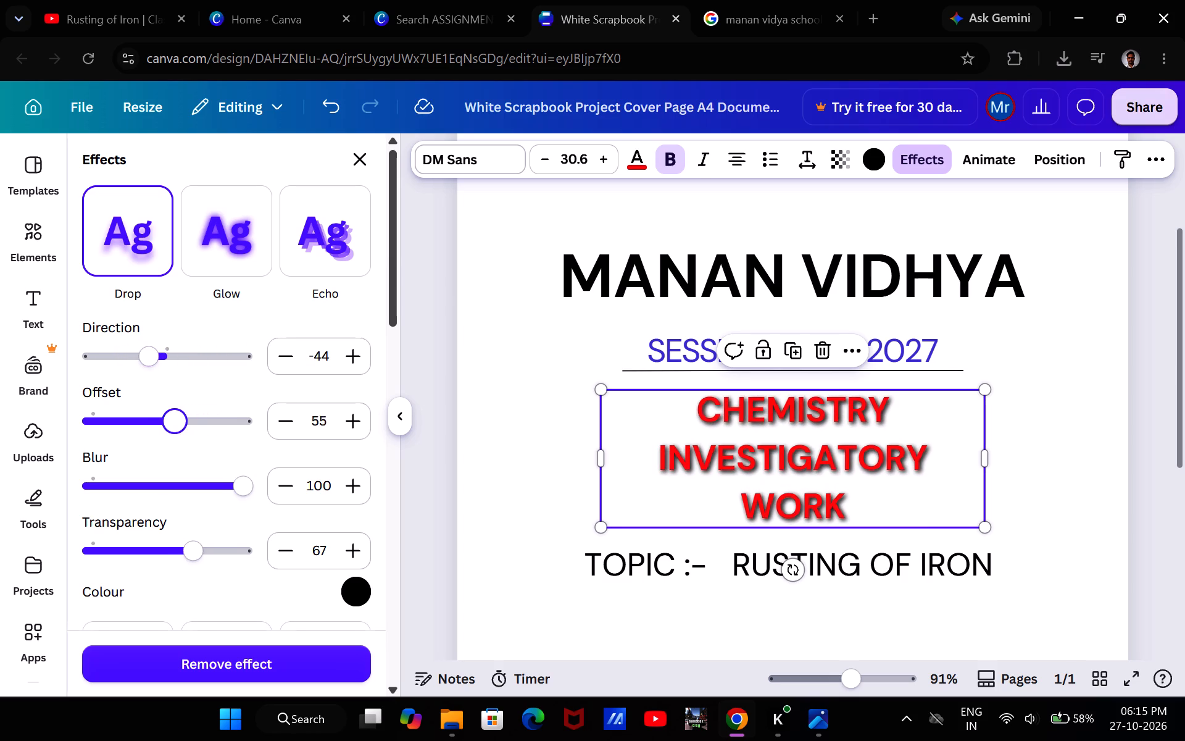
left_click_drag(173, 419, 333, 429)
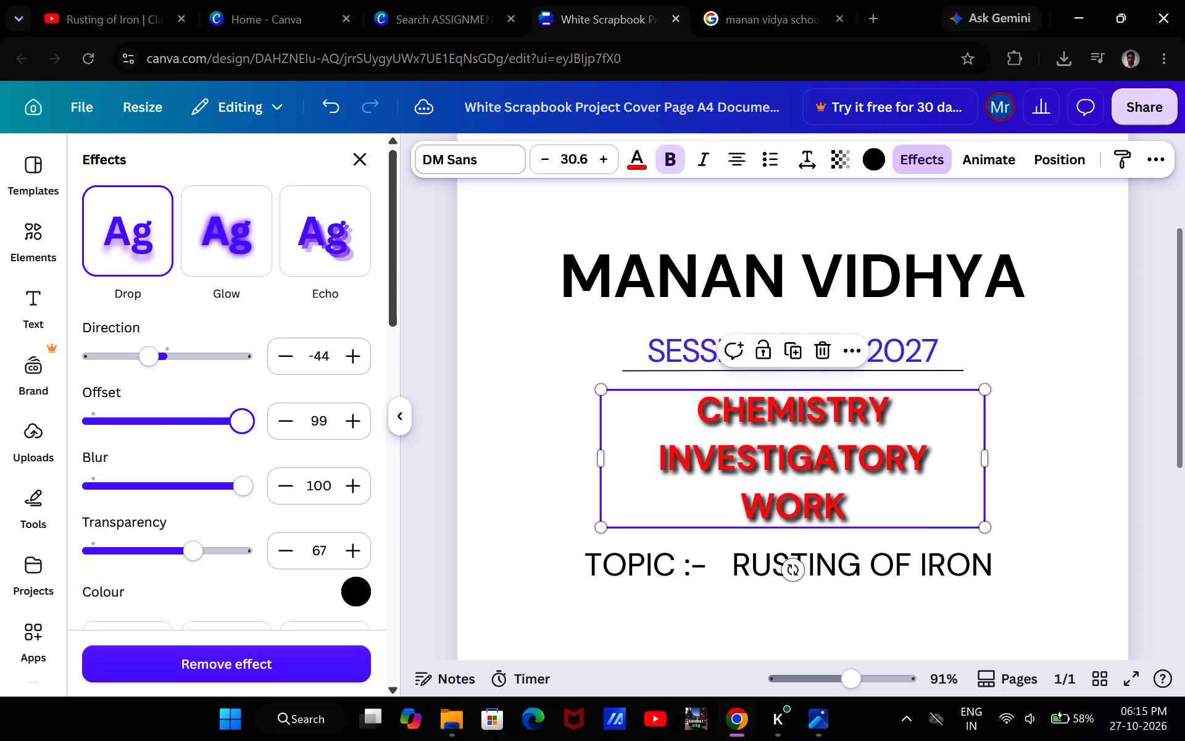
left_click_drag(333, 429, 112, 435)
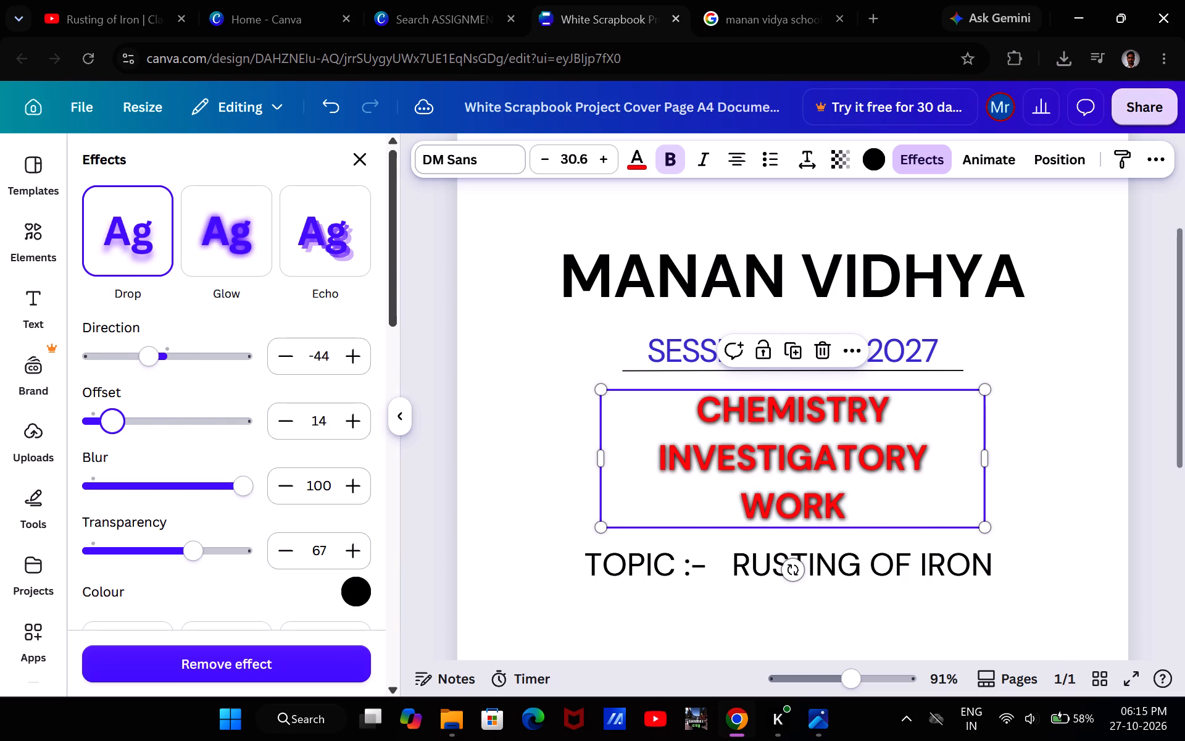
left_click_drag(246, 481, 96, 494)
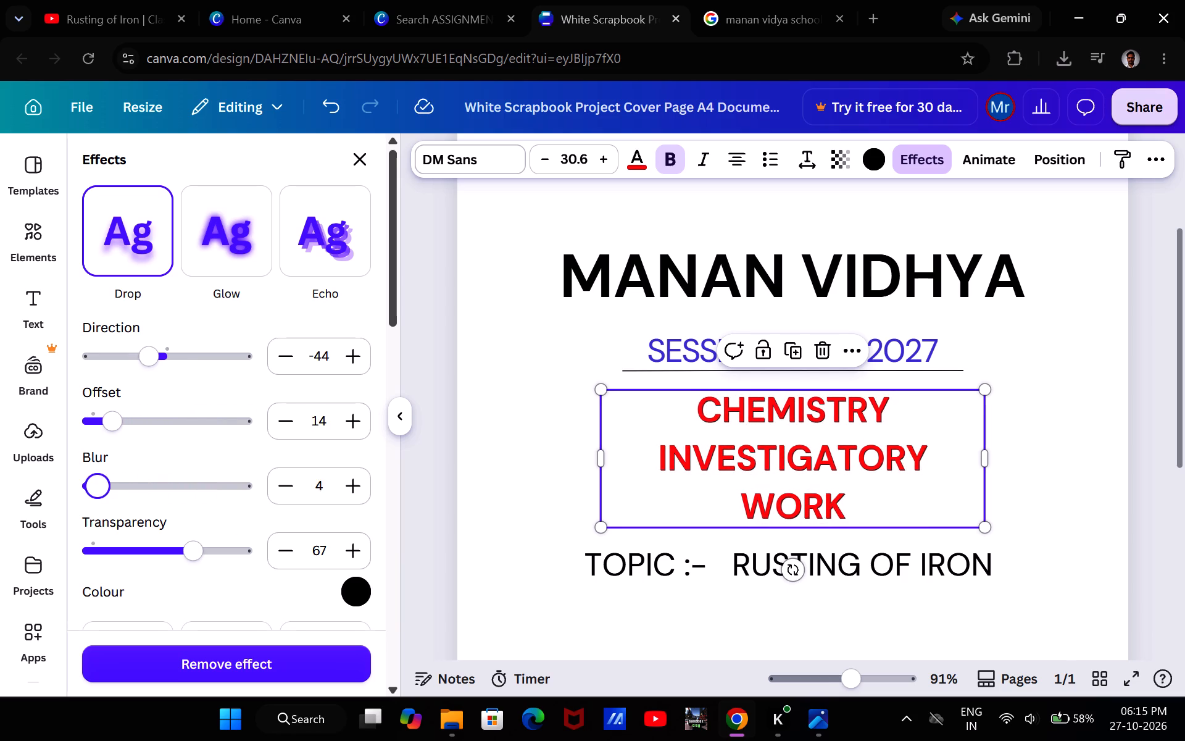
left_click_drag(96, 494, 106, 501)
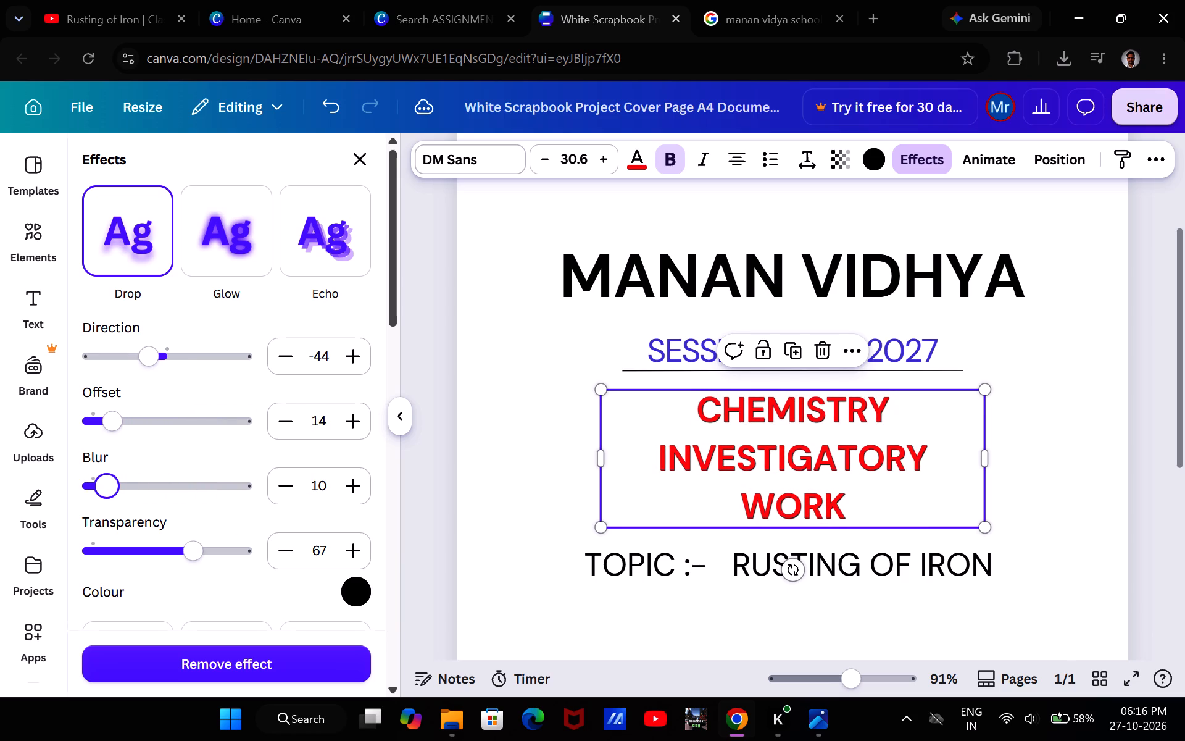
left_click_drag(106, 501, 104, 500)
left_click(484, 453)
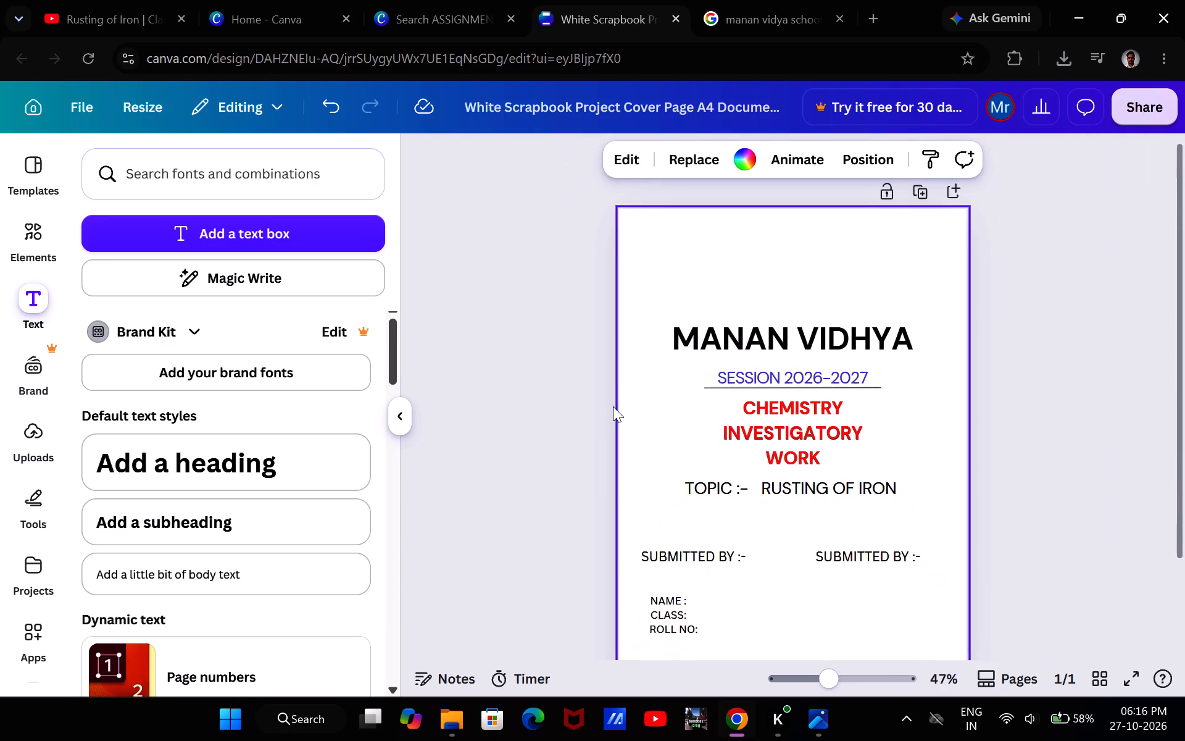
Change the second SUBMITTED BY :- label, on the page's right half, to SUBMITTED TO:-.
scroll(613, 406, "down", 1)
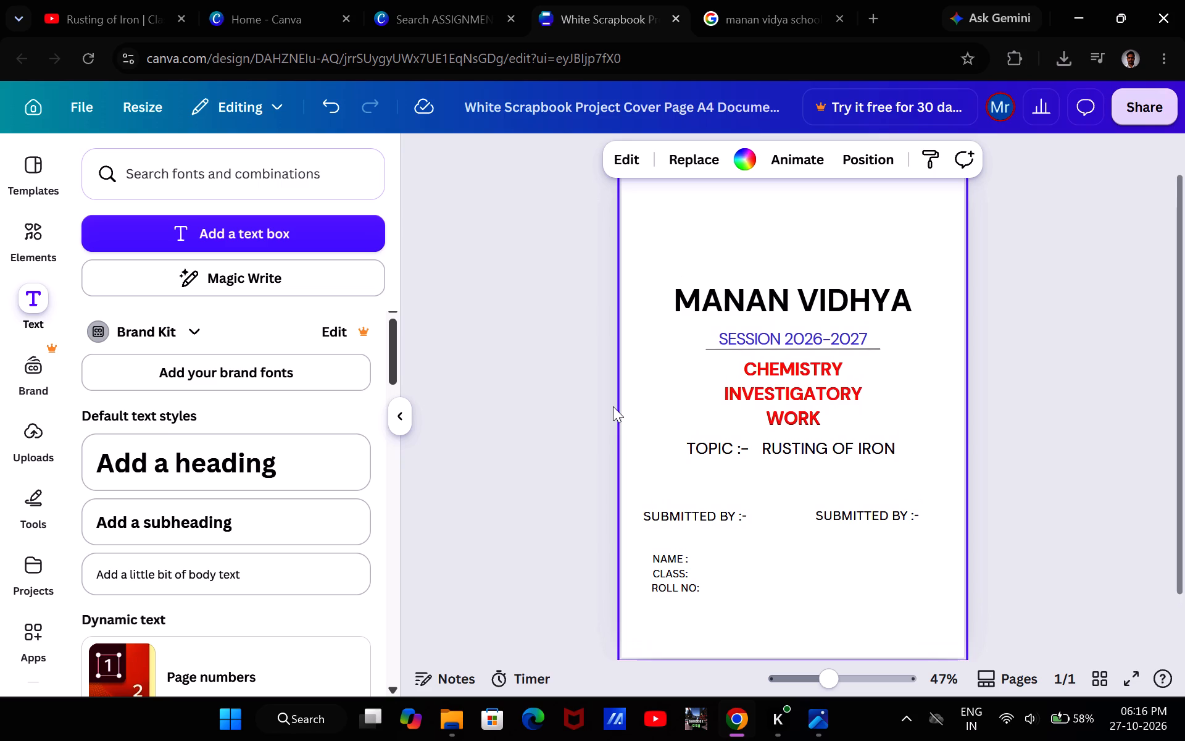
right_click(673, 240)
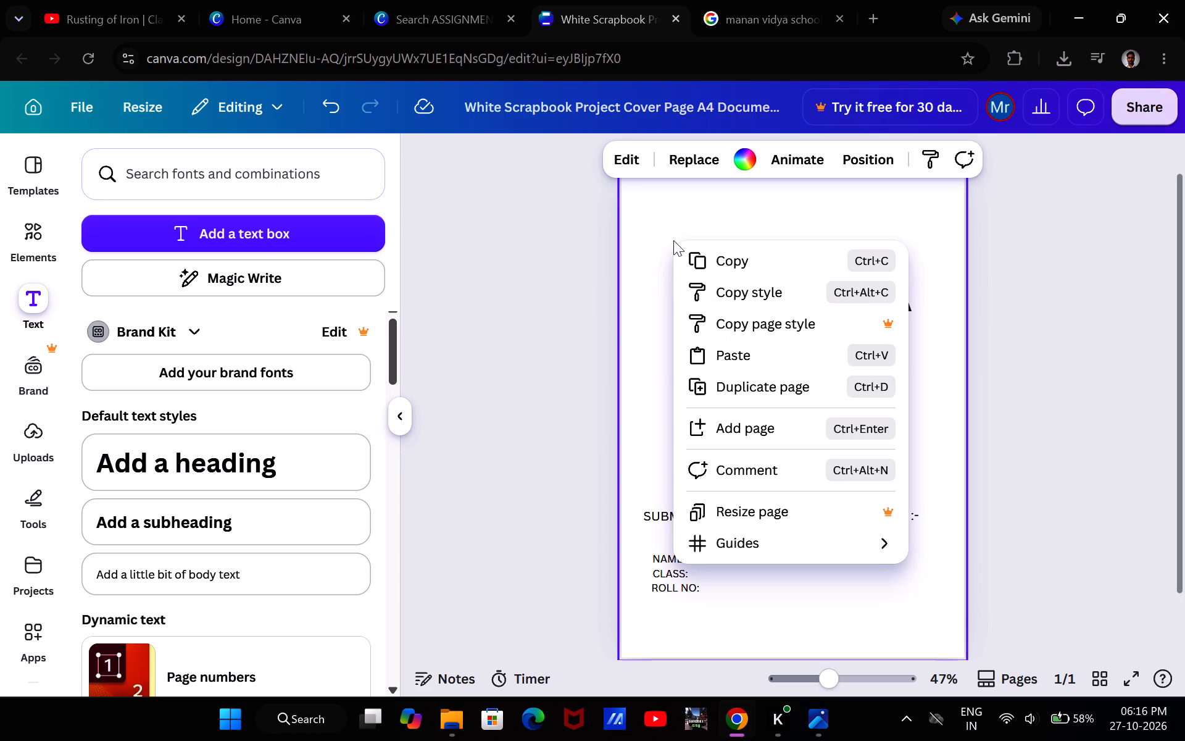
Move the second SUBMITTED BY :- label slightly closer to the first one and change its wording to SUBMITTED TO:-.
left_click(521, 473)
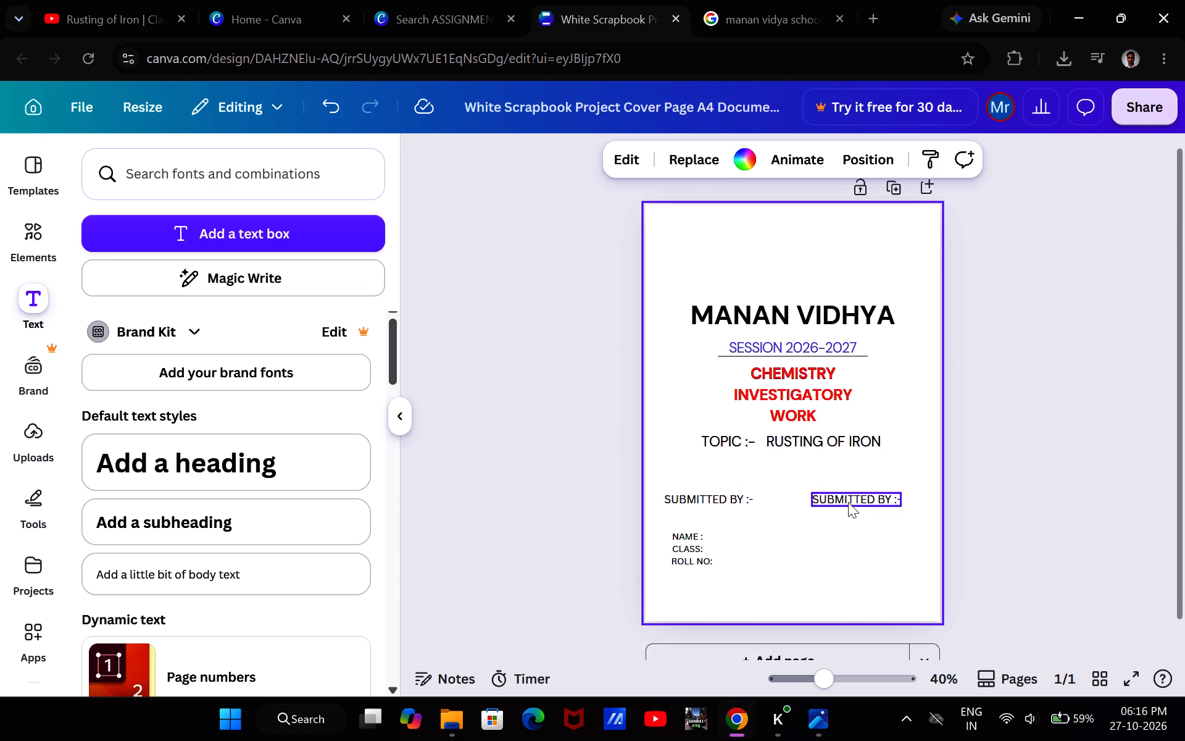
left_click_drag(847, 501, 833, 502)
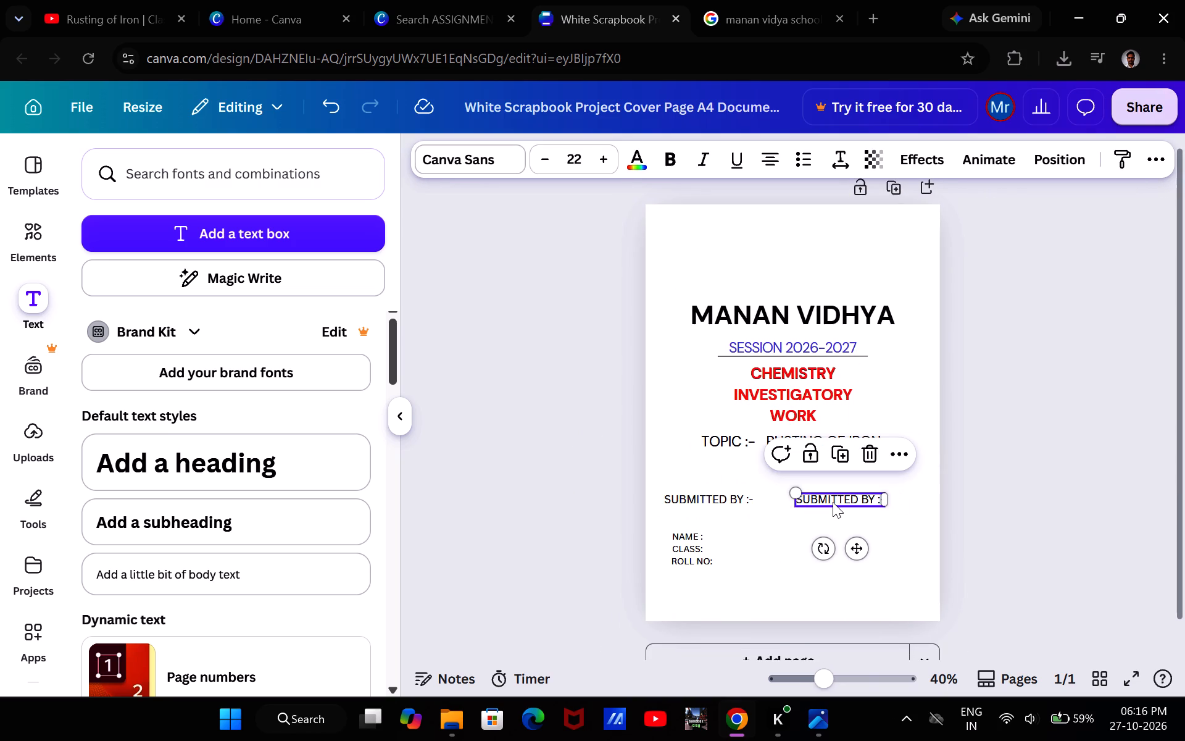
left_click(868, 496)
double_click(868, 496)
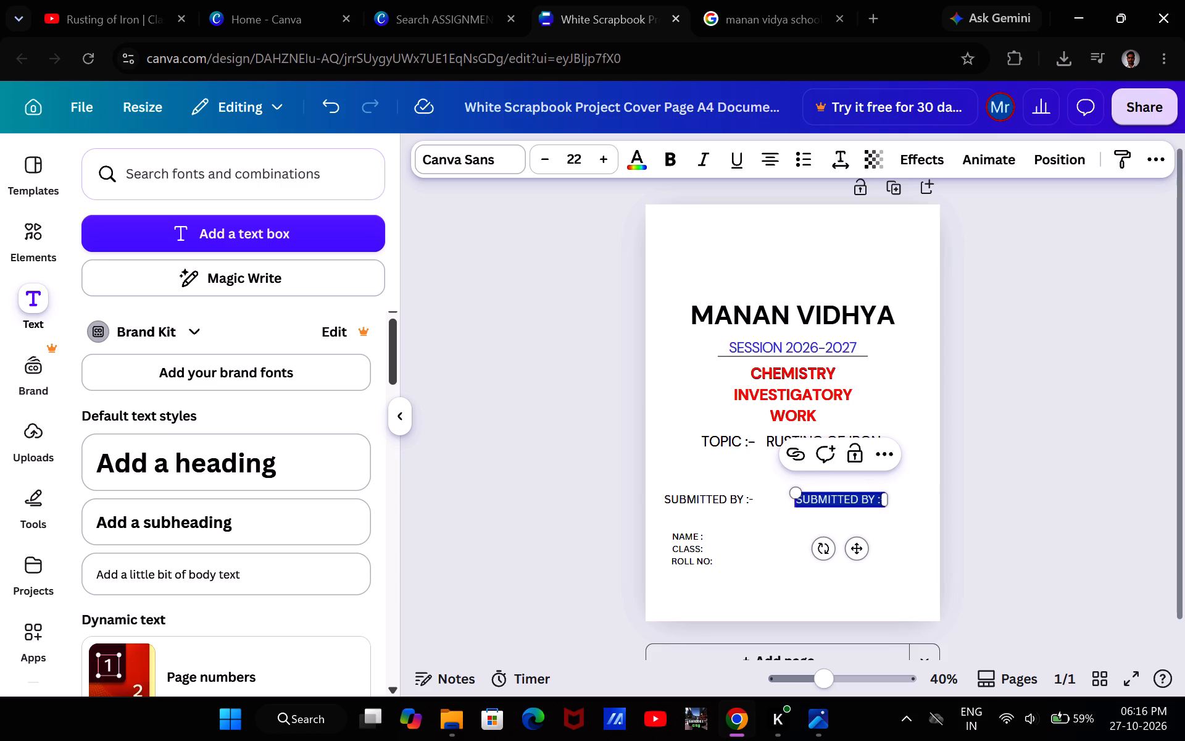
key("BackSpace")
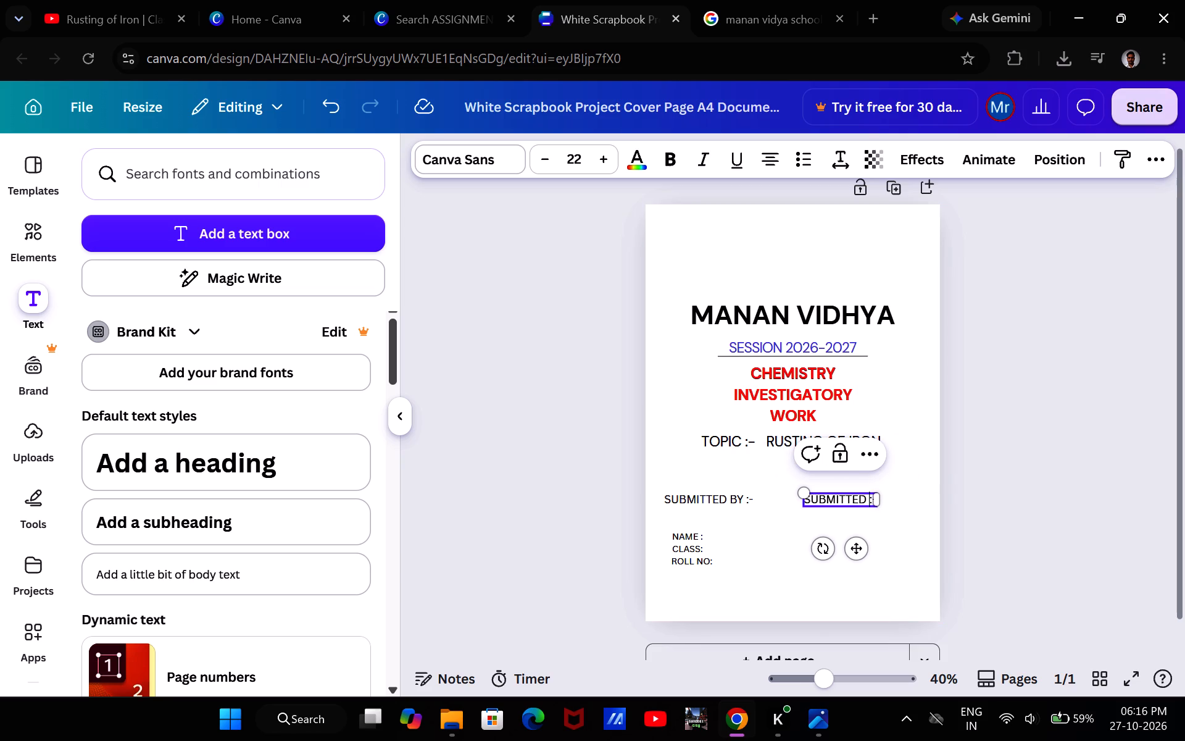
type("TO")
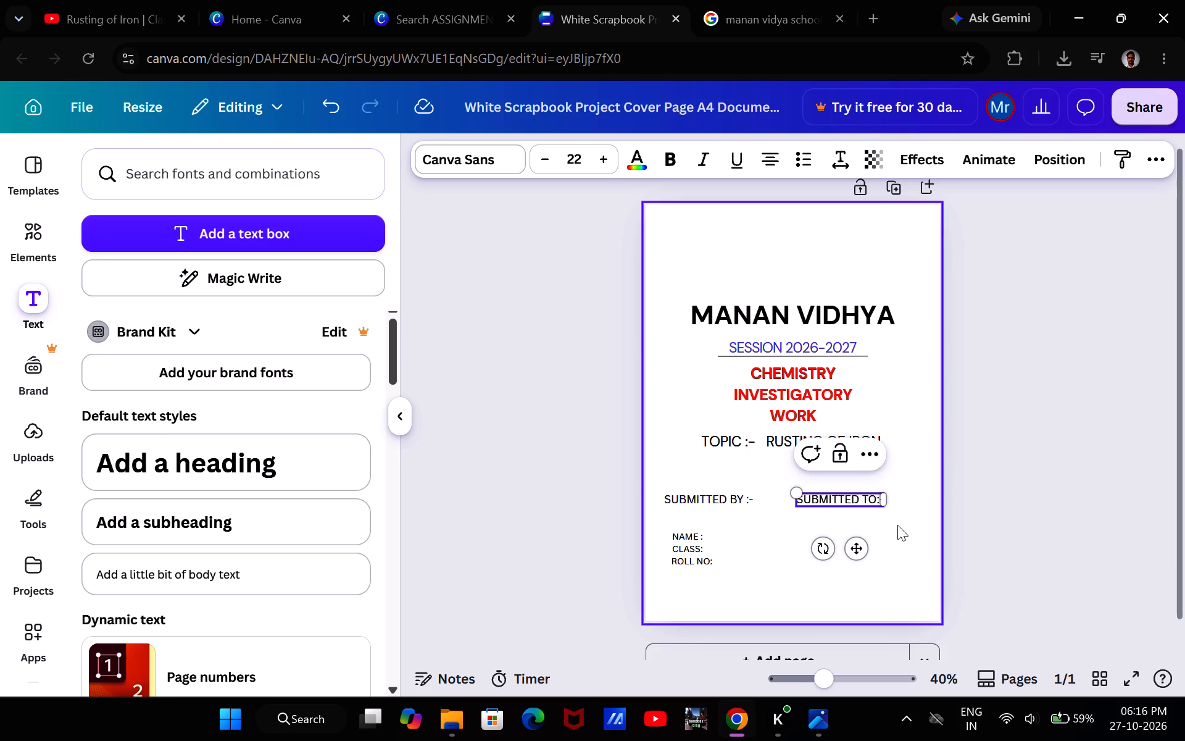
left_click(897, 525)
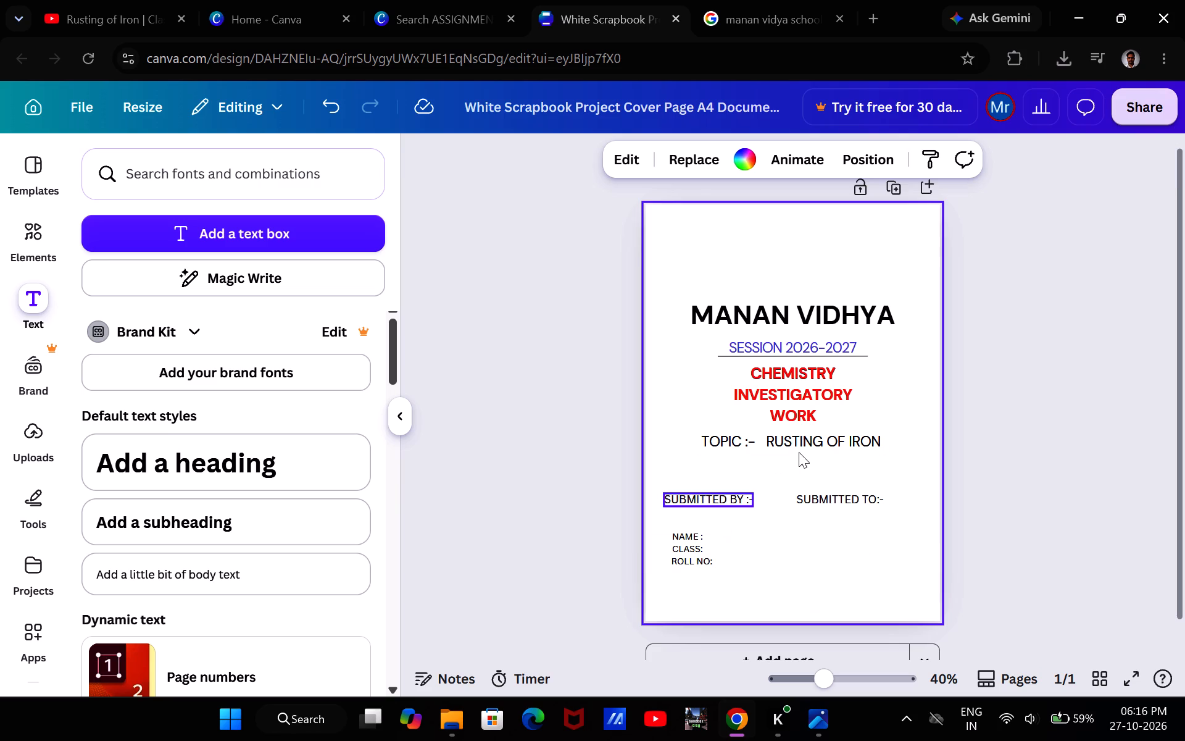
Open the text colour choices for the TOPIC :- RUSTING OF IRON line.
left_click(784, 445)
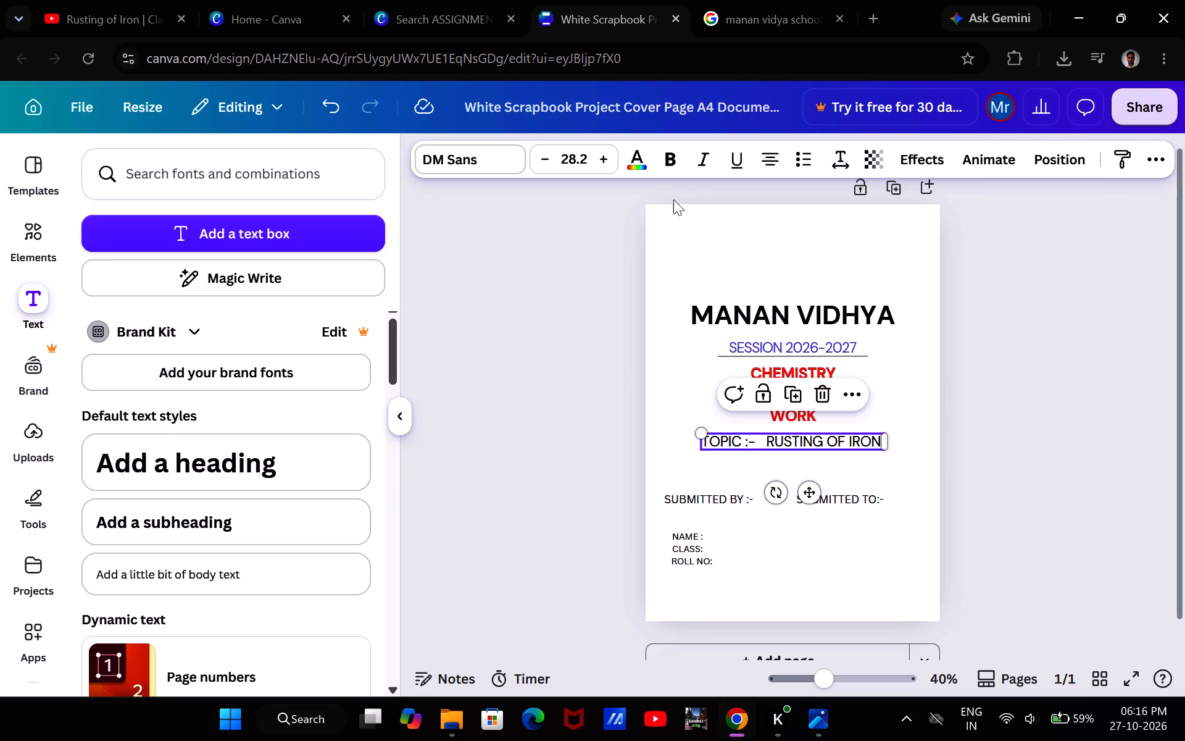
left_click(639, 161)
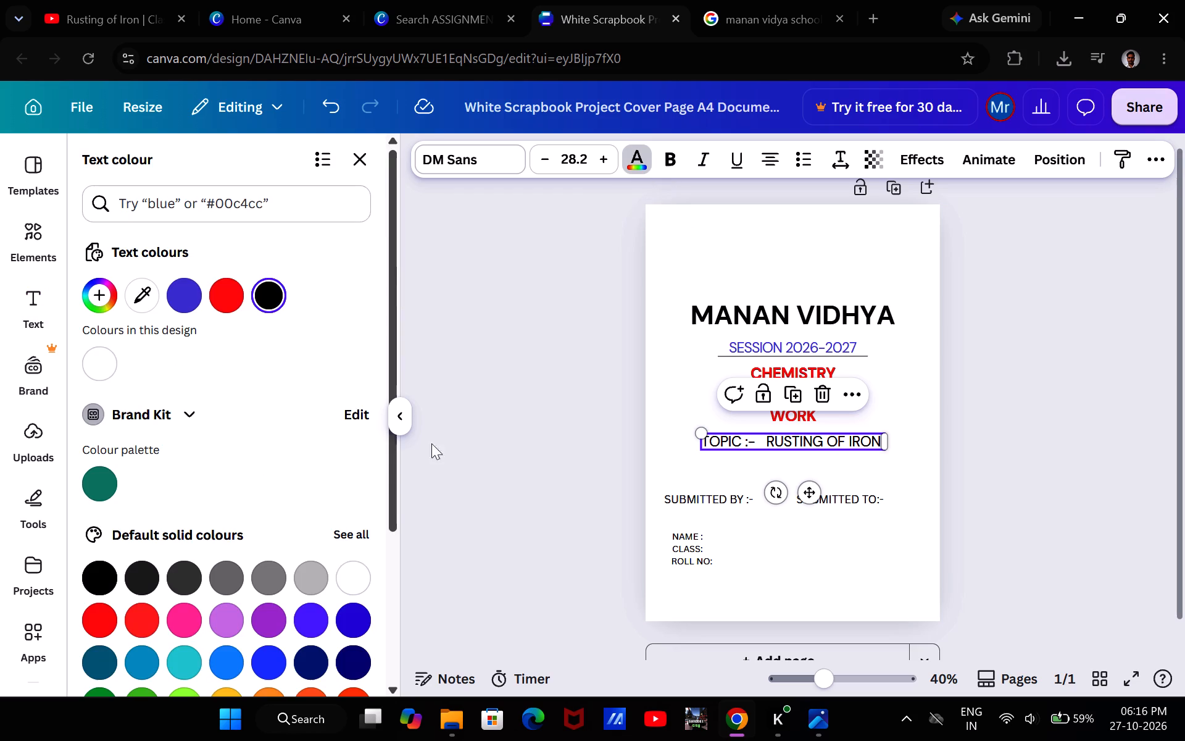
Try pink on the TOPIC :- RUSTING OF IRON line, settling on the blue-violet already among the design's colours.
left_click(181, 621)
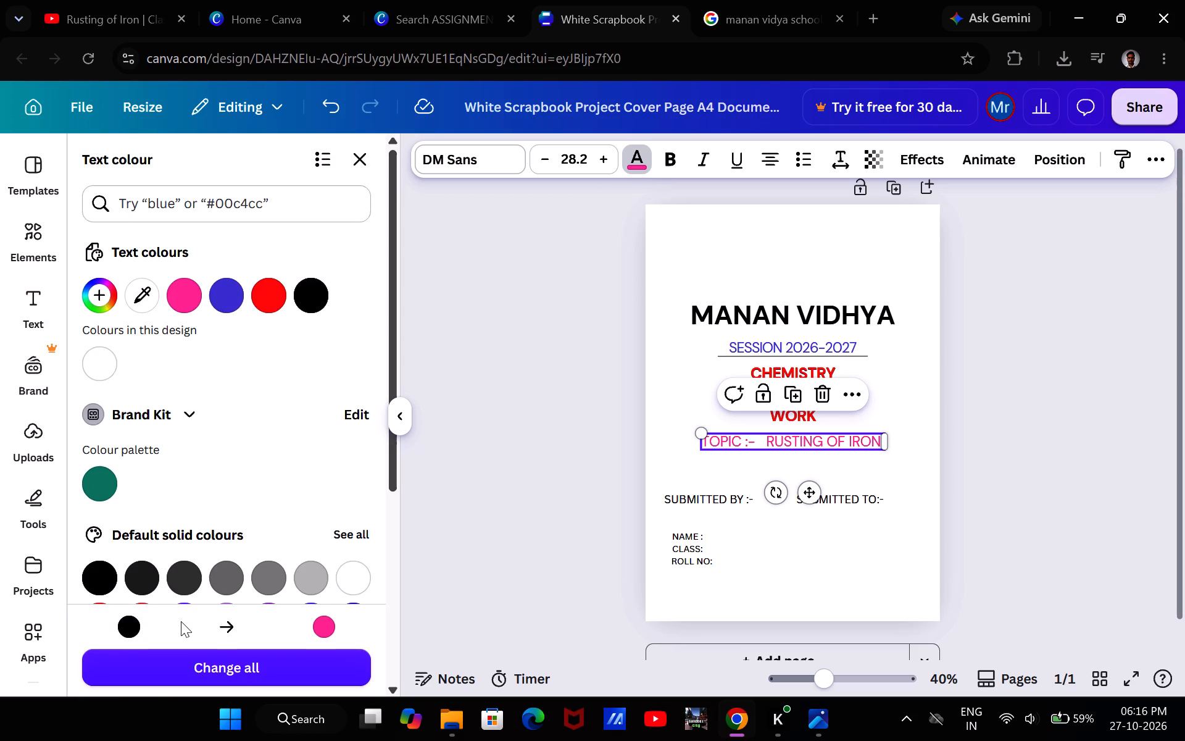
scroll(243, 524, "down", 1)
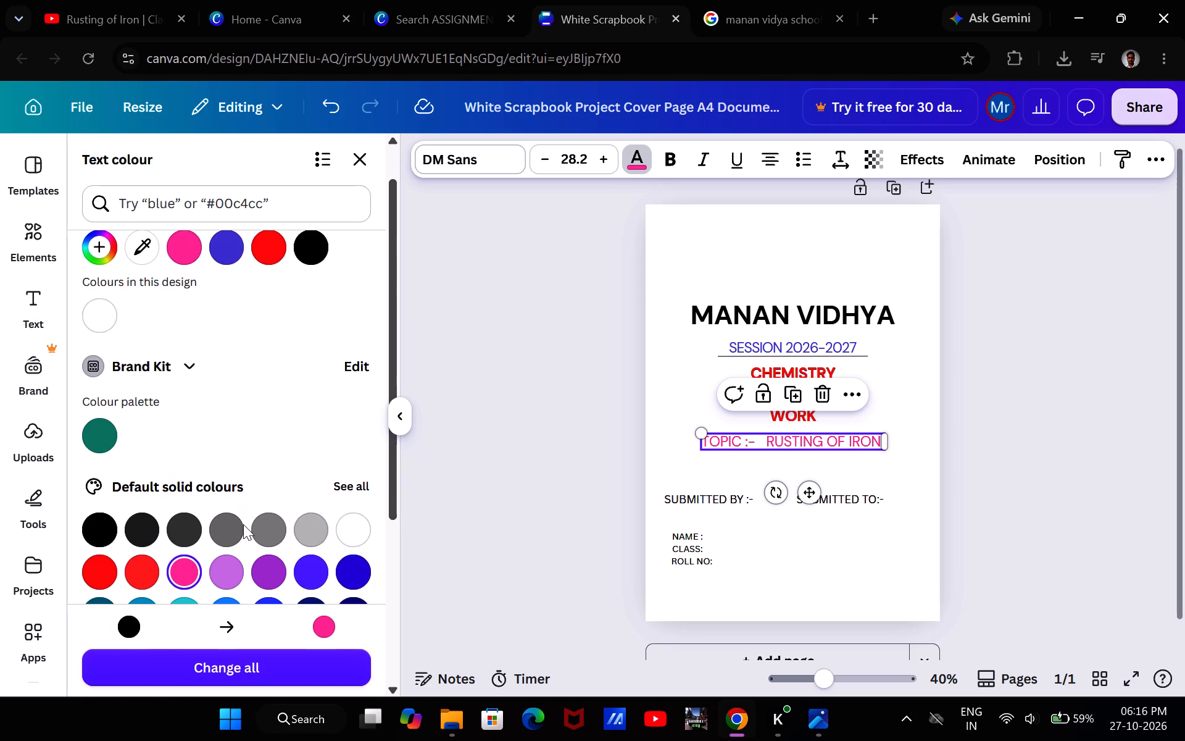
left_click(225, 245)
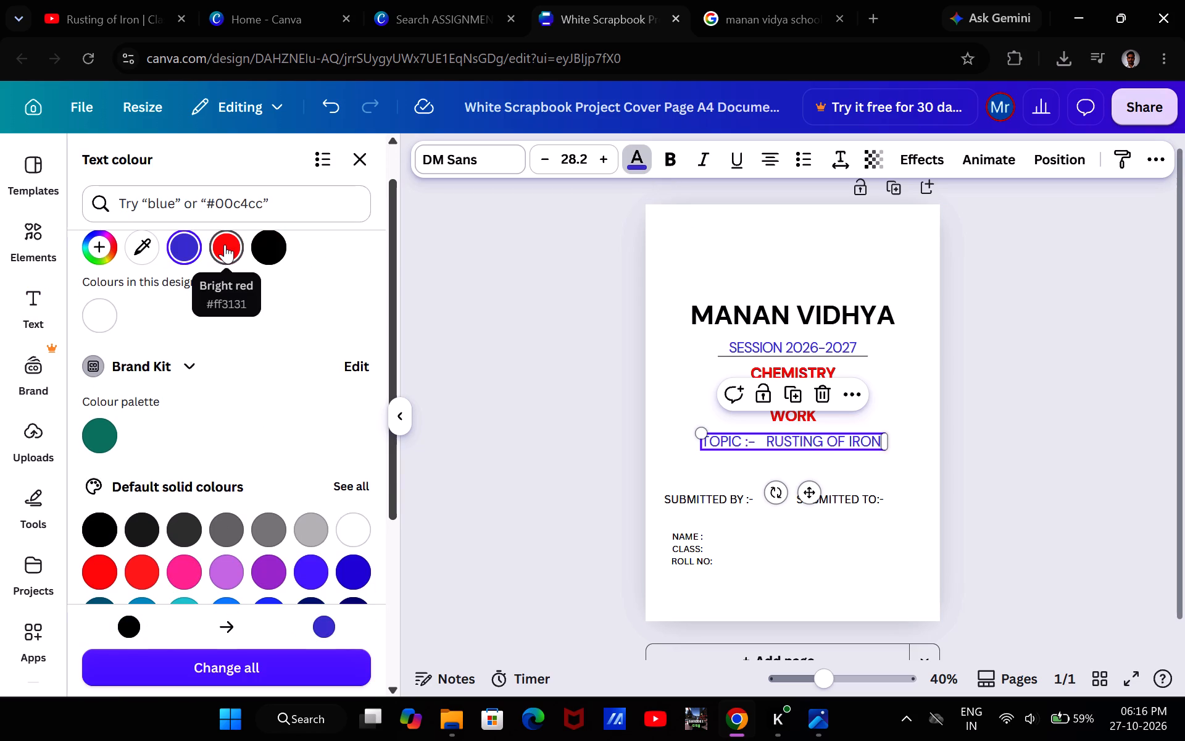
left_click(456, 314)
left_click(456, 314)
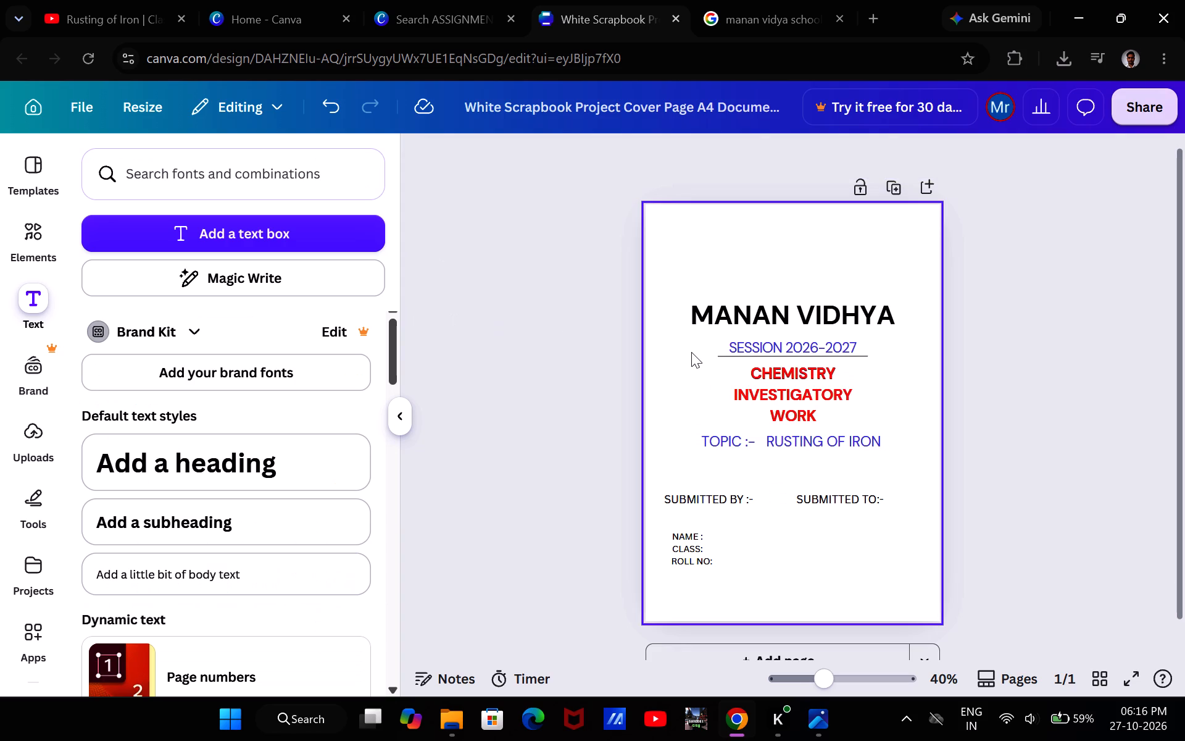
Search the web for 4 COLOUR COMBO in a new tab and examine the first four-circle palette closely.
left_click(870, 19)
left_click(532, 323)
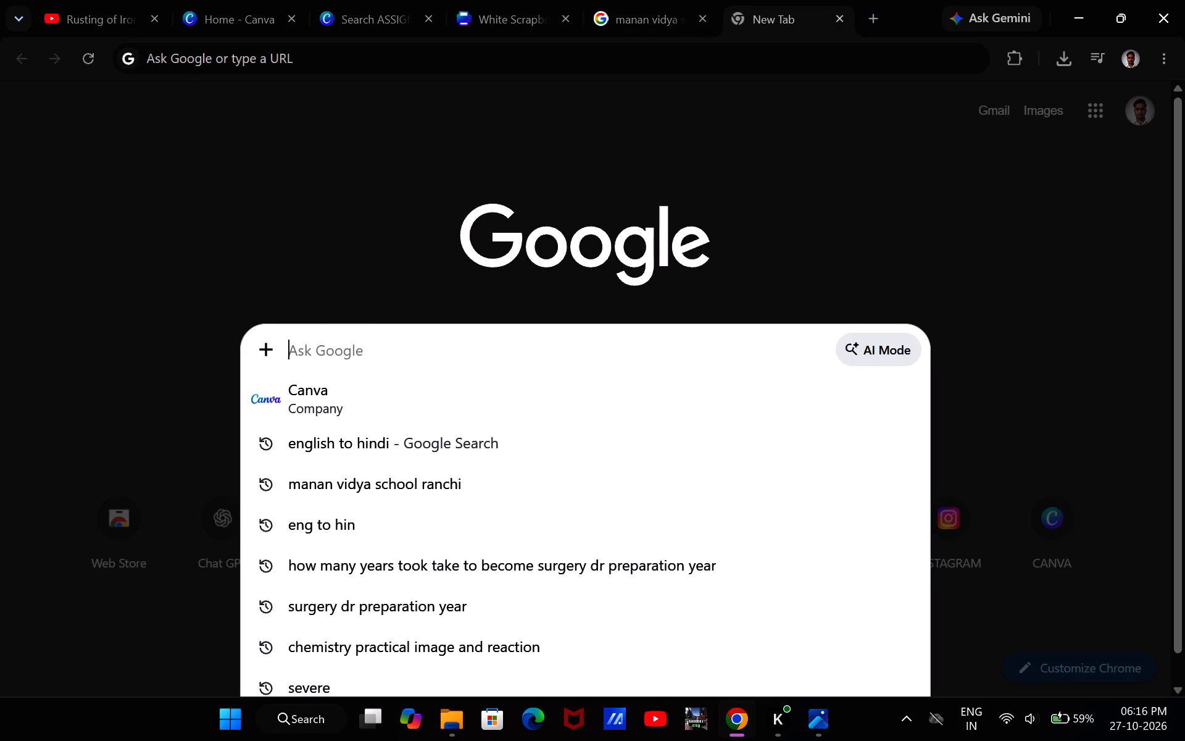
type("4 COLOUR")
key("space")
type("COMBO")
key("Return")
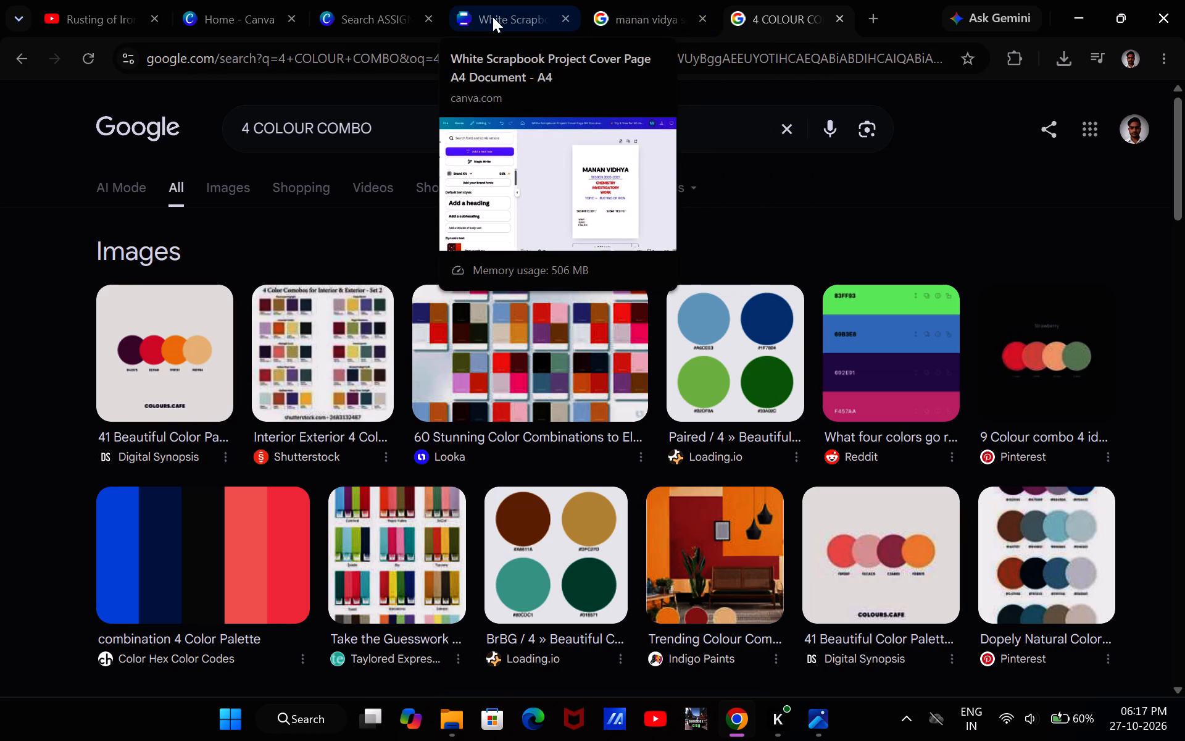
left_click(158, 339)
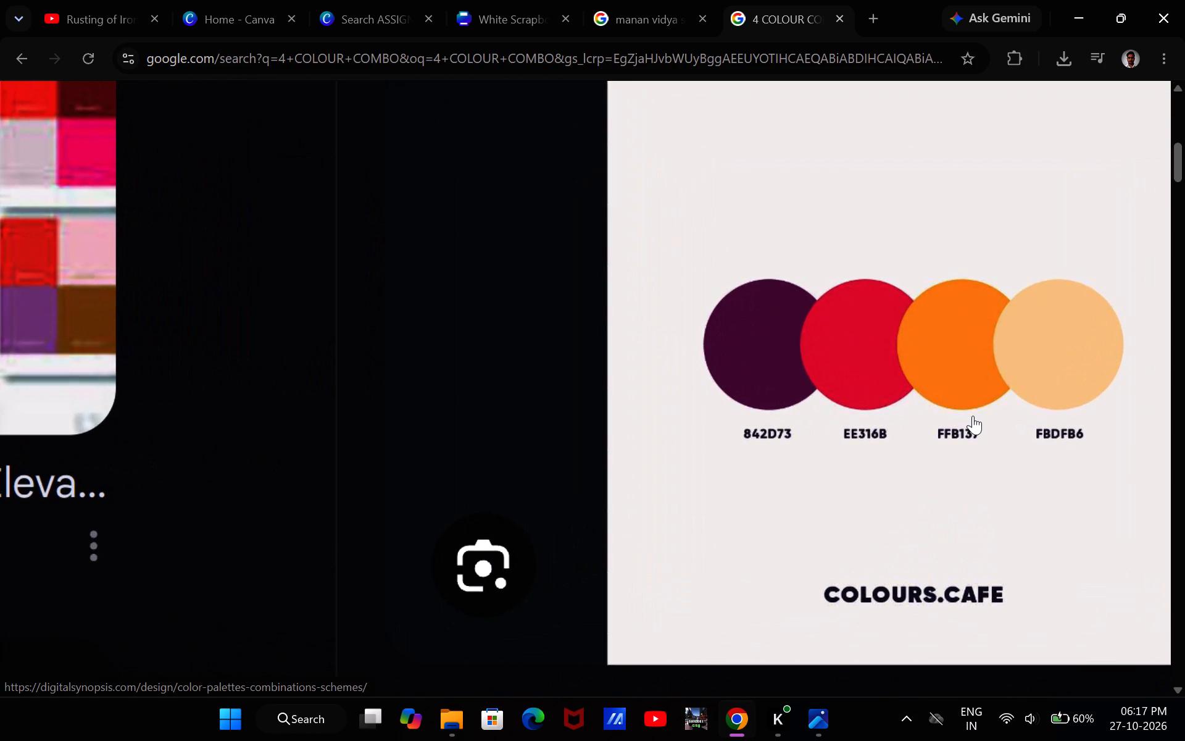
scroll(925, 380, "up", 1)
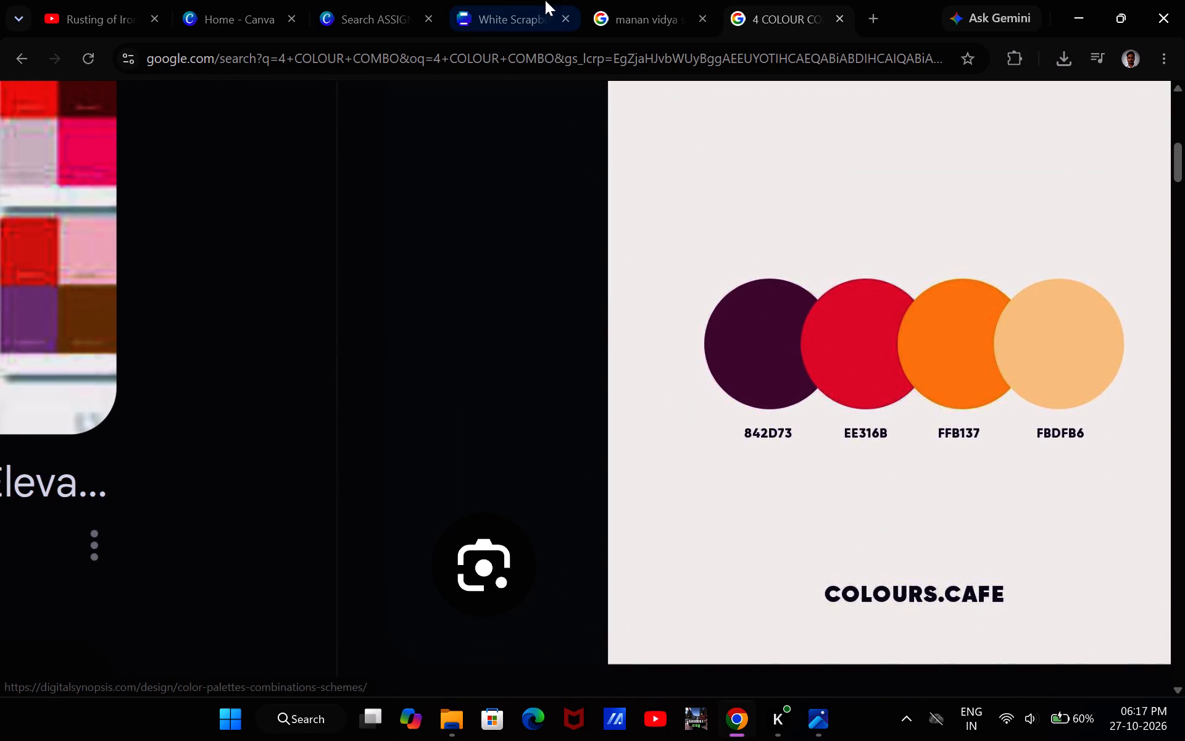
Return to the cover page design and colour the SESSION 2026-2027 line pink from the default solid colours.
left_click(512, 0)
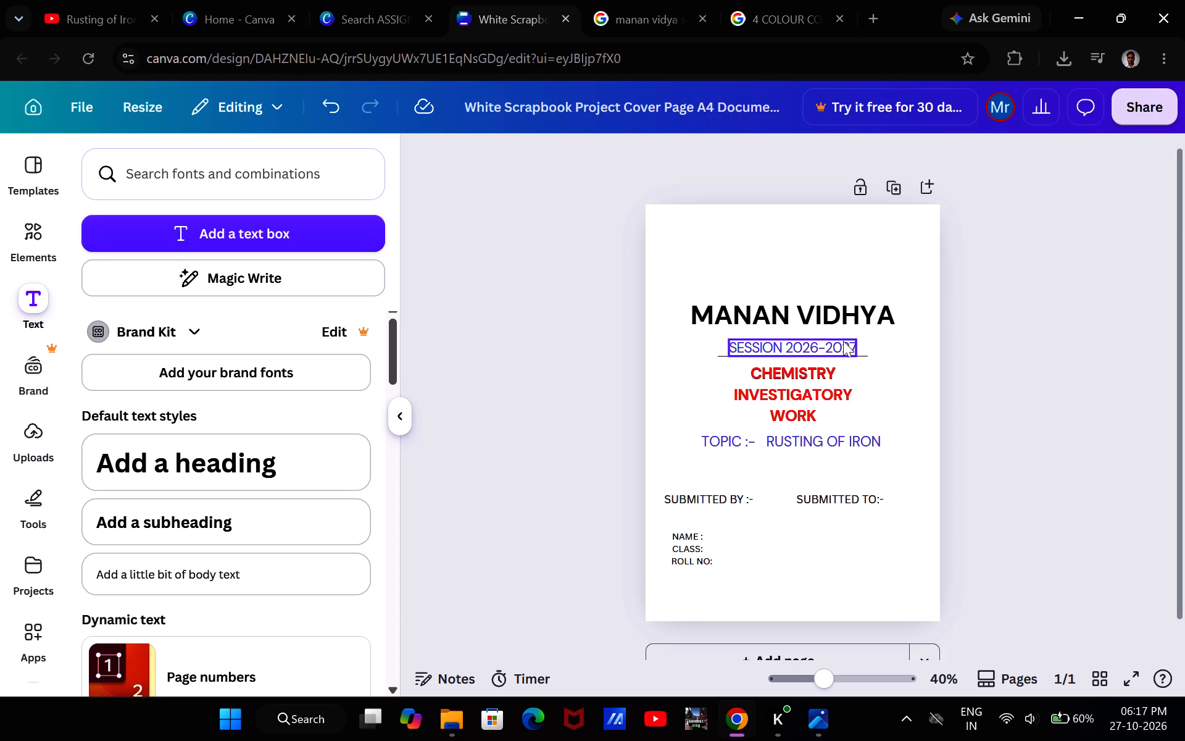
left_click(823, 343)
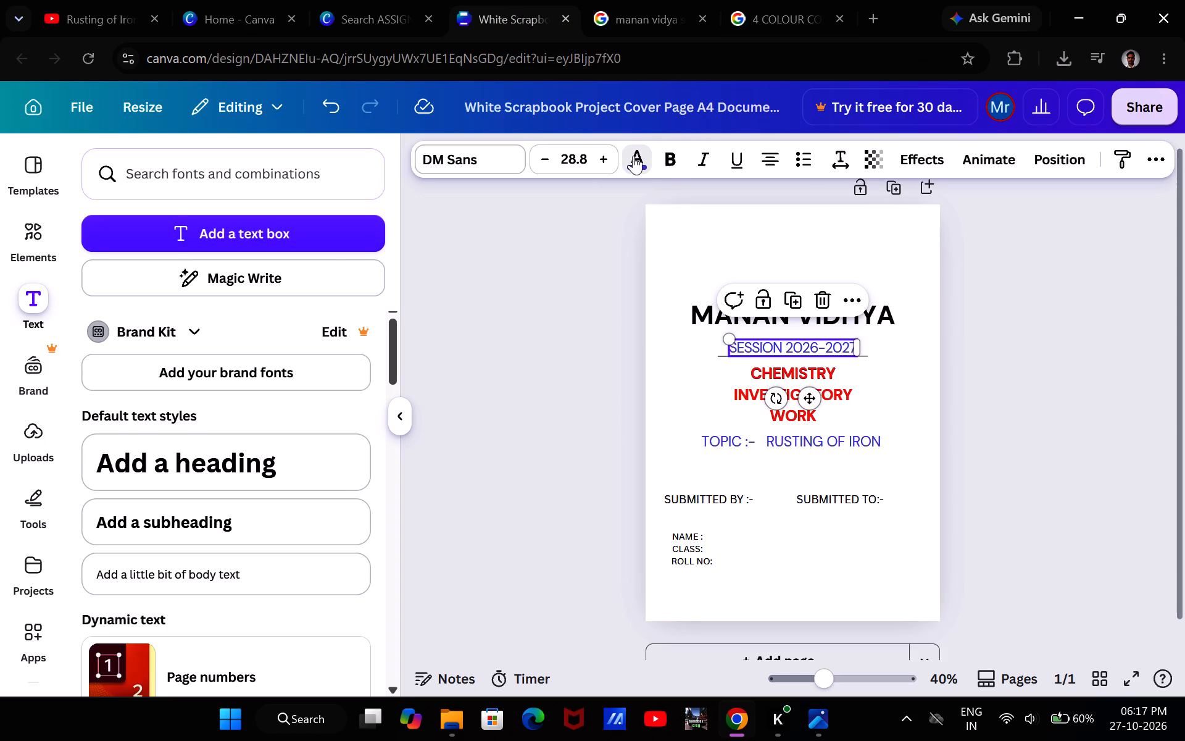
left_click(633, 156)
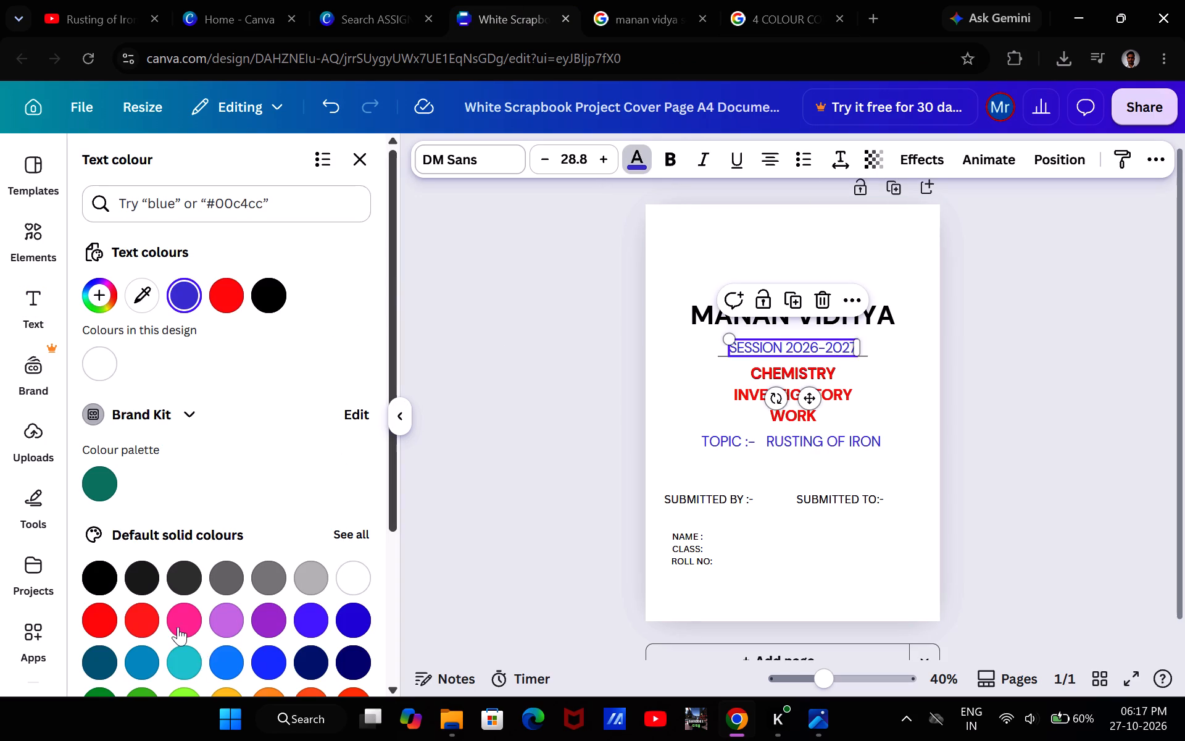
left_click(177, 626)
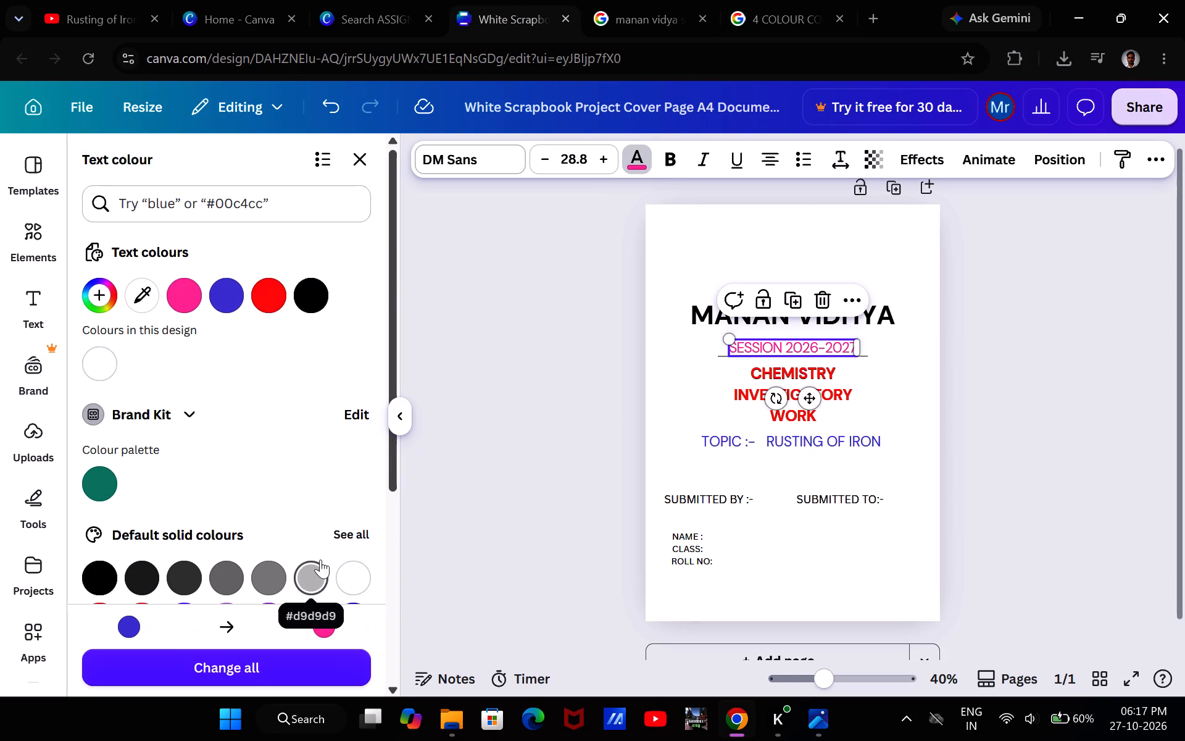
left_click(497, 451)
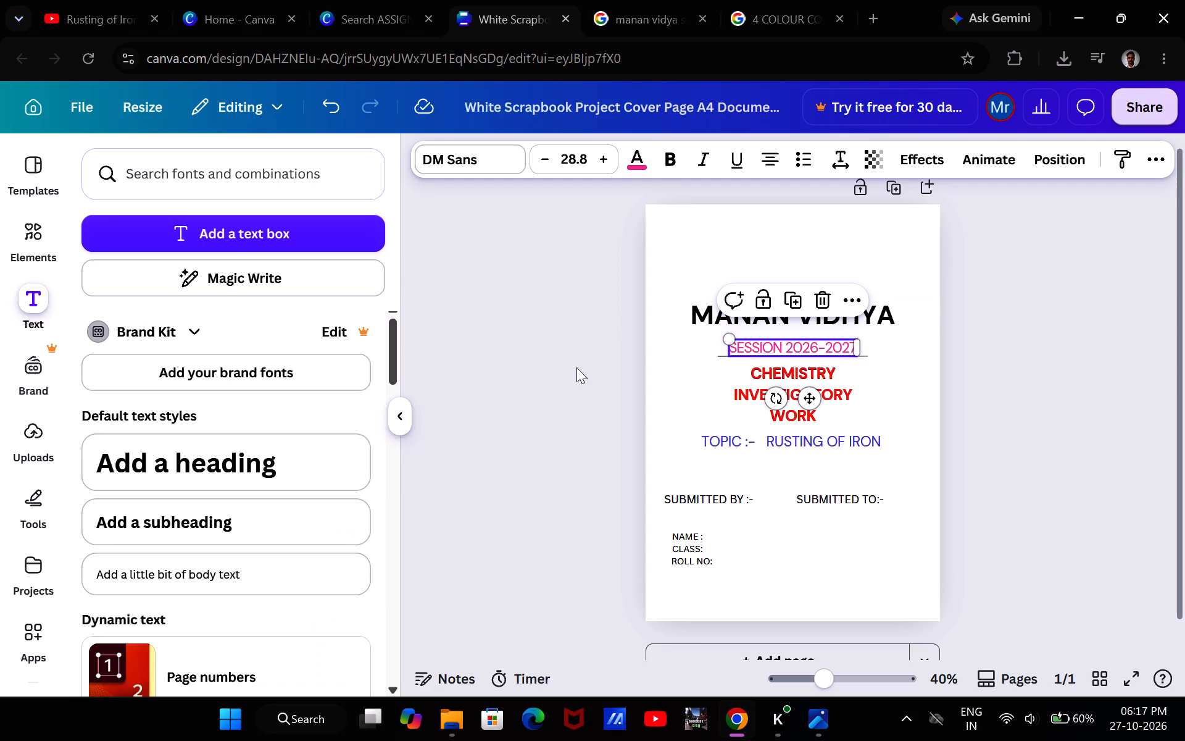
left_click(576, 367)
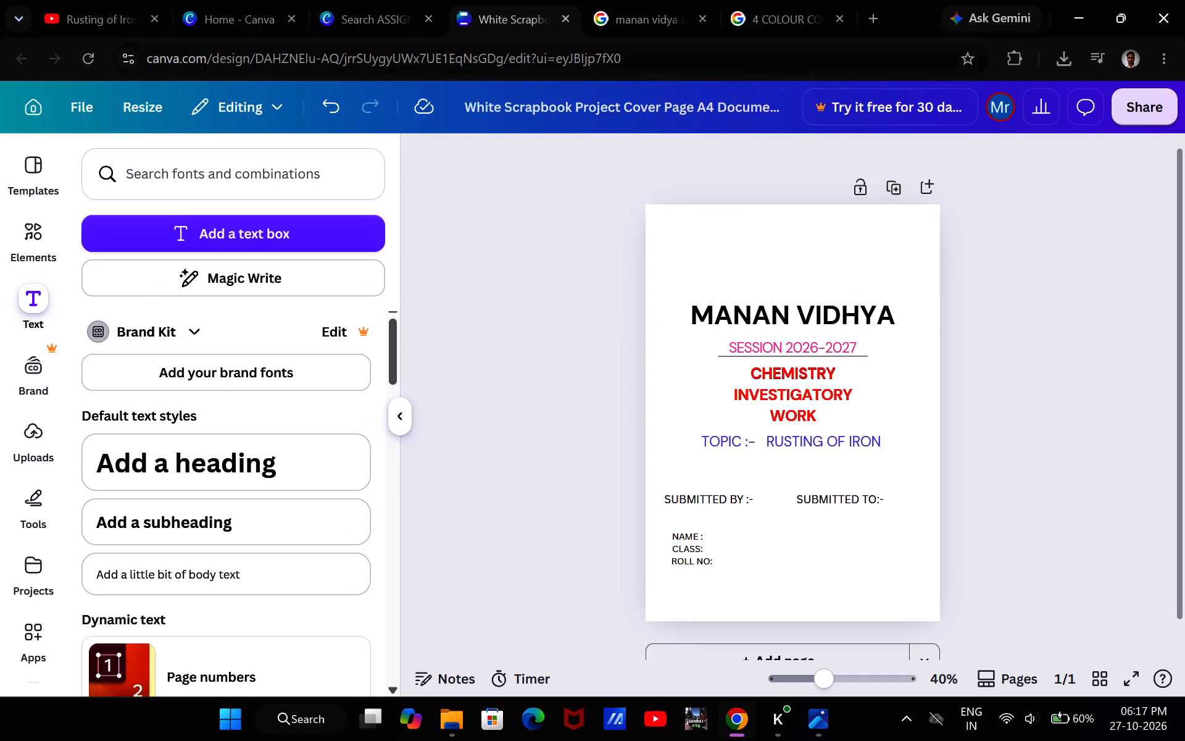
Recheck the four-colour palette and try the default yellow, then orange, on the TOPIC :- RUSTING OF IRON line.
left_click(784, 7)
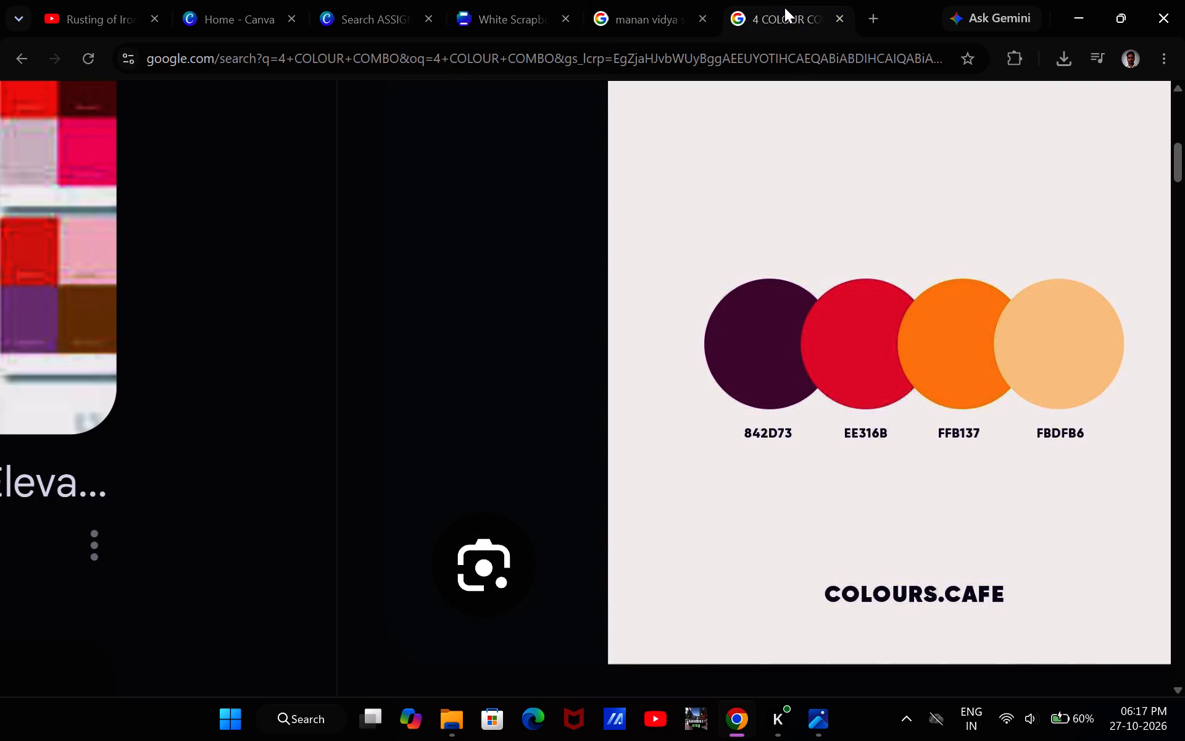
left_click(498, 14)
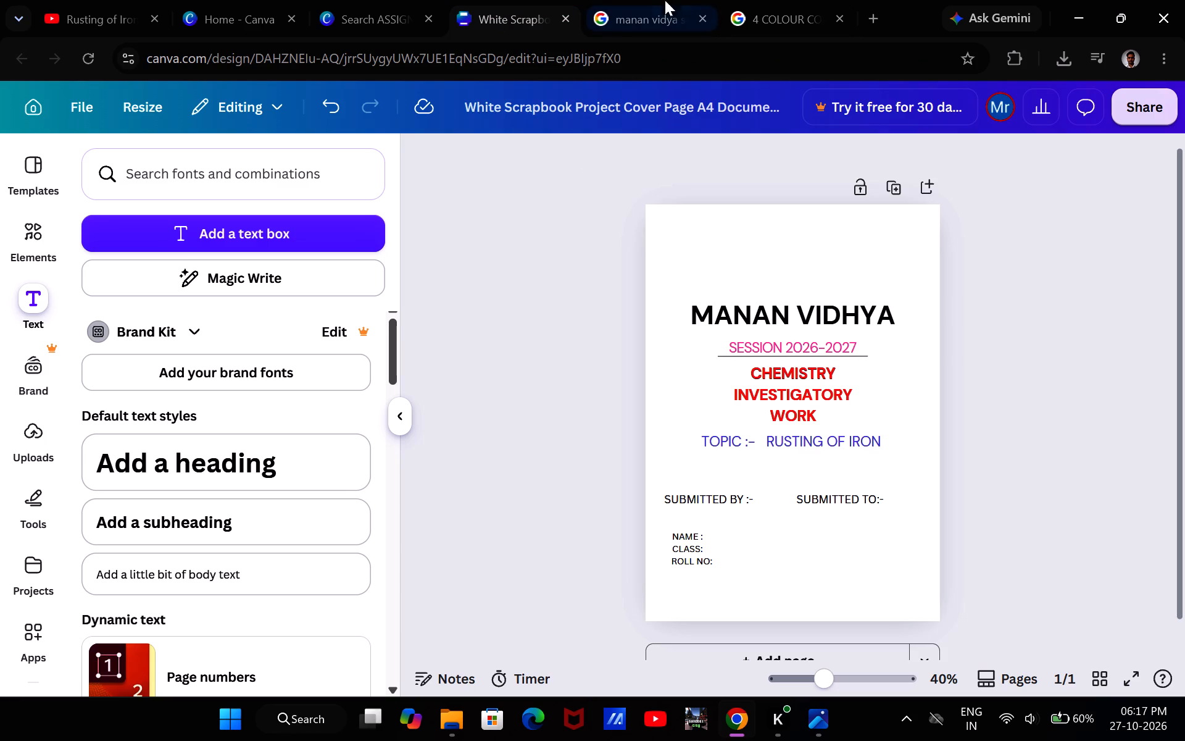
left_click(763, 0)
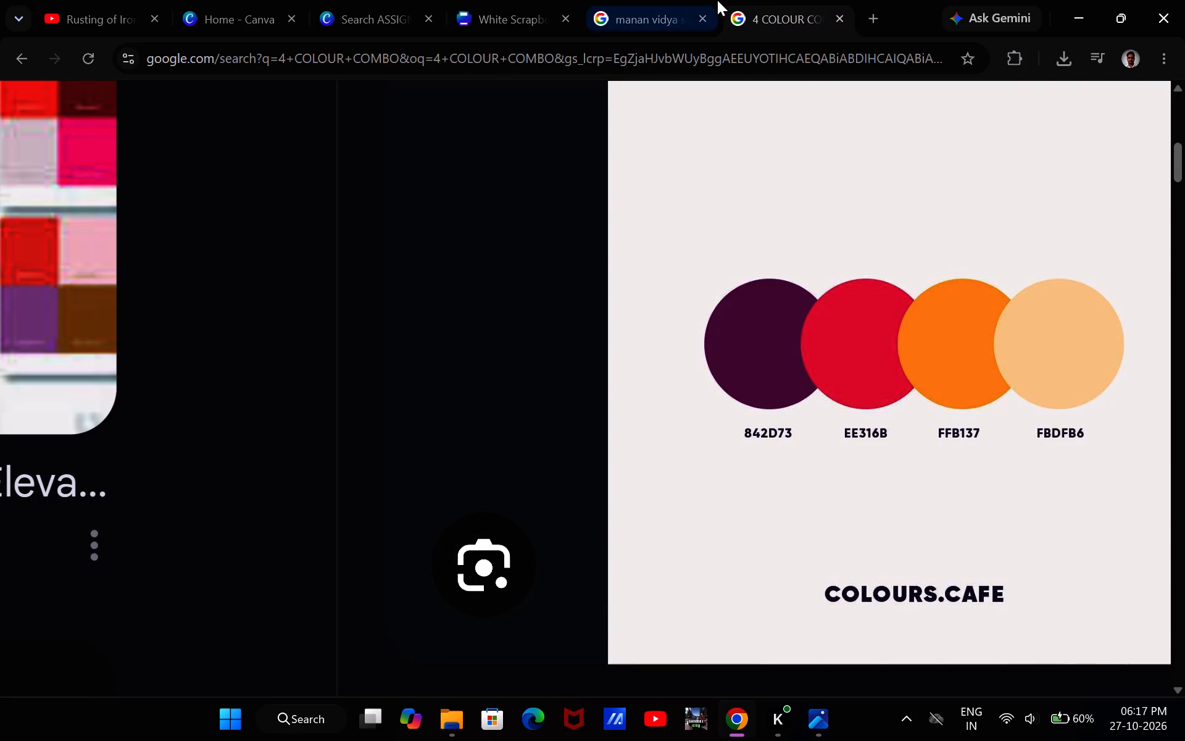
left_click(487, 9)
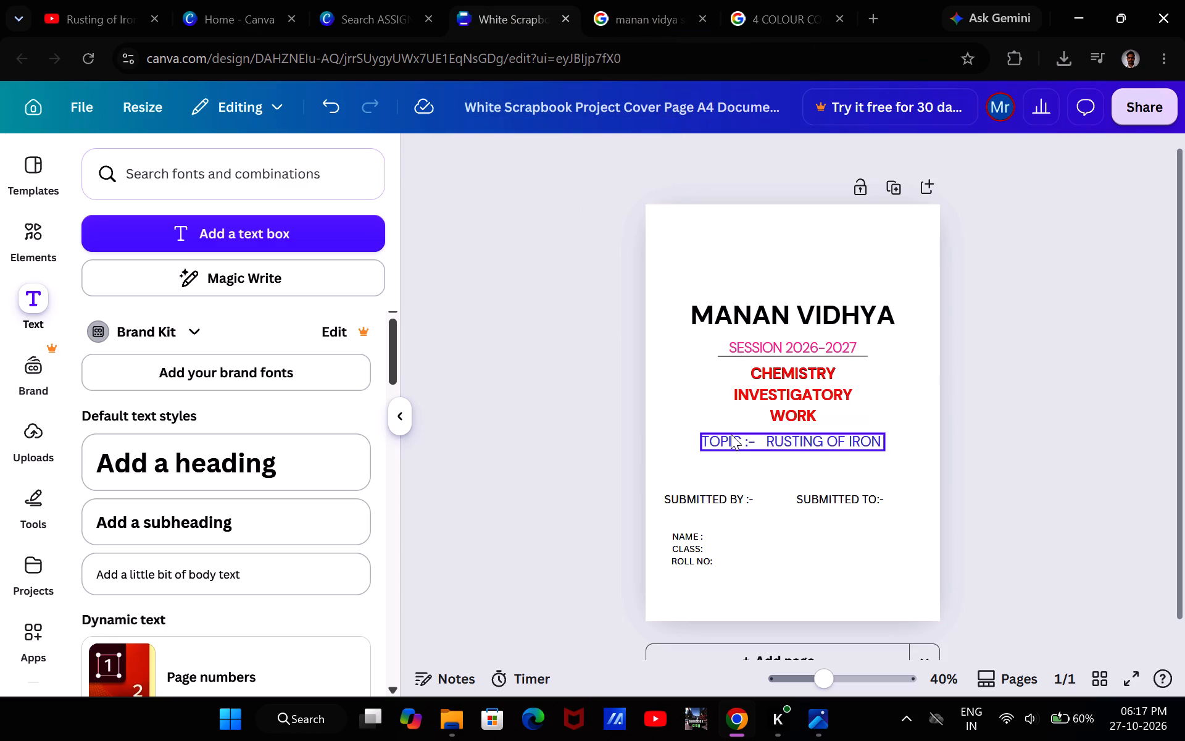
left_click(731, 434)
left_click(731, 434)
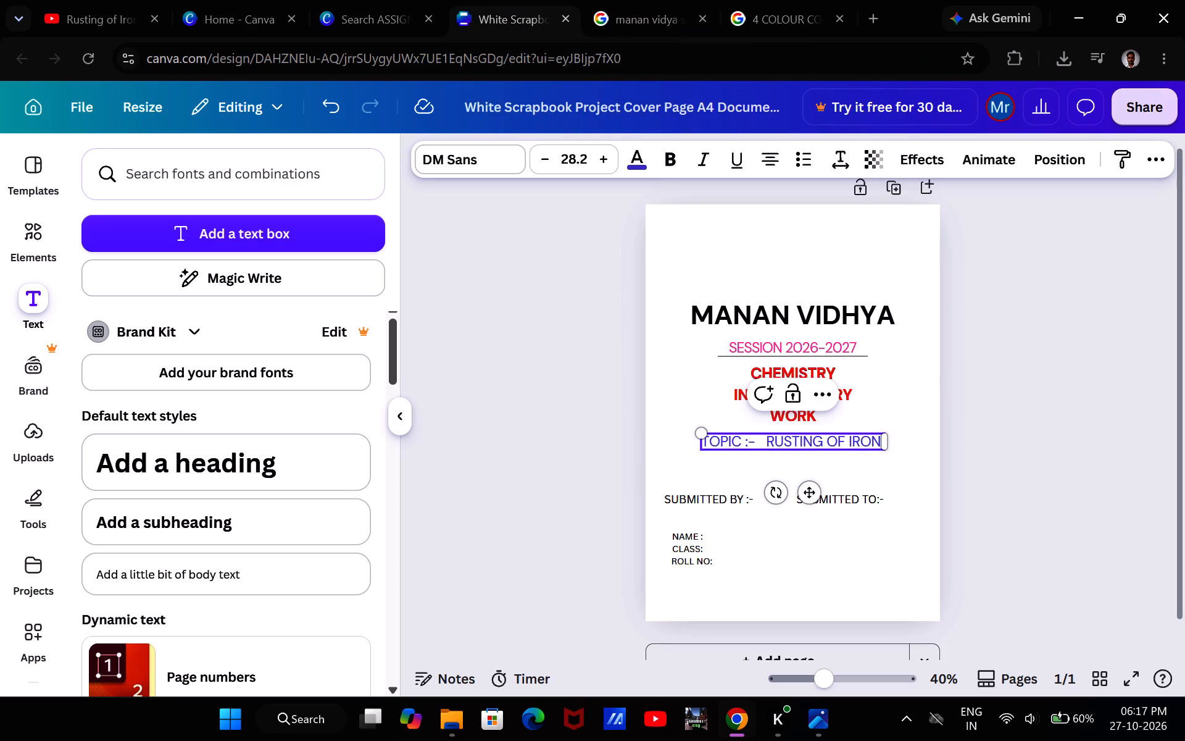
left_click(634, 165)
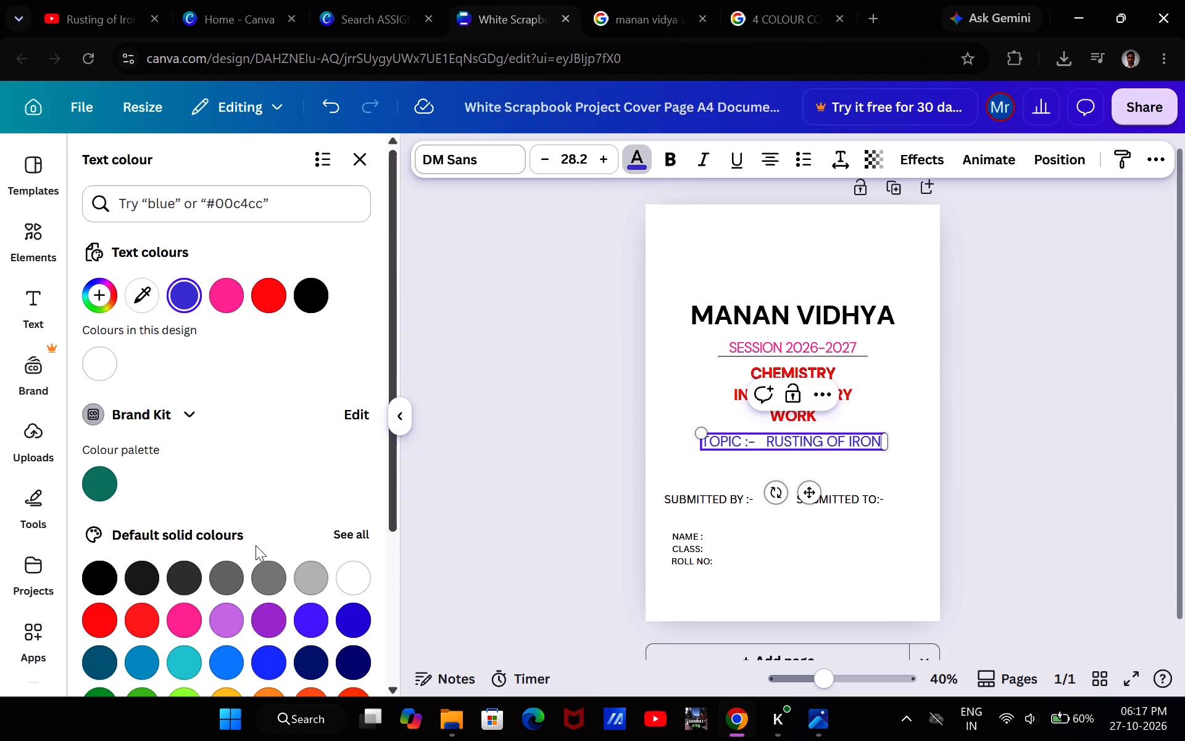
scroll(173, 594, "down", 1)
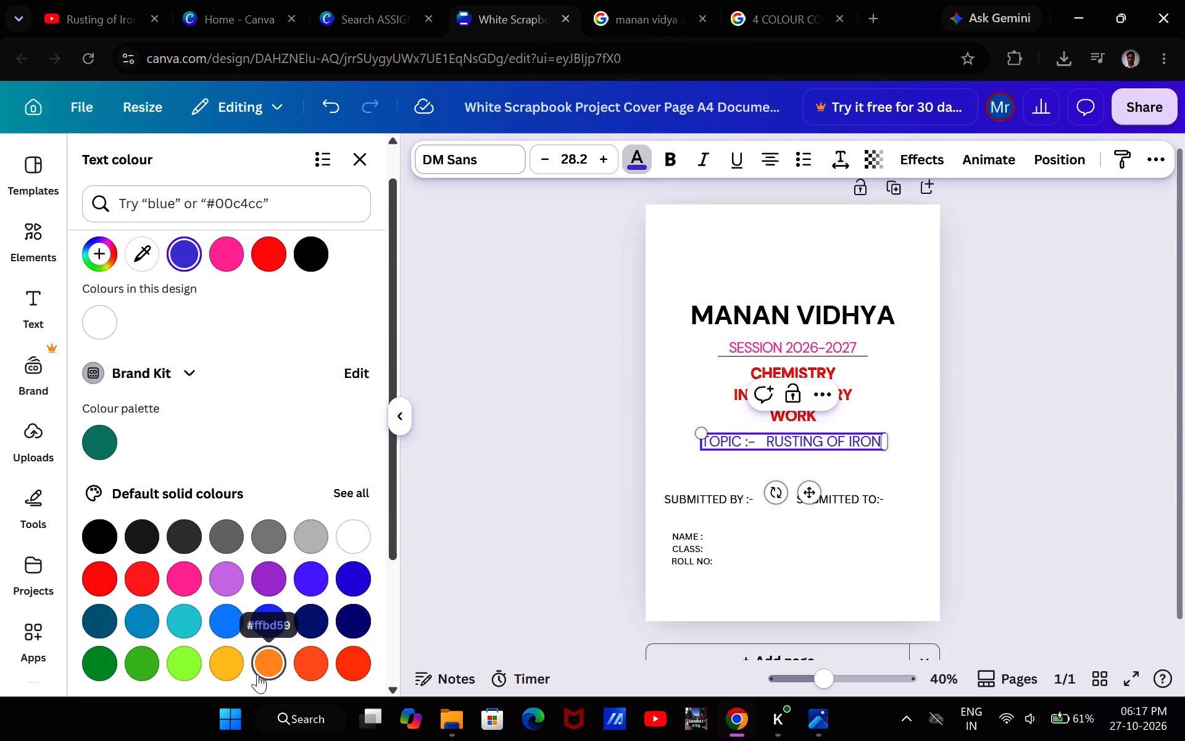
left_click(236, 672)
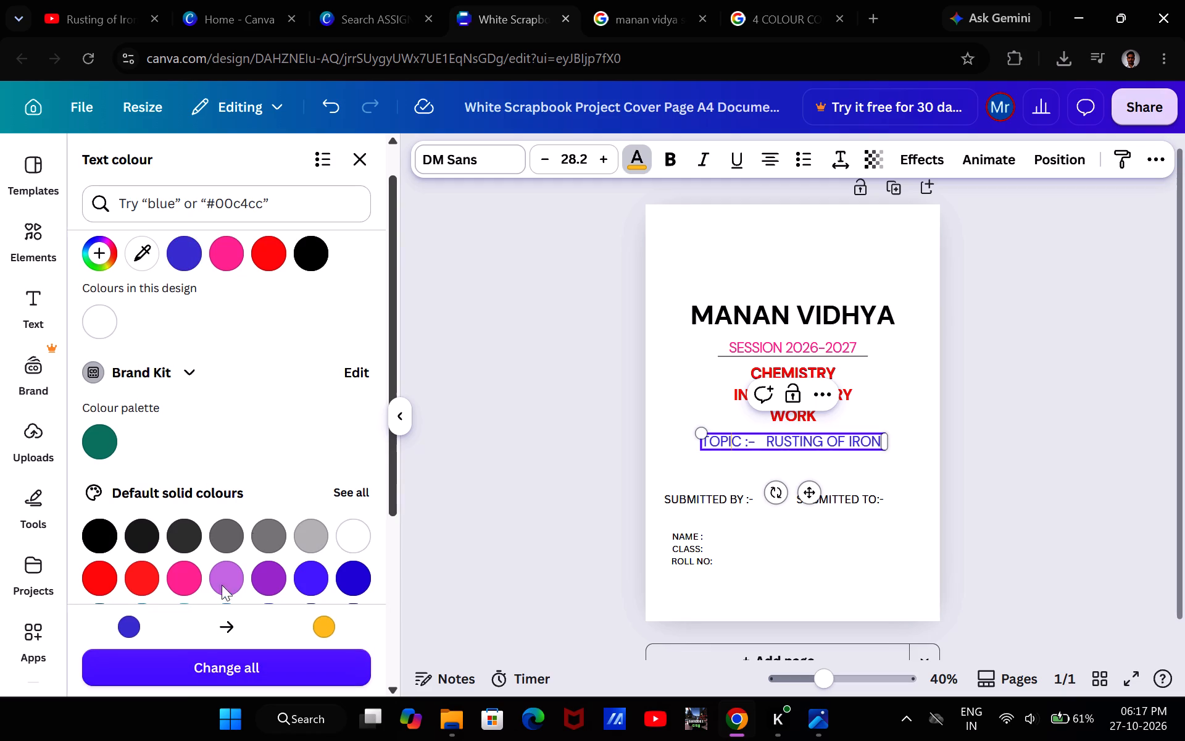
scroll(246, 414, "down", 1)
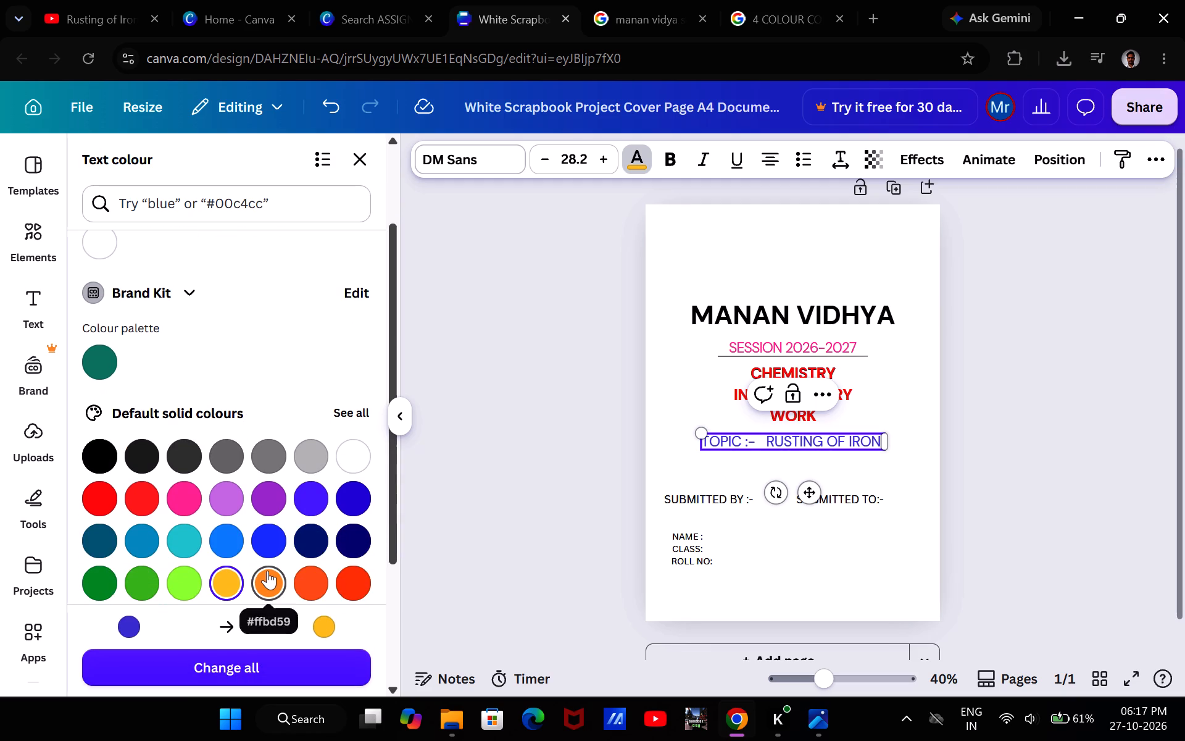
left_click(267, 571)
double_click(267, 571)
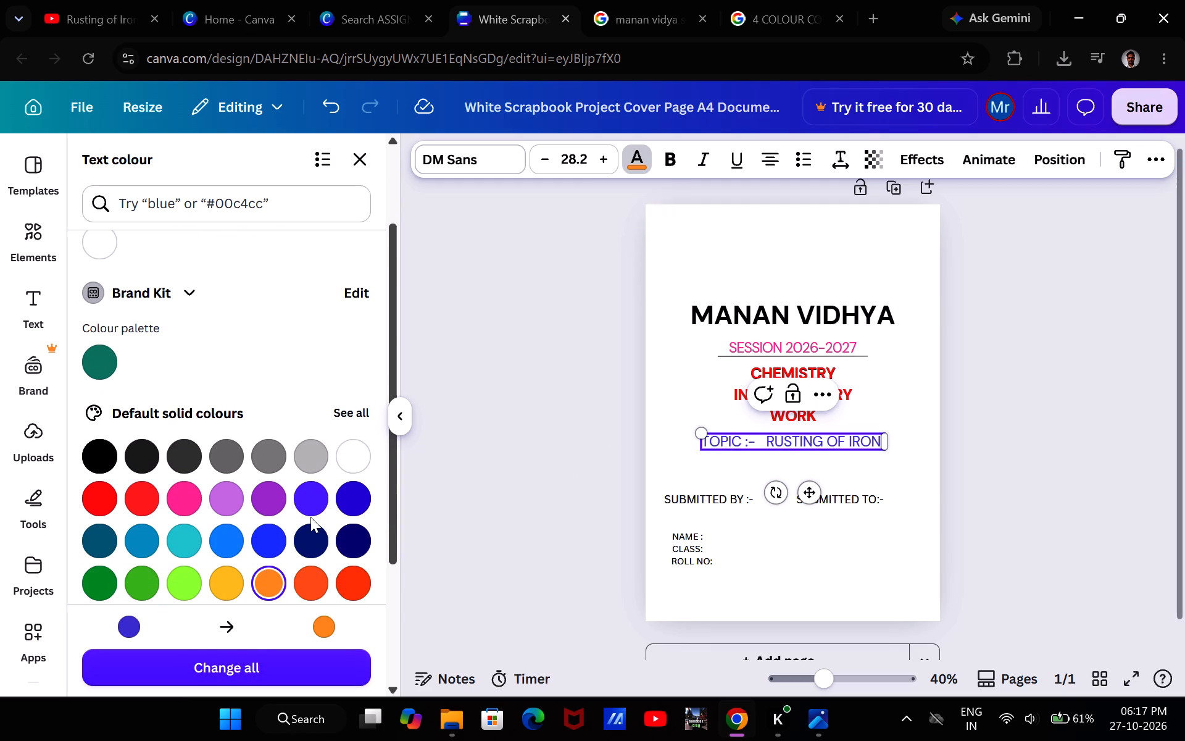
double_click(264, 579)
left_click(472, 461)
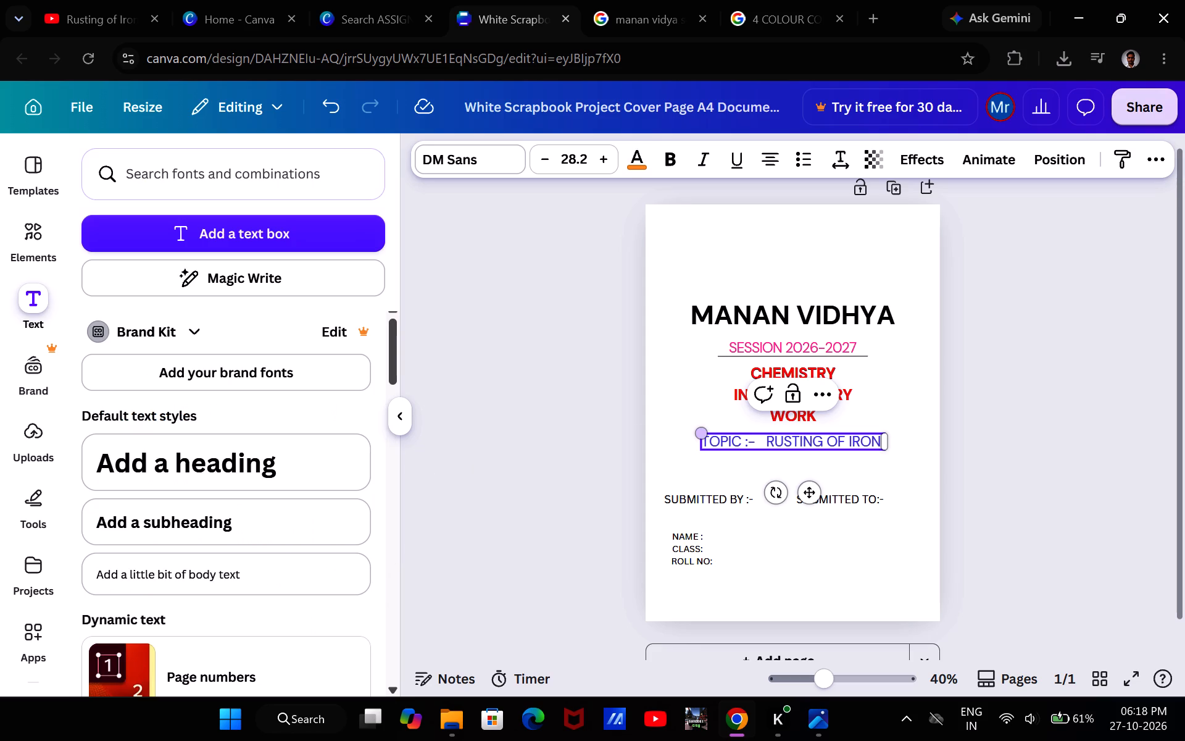
Reposition the TOPIC :- RUSTING OF IRON line slightly further right beneath CHEMISTRY INVESTIGATORY WORK and colour it orange (#ffbd59).
double_click(749, 437)
left_click_drag(860, 425, 849, 438)
left_click_drag(849, 438, 884, 420)
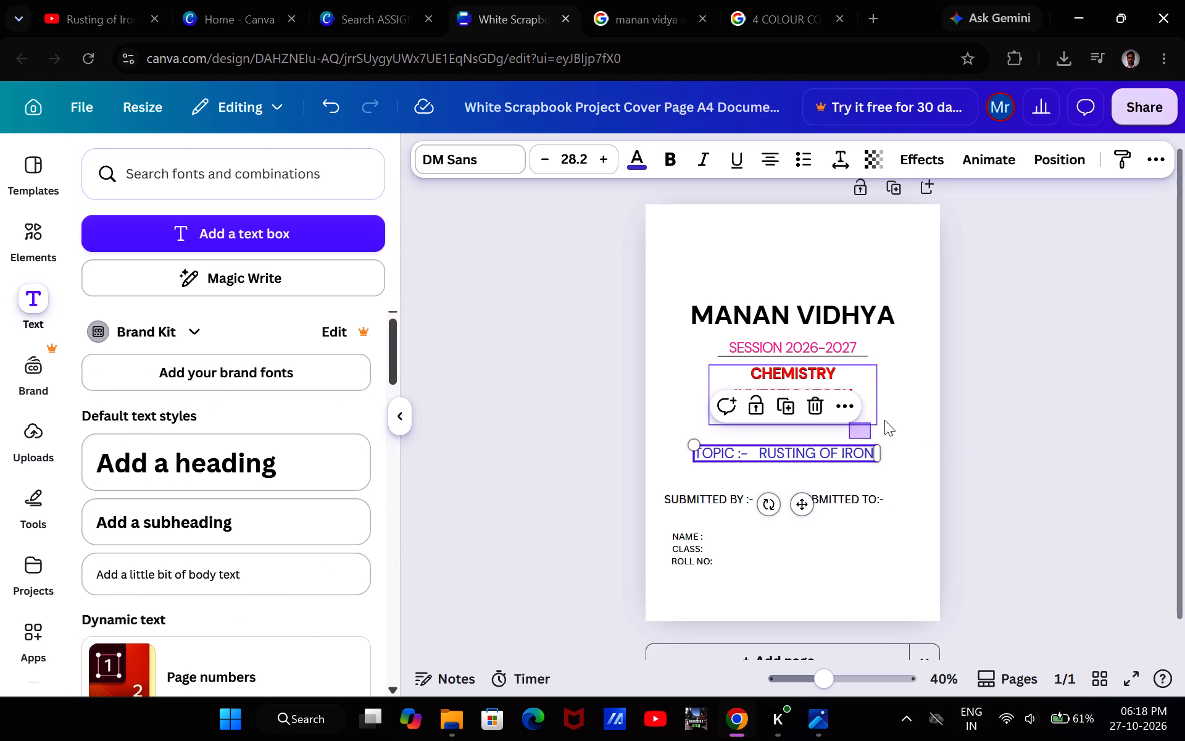
left_click_drag(884, 420, 916, 414)
left_click(916, 414)
left_click_drag(833, 454, 846, 443)
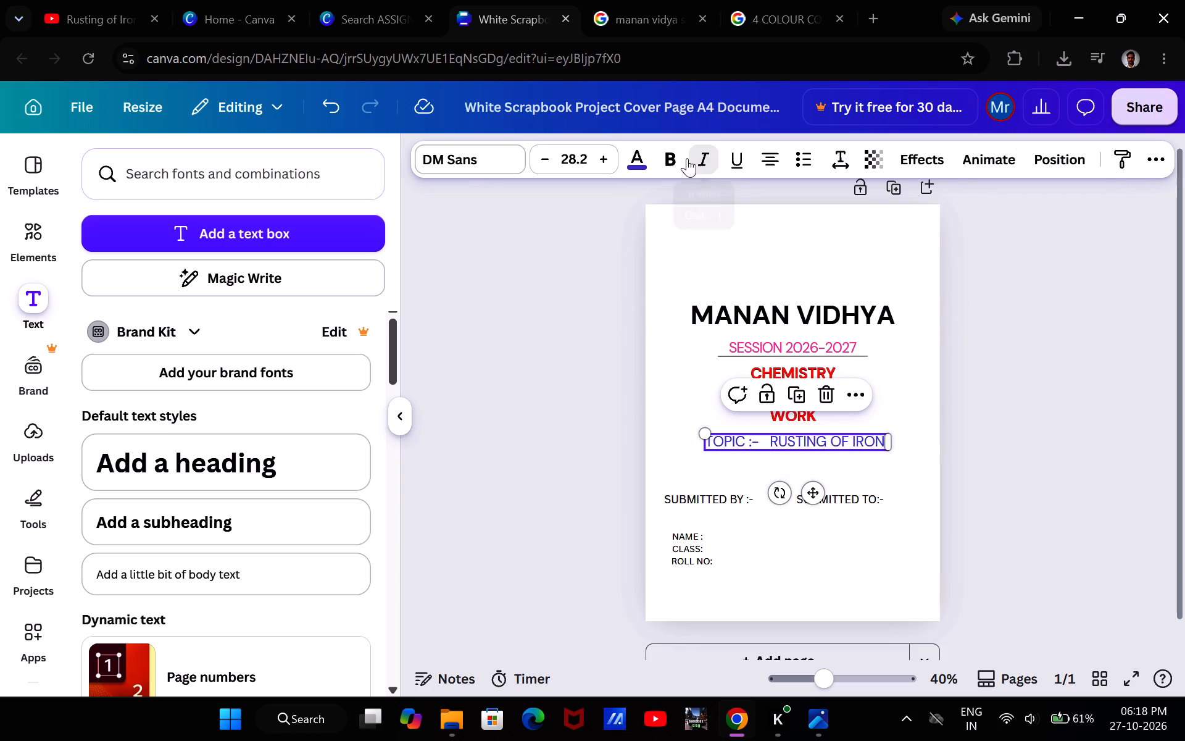
left_click(649, 158)
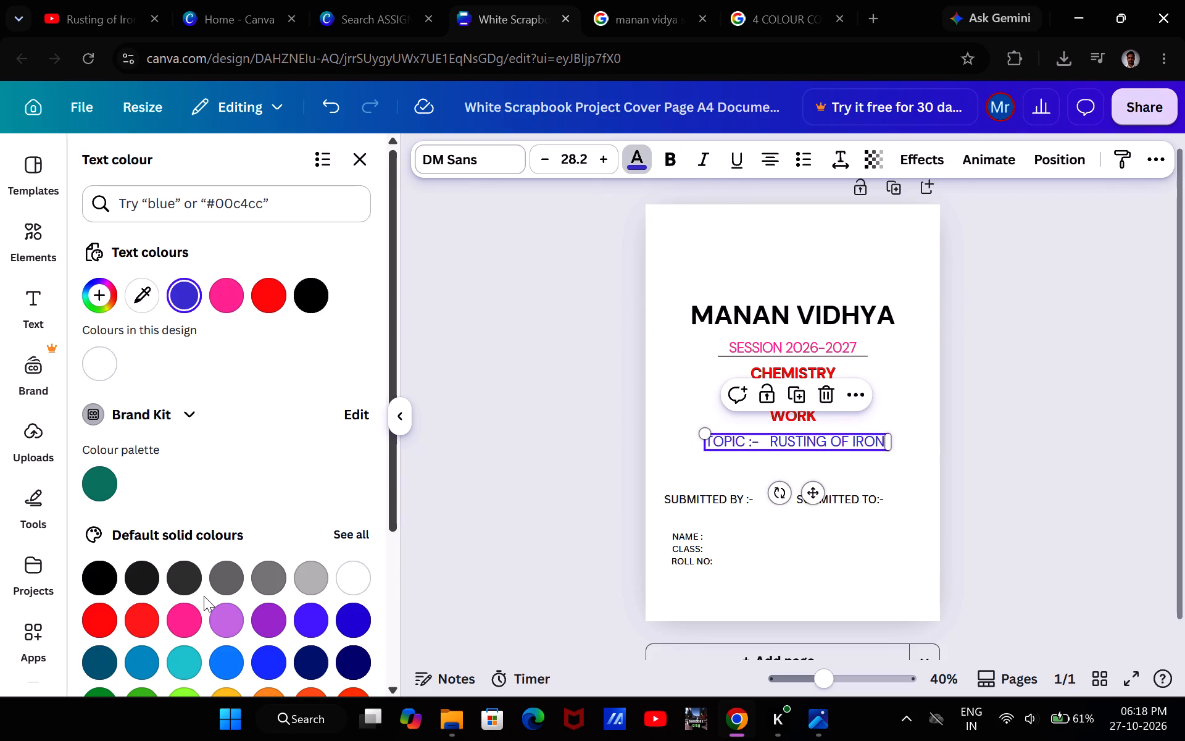
scroll(204, 596, "down", 1)
left_click(269, 658)
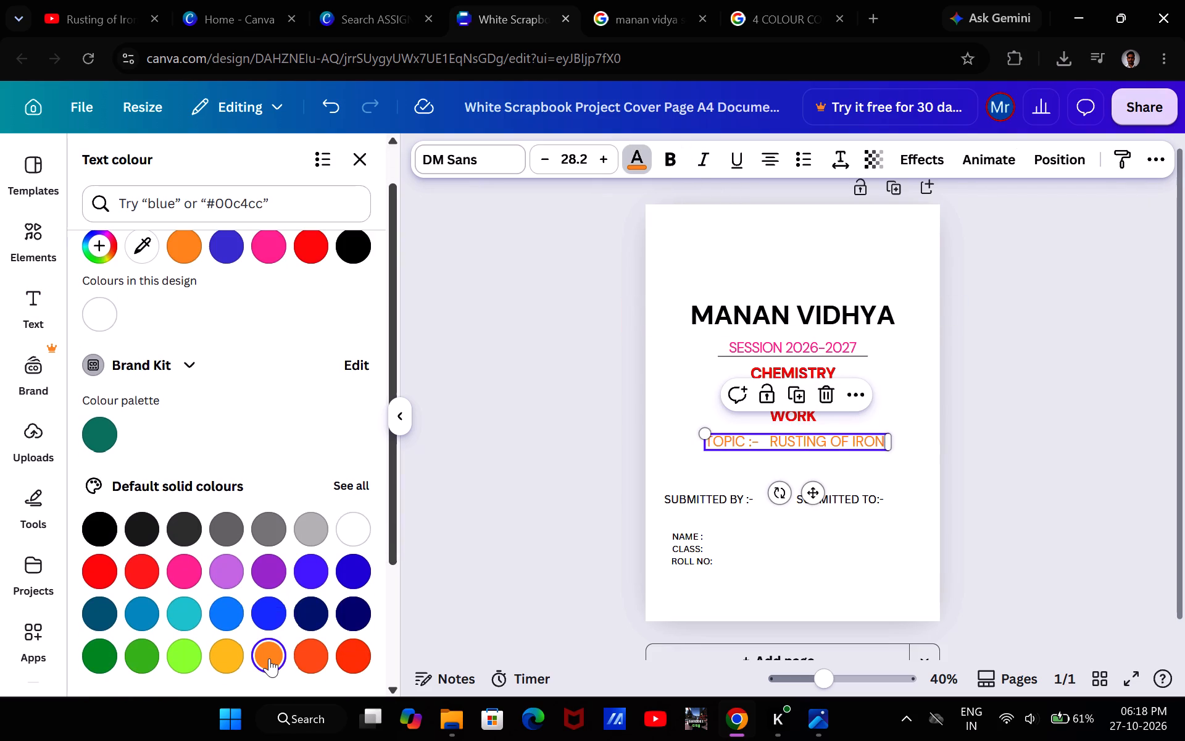
left_click(406, 563)
left_click(466, 526)
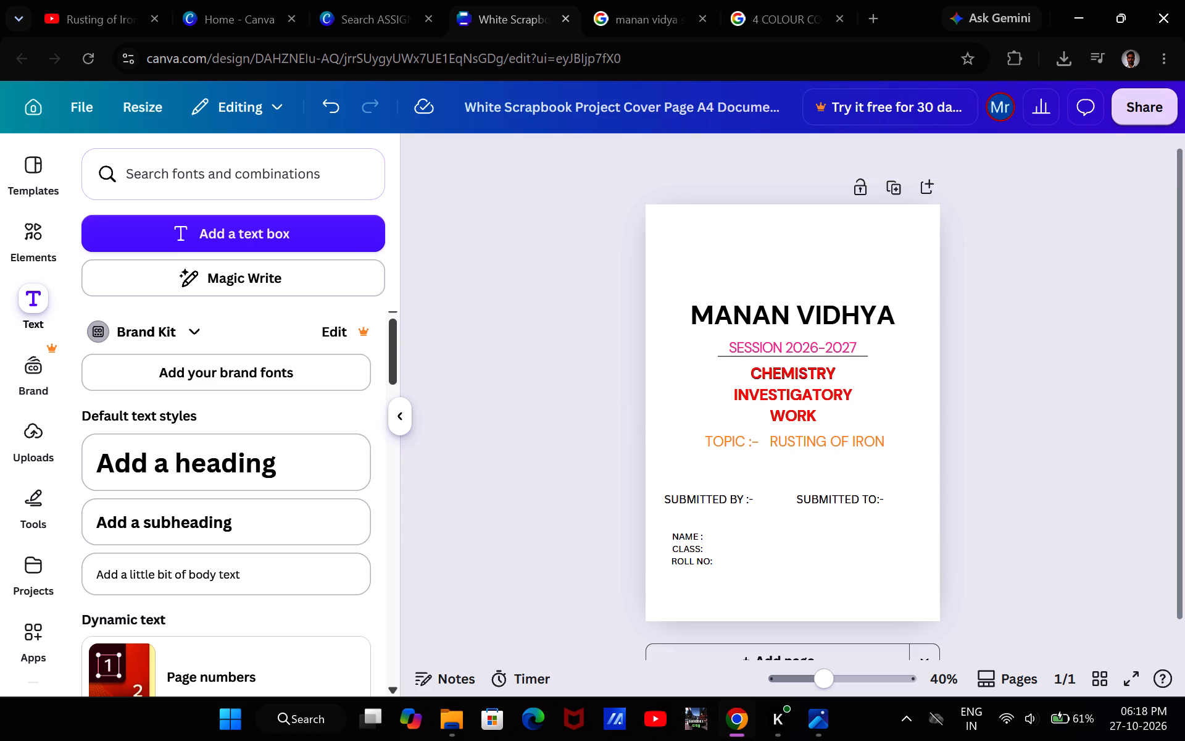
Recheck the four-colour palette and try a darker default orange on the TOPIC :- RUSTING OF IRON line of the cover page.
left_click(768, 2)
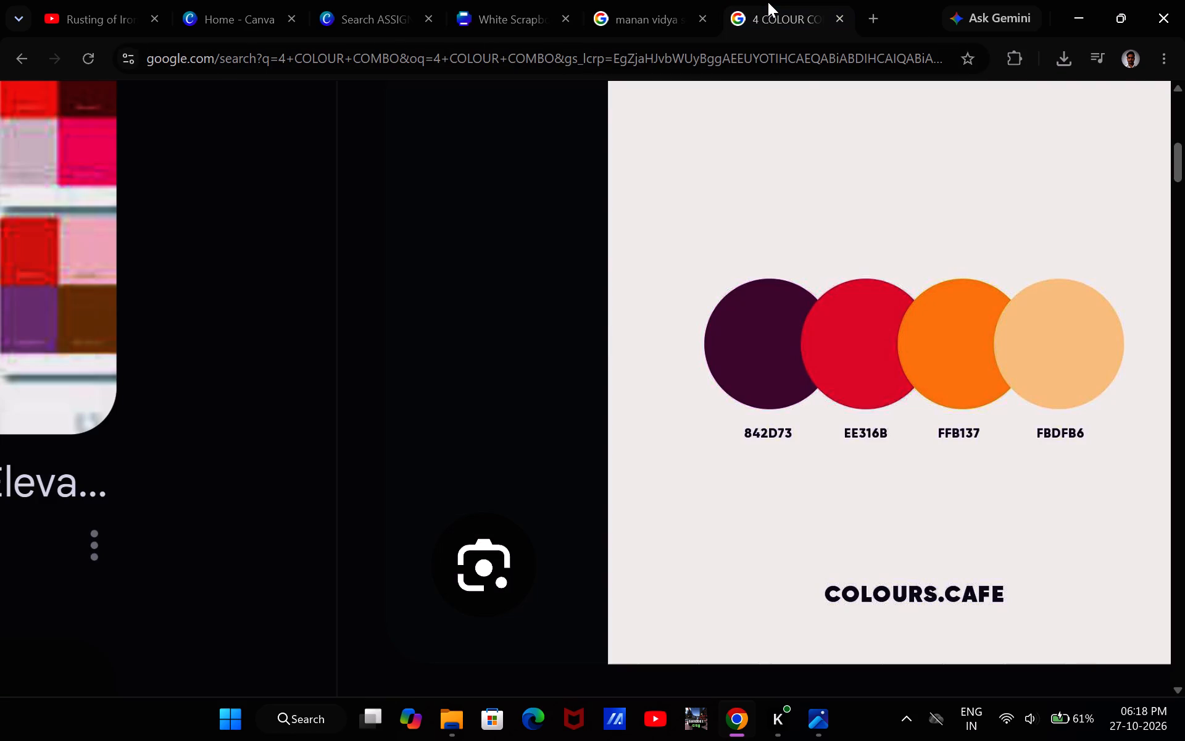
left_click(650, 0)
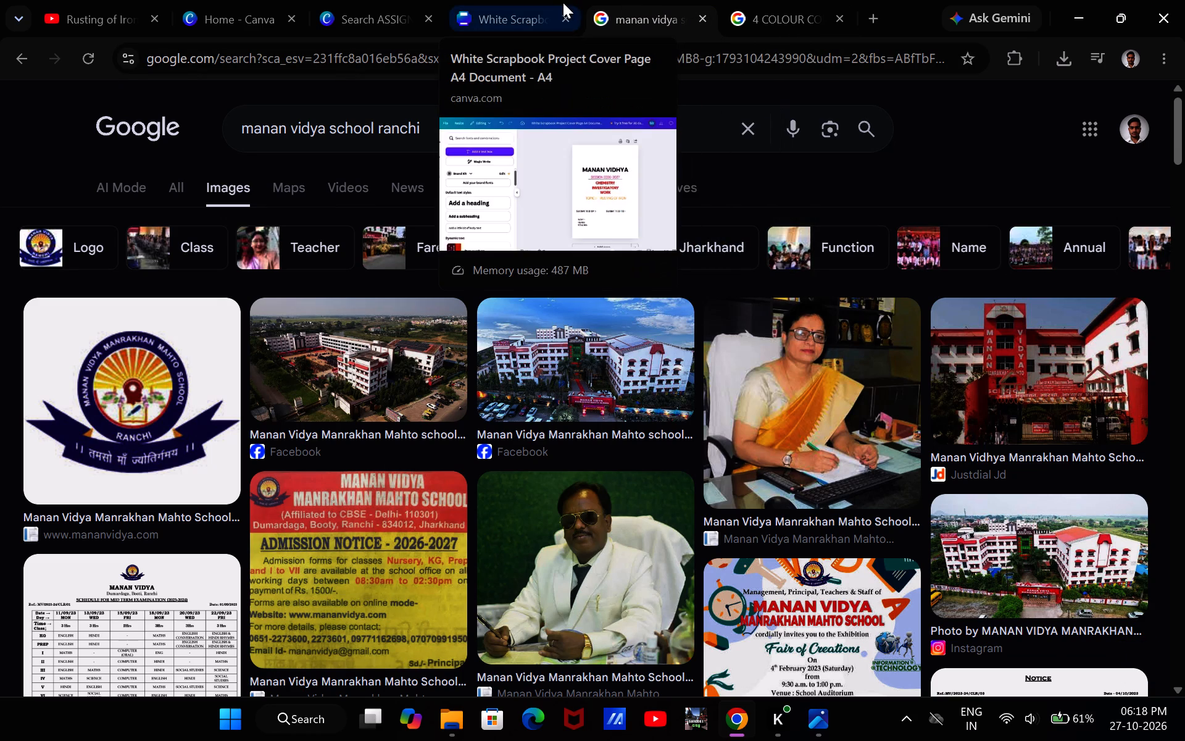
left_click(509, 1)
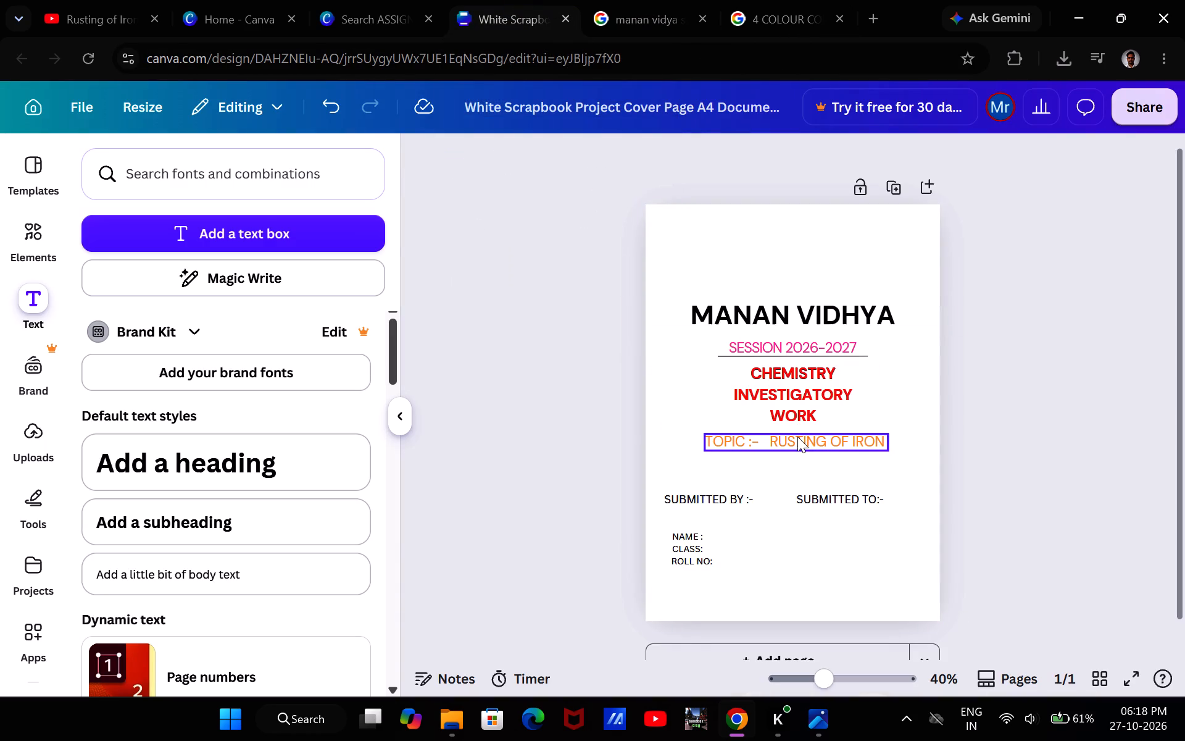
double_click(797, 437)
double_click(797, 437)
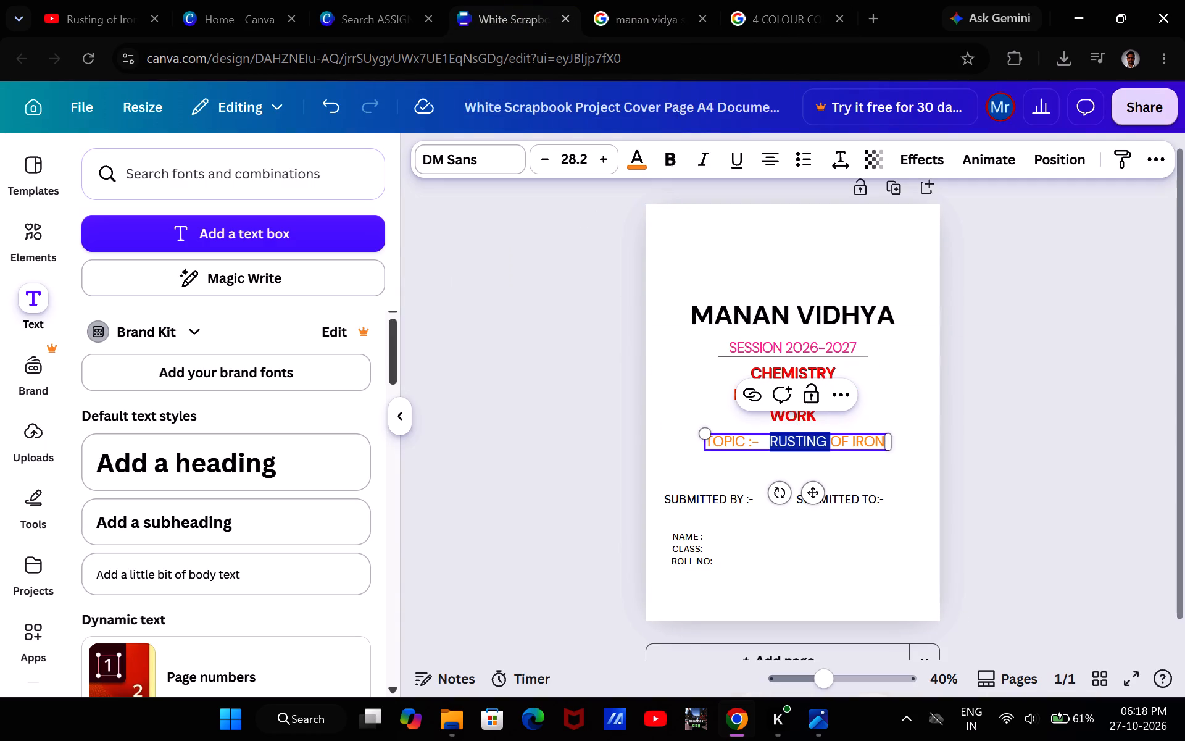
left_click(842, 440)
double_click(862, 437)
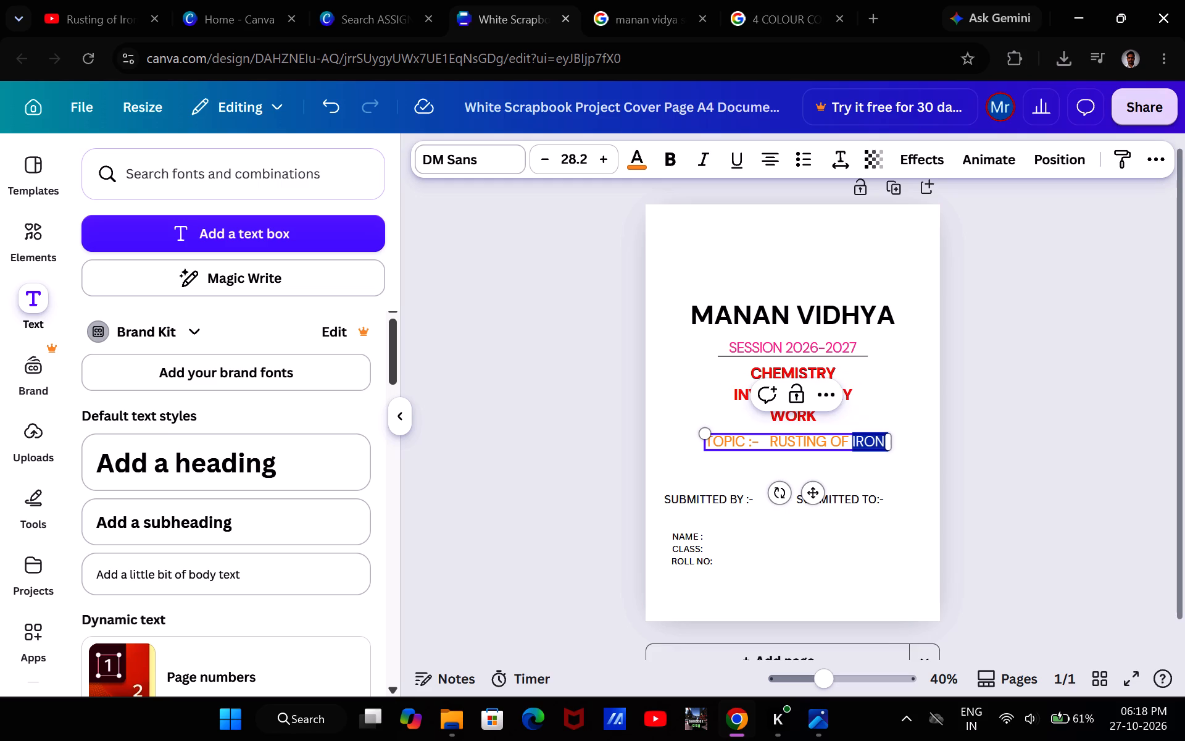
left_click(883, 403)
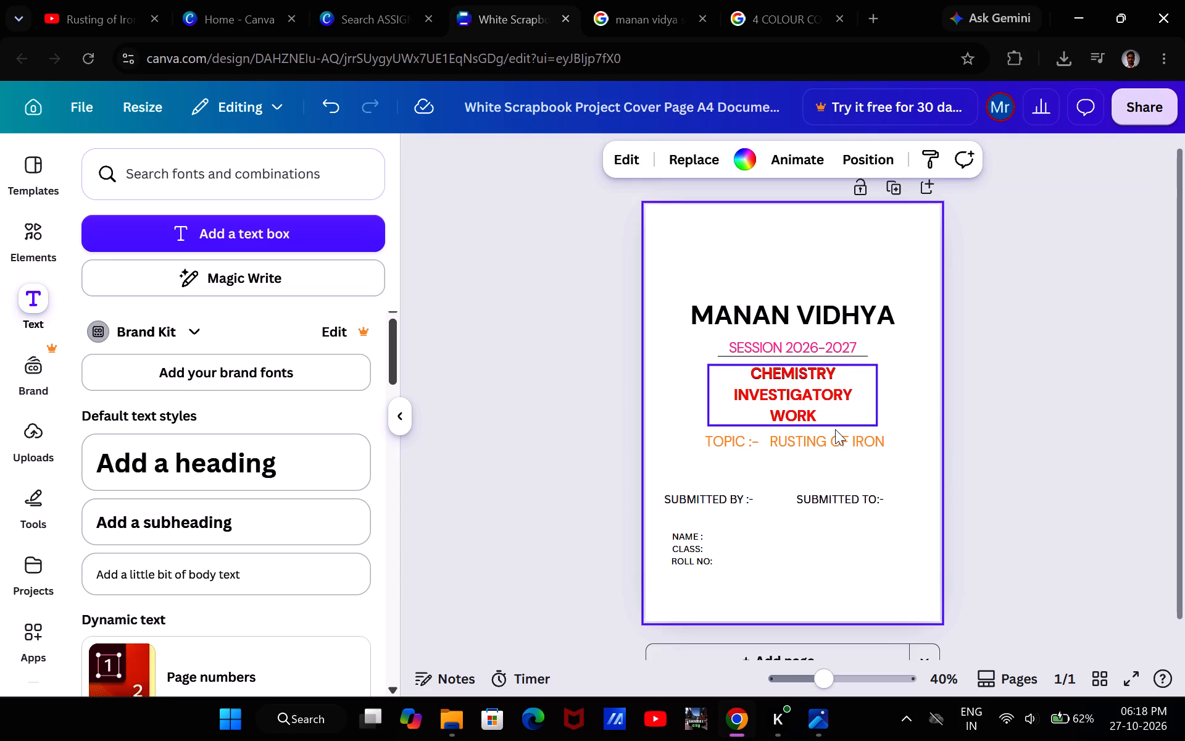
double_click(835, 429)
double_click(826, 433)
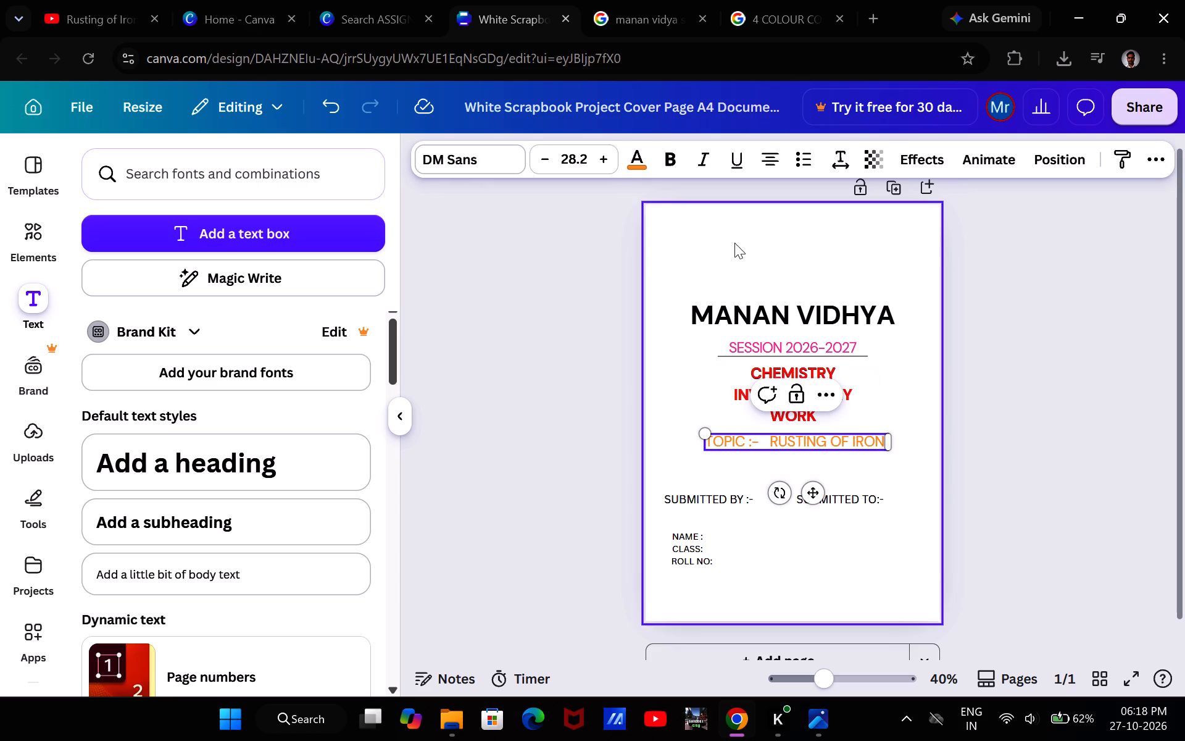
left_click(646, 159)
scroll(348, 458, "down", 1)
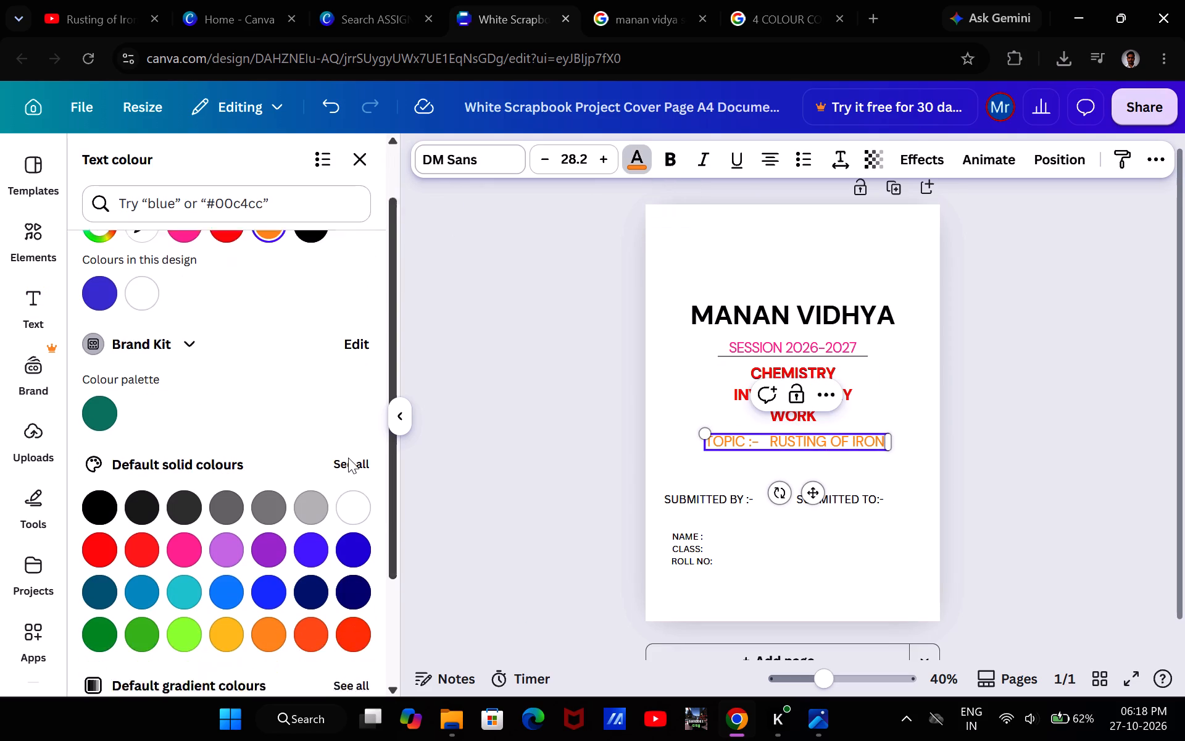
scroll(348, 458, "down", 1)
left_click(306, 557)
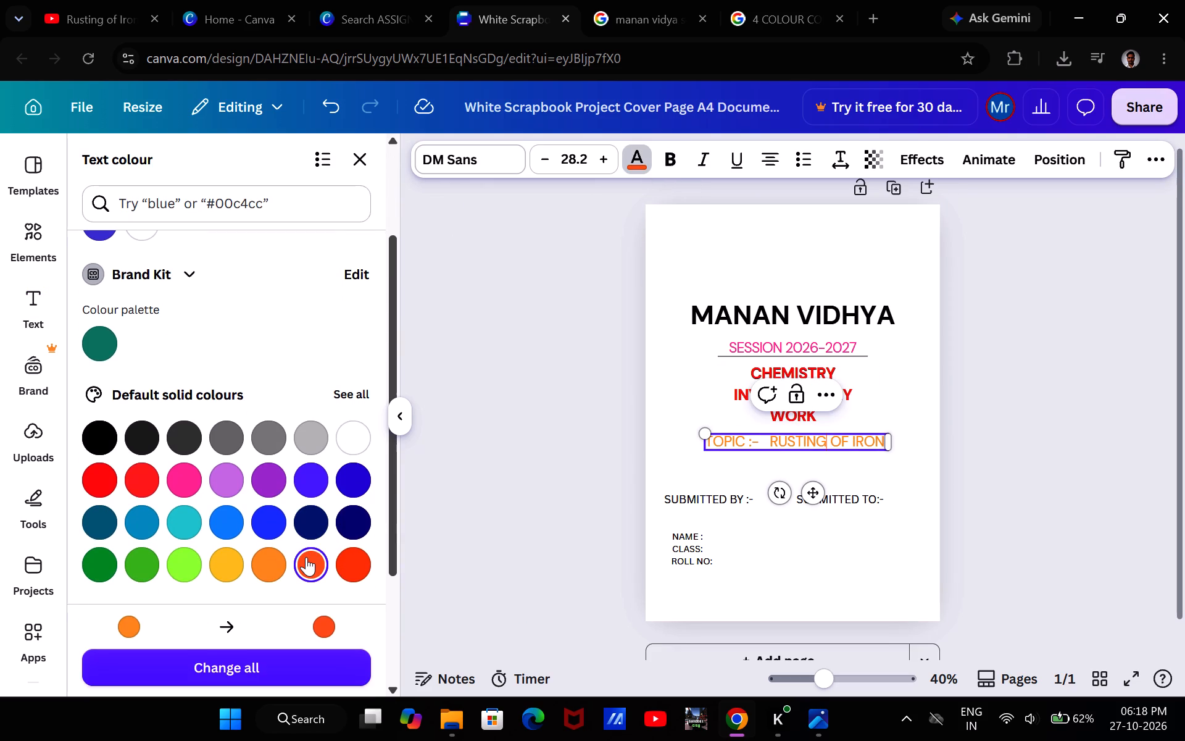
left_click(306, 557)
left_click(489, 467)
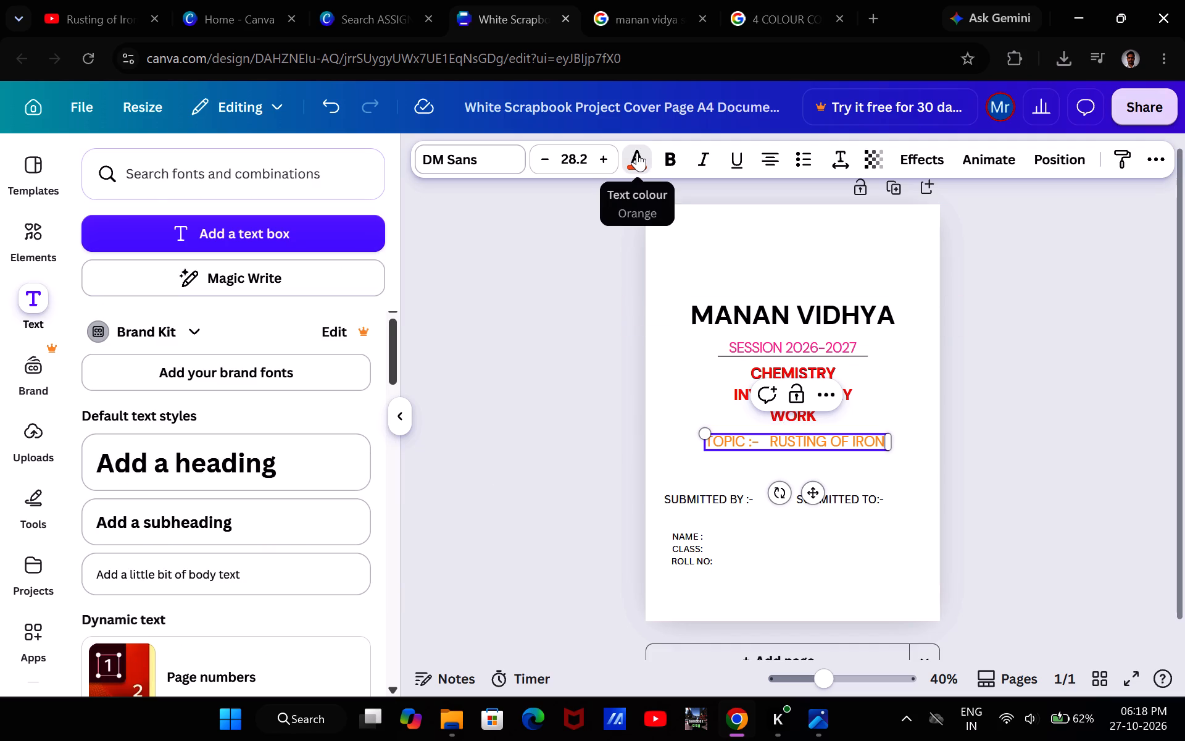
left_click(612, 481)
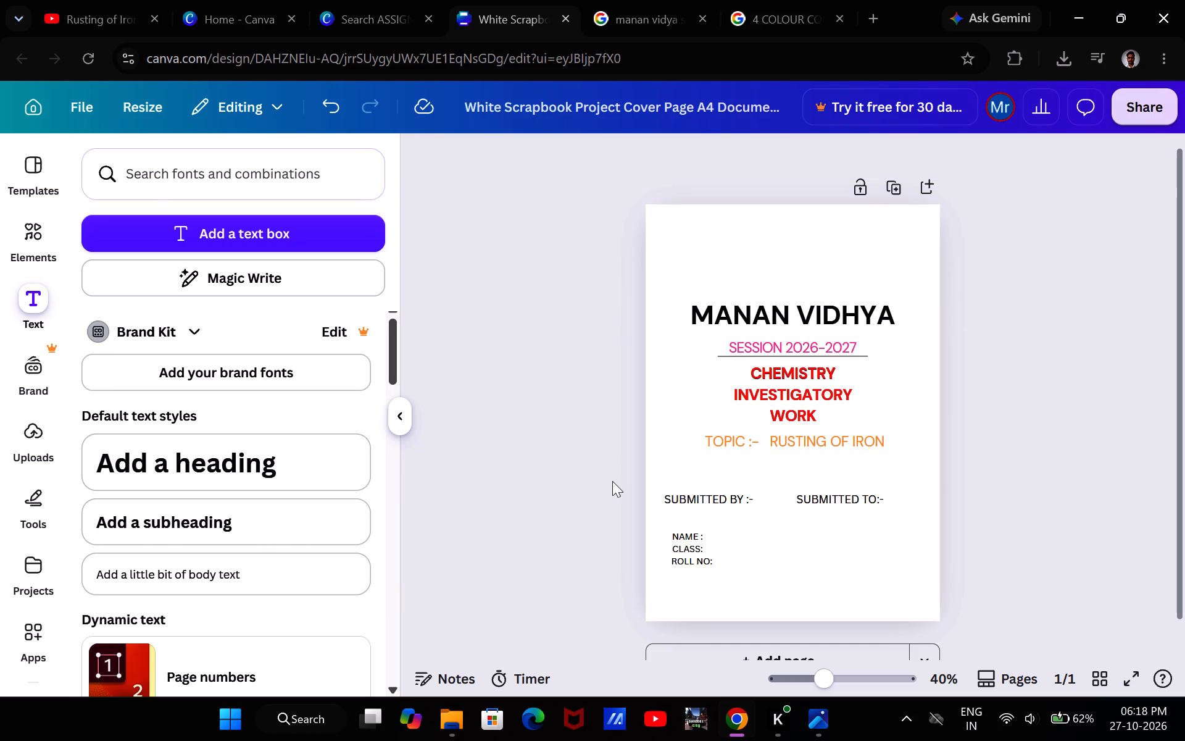
Recolour the whole TOPIC :- RUSTING OF IRON line with the darker, reddish default orange (#ff914d).
left_click(733, 451)
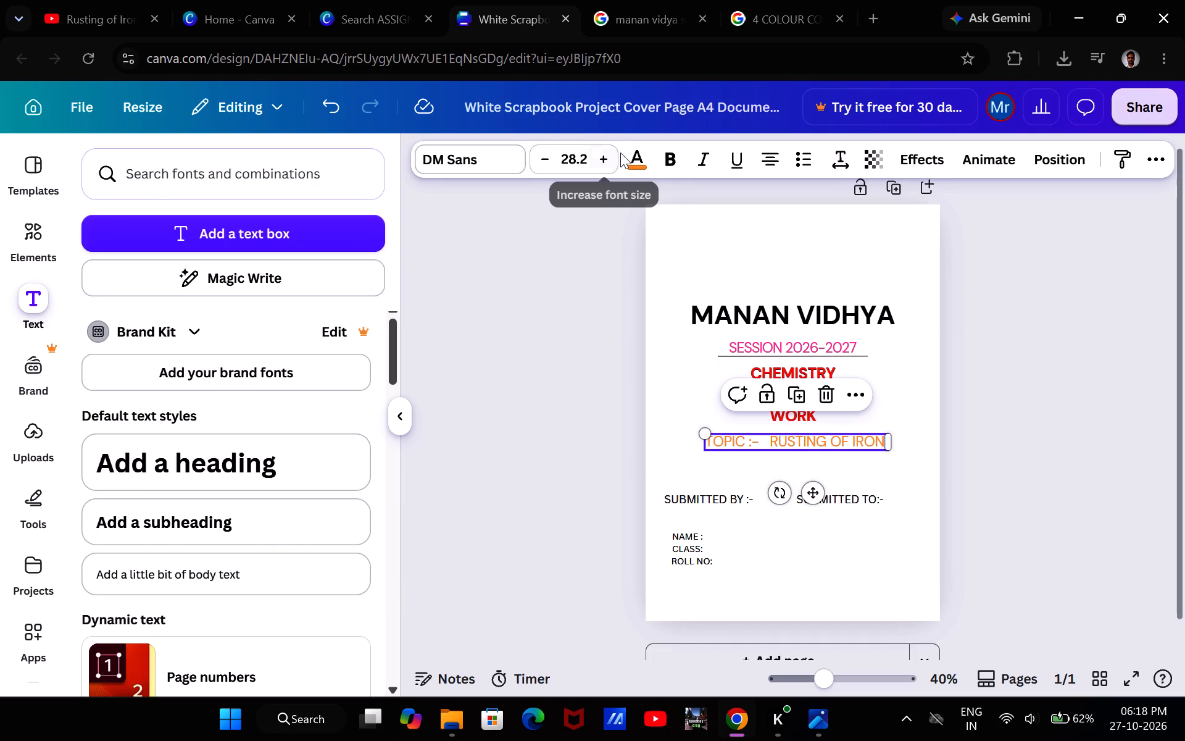
left_click(622, 153)
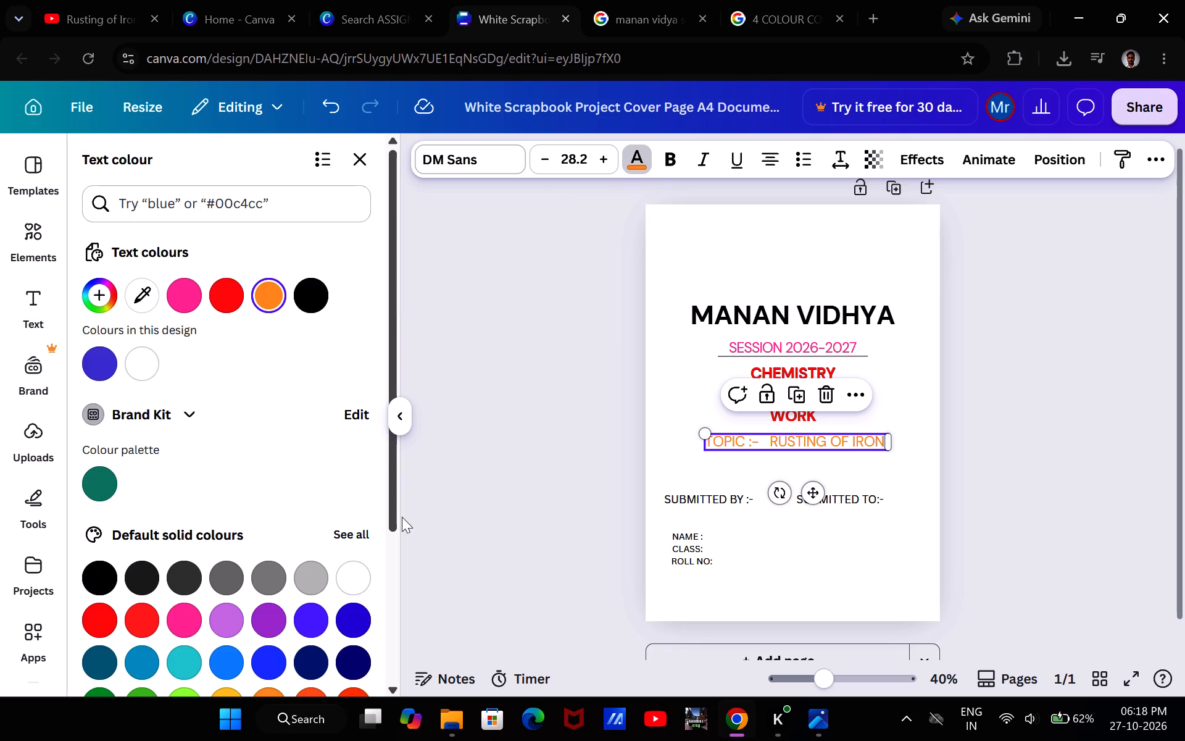
scroll(274, 561, "down", 1)
left_click(311, 637)
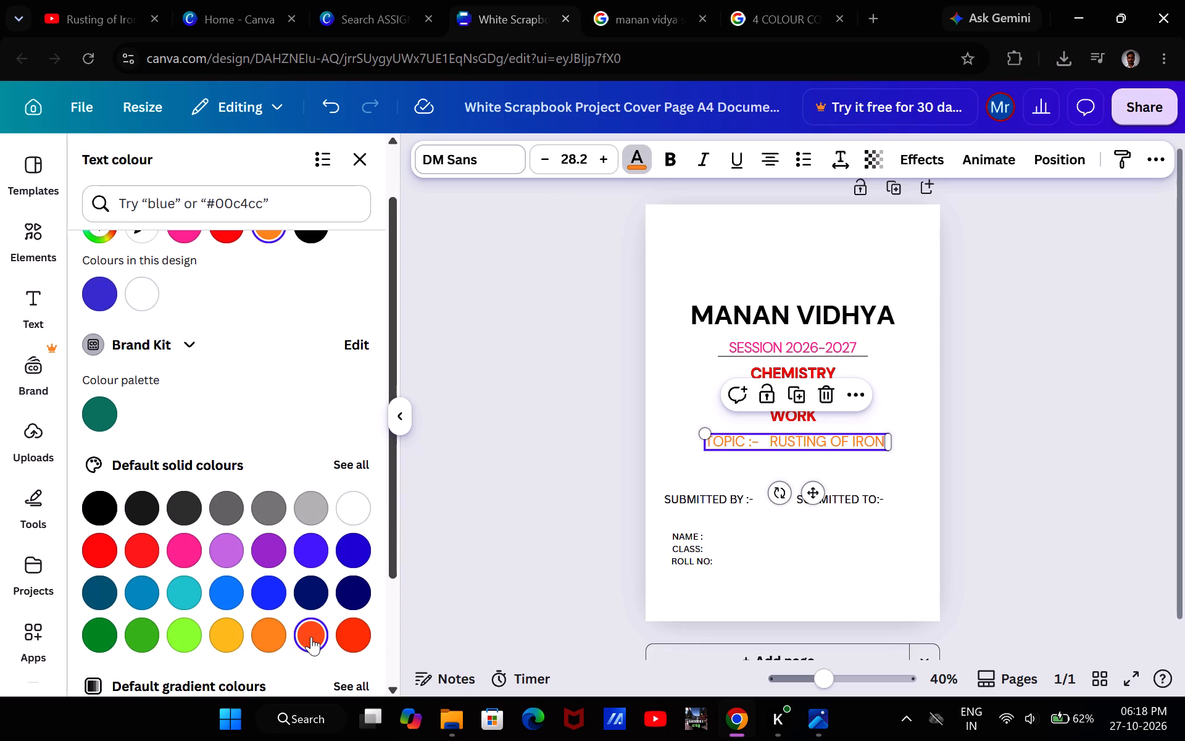
left_click(494, 558)
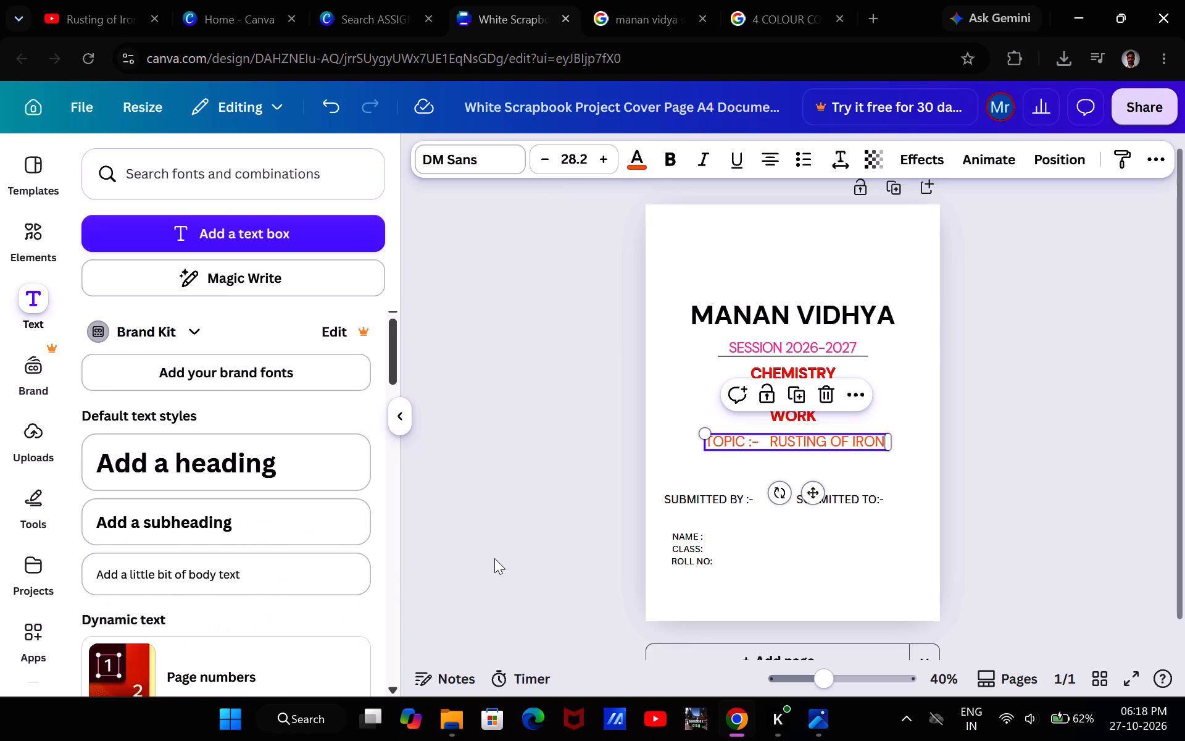
left_click(494, 558)
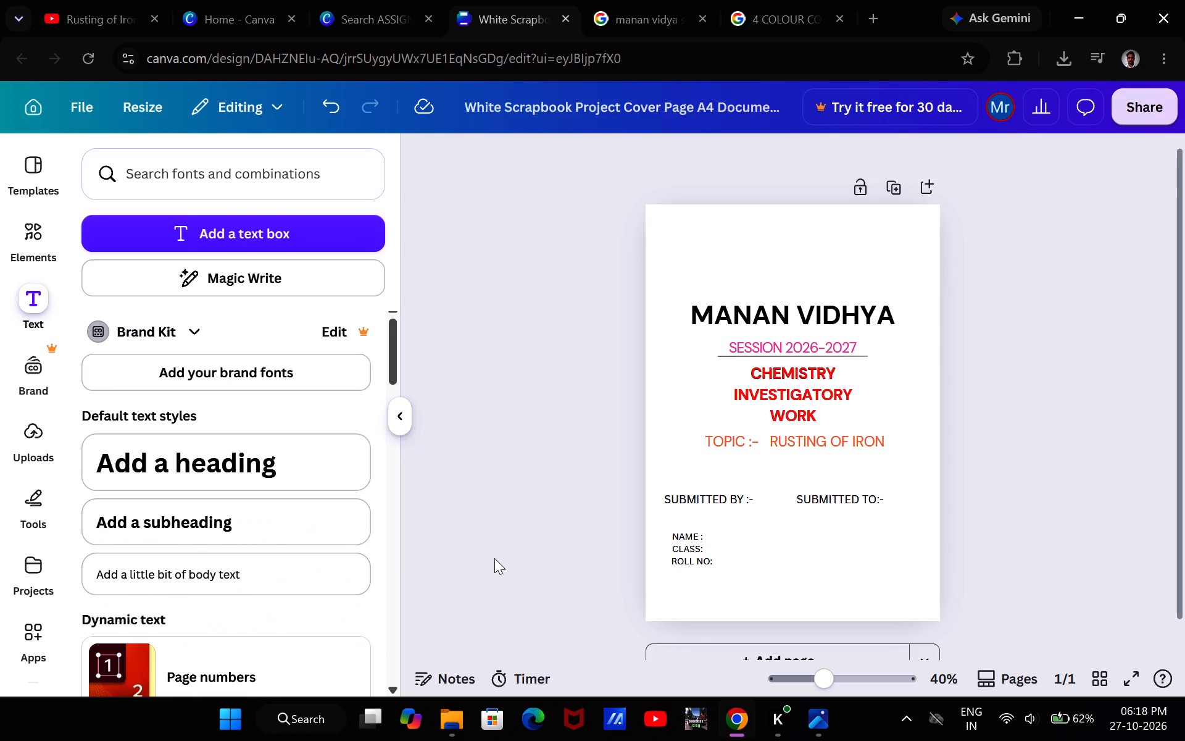
Recolour the SESSION 2026-2027 line with a custom deep maroon solid colour.
left_click(746, 337)
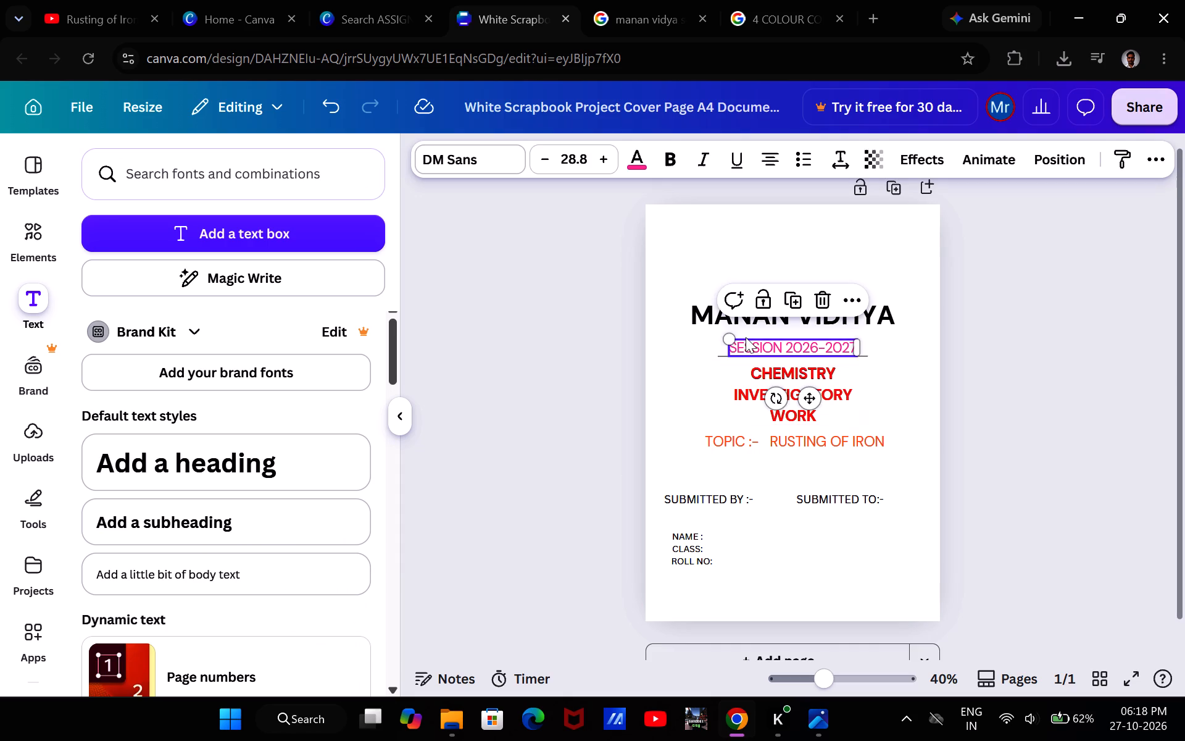
left_click(639, 161)
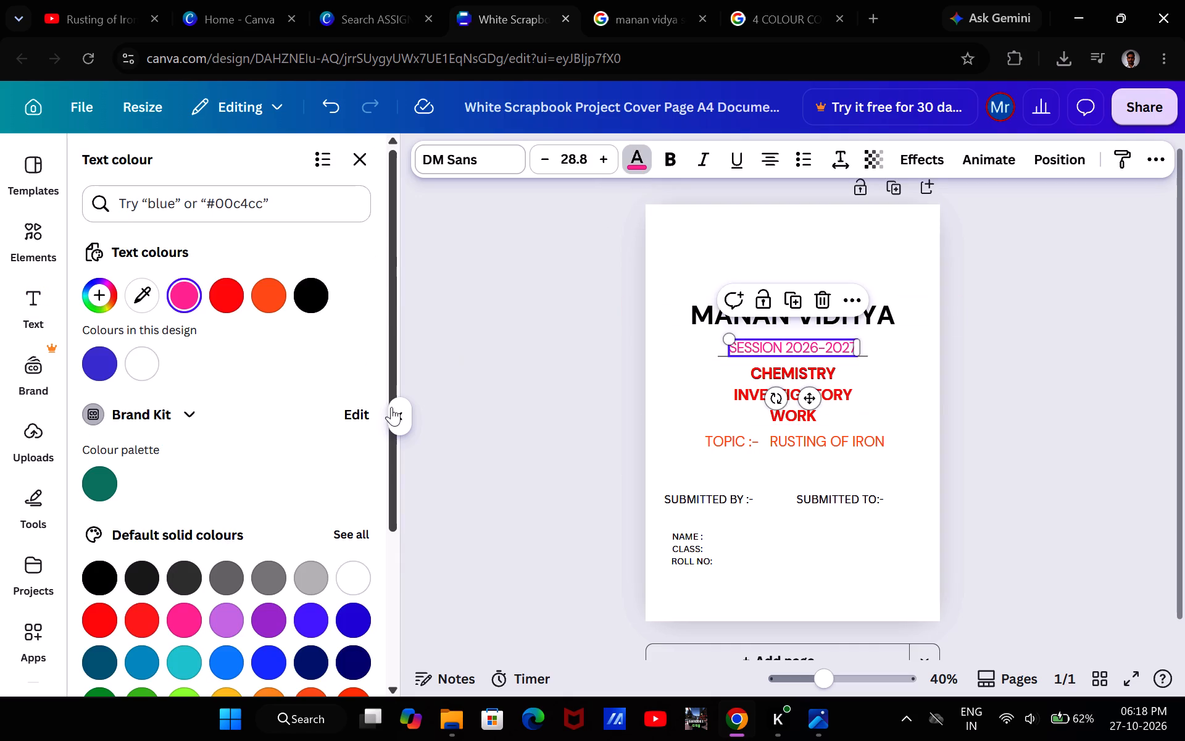
scroll(331, 458, "down", 2)
scroll(331, 458, "right", 1)
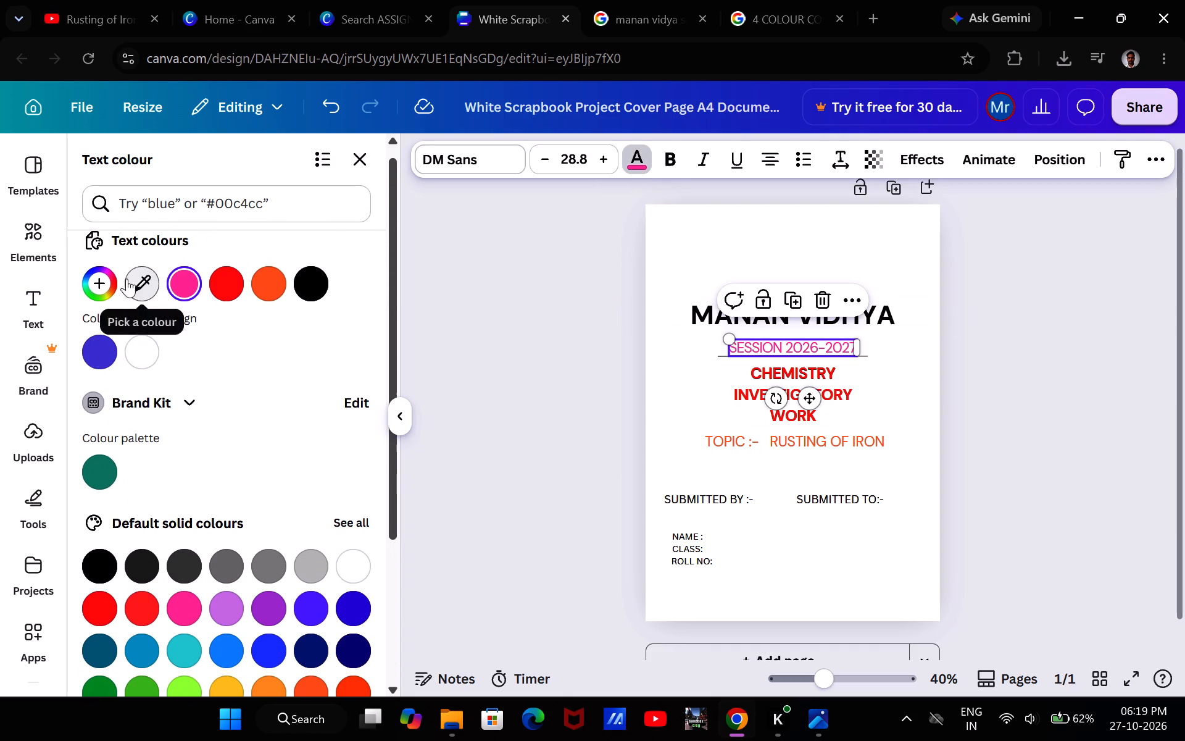
left_click(98, 280)
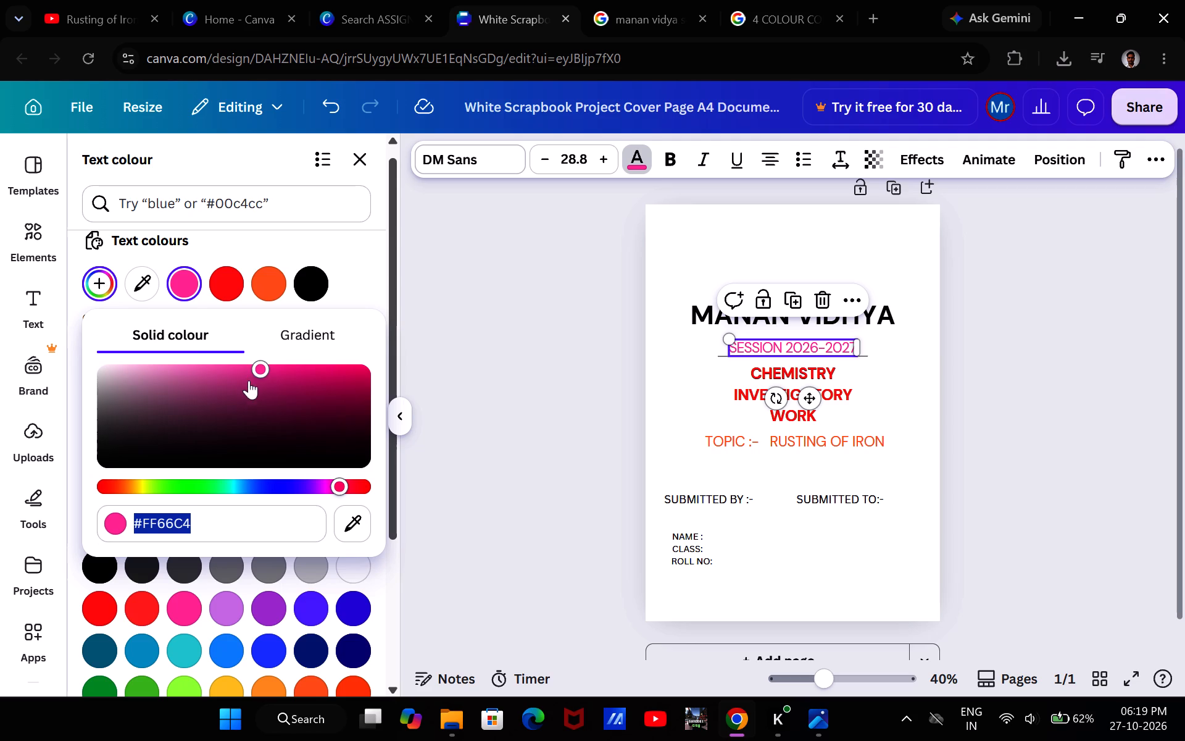
left_click_drag(259, 368, 325, 379)
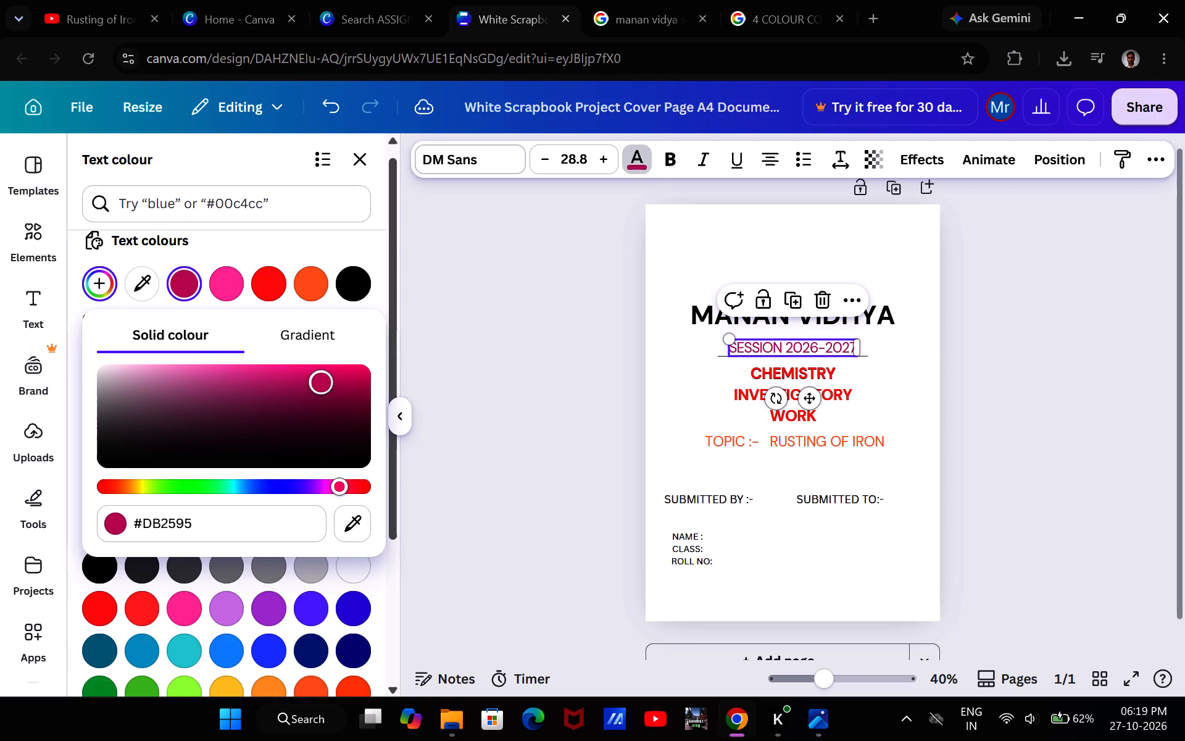
Fine-tune the custom colour of the SESSION 2026-2027 line to a dark maroon (#C42988).
left_click_drag(325, 379, 322, 402)
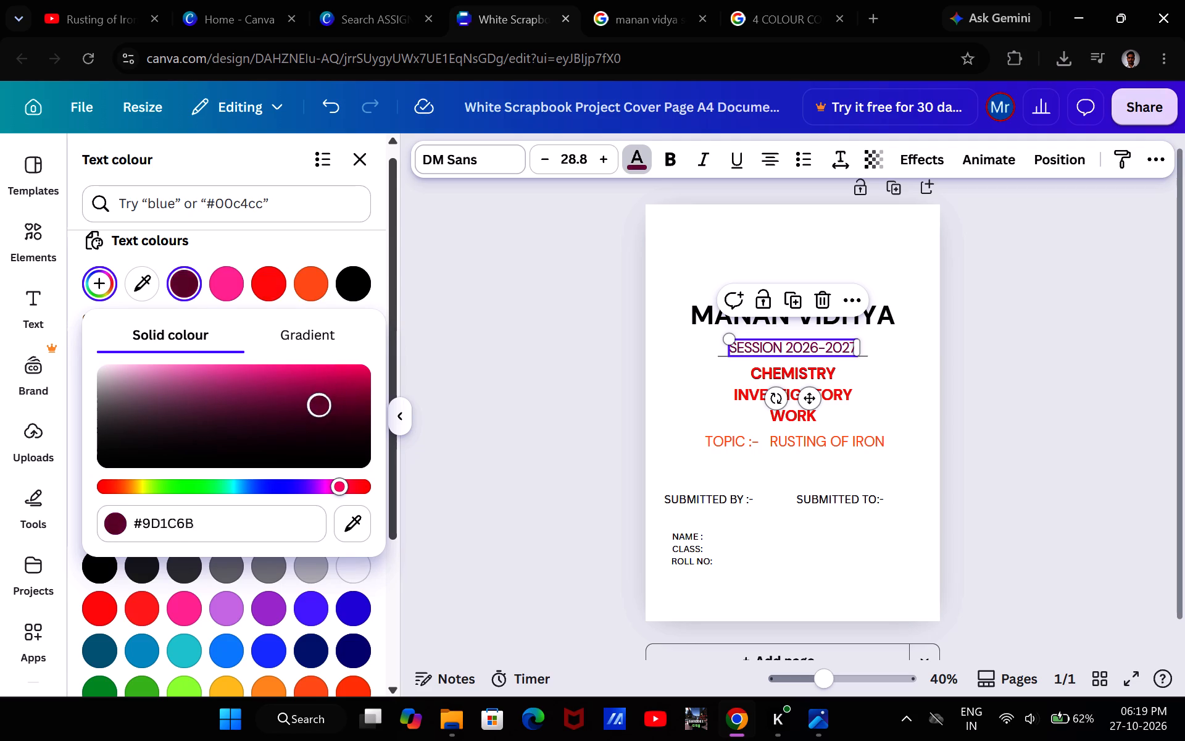
left_click_drag(322, 402, 314, 388)
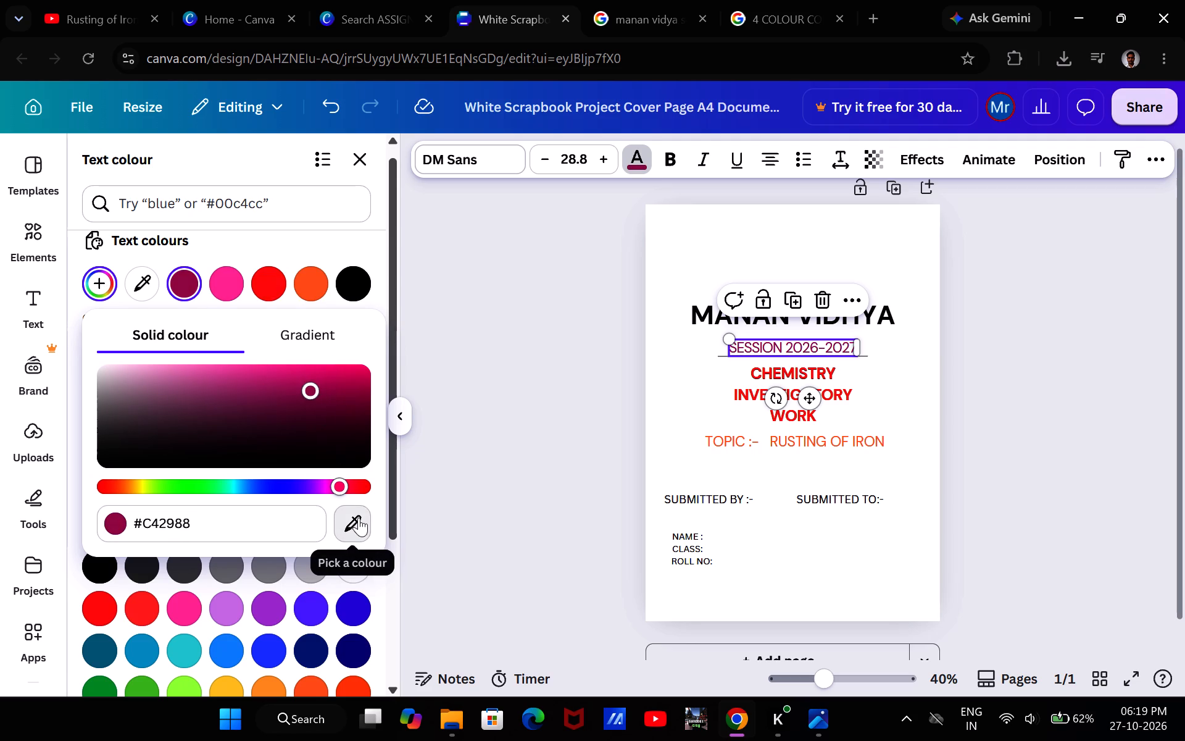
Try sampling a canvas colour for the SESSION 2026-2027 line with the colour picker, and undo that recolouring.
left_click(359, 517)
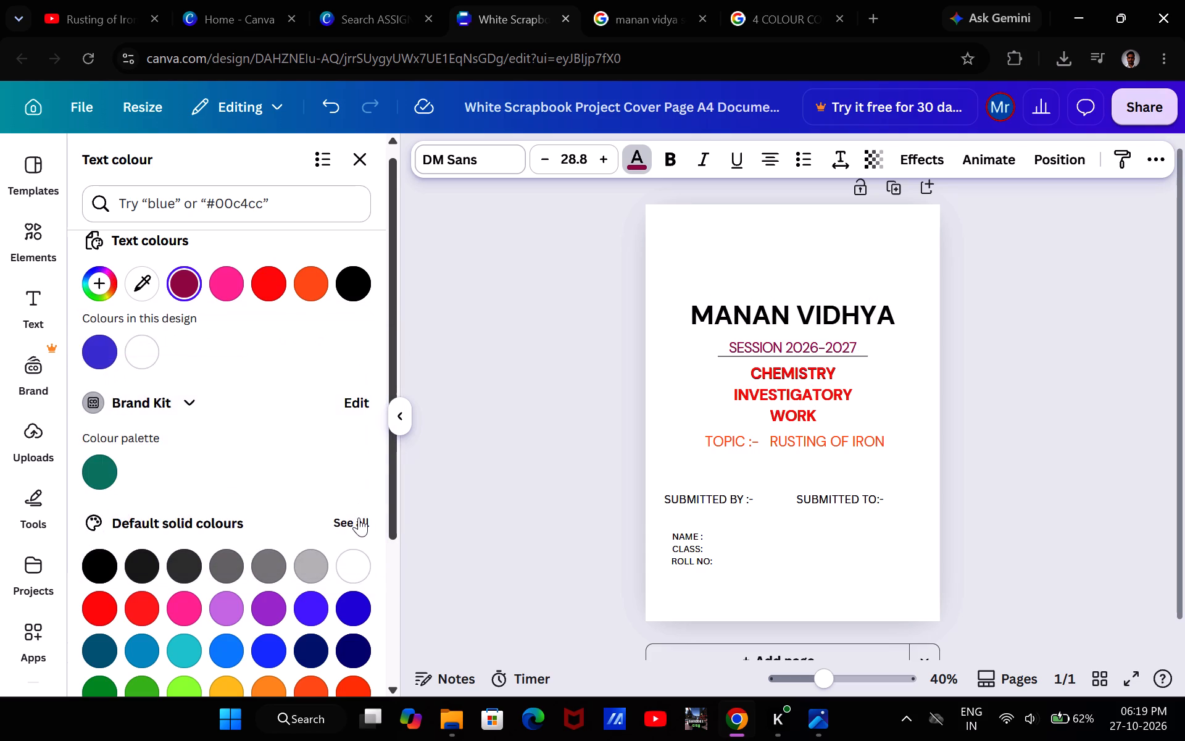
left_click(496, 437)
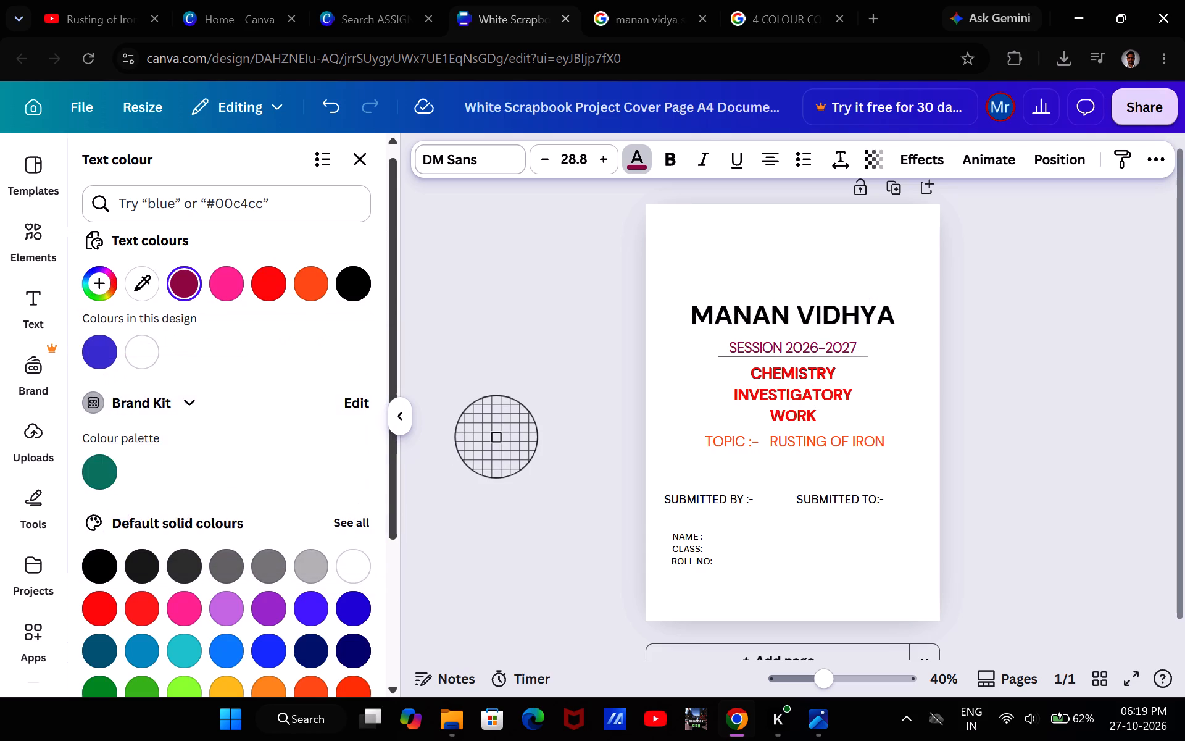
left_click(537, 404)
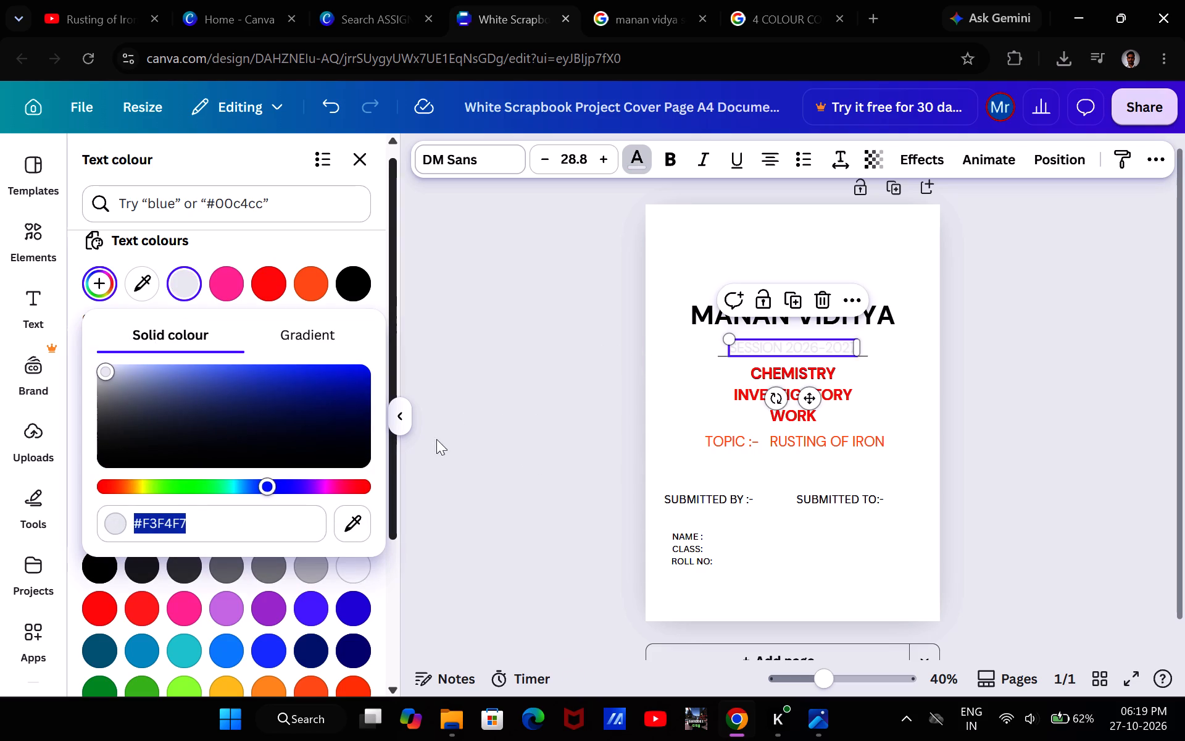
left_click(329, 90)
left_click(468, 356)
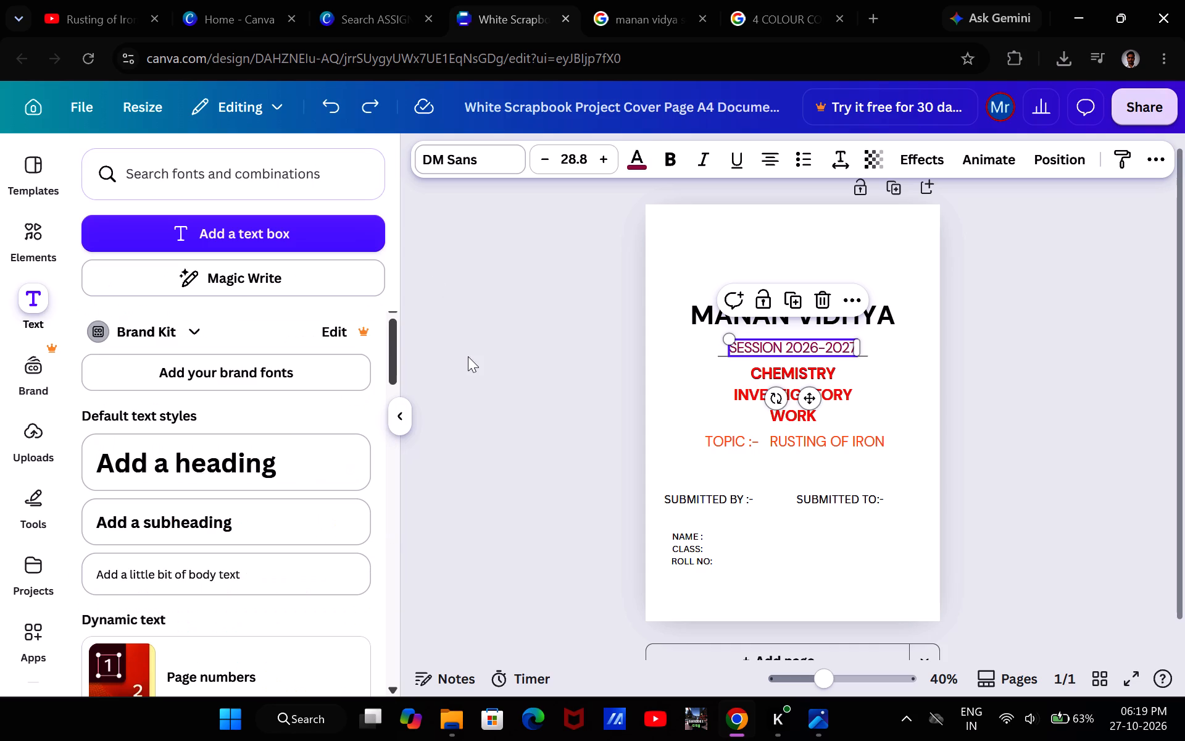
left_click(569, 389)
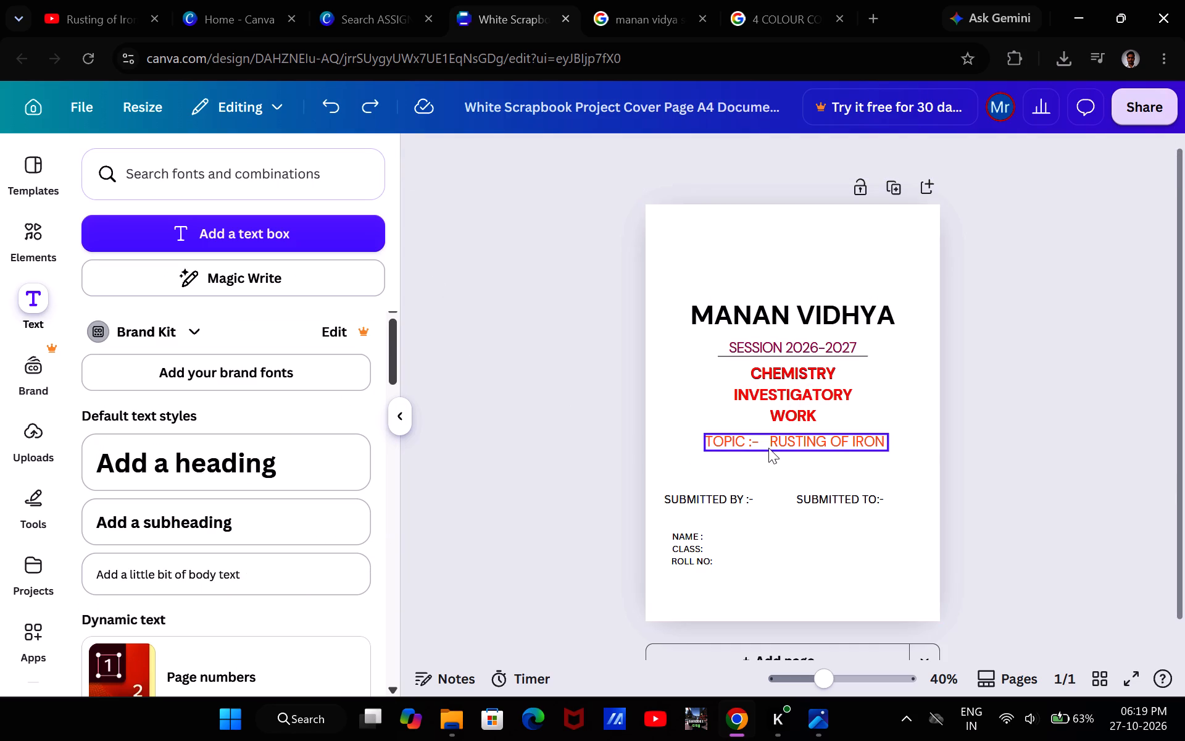
Recolour the SUBMITTED BY :- heading with the orange already used on the topic line (#ff914d).
left_click(707, 496)
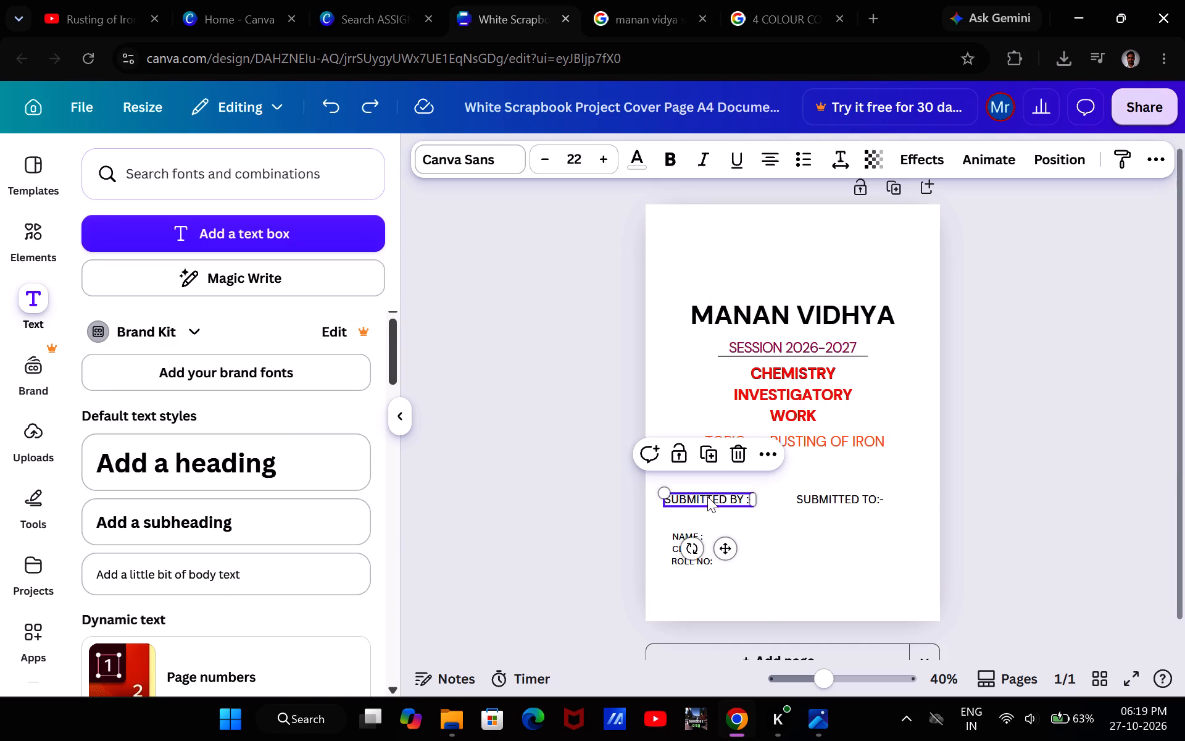
left_click(634, 164)
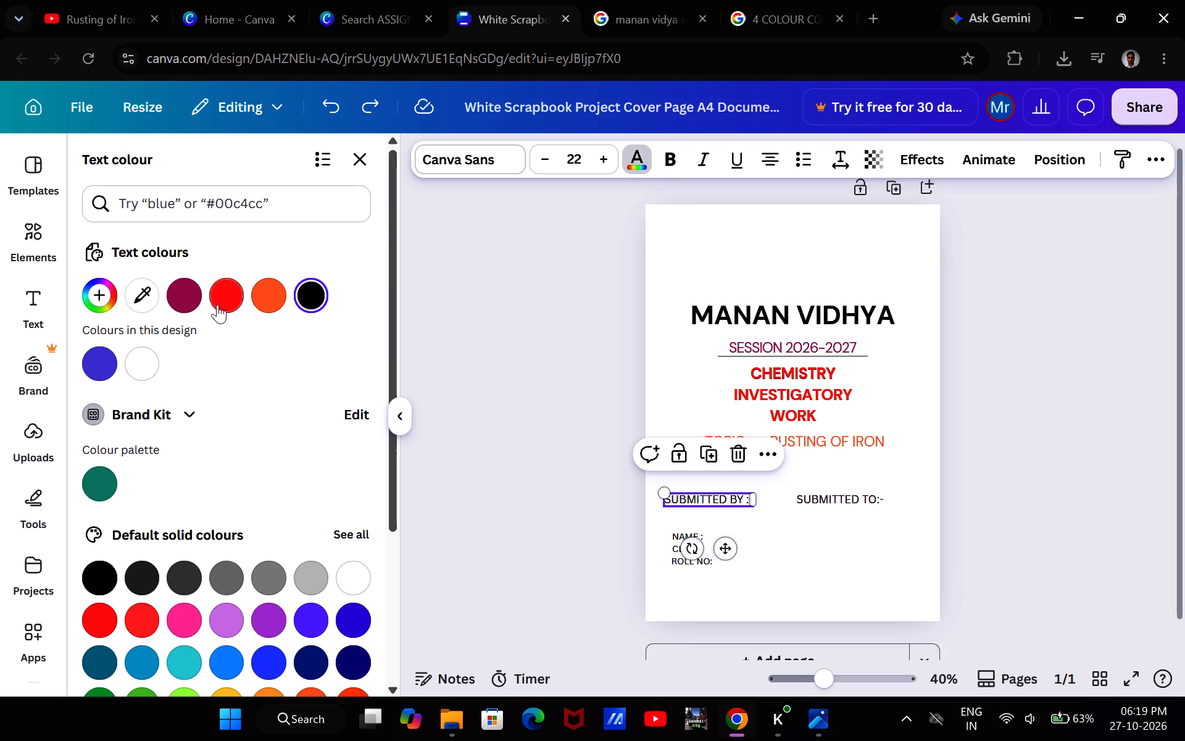
left_click(271, 287)
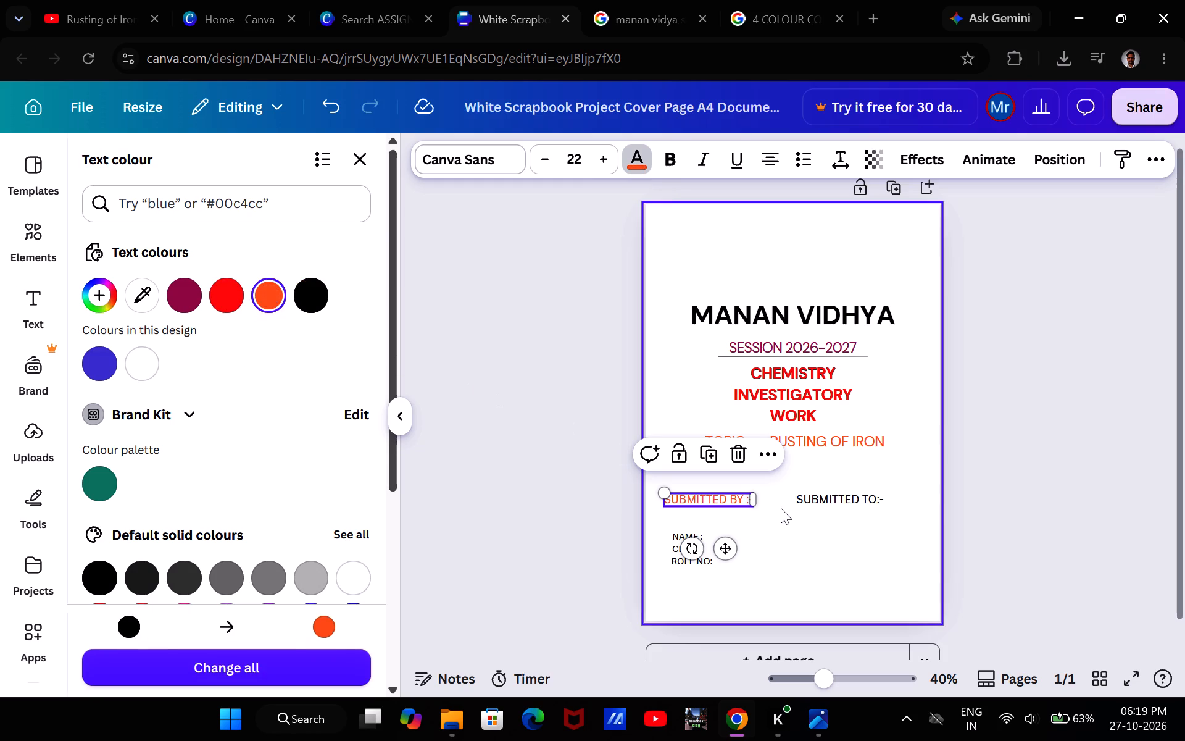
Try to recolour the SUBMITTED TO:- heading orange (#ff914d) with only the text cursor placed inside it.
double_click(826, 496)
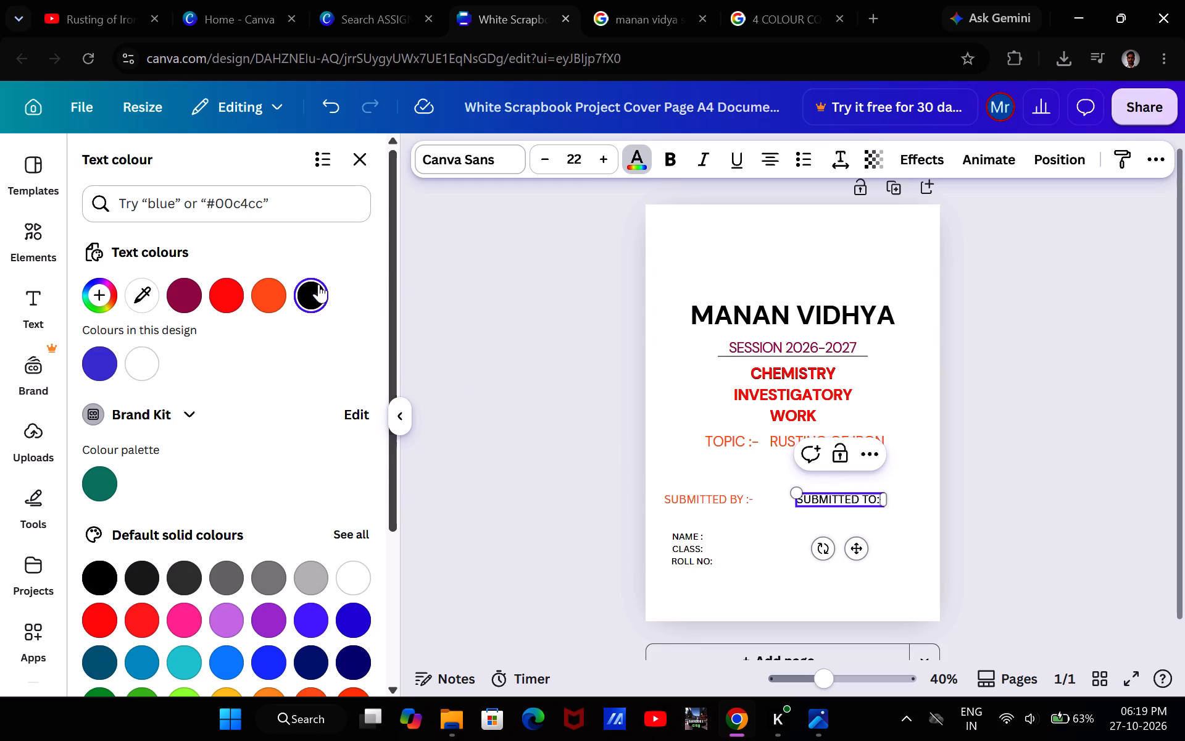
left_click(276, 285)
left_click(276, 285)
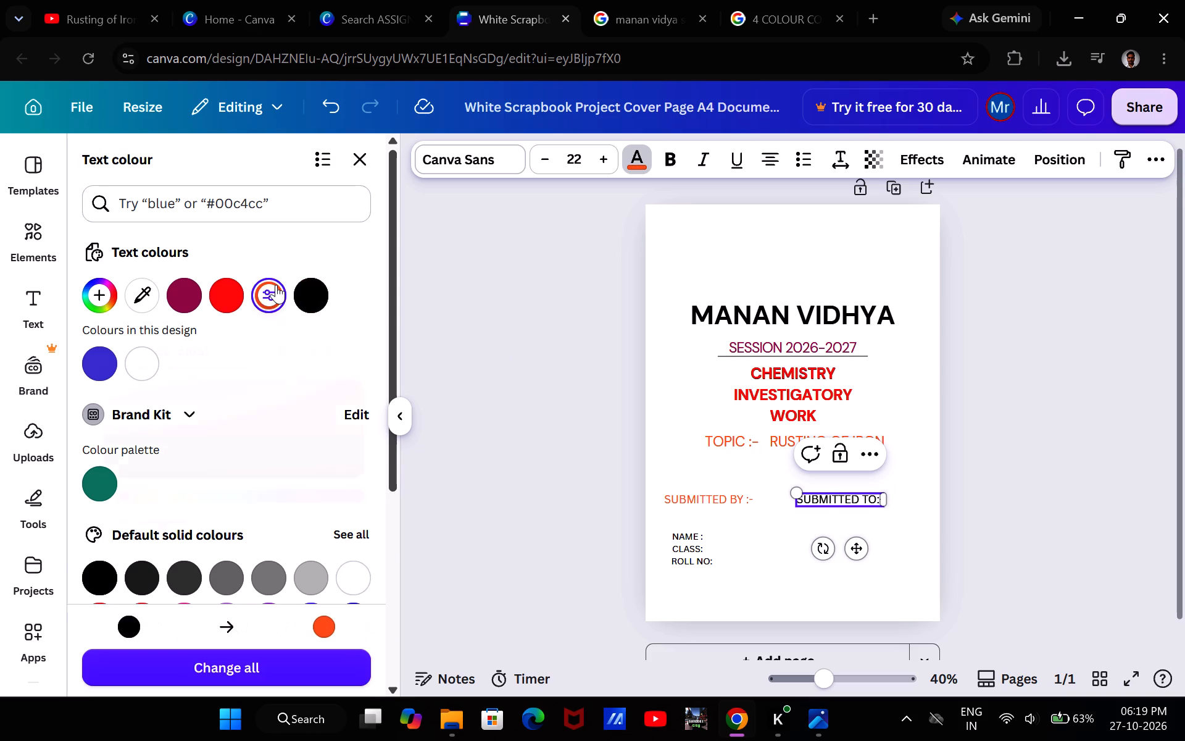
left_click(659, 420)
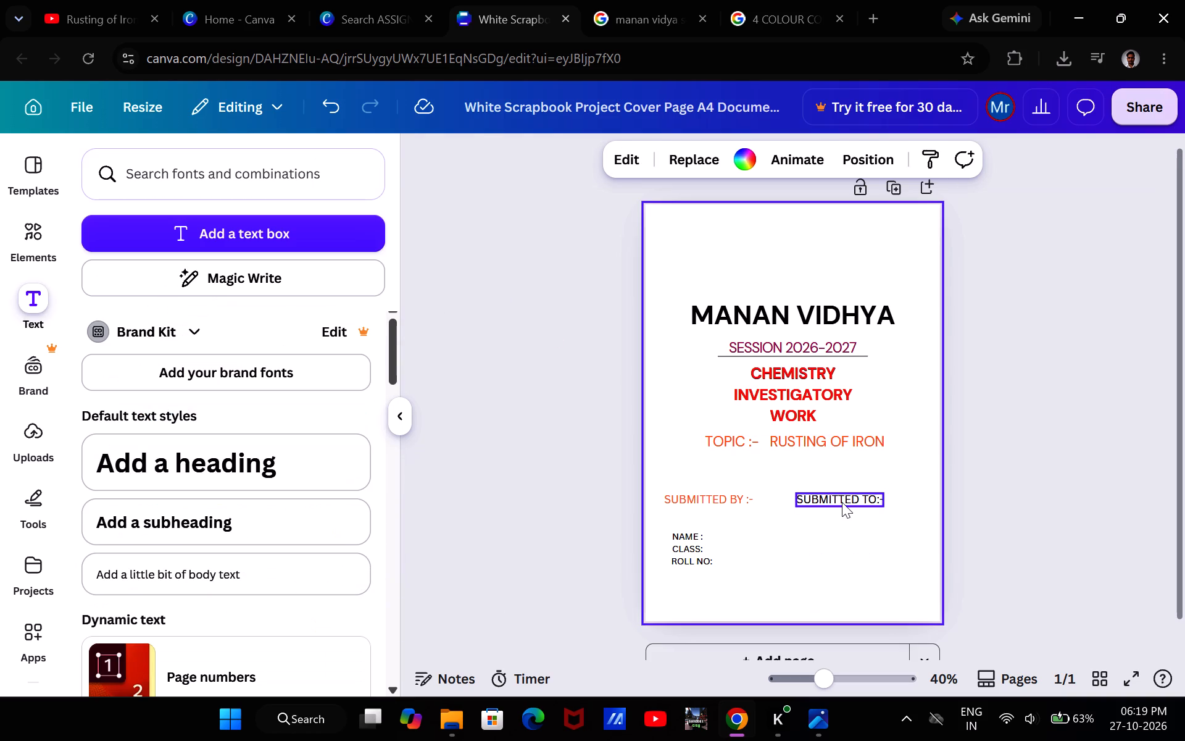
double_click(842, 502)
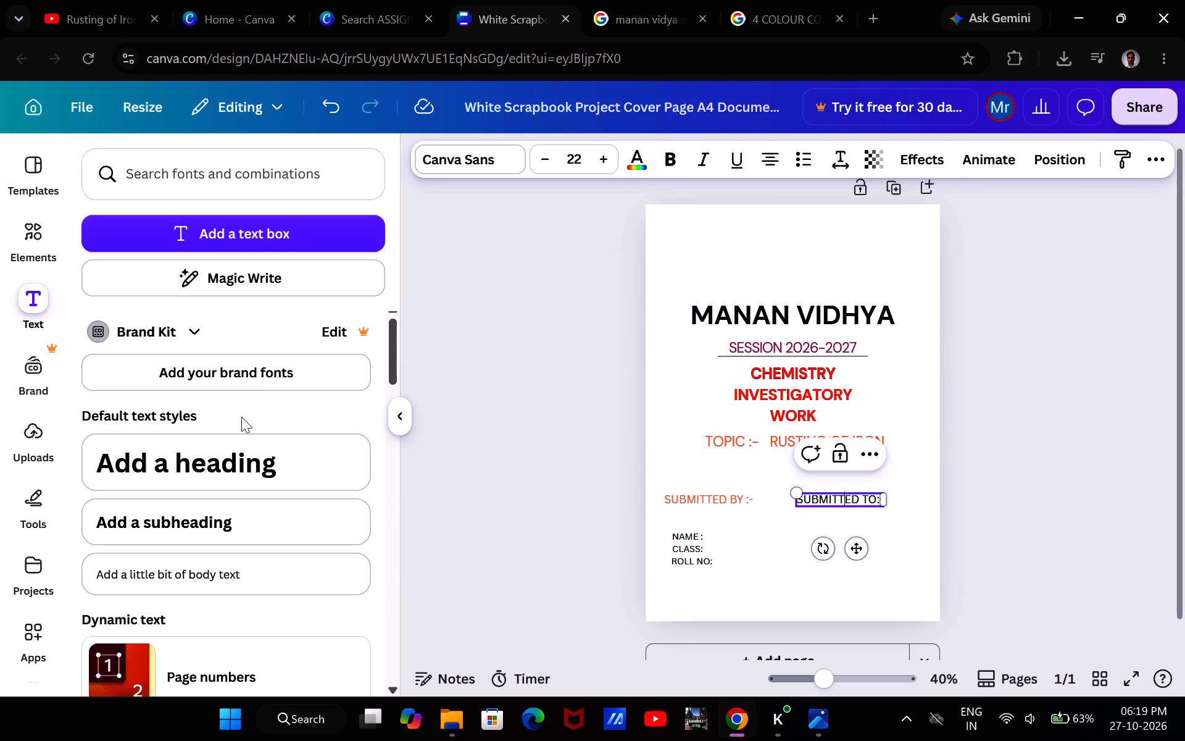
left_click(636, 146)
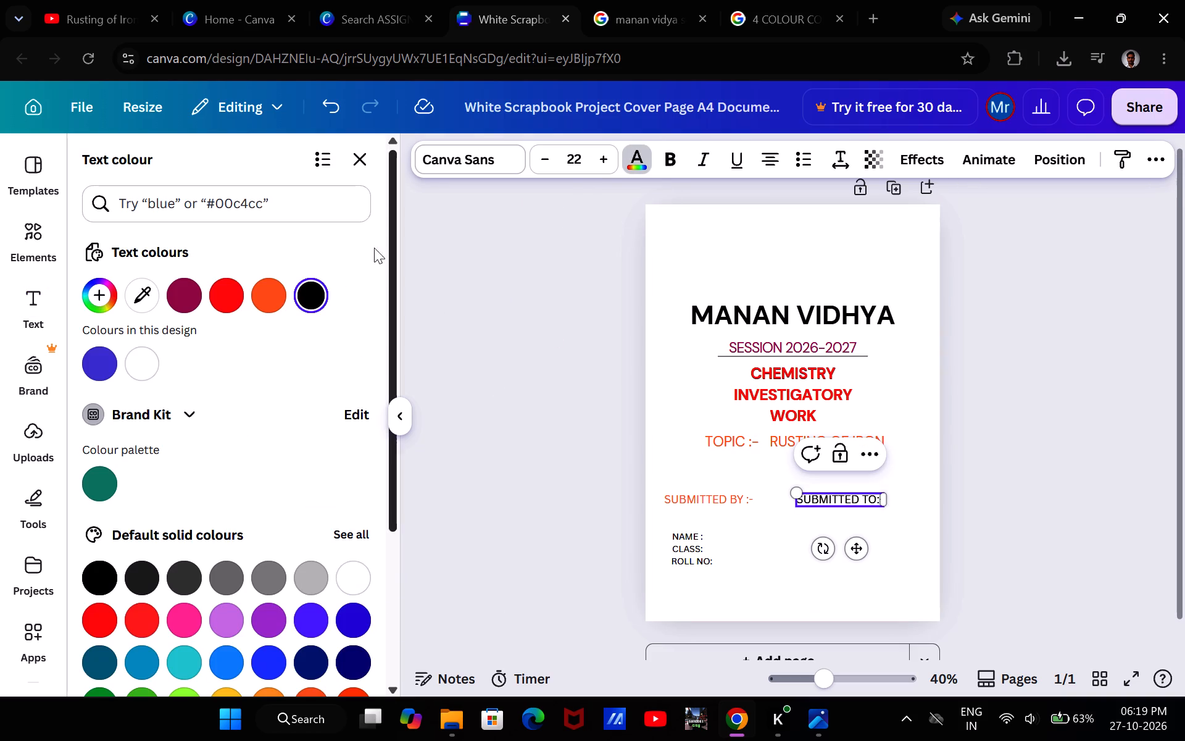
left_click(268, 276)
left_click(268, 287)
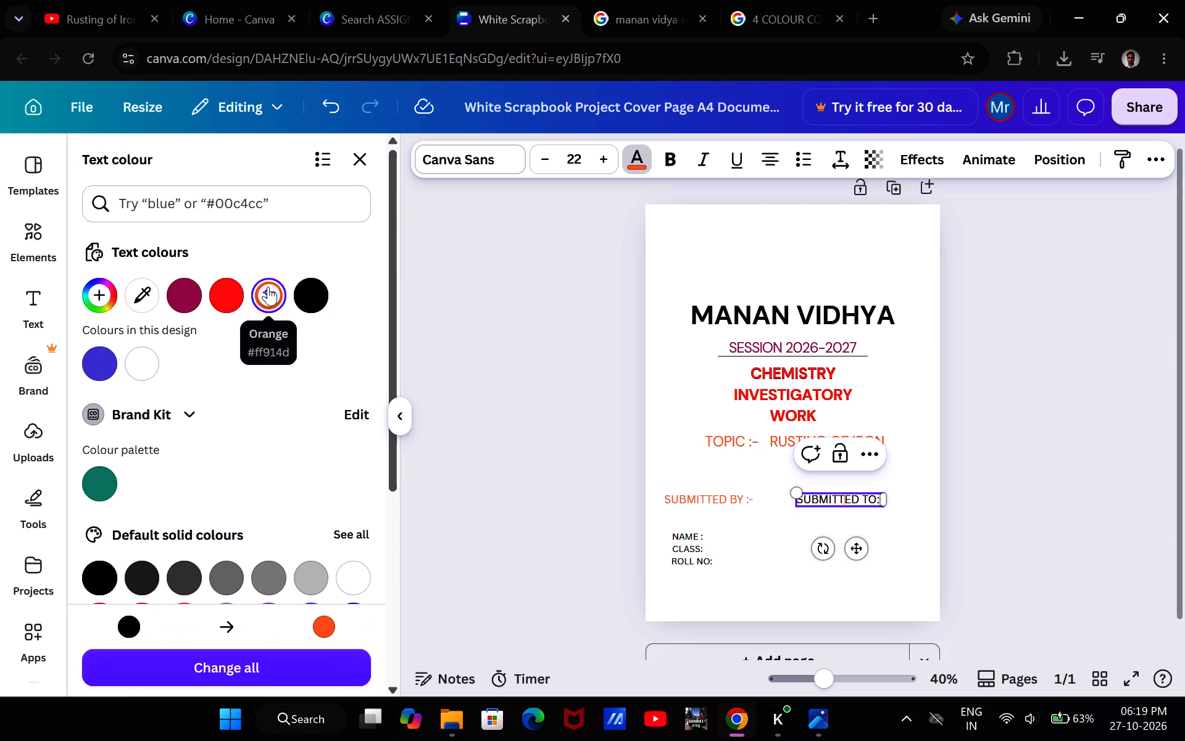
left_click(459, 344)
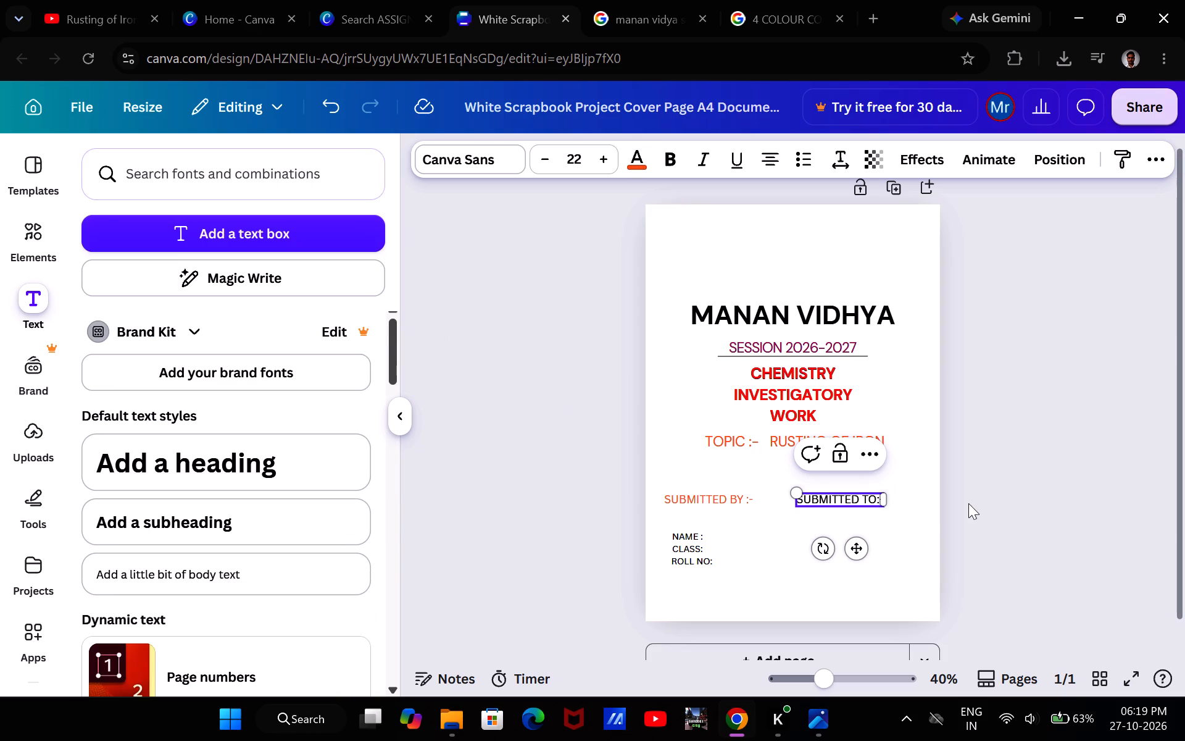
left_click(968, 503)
Select the whole SUBMITTED TO:- heading text on the cover page.
triple_click(860, 503)
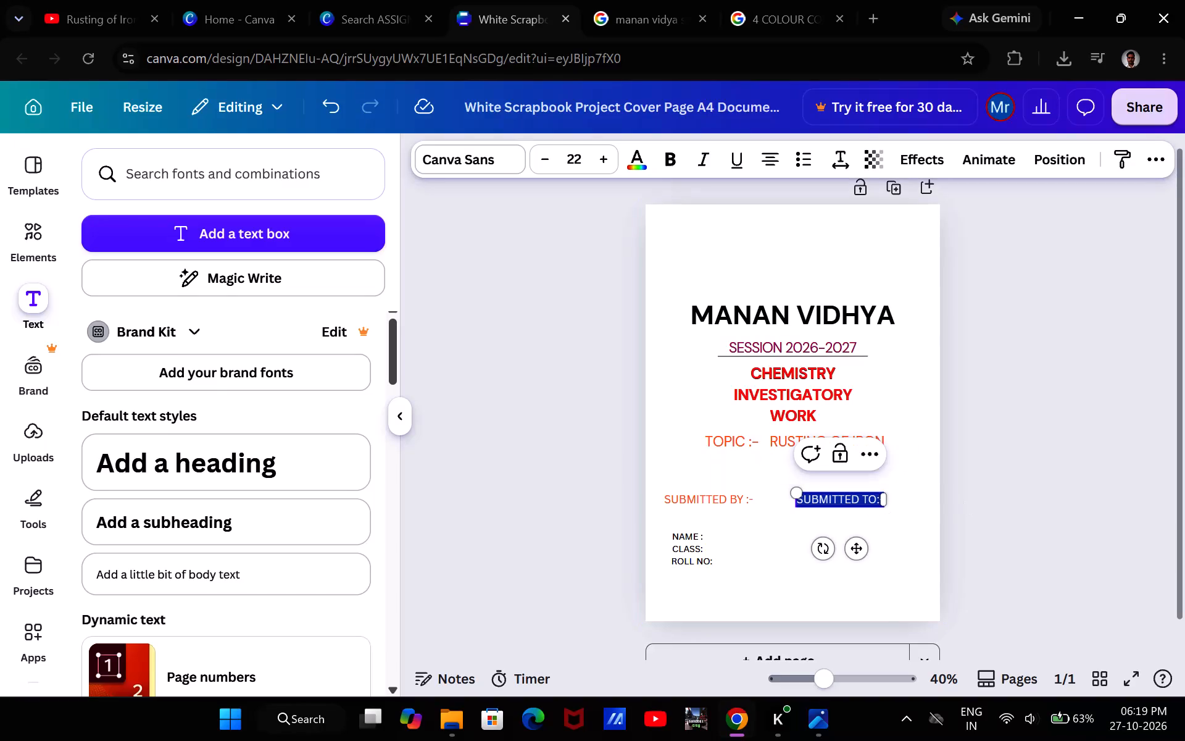
Colour the SUBMITTED TO:- text with the orange (#ff914d) already used in the design.
left_click(633, 159)
left_click(267, 287)
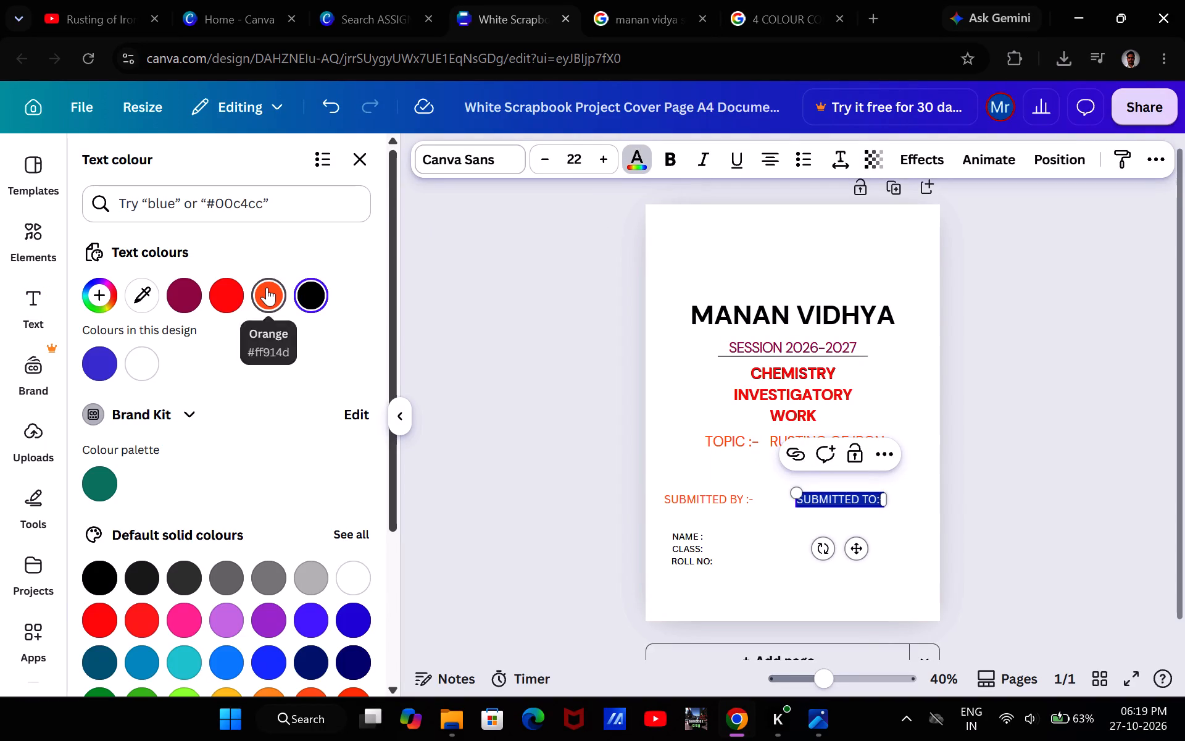
left_click(549, 354)
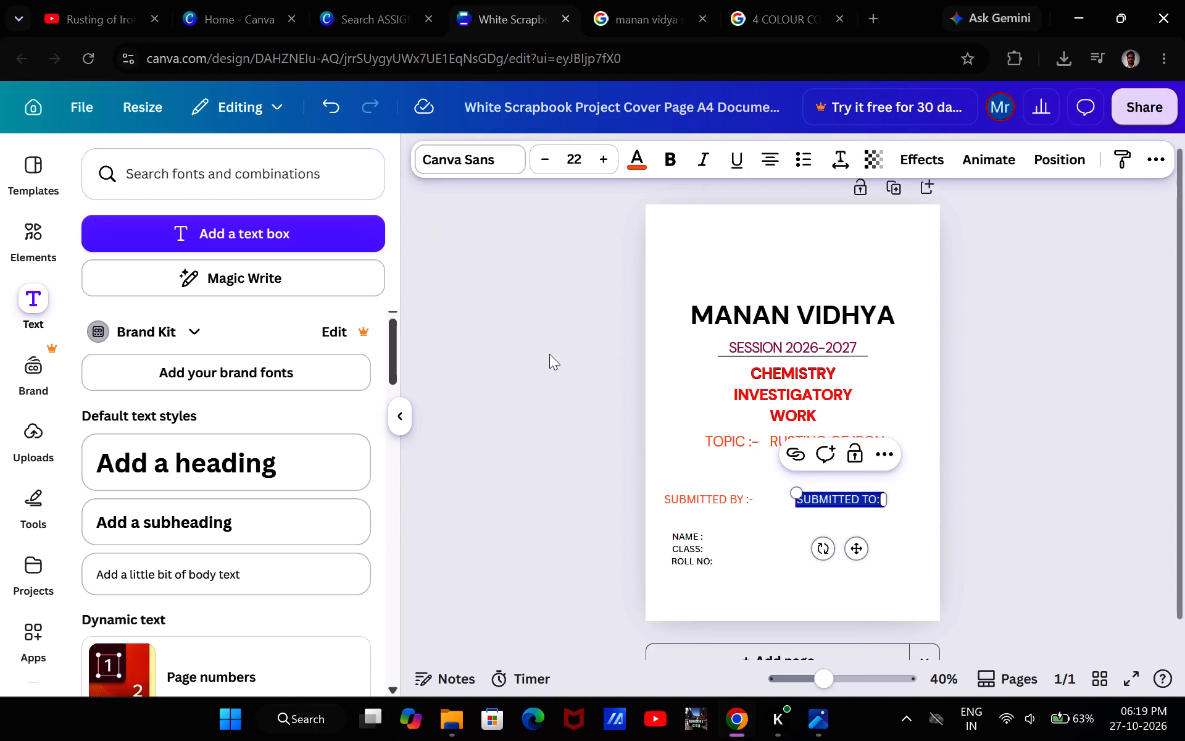
left_click(549, 354)
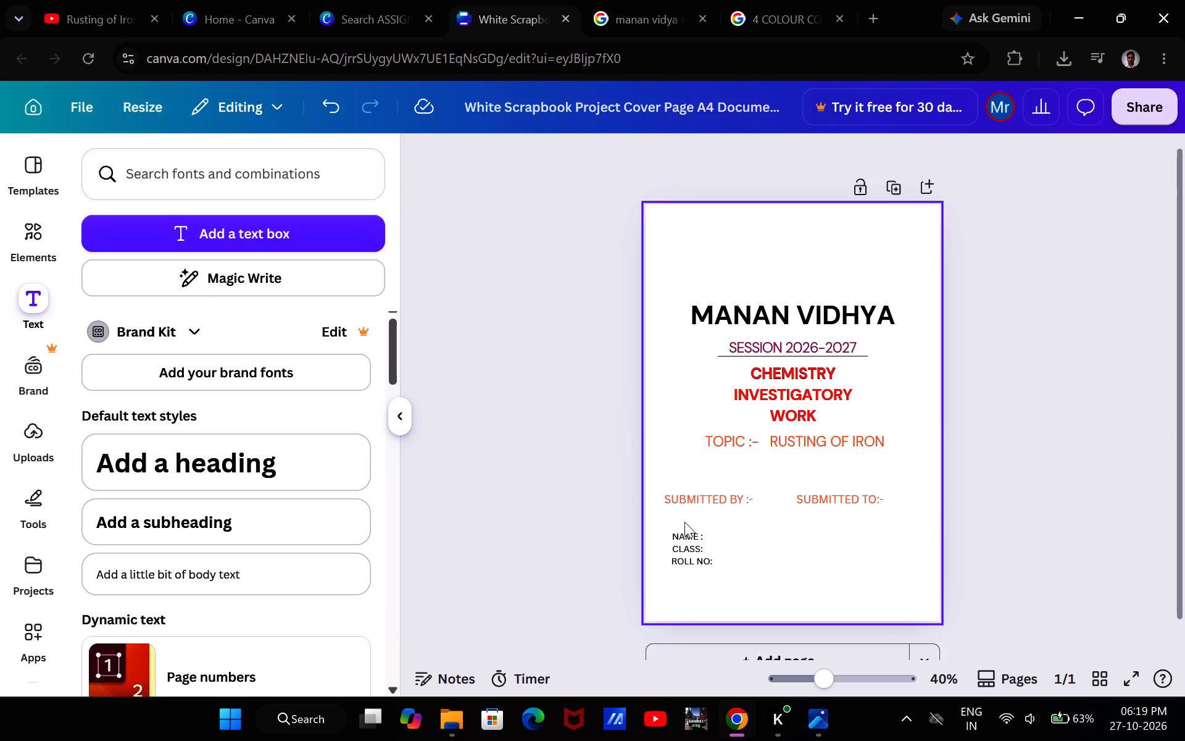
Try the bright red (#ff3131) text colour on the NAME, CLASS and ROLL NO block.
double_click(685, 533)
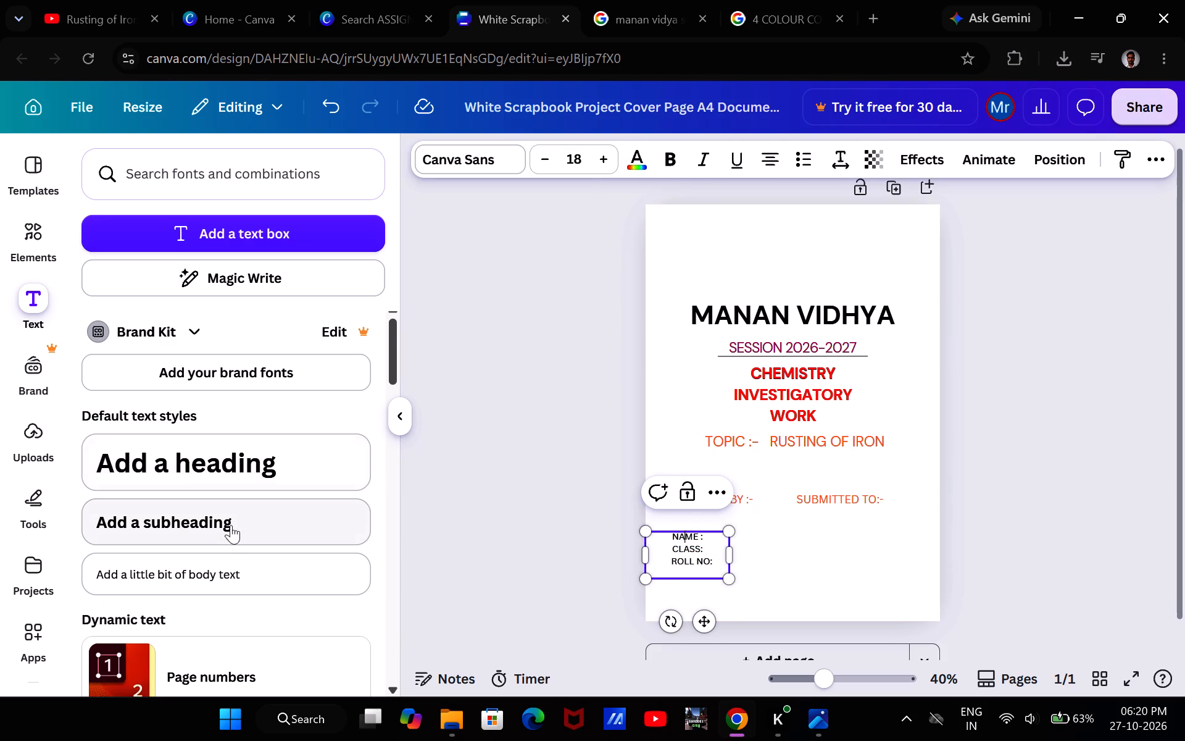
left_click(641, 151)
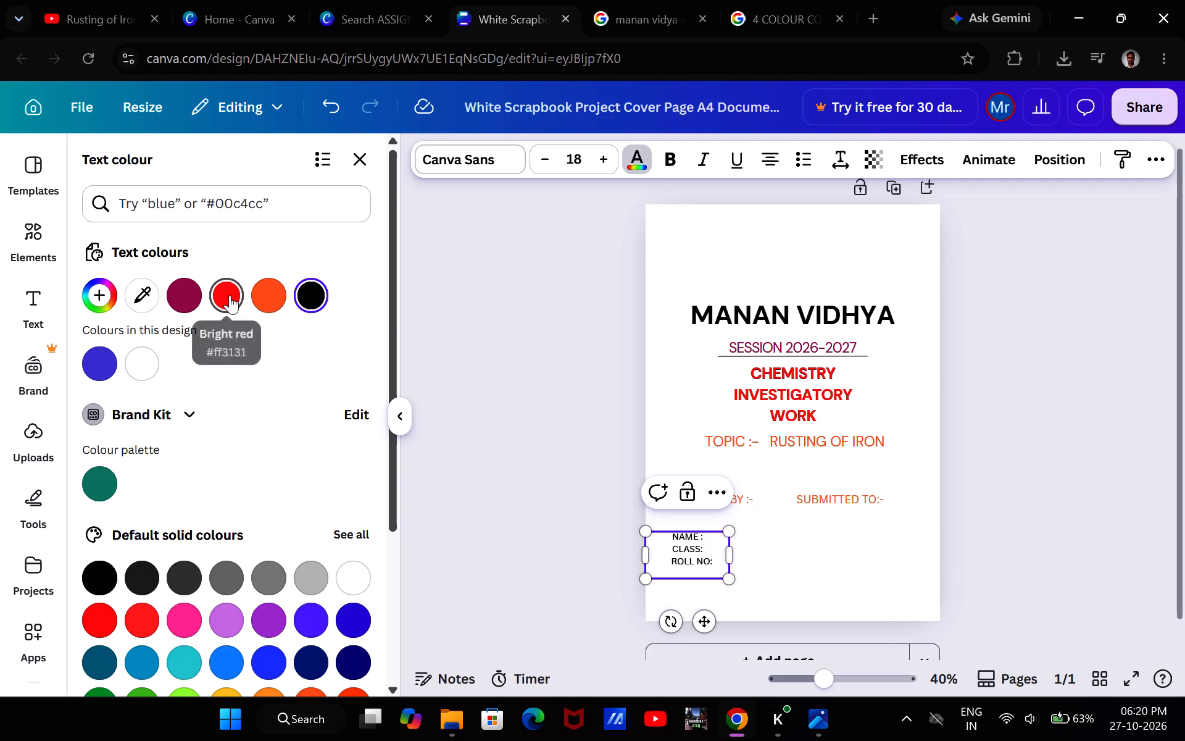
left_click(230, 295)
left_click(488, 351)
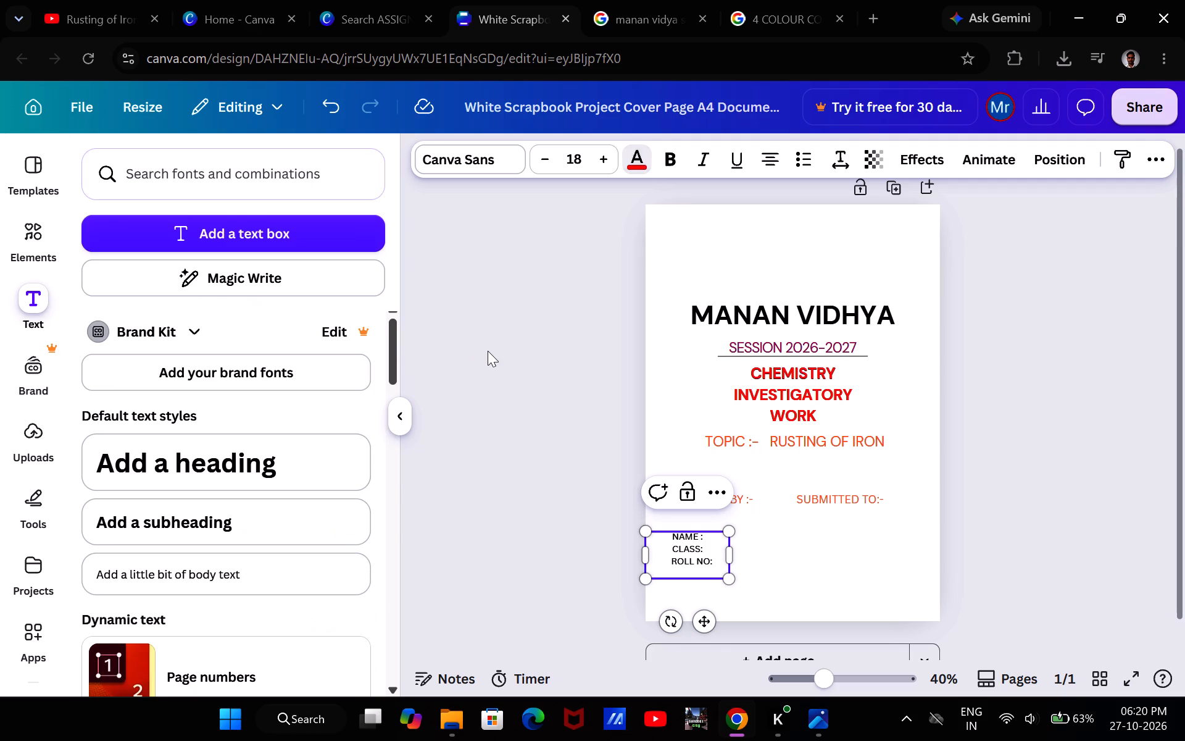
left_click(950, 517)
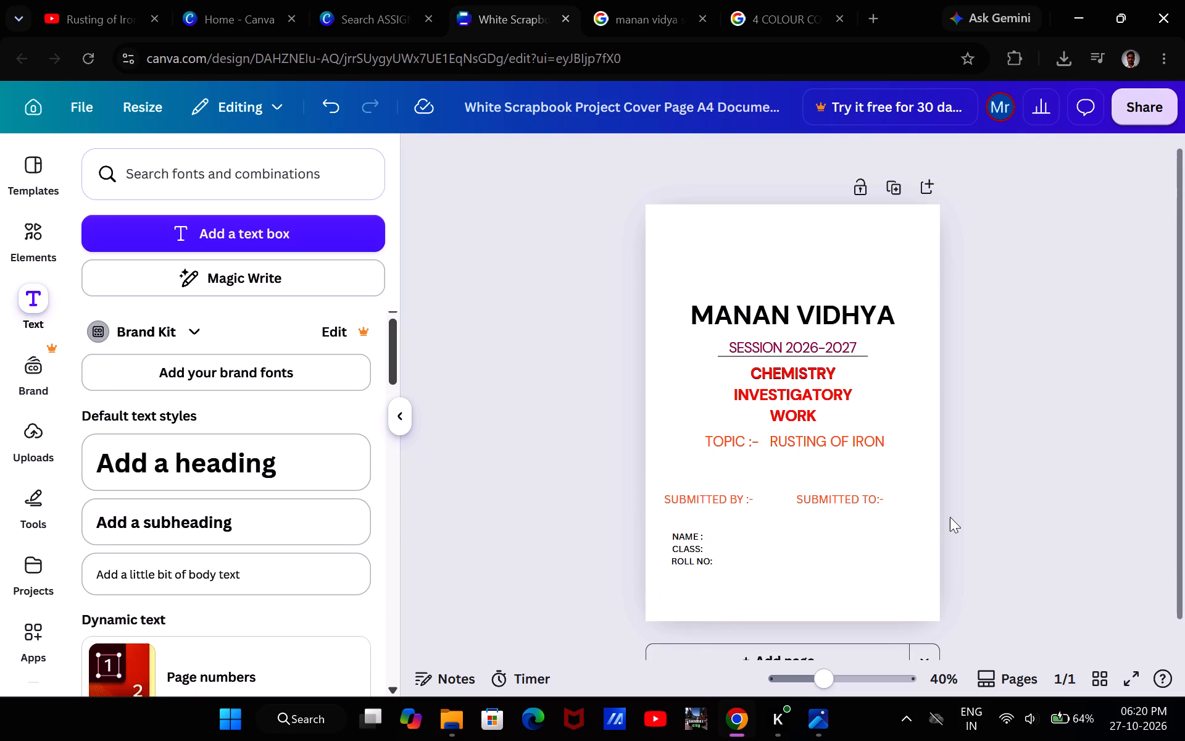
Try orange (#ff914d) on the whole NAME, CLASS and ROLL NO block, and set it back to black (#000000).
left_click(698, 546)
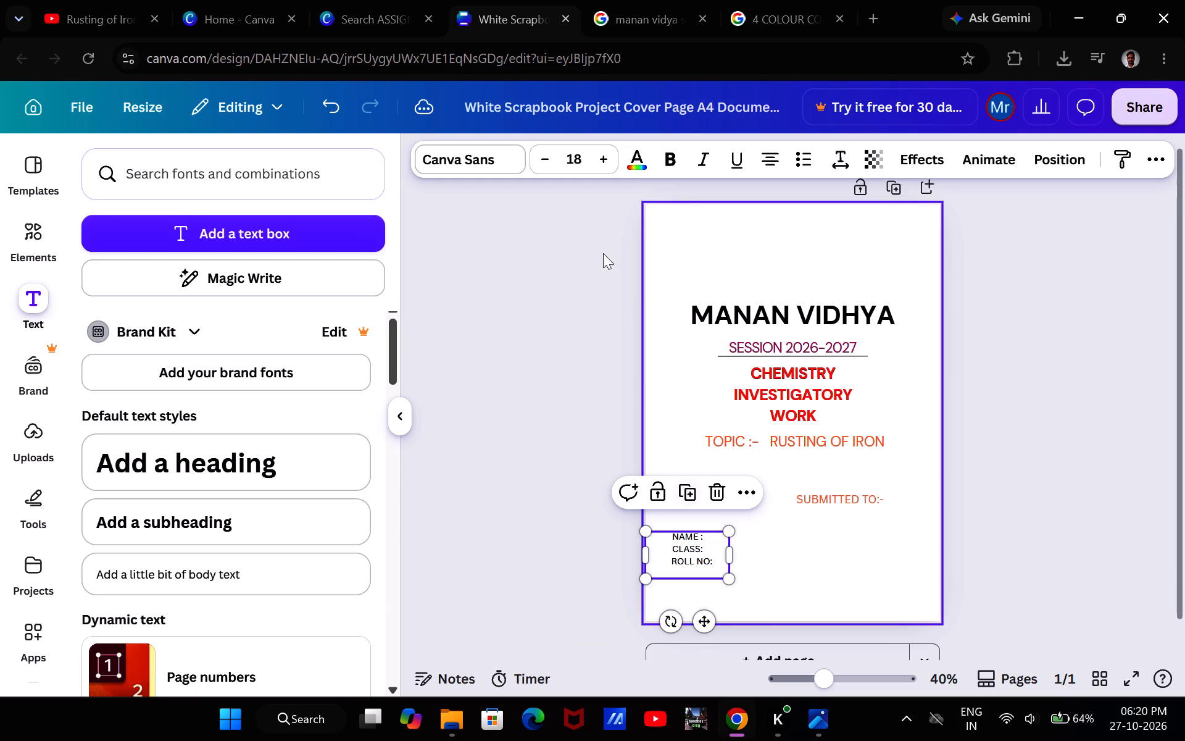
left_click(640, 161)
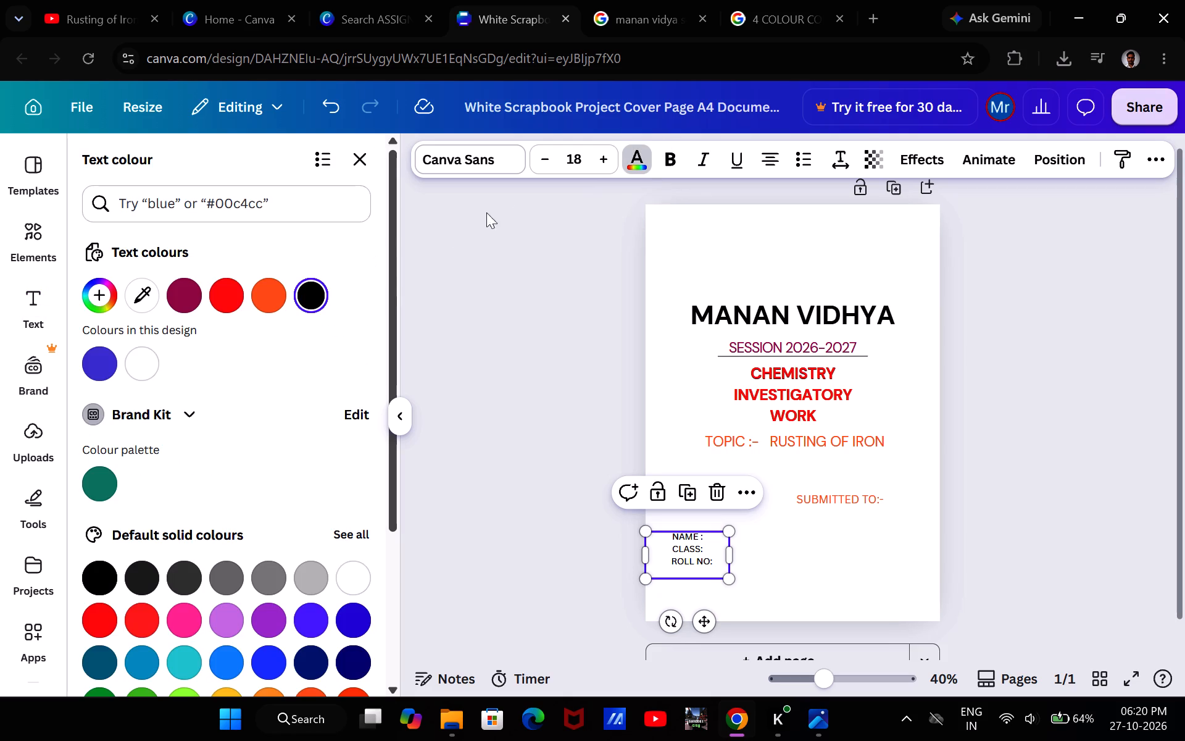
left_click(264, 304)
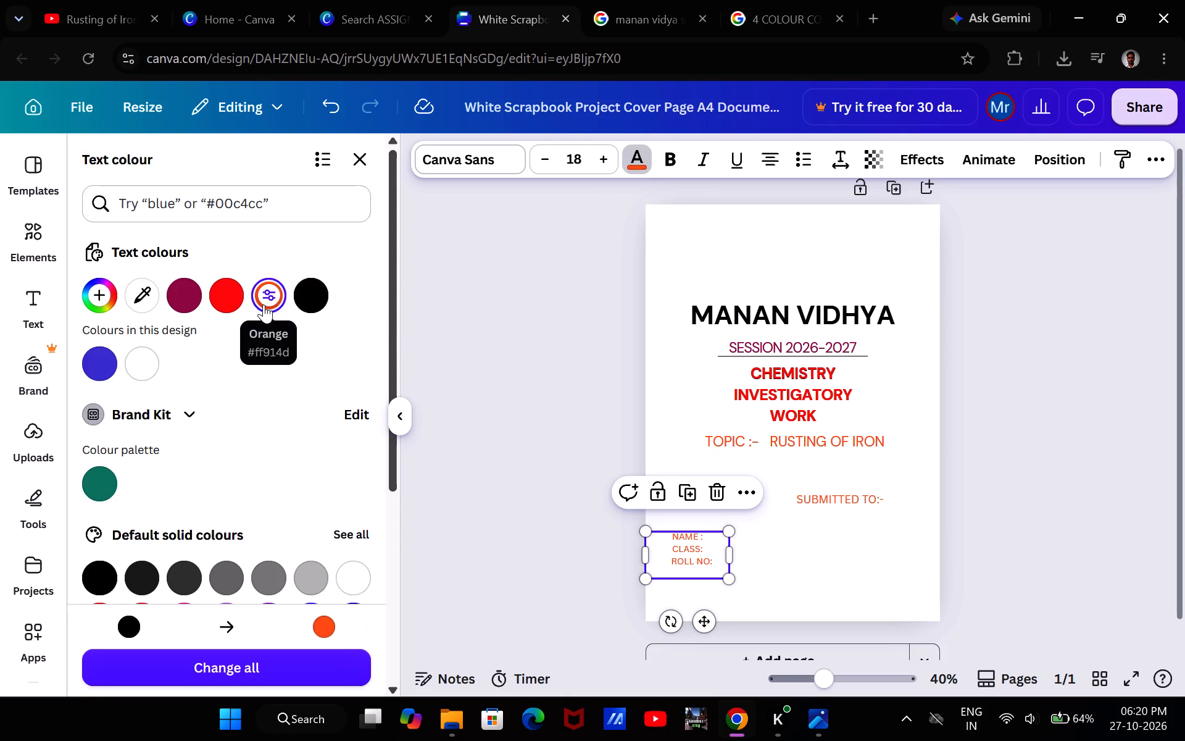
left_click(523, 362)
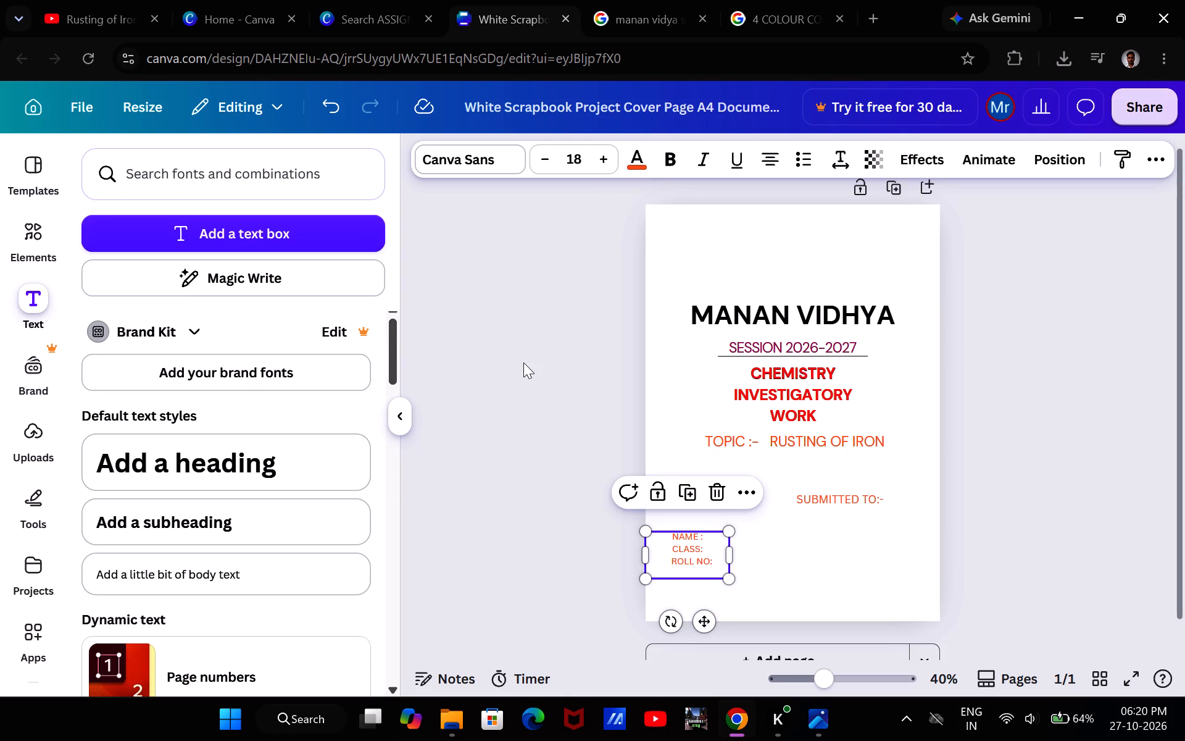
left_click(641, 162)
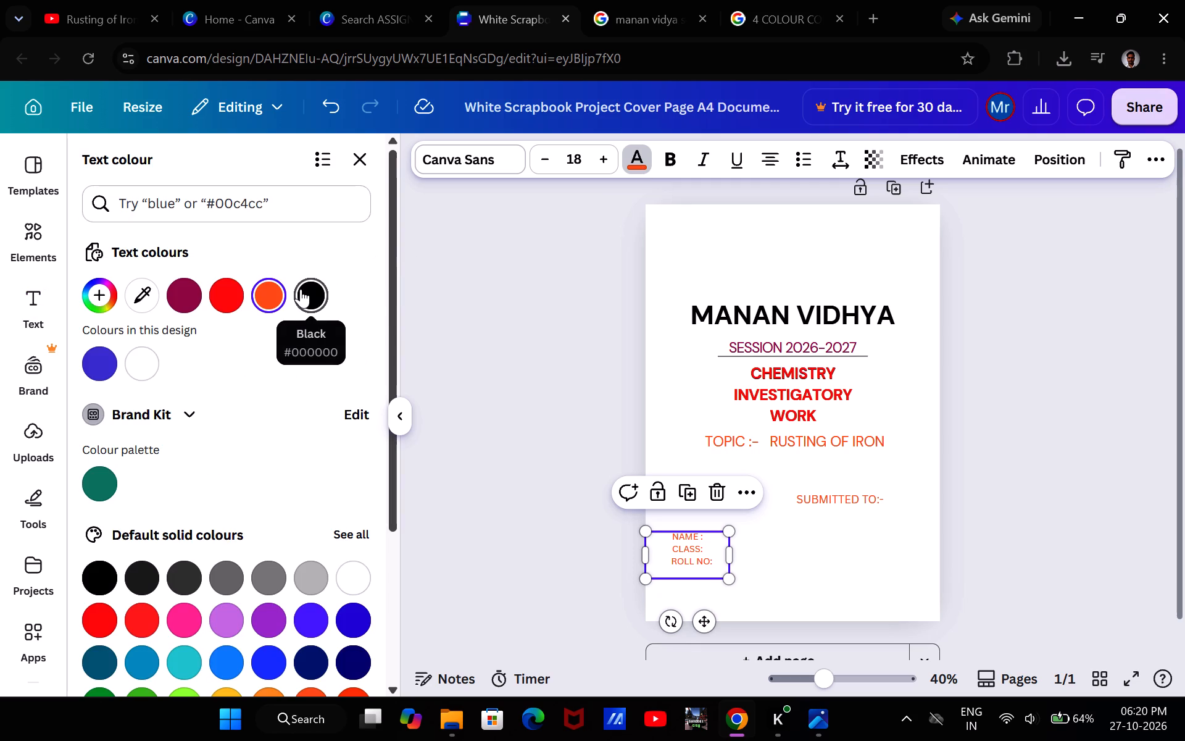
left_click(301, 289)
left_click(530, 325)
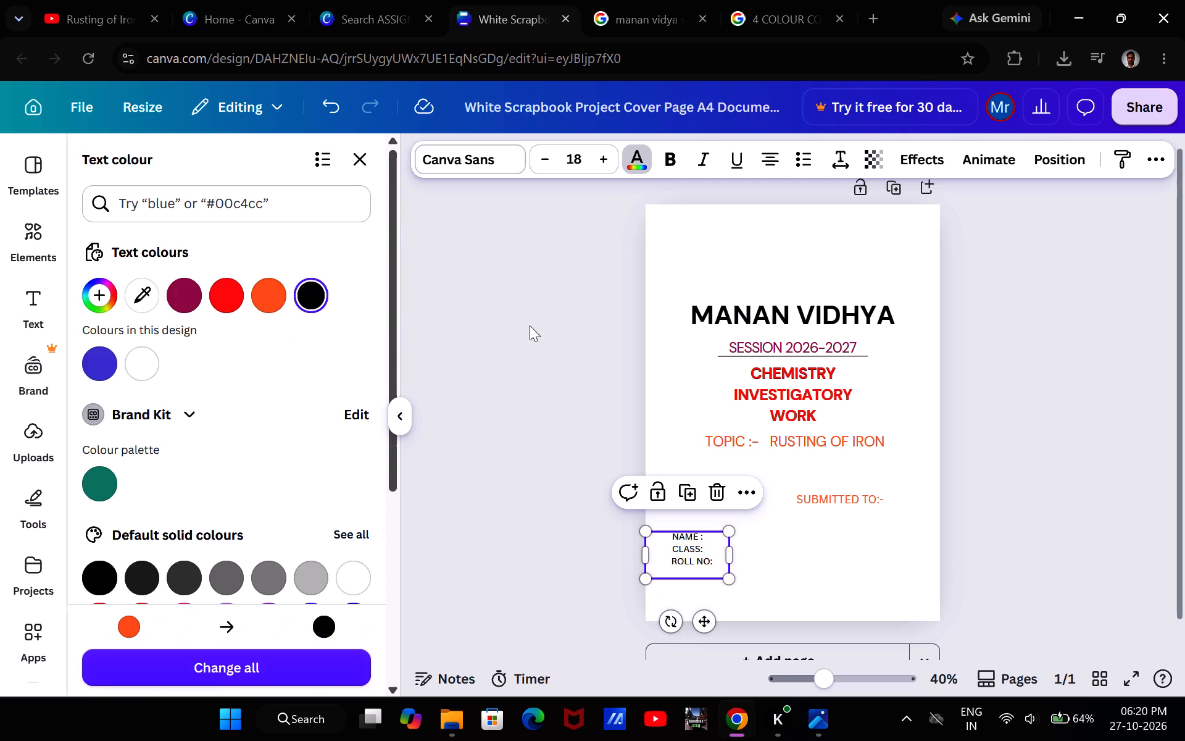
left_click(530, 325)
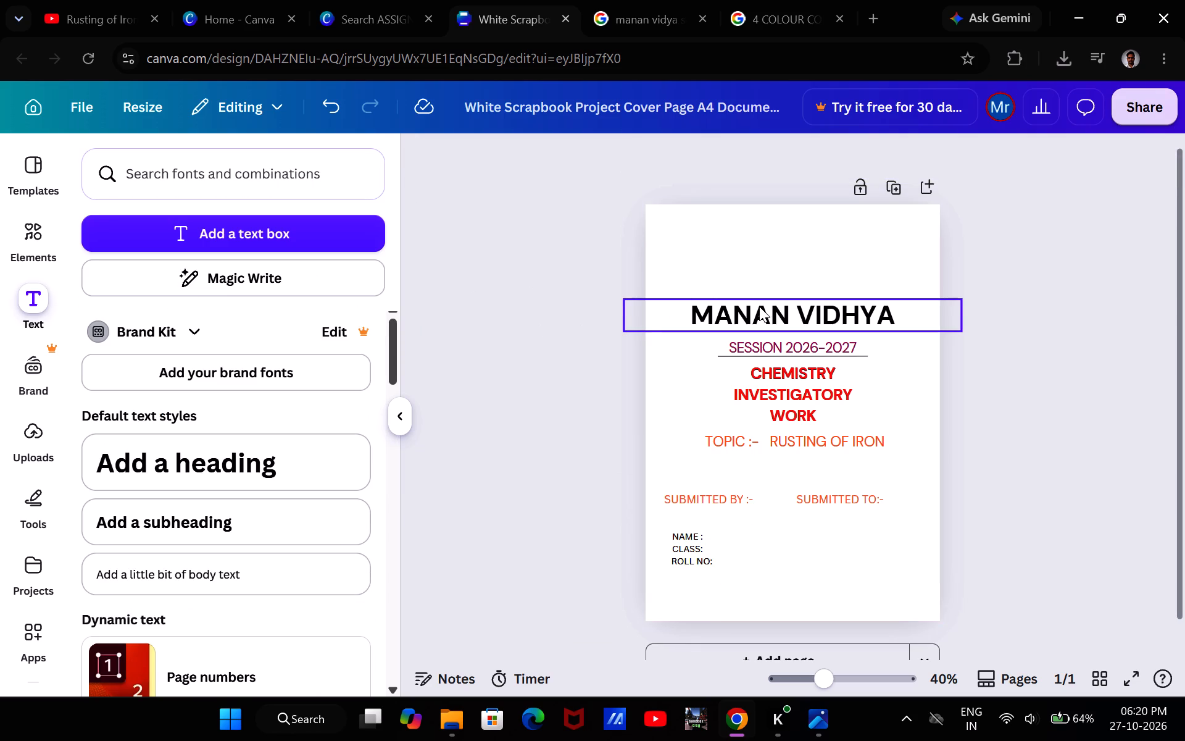
Recolour the MANAN VIDHYA title with the bright red (#ff3131) already used in the design.
left_click(759, 306)
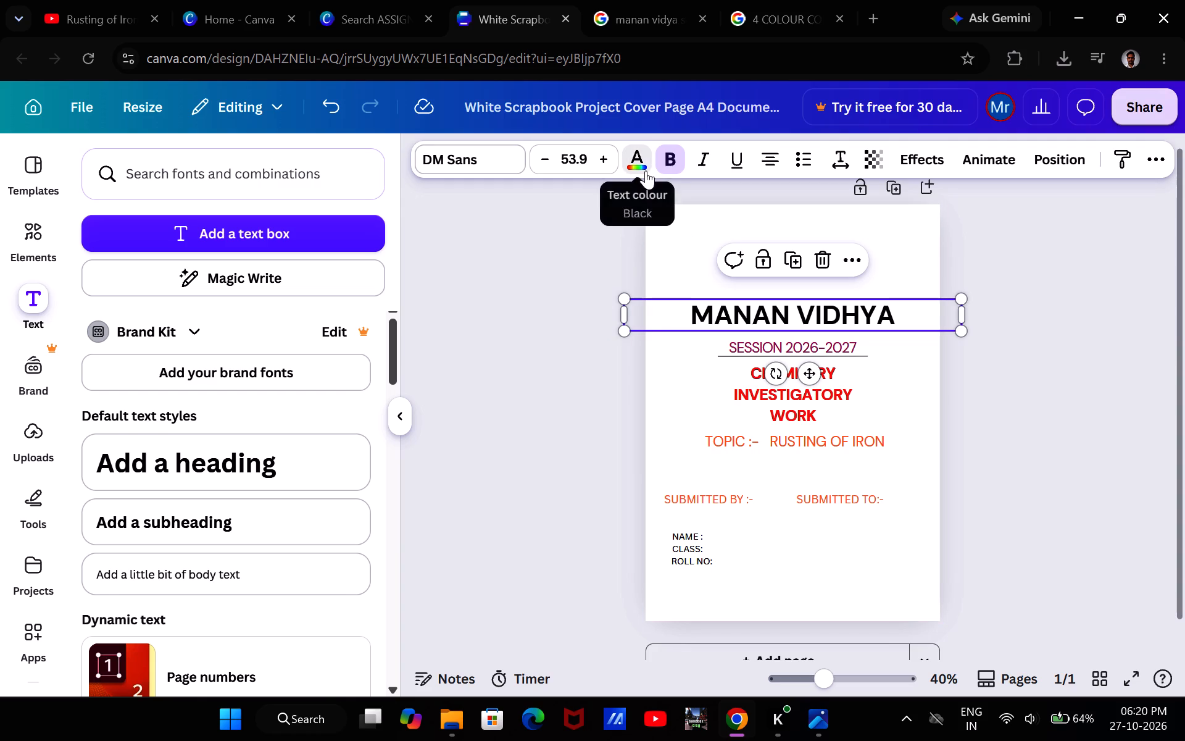
left_click(646, 170)
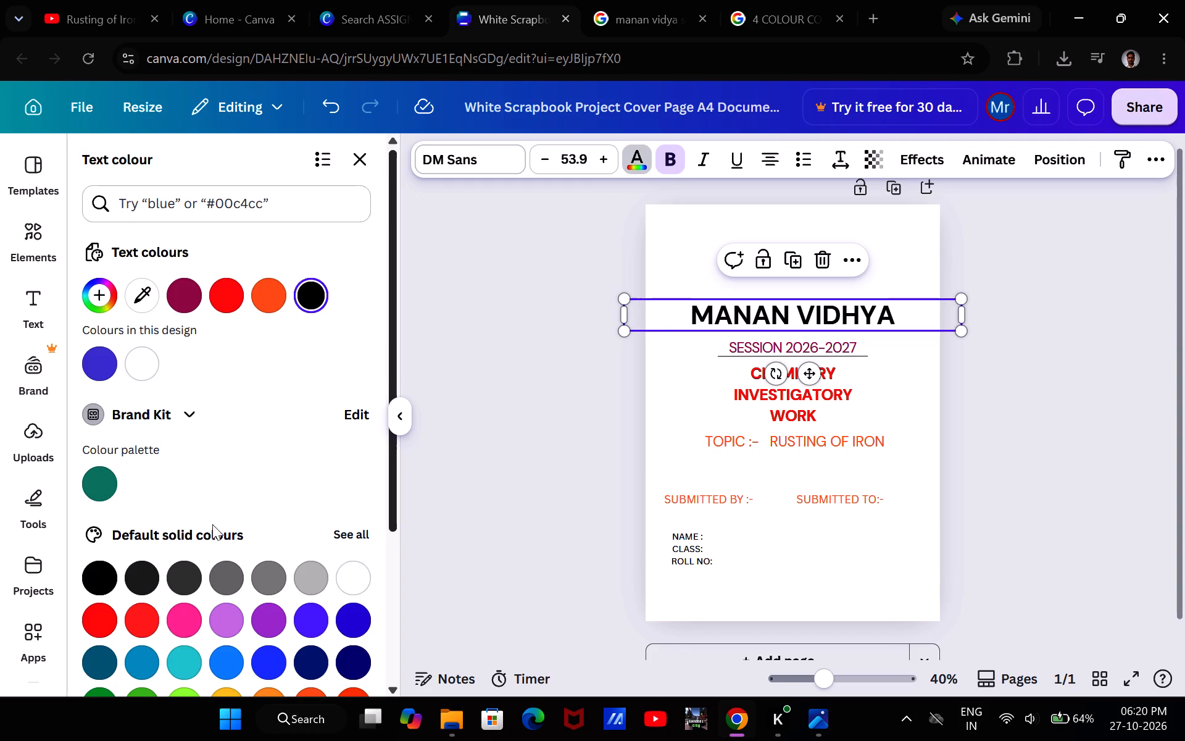
left_click(231, 280)
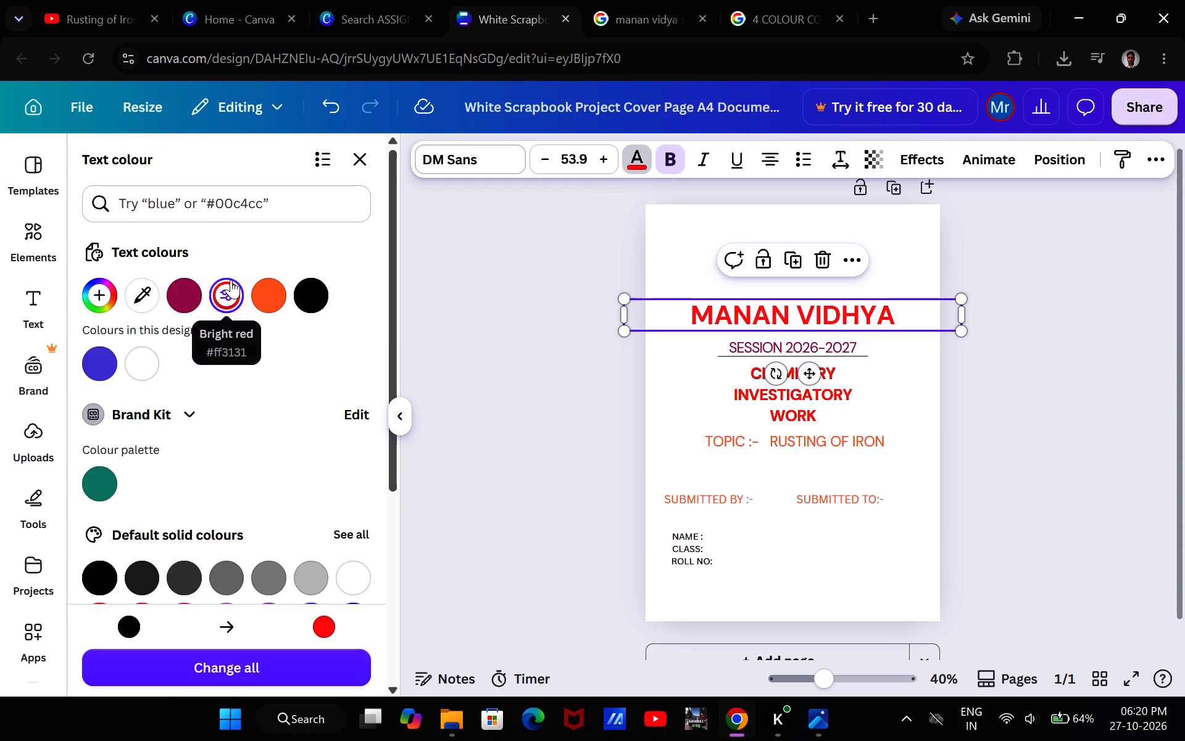
left_click(550, 342)
left_click(550, 342)
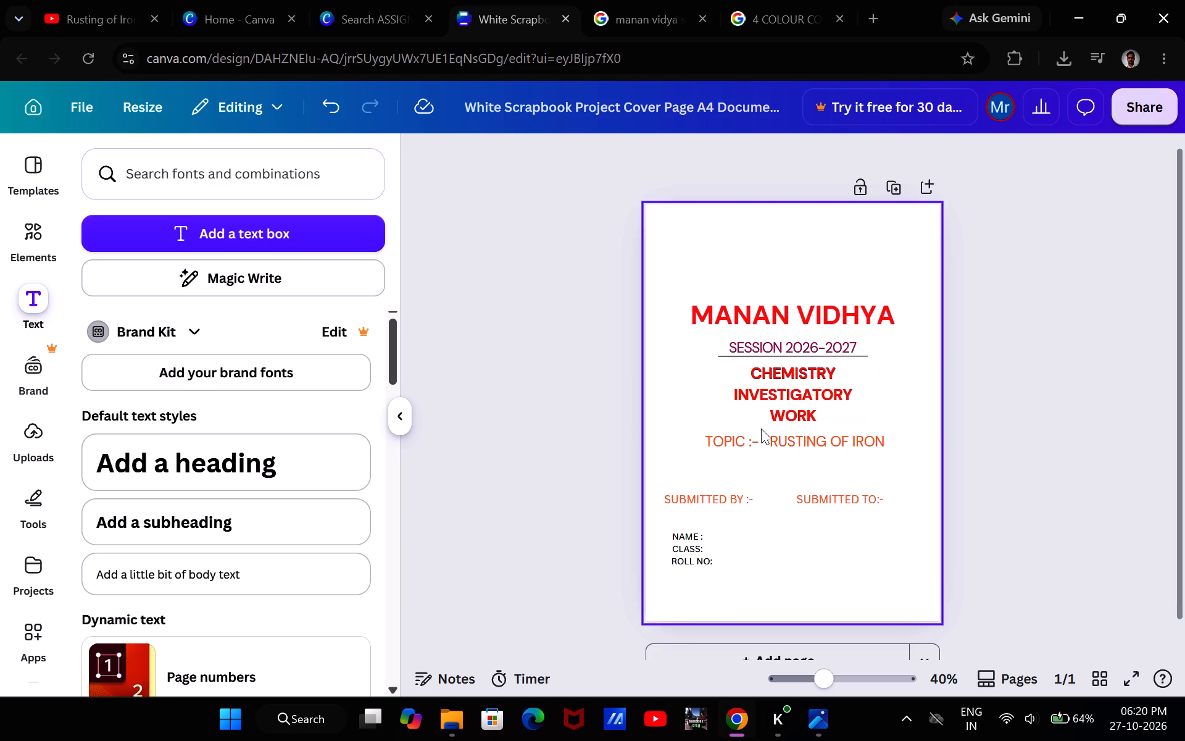
Search the Canva elements for CREAM COLOUR and look through the photo results for a page background.
right_click(778, 249)
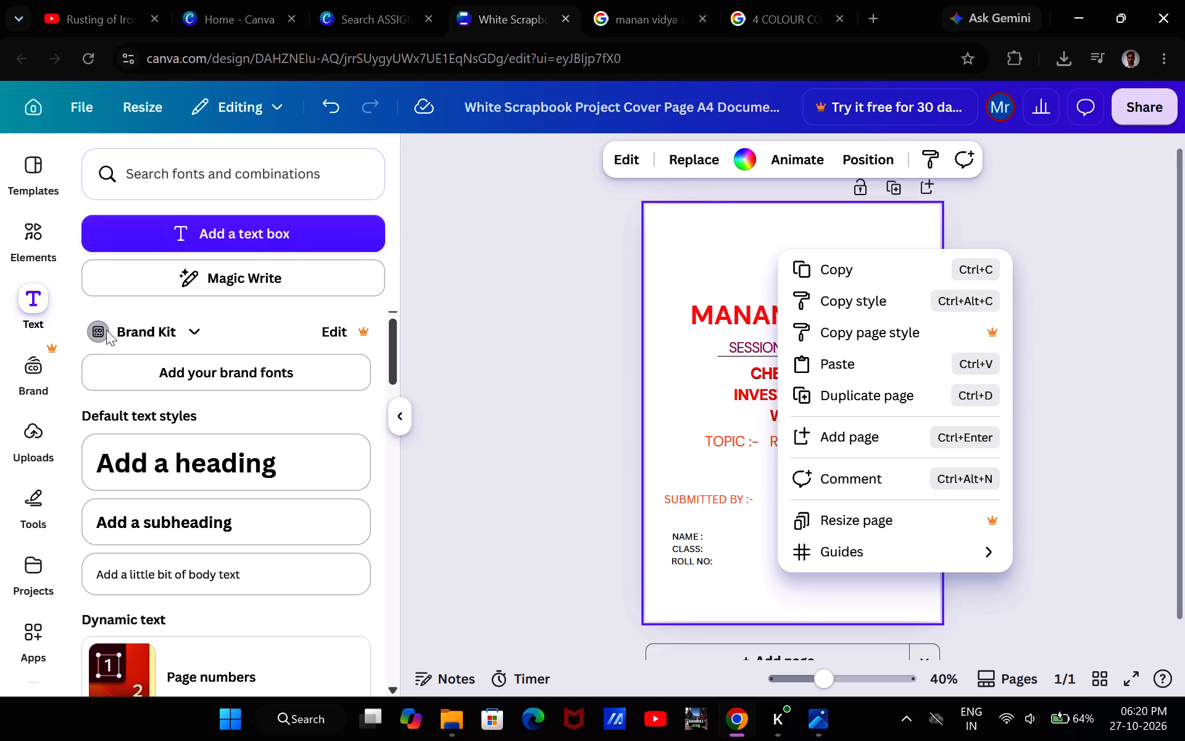
left_click(34, 252)
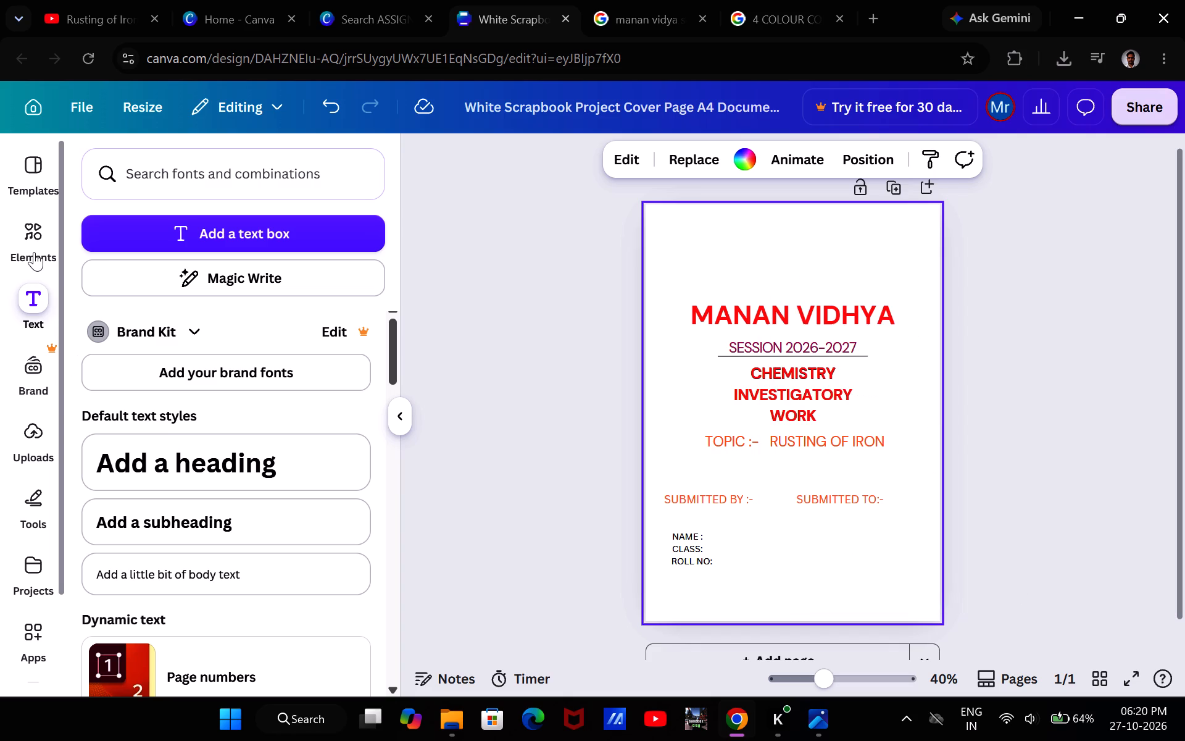
left_click(34, 252)
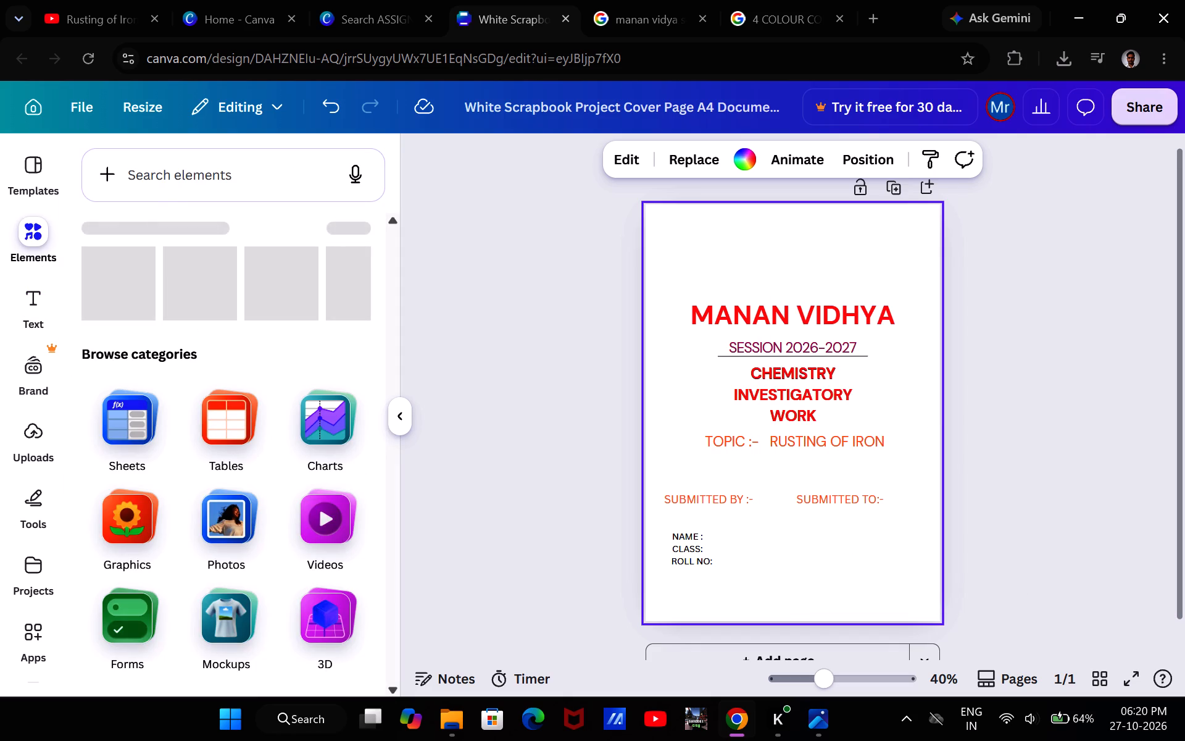
left_click(204, 175)
type("CREAM COLOUR")
key("Return")
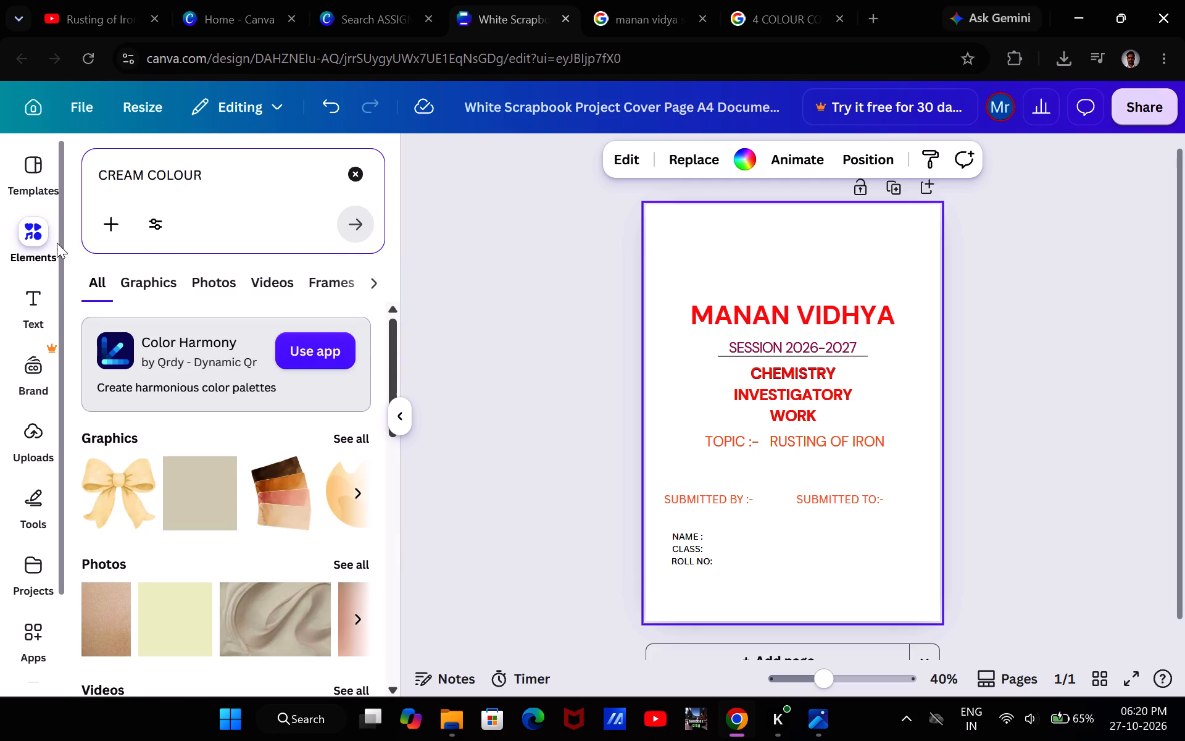
scroll(168, 459, "down", 4)
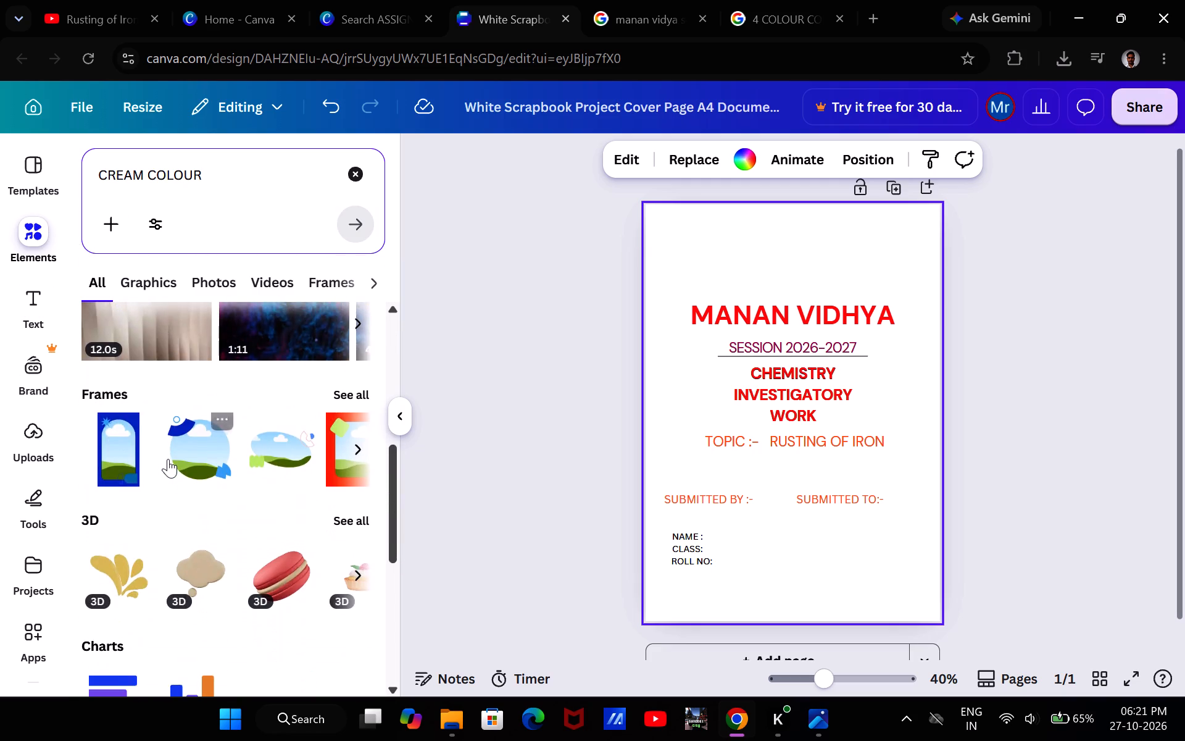
scroll(168, 459, "down", 1)
scroll(168, 459, "up", 2)
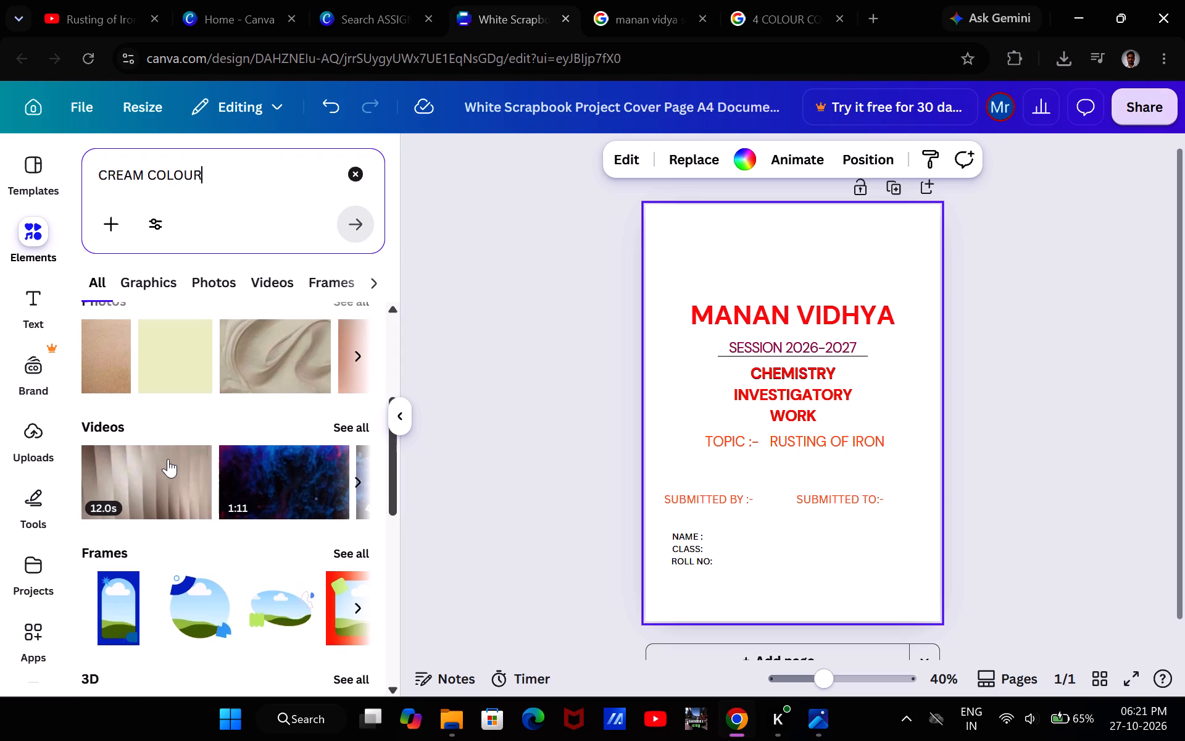
scroll(168, 459, "up", 1)
left_click(357, 432)
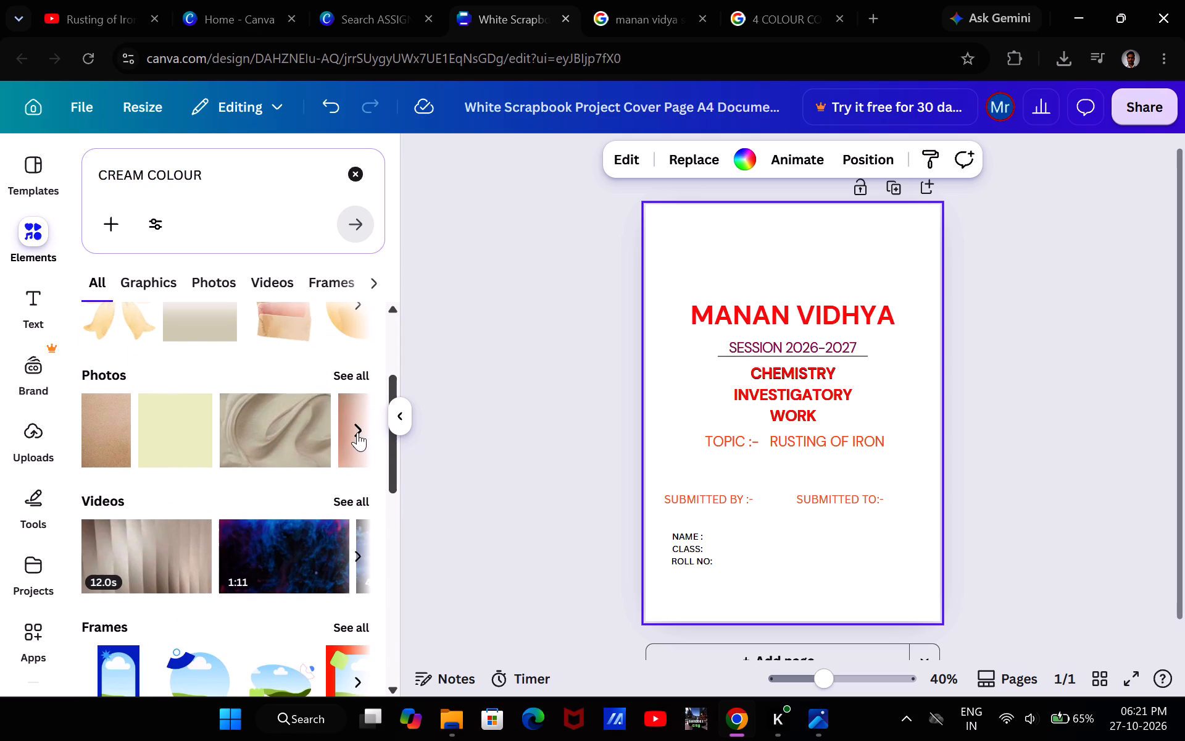
left_click(357, 432)
left_click(357, 432)
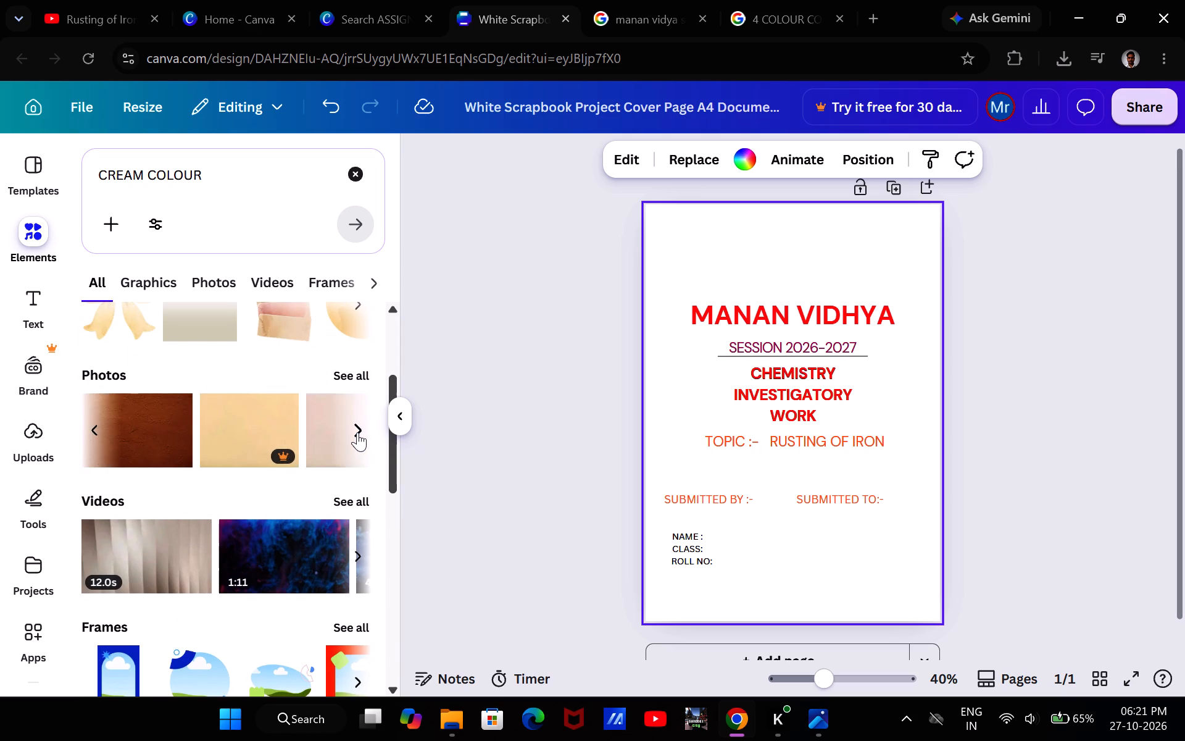
left_click(357, 432)
left_click(357, 432)
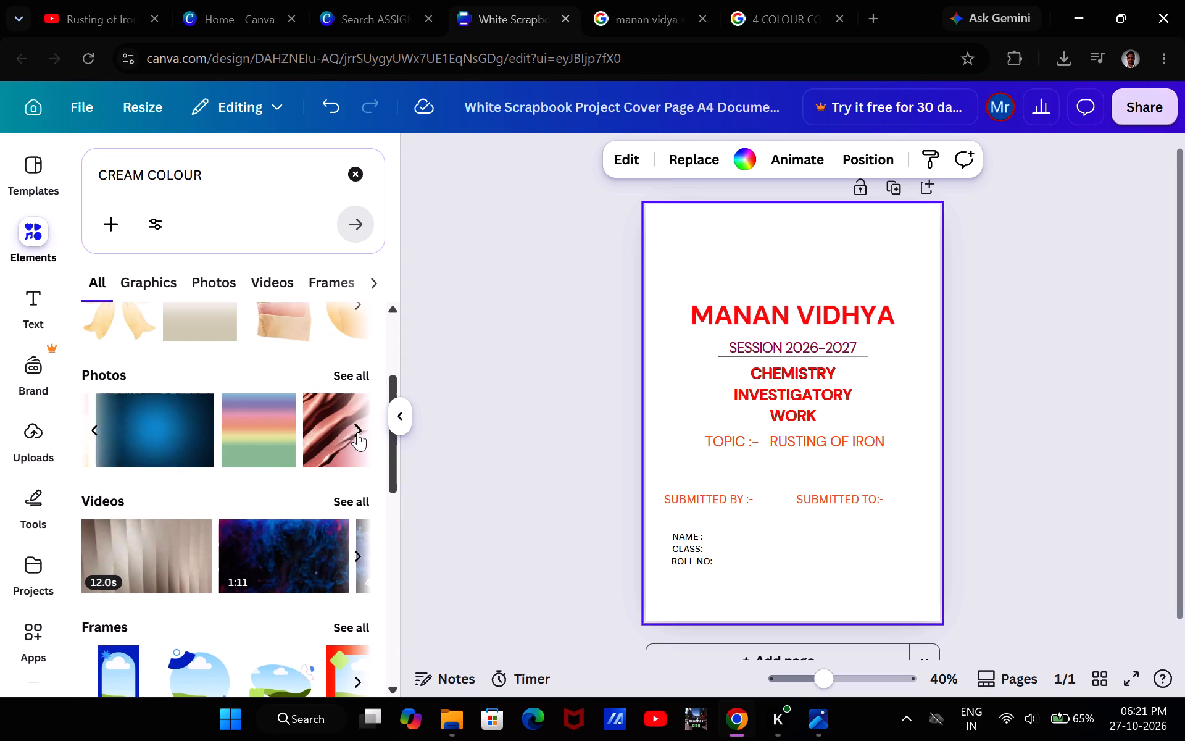
Open the Pinterest site in a new browser tab by way of a Google search.
left_click(871, 9)
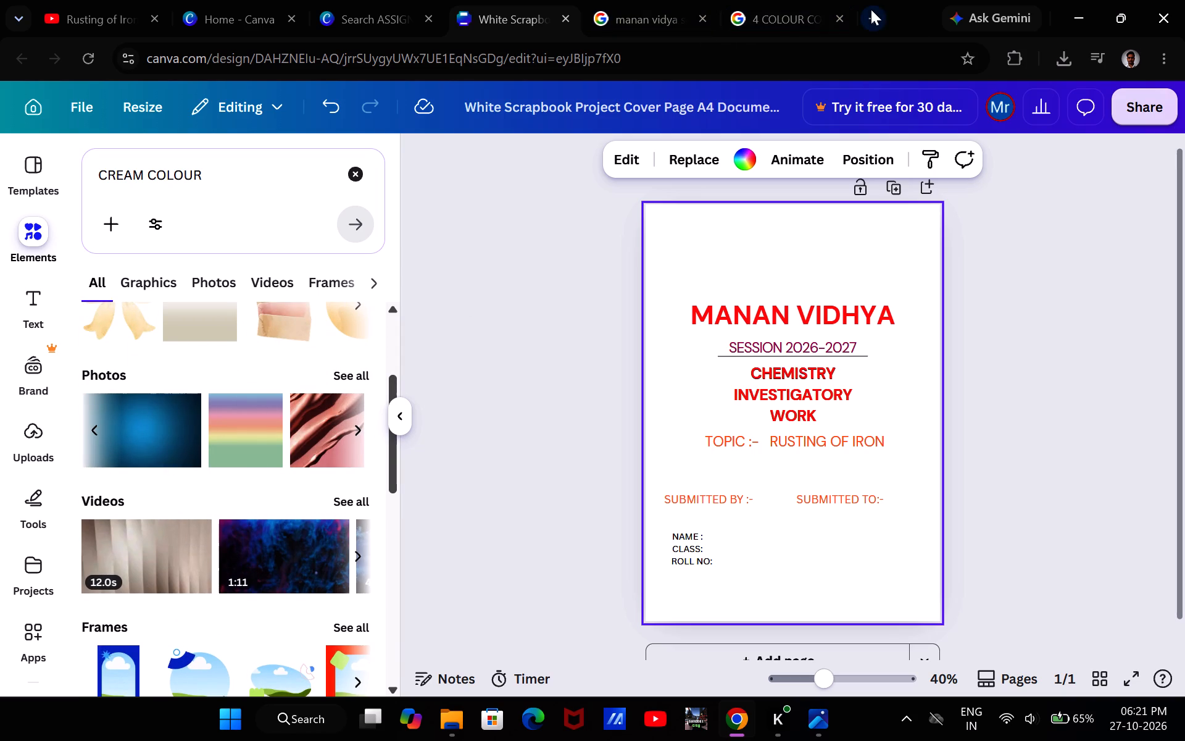
left_click(1073, 2)
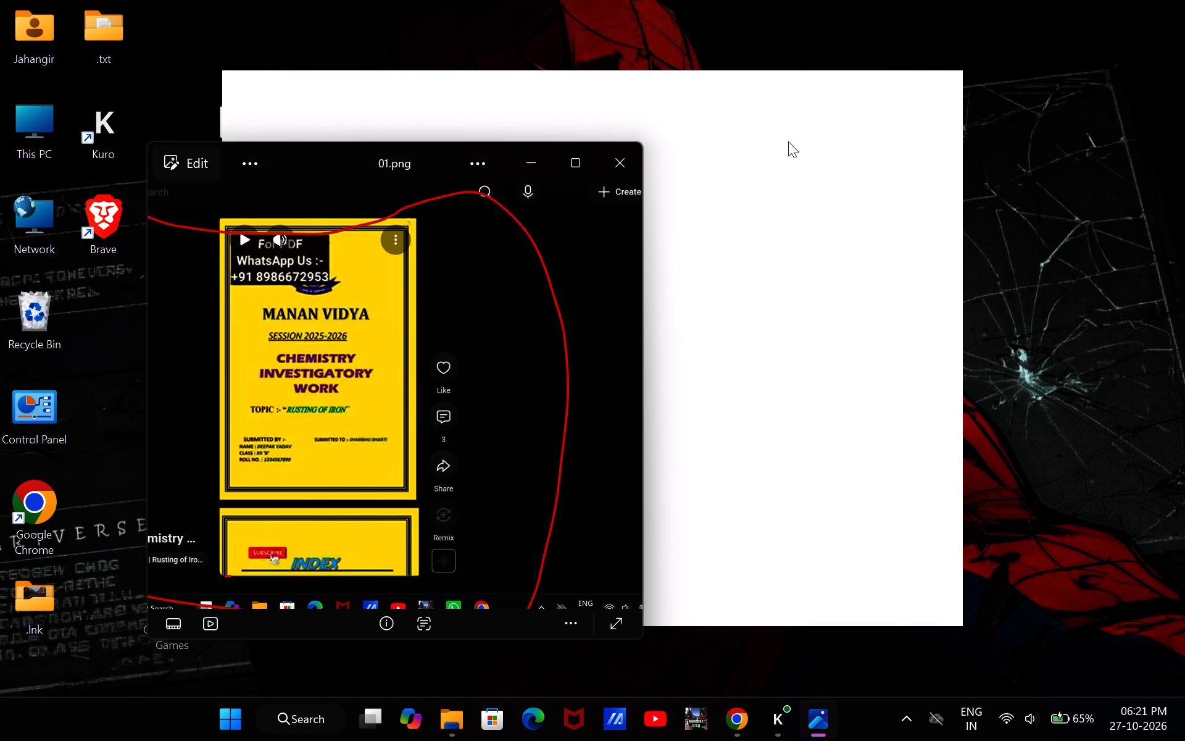
double_click(755, 727)
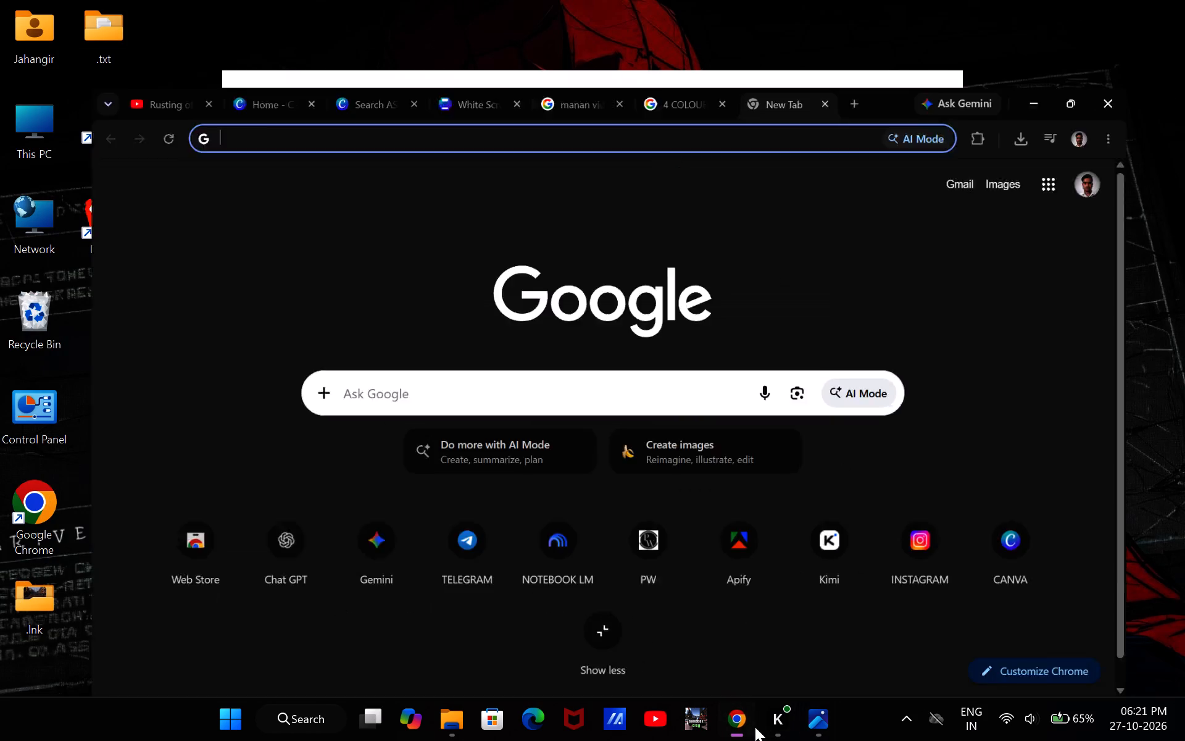
left_click(726, 735)
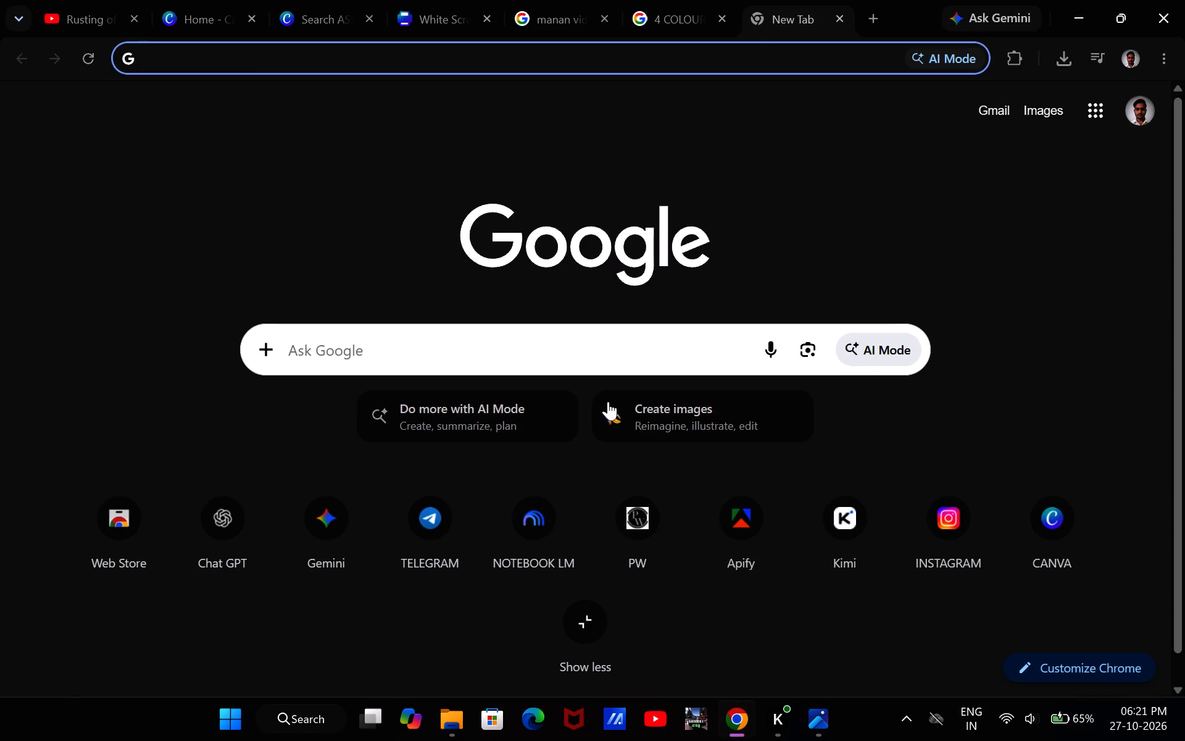
left_click(591, 352)
type("PINTE")
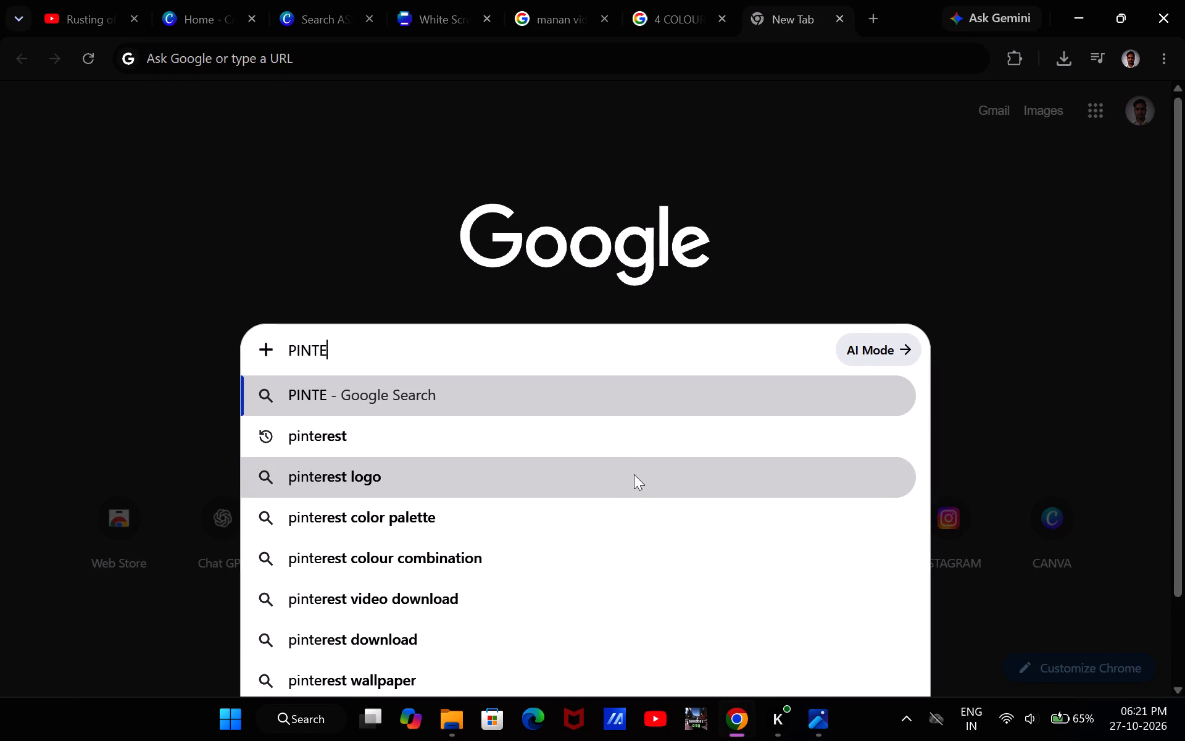
left_click_drag(582, 412, 547, 442)
left_click(547, 442)
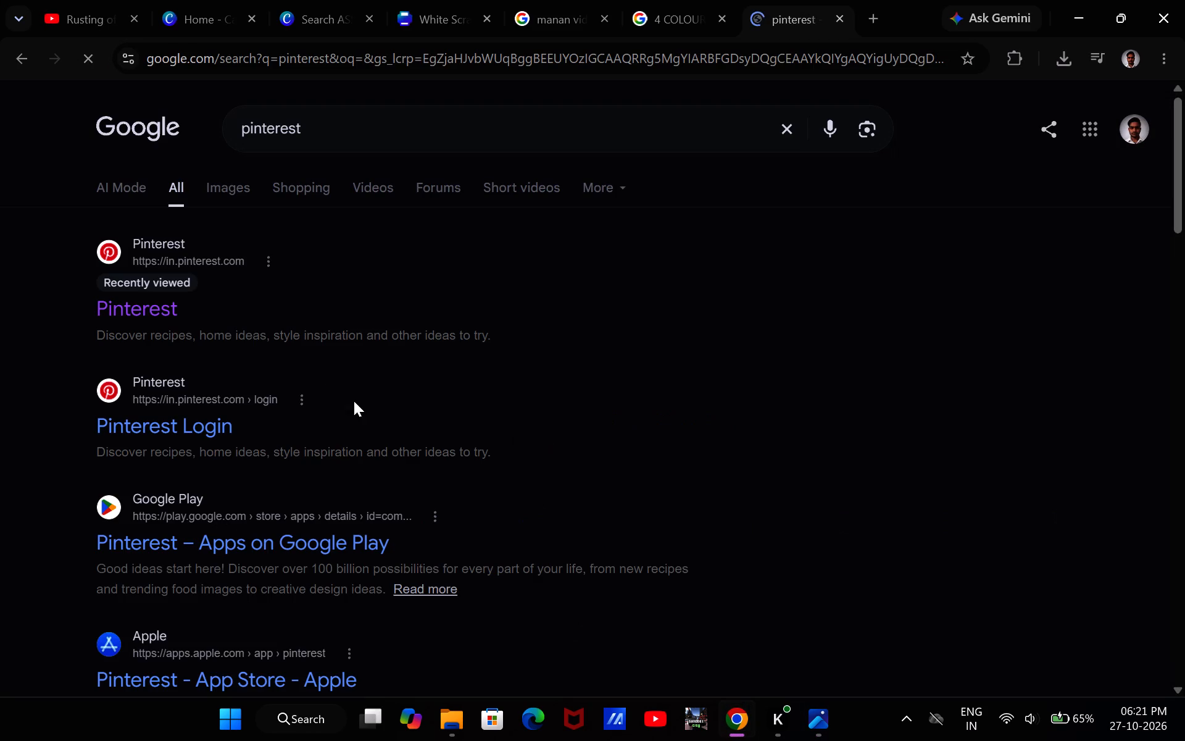
left_click(160, 319)
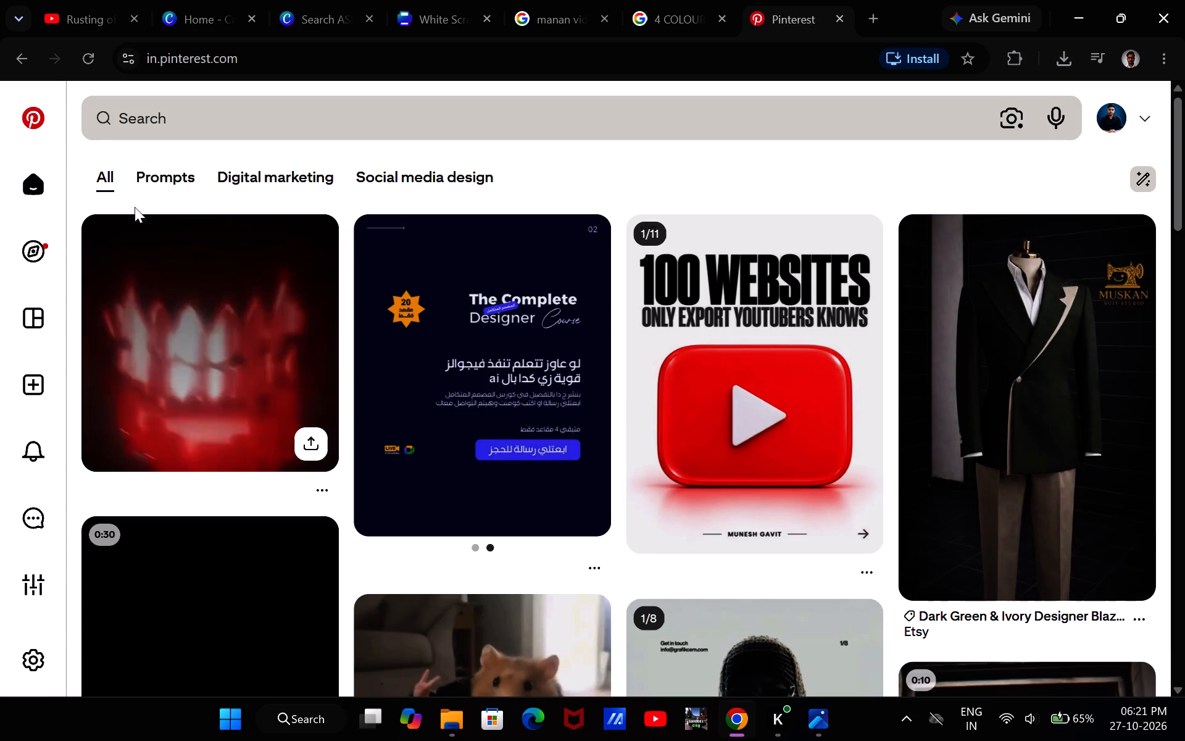
Search Pinterest for CREAM BG.
left_click(186, 101)
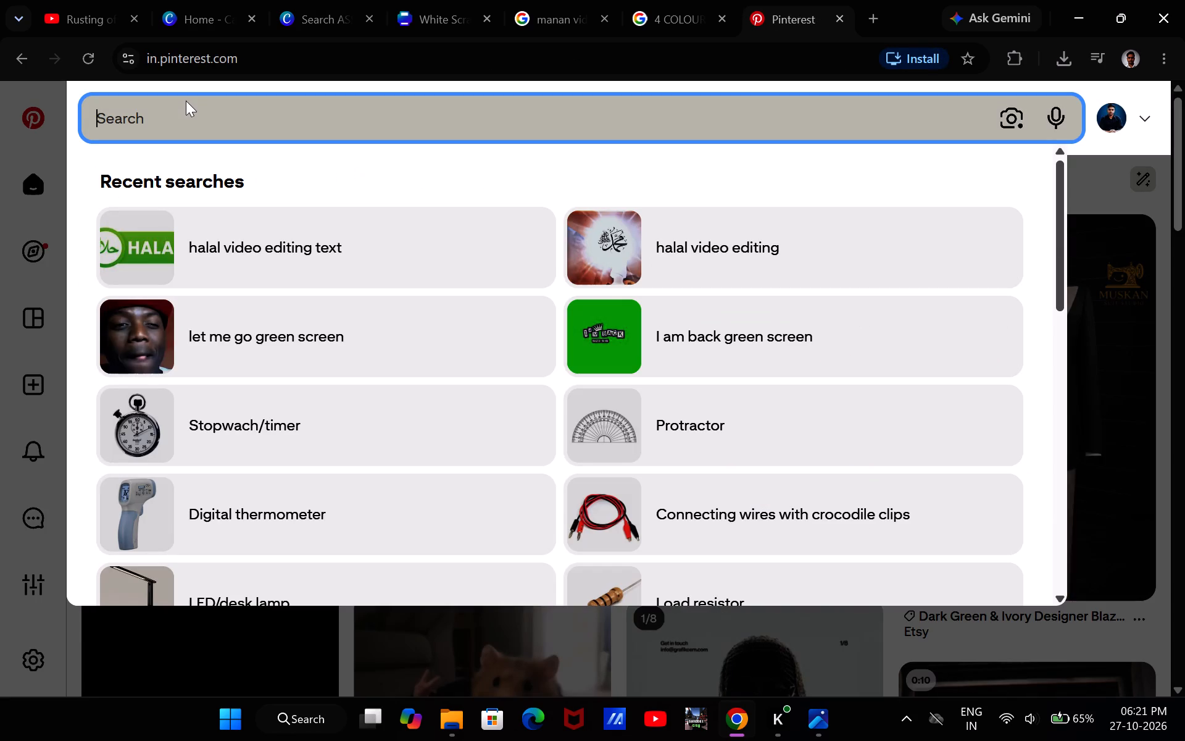
type("CREAM")
key("space")
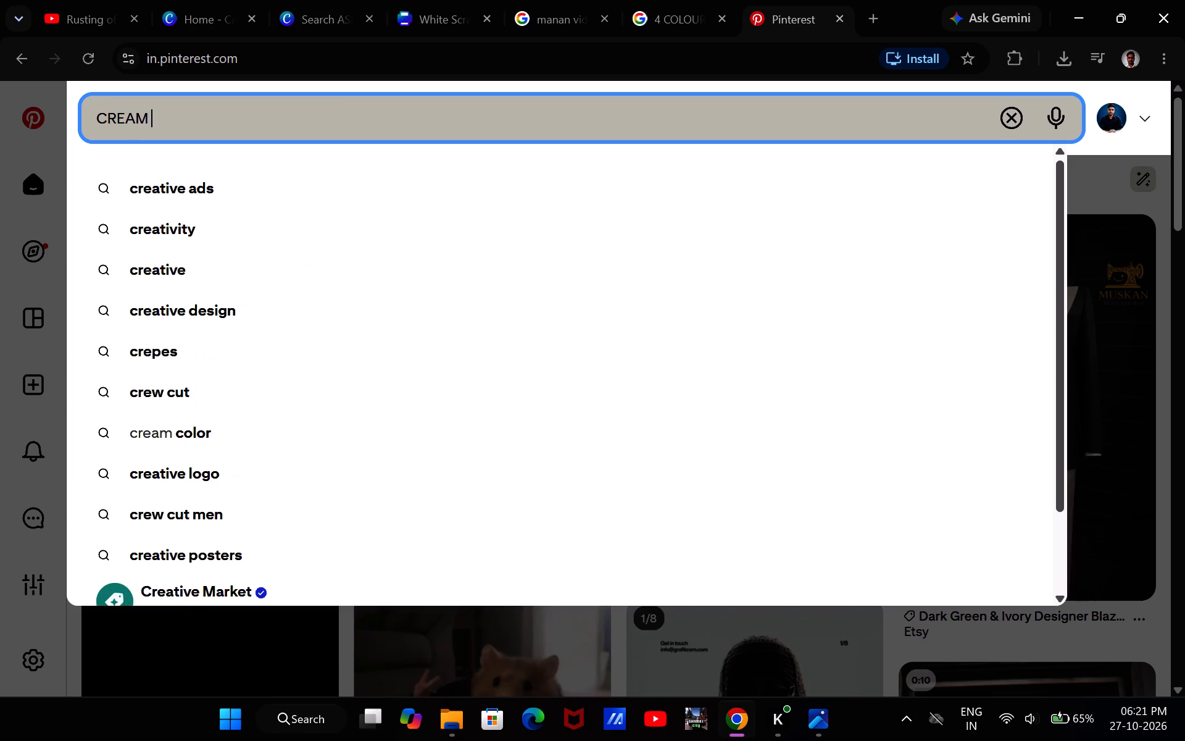
type("BG")
key("Return")
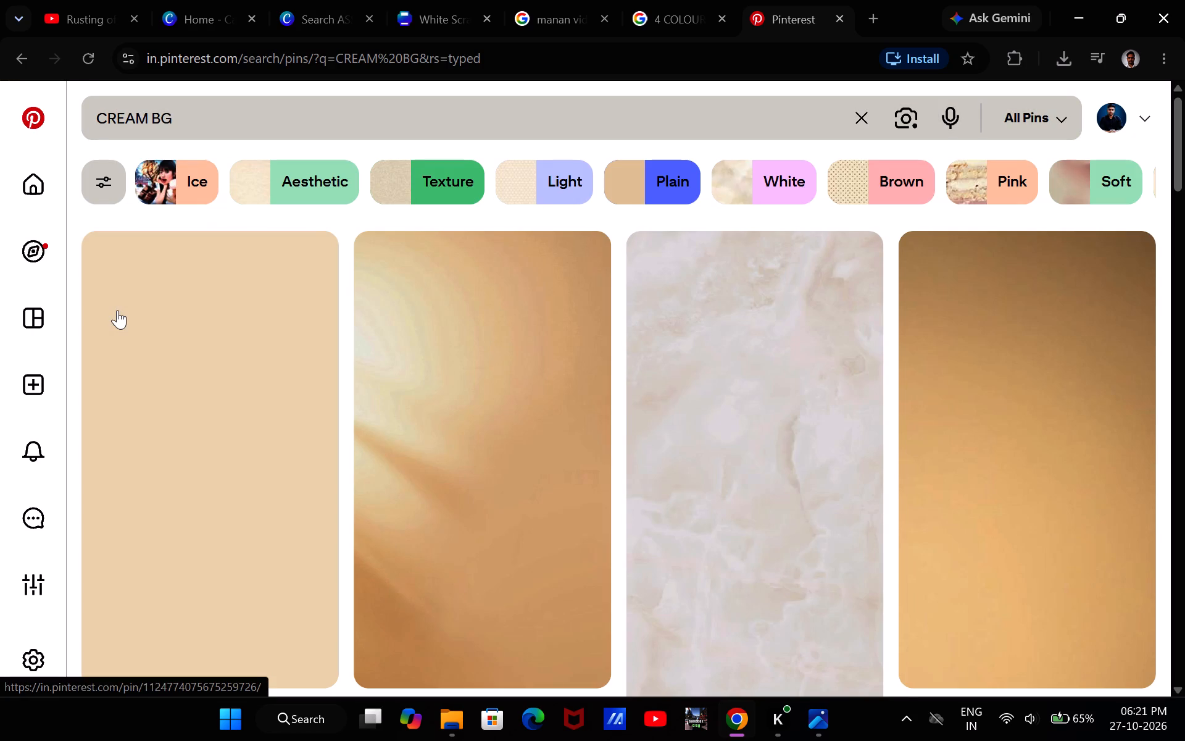
Download the plain cream background image, the first pin in the results.
right_click(173, 333)
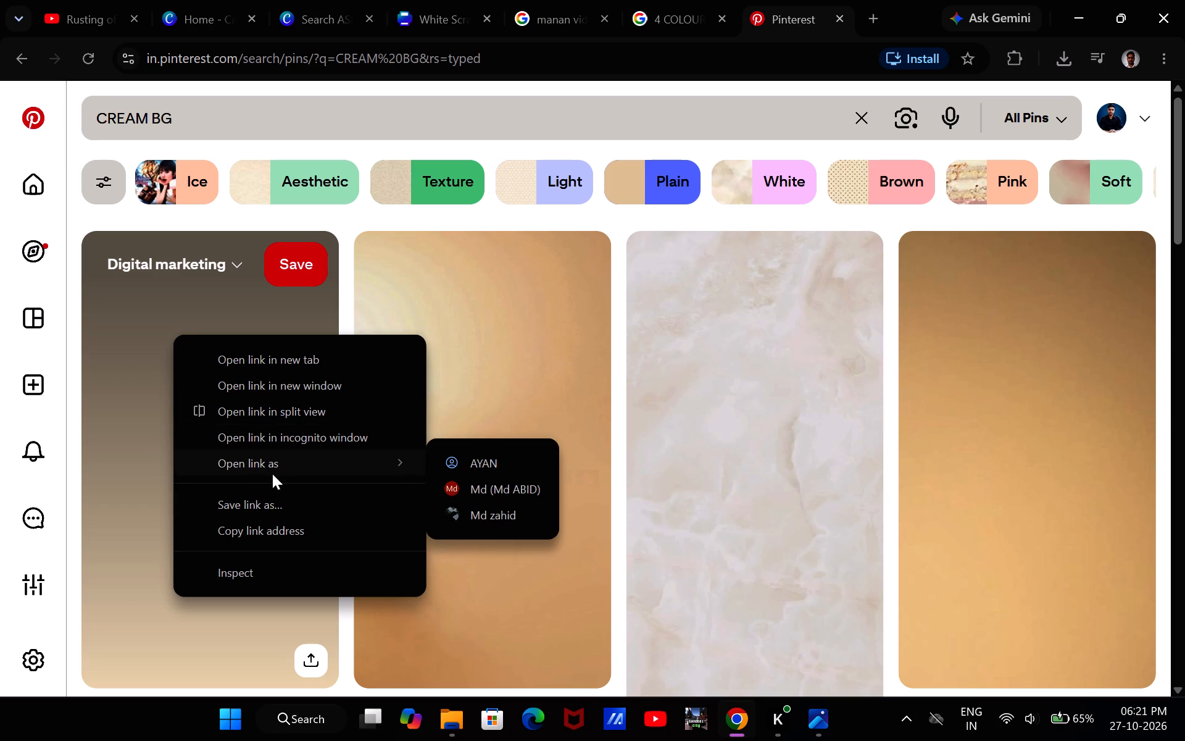
scroll(89, 536, "down", 1)
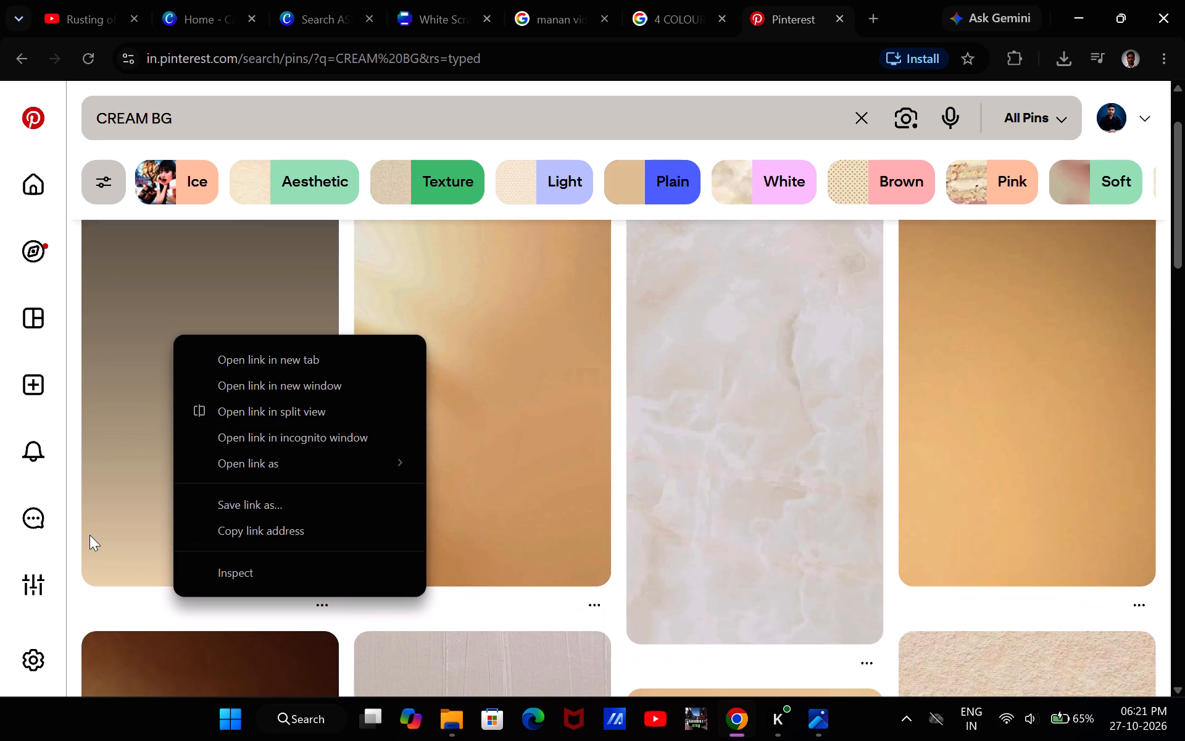
left_click_drag(189, 629, 312, 611)
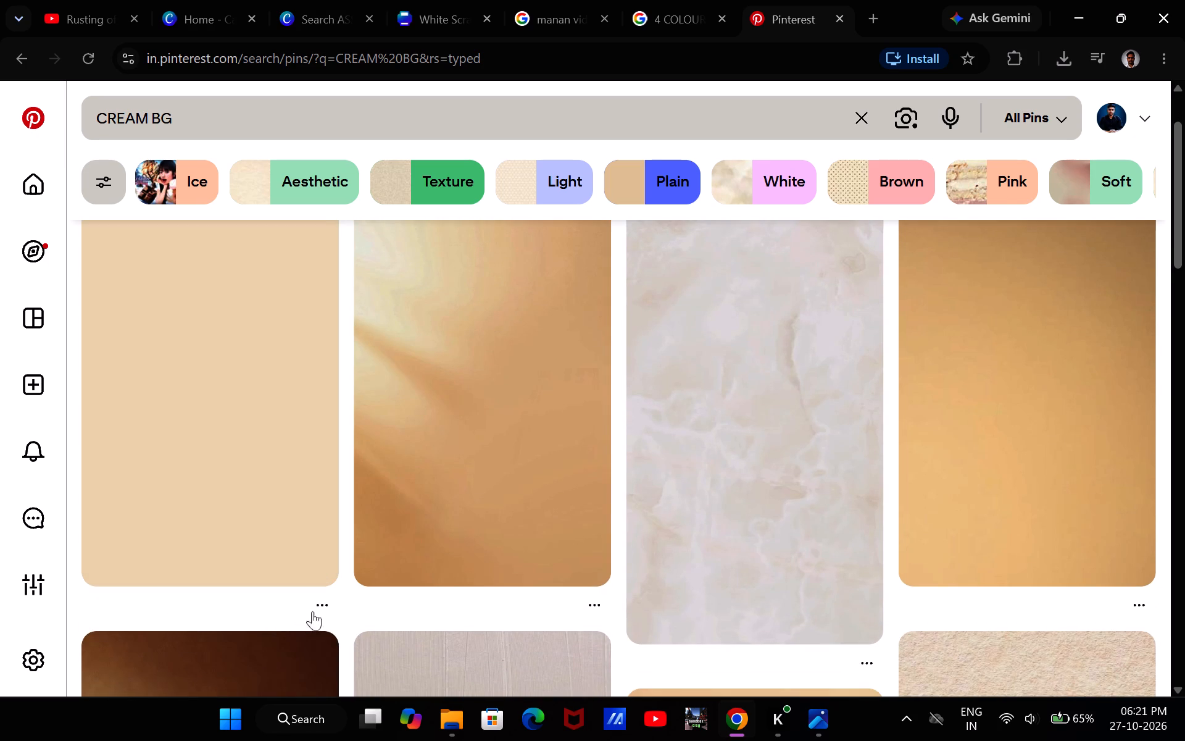
left_click_drag(312, 611, 327, 609)
left_click(327, 609)
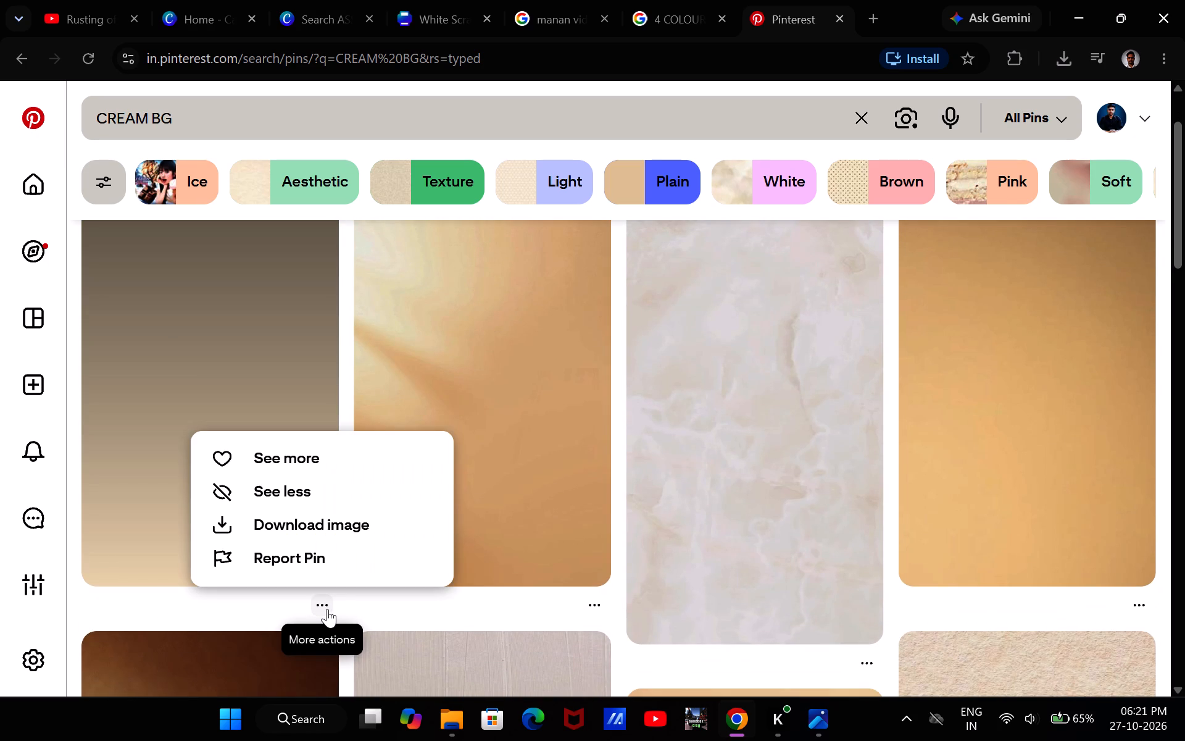
left_click(337, 533)
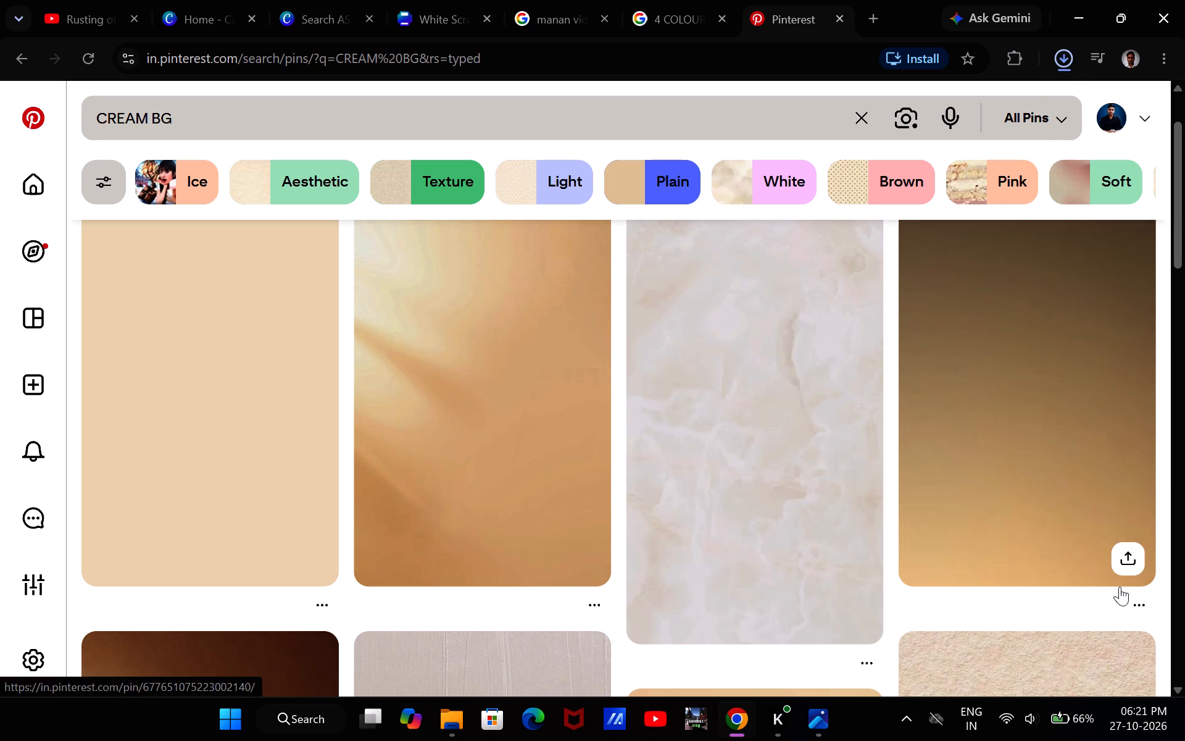
Download the golden-tan gradient background image, the fourth pin in the first row, and check the browser's downloads.
left_click(1142, 603)
left_click(1133, 609)
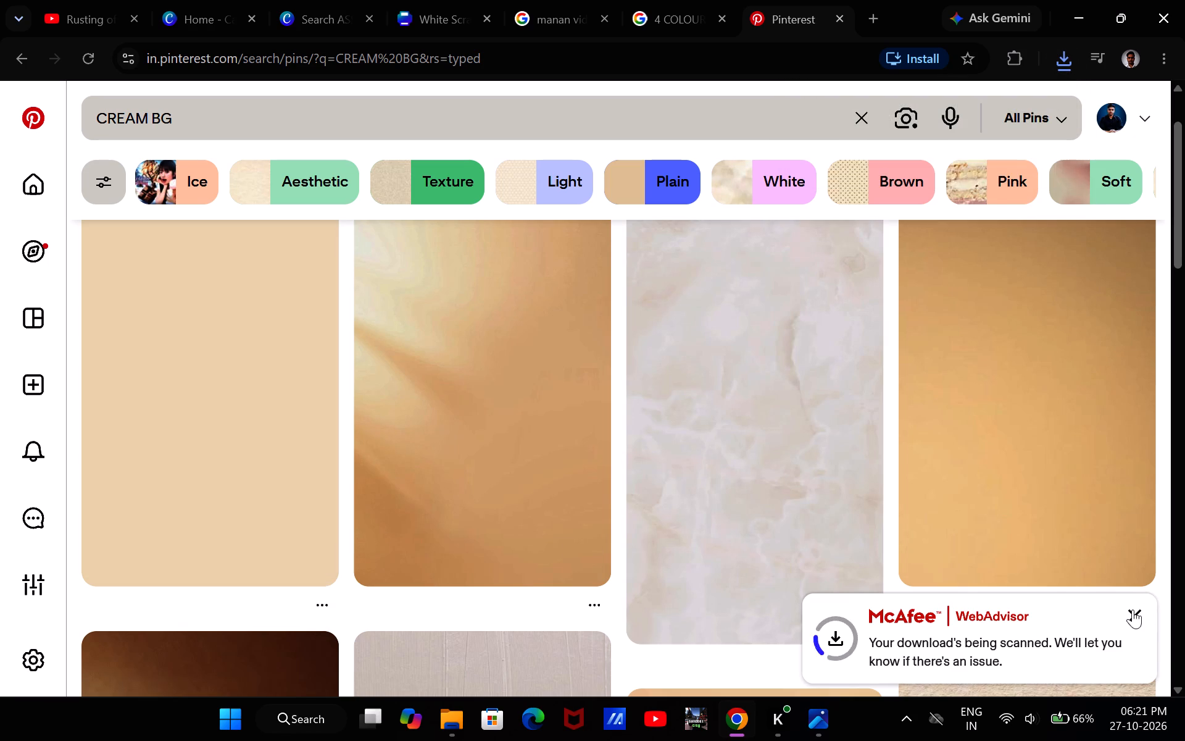
left_click(1142, 602)
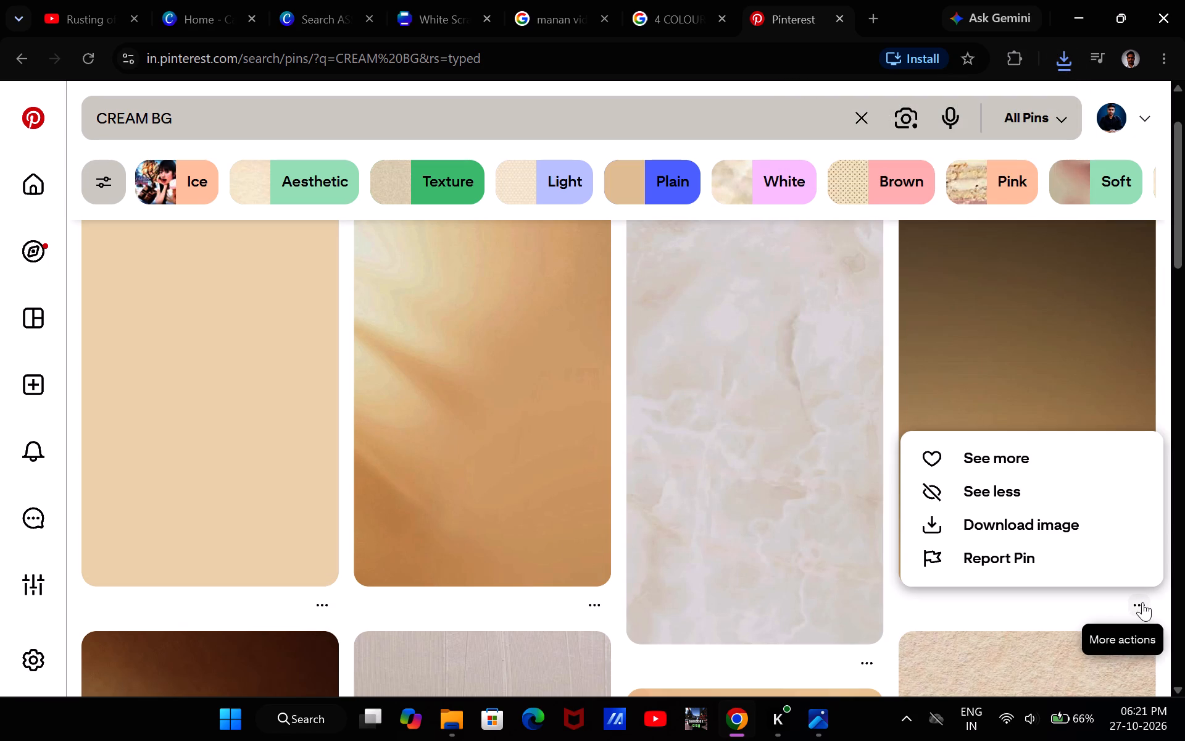
left_click(1066, 532)
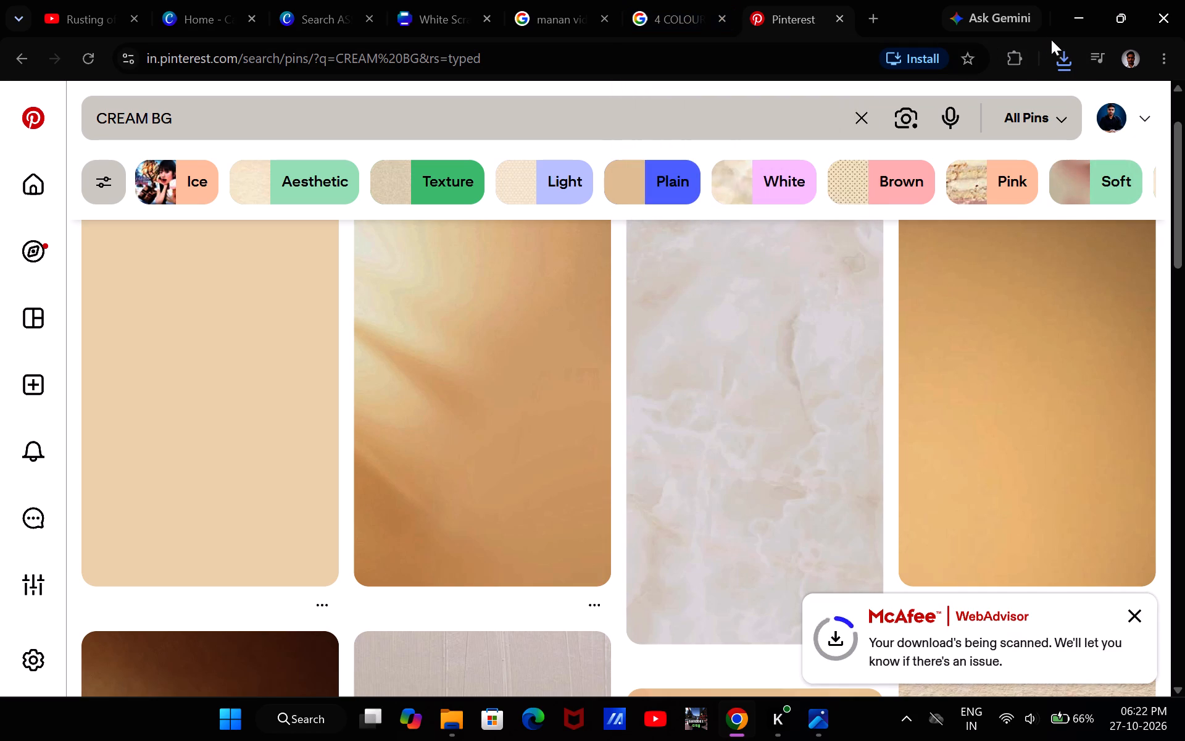
left_click(1073, 51)
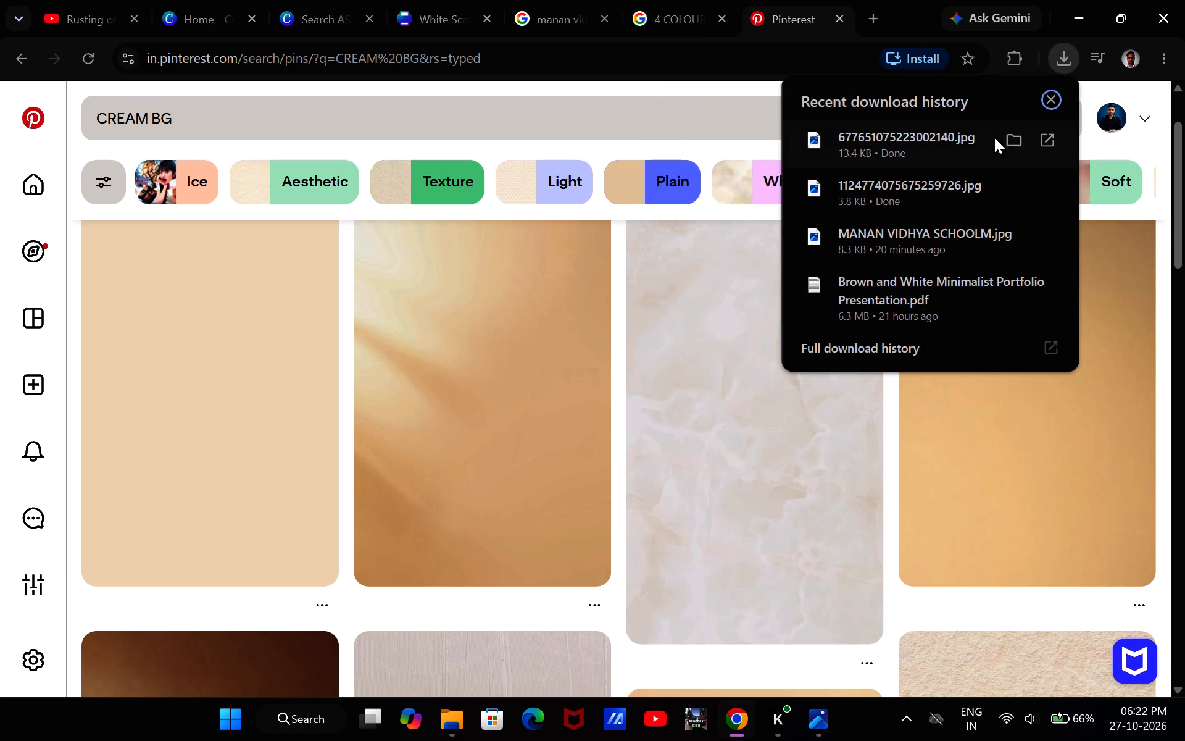
View the downloaded golden-tan gradient image in Photos, examine its editing, sharing and open-with options, and return to the Pinterest results.
left_click(1042, 139)
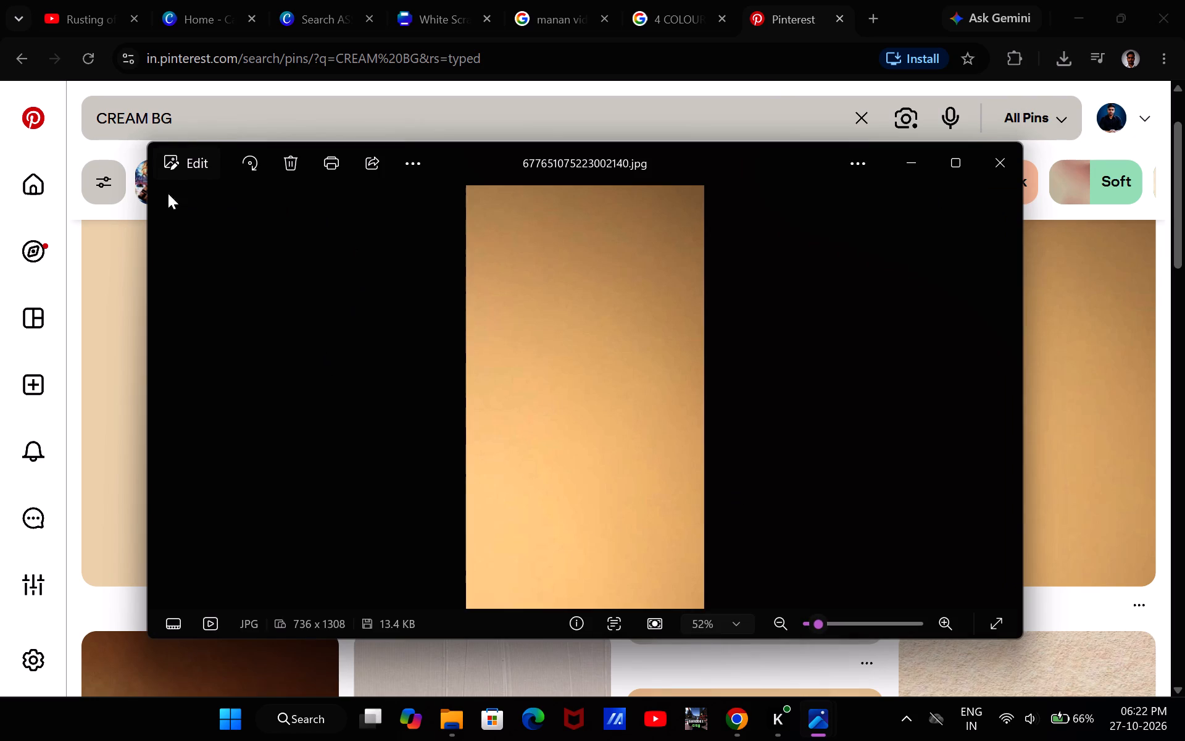
left_click(172, 167)
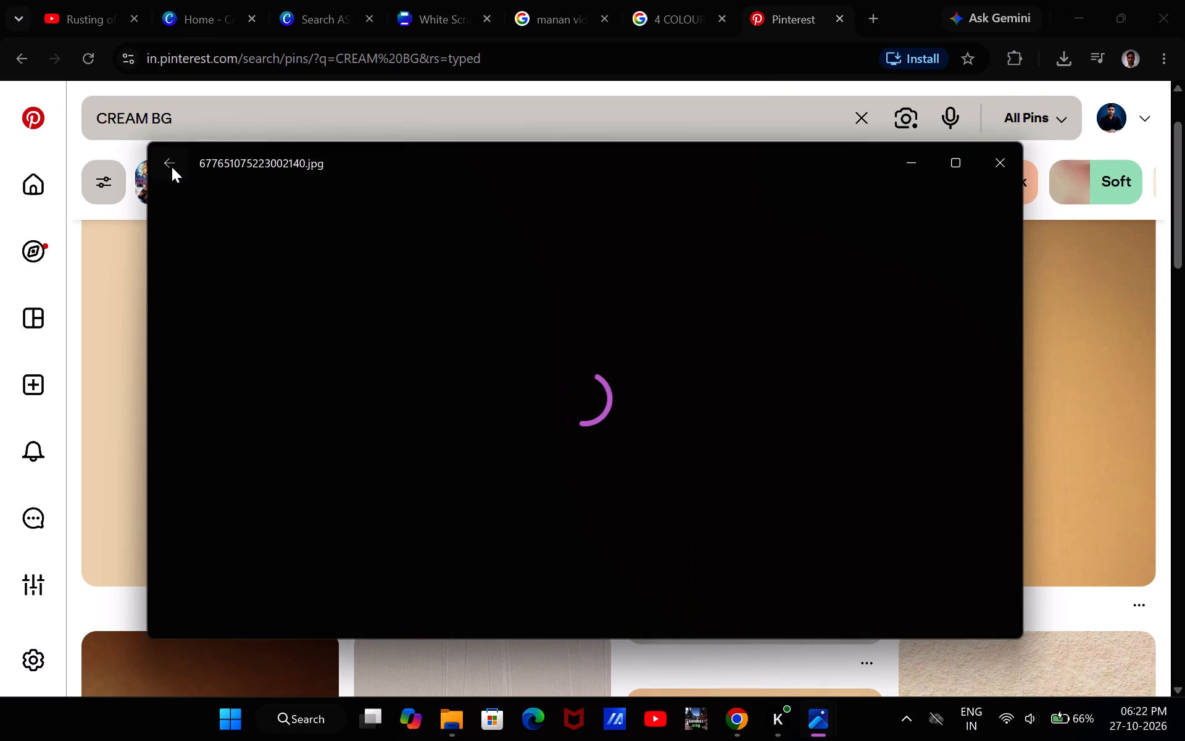
left_click(273, 160)
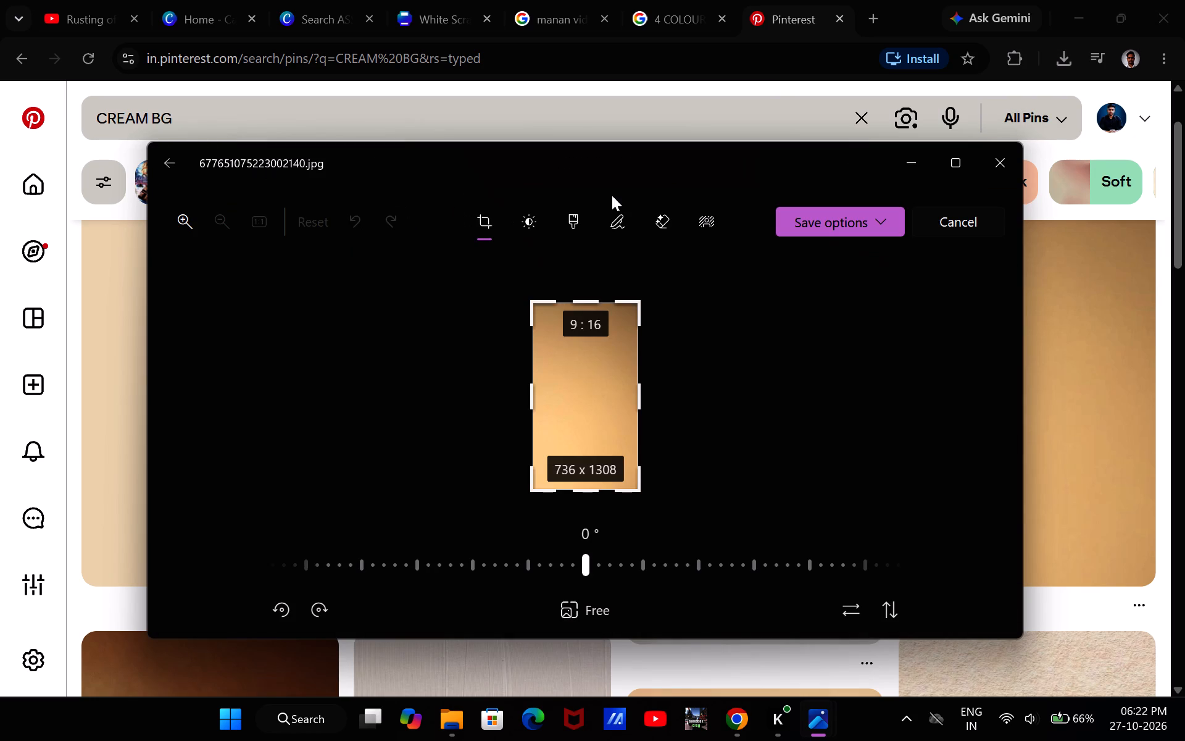
left_click(161, 174)
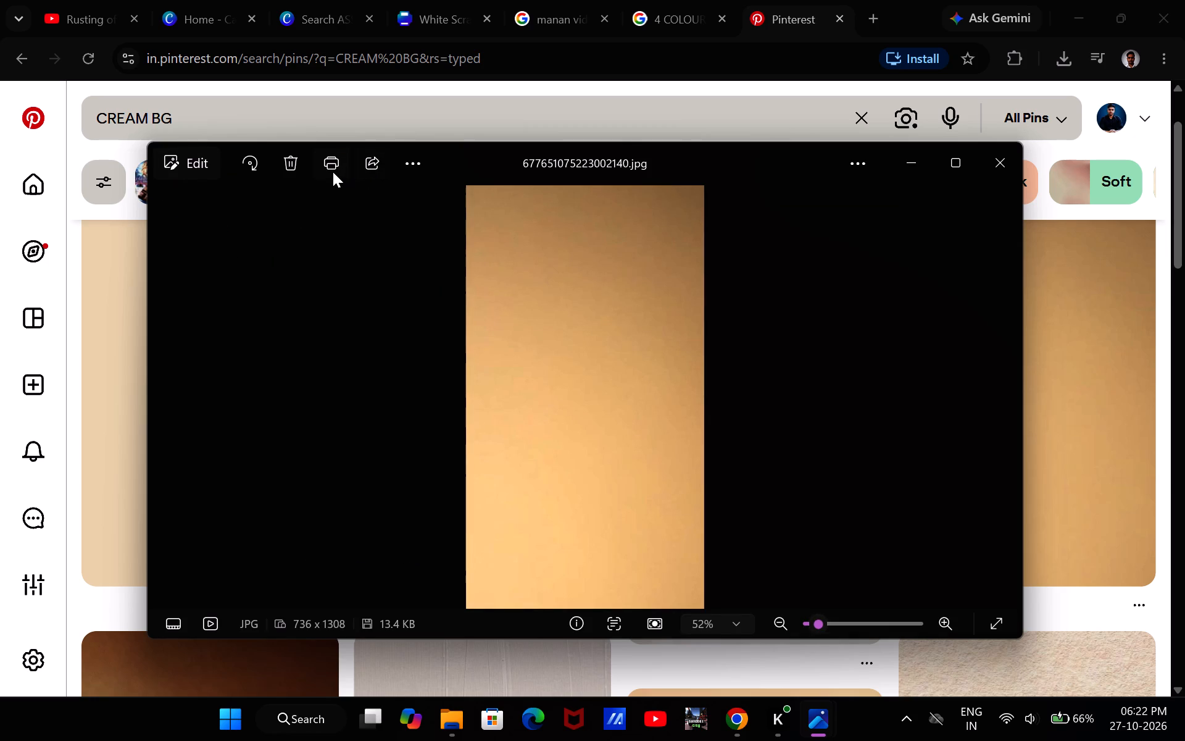
left_click(374, 163)
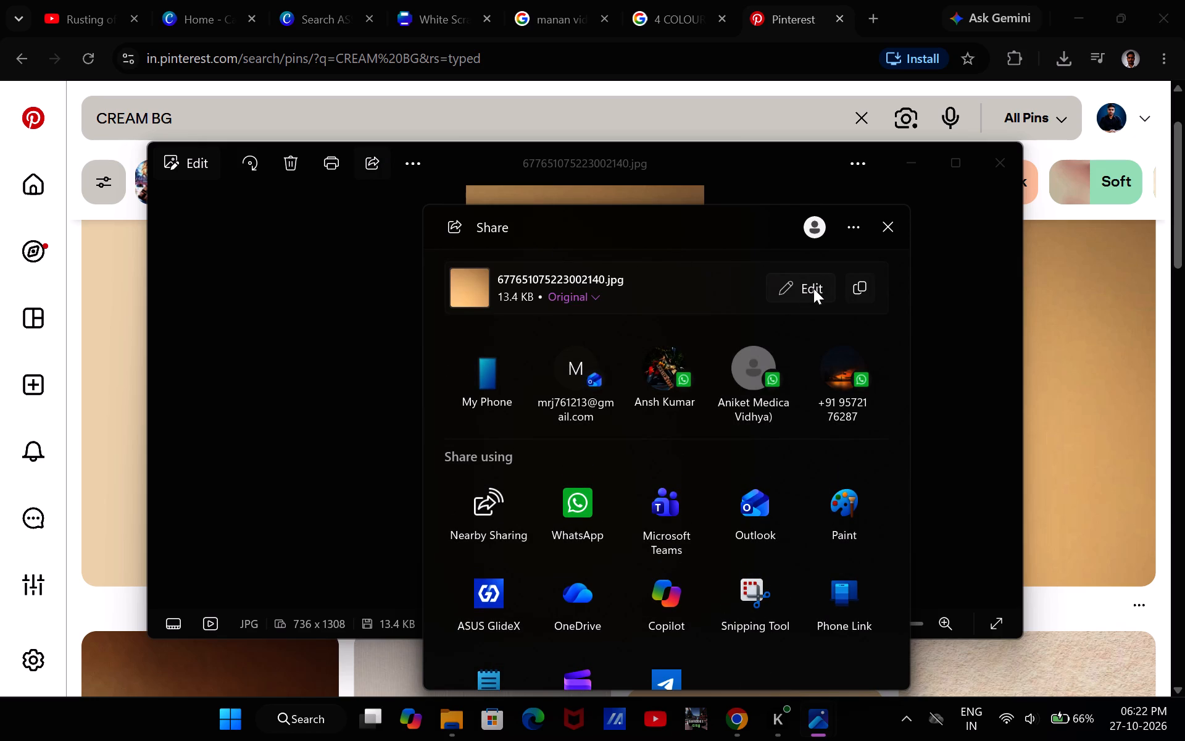
left_click(888, 237)
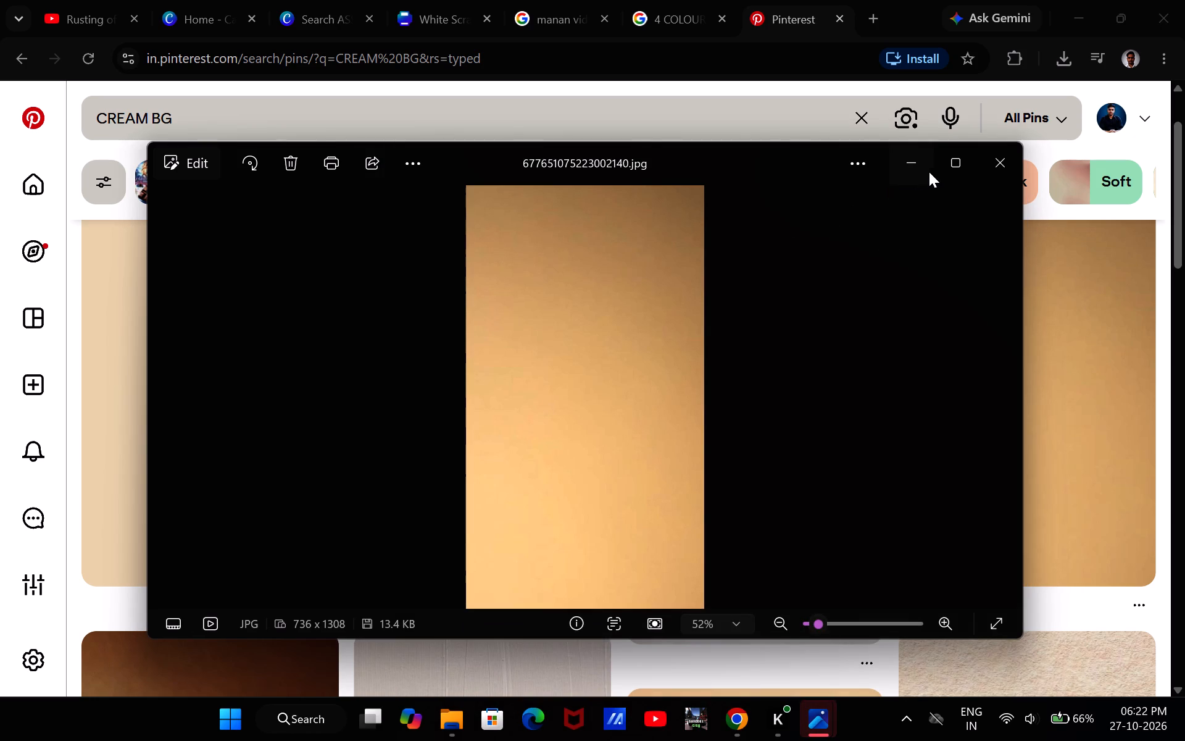
left_click(863, 174)
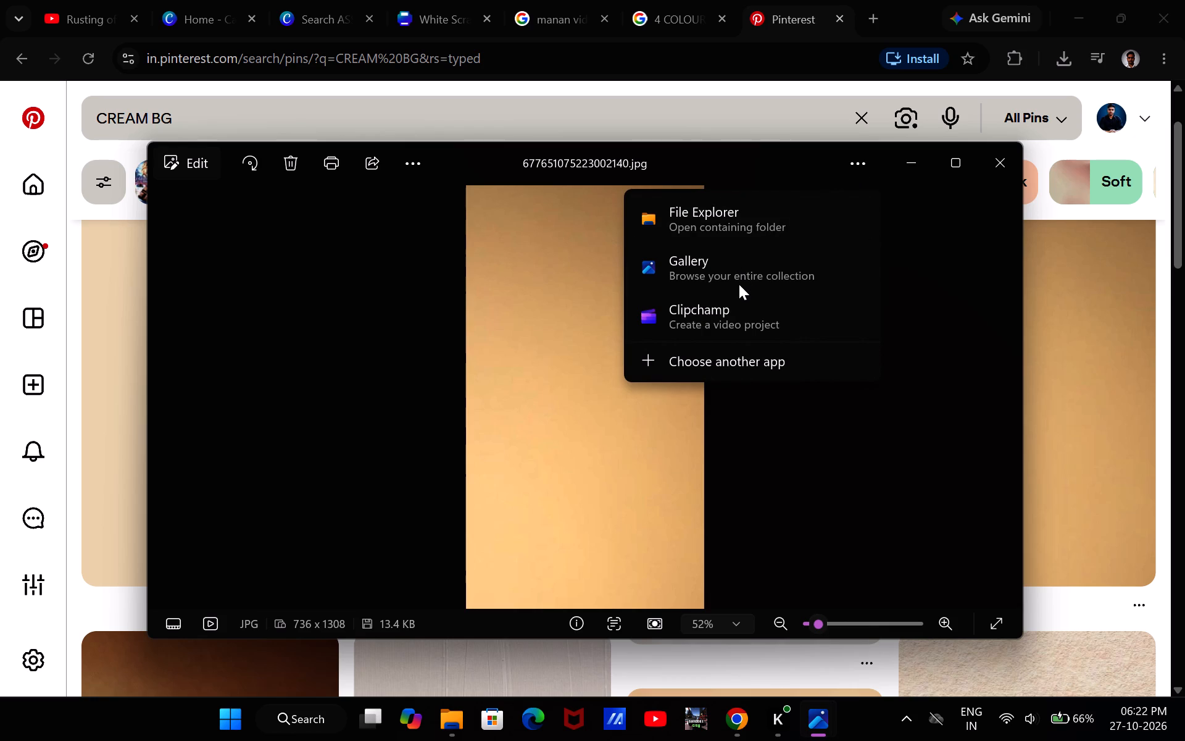
left_click(921, 166)
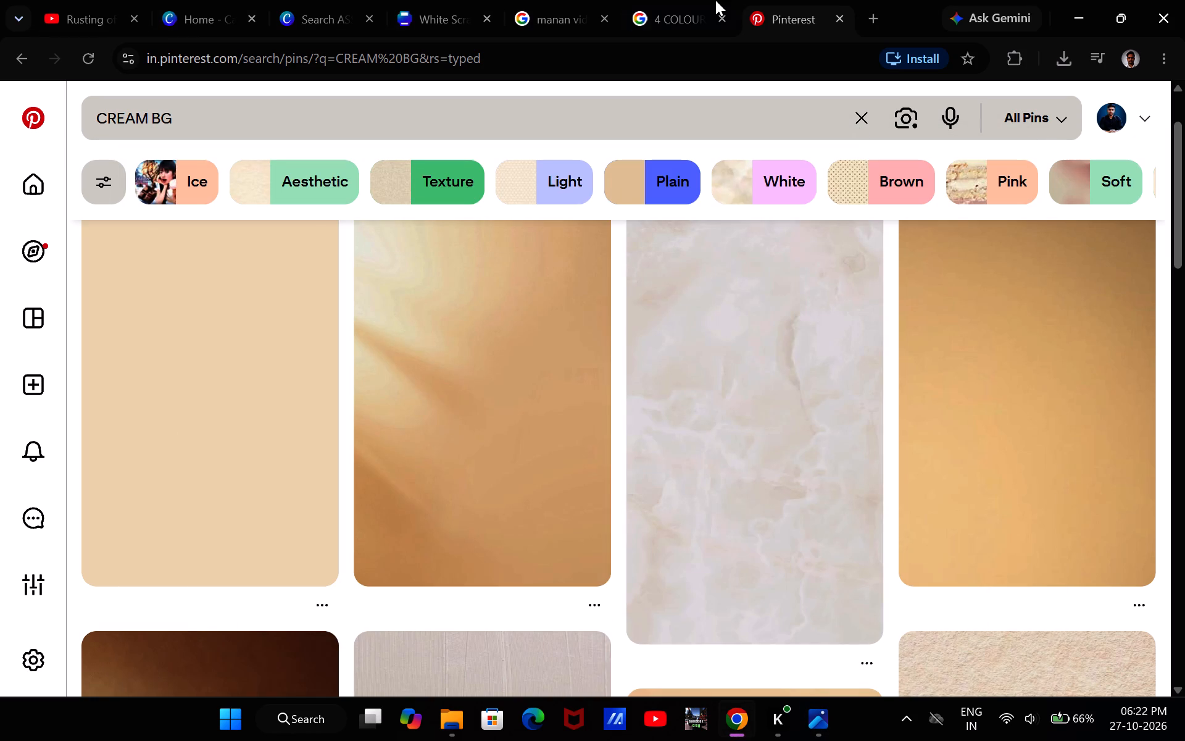
Switch to the Canva cover page and open the replacement options for its background image.
left_click(440, 0)
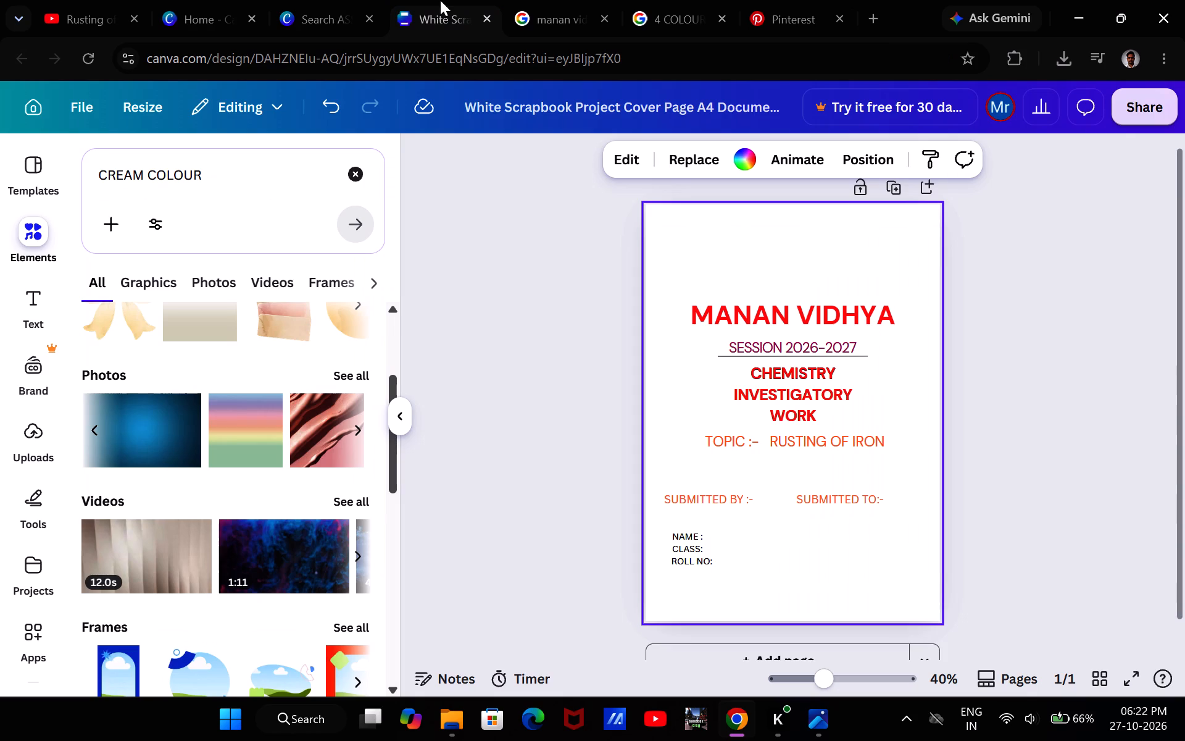
left_click(700, 160)
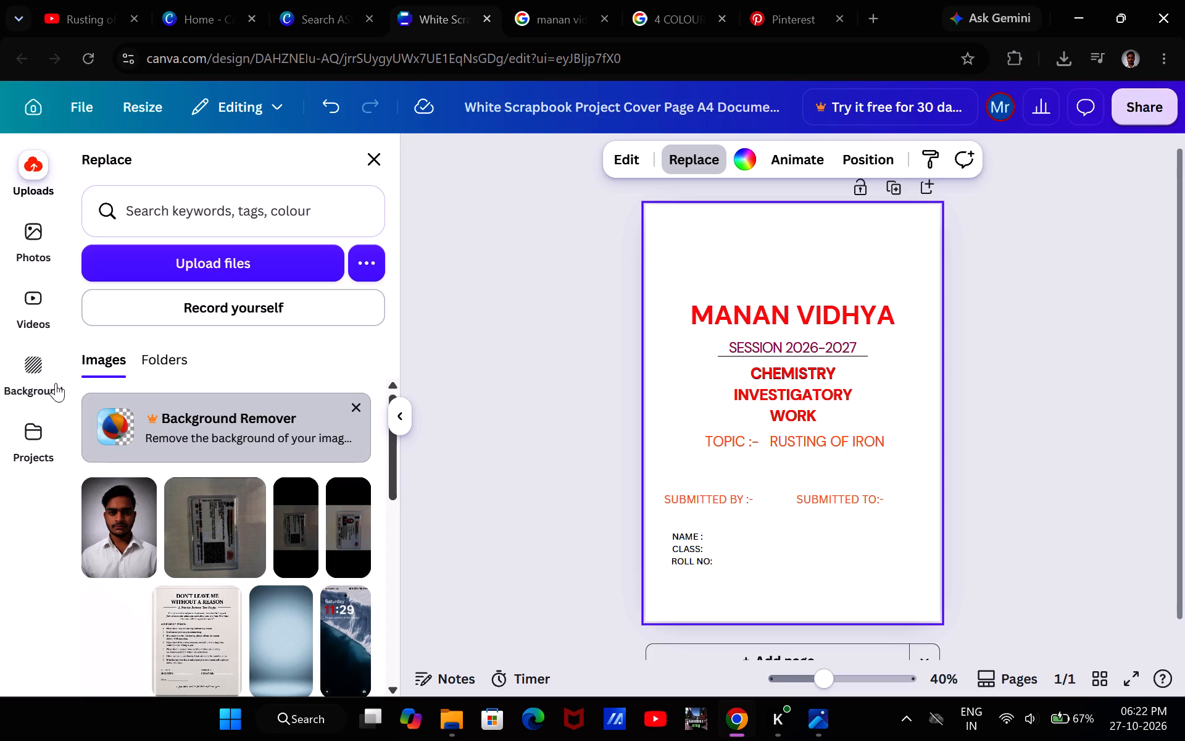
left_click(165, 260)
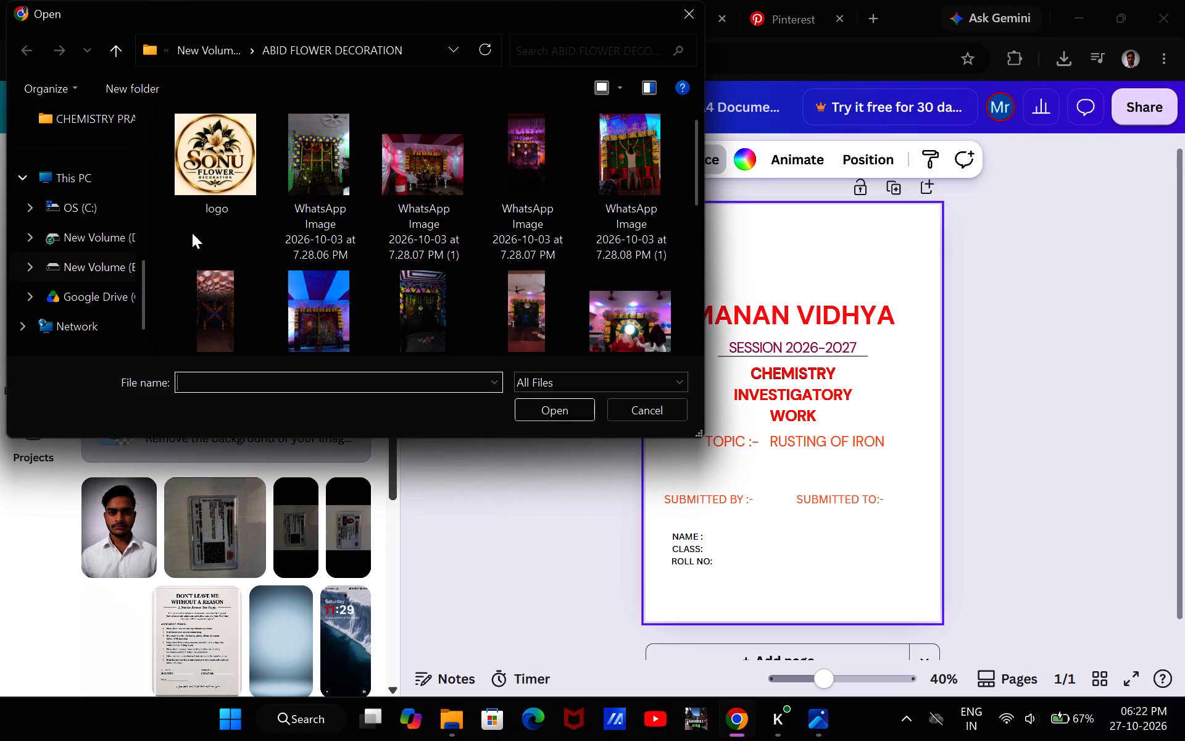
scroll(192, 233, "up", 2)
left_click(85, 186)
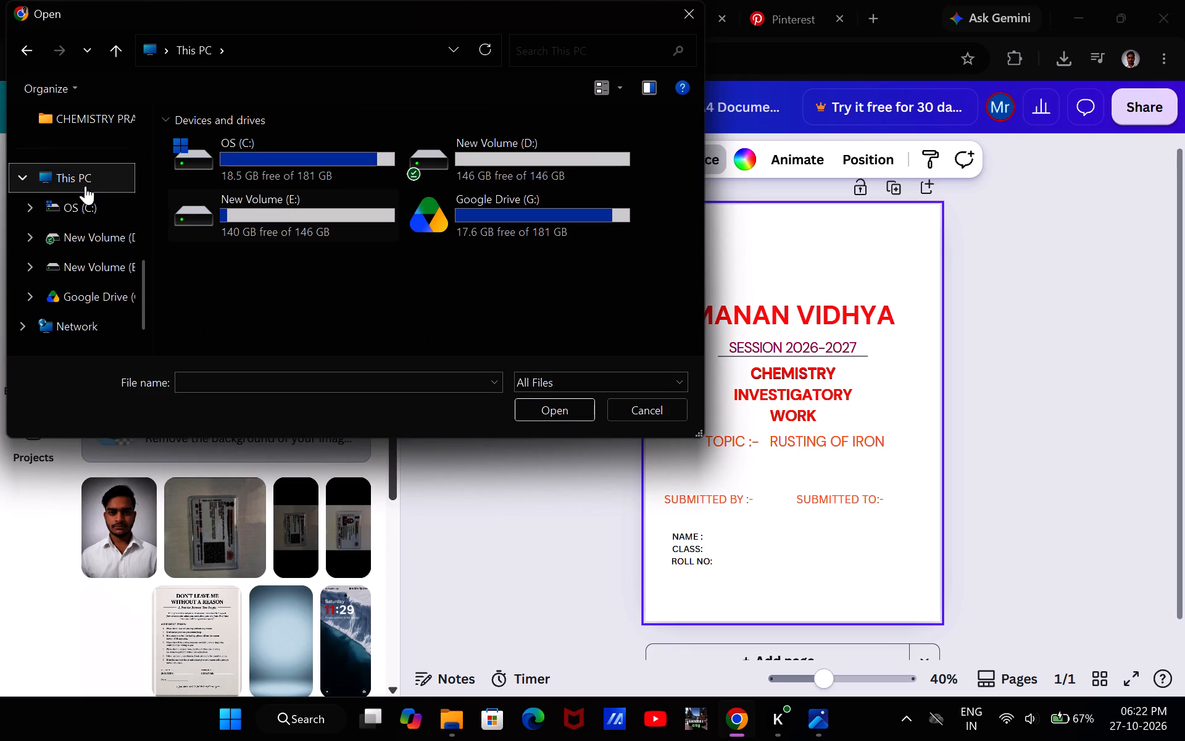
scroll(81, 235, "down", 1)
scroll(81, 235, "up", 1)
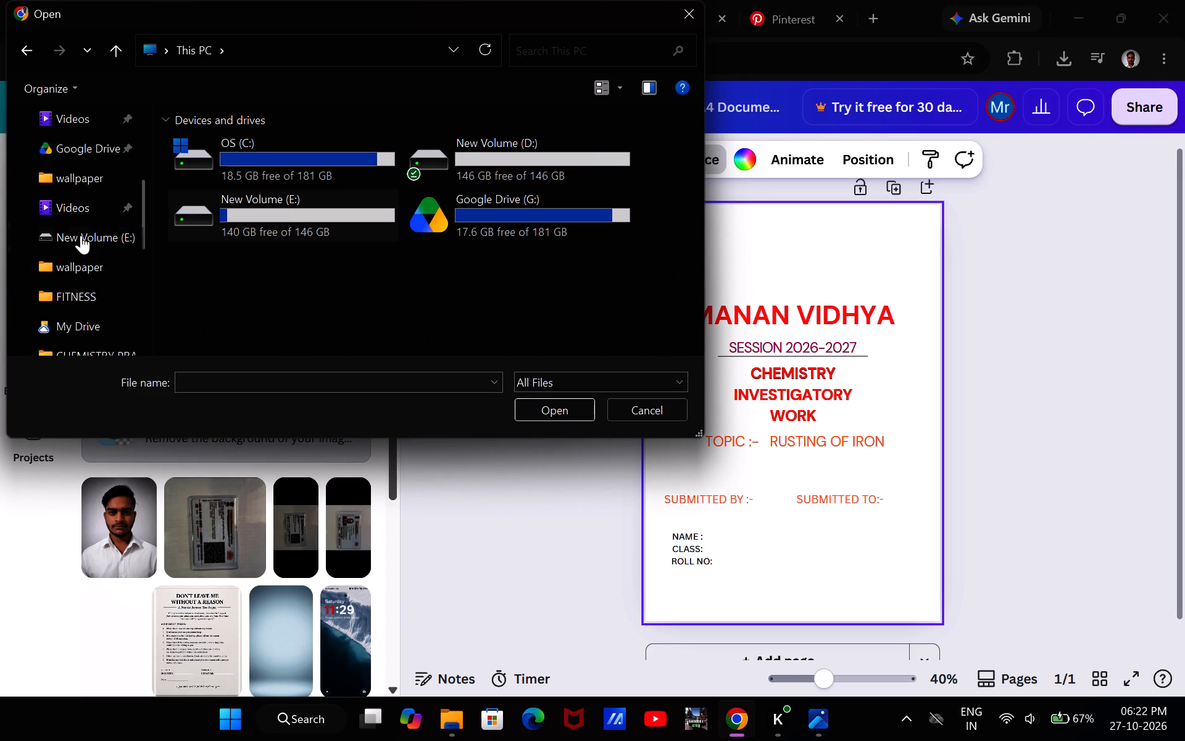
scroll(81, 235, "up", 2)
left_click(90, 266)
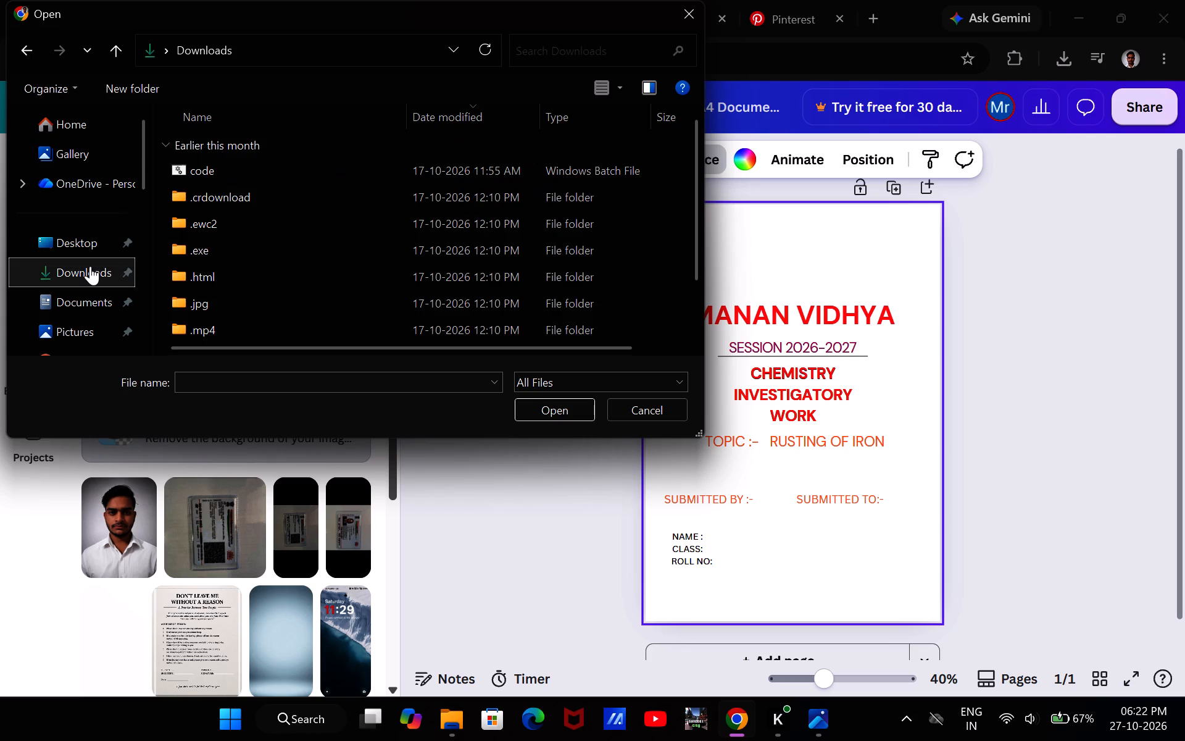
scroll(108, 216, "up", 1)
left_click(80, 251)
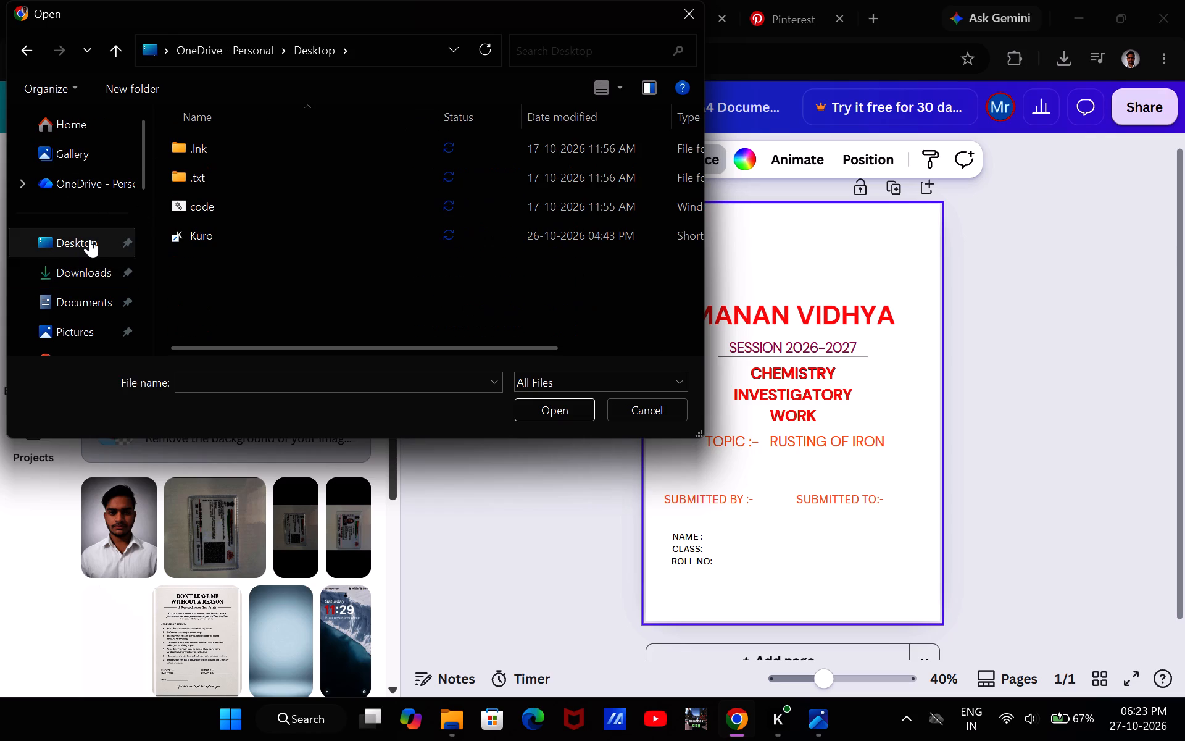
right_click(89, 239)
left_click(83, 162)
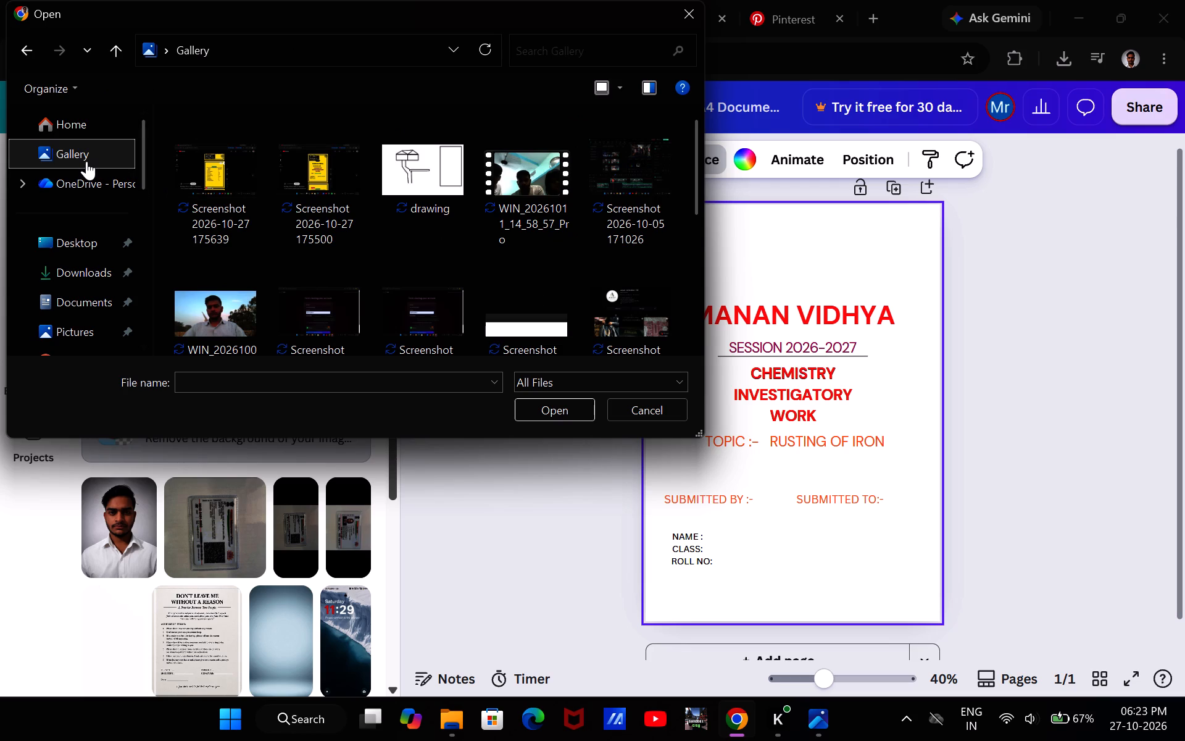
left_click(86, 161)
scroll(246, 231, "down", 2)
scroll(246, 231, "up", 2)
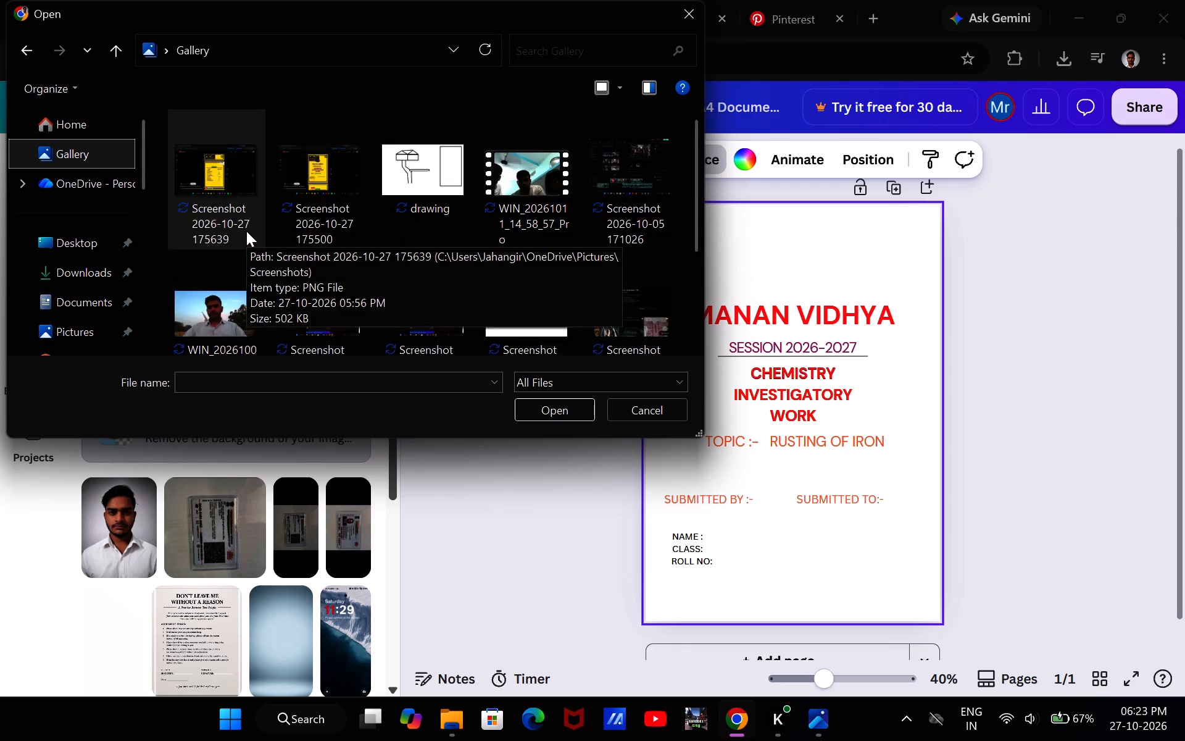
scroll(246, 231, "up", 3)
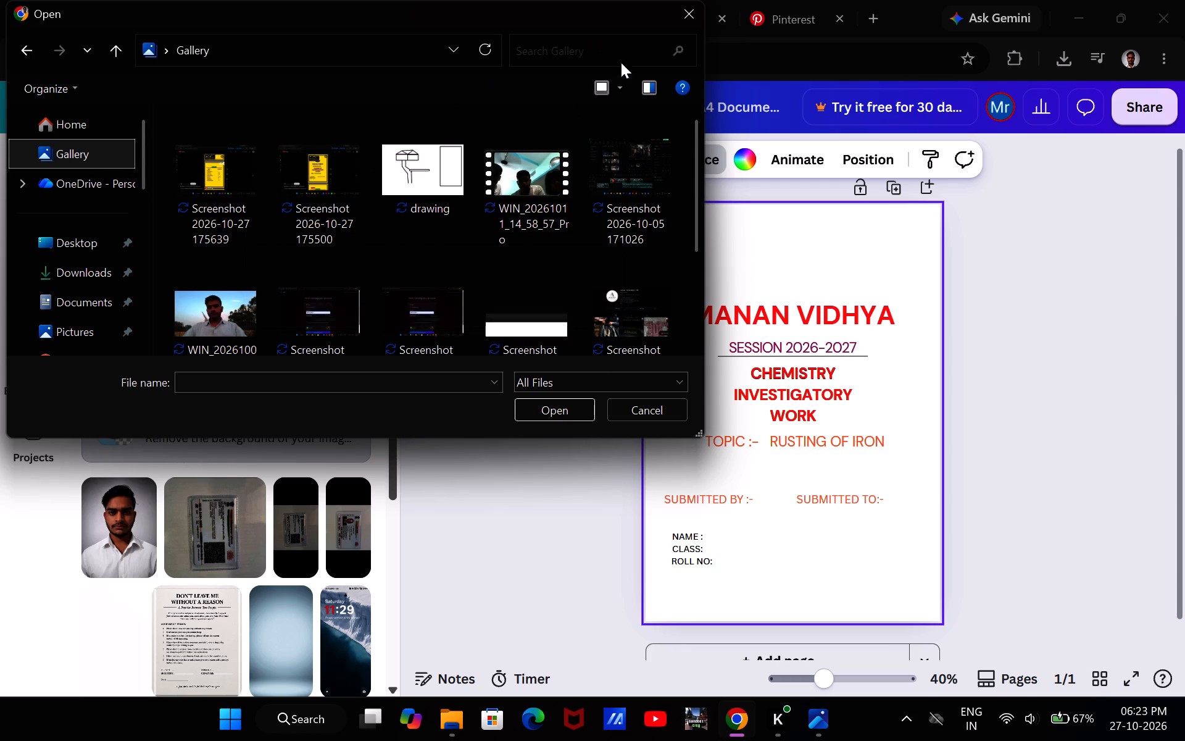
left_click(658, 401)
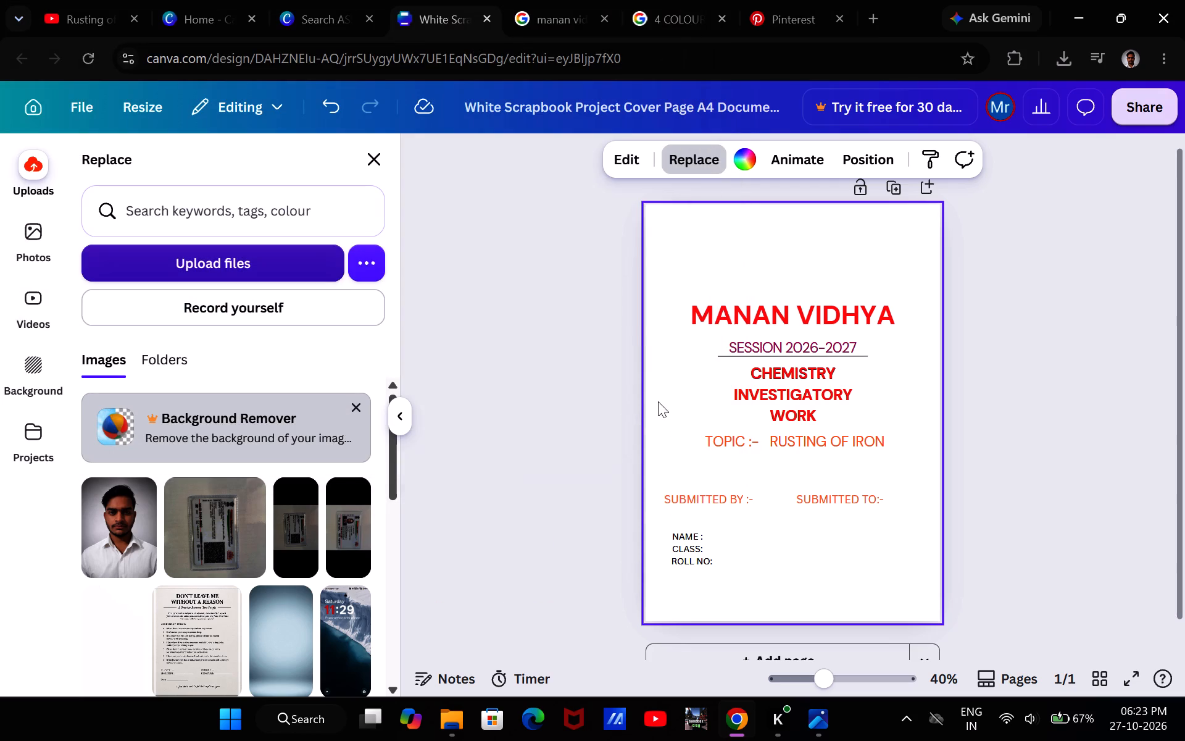
Download the golden-tan gradient pin from Pinterest again and show the new file in its folder.
left_click(796, 0)
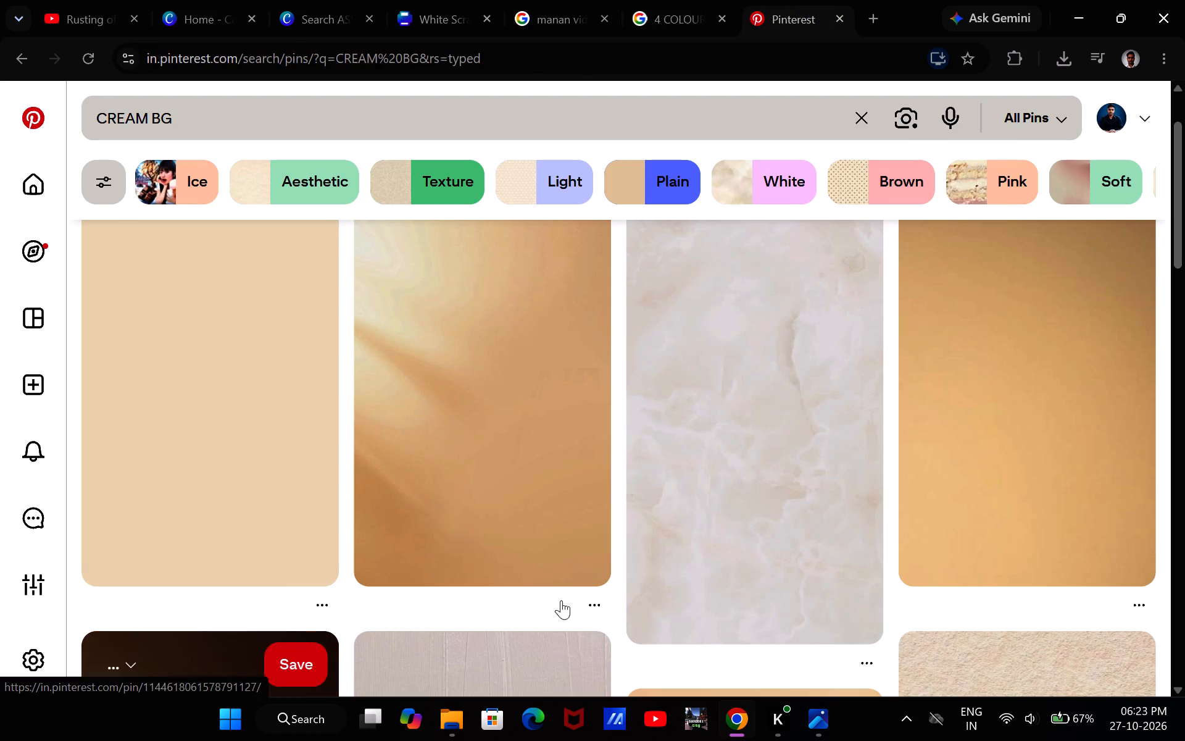
left_click(1140, 609)
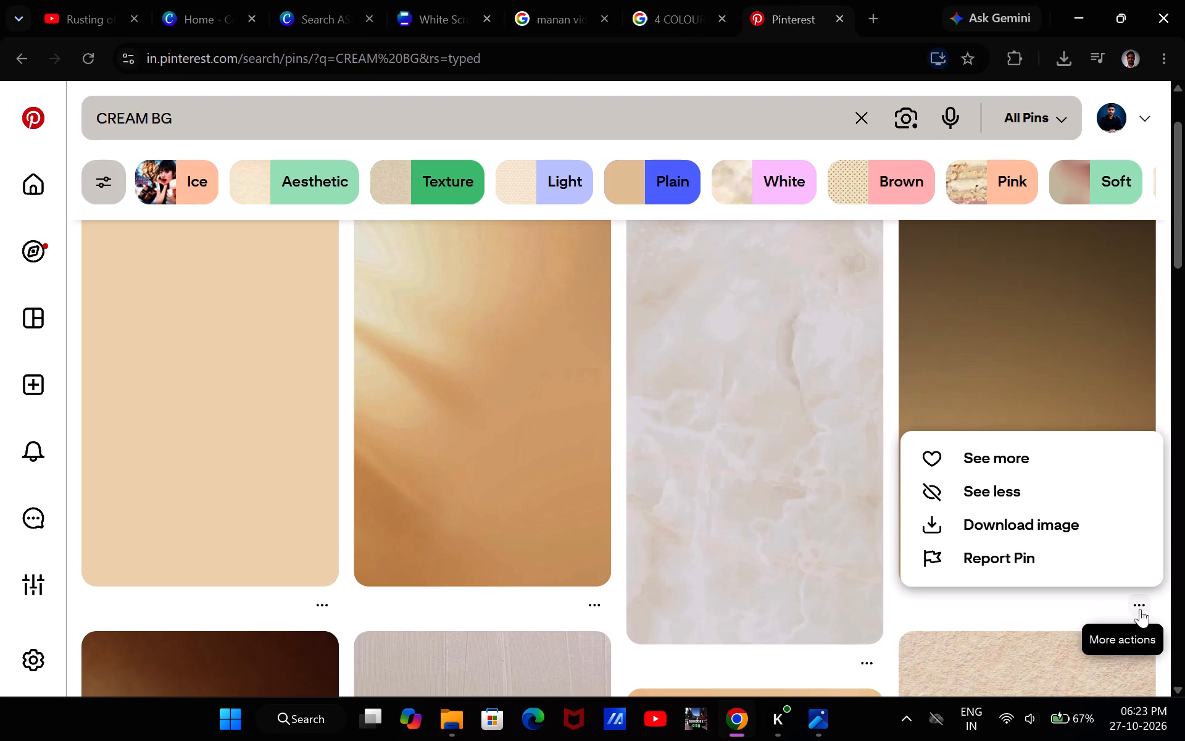
left_click(1021, 529)
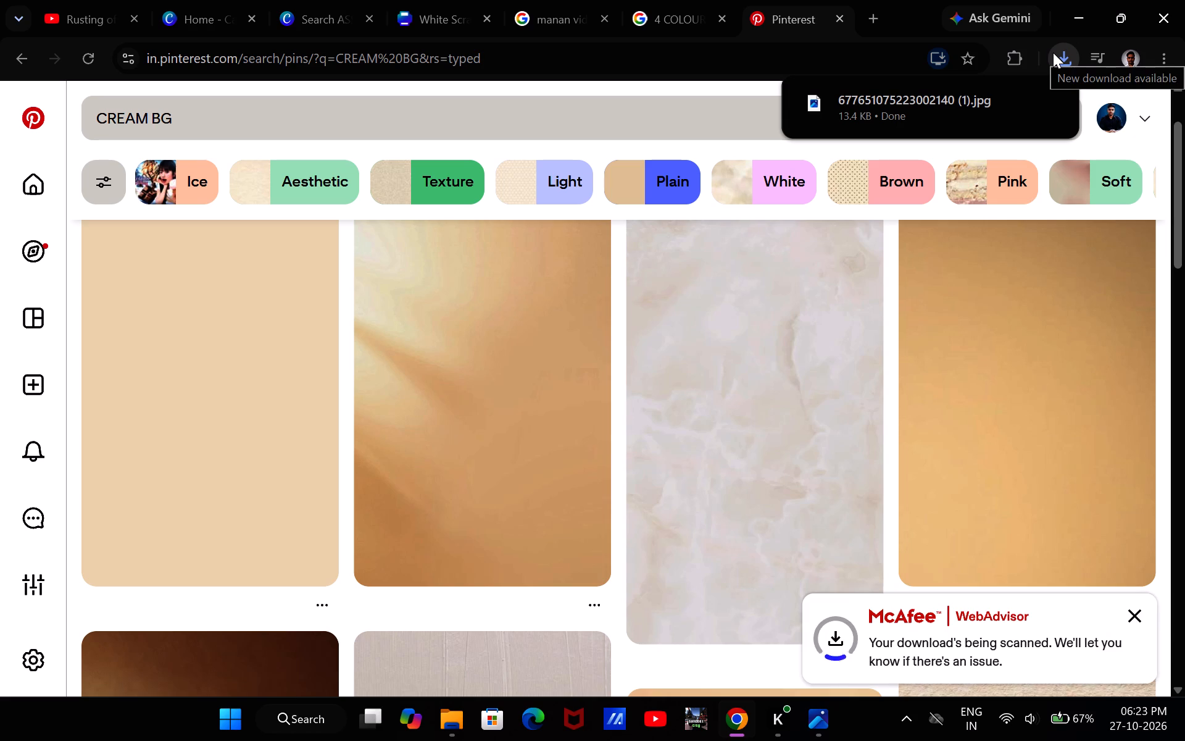
left_click(1053, 52)
left_click(1053, 52)
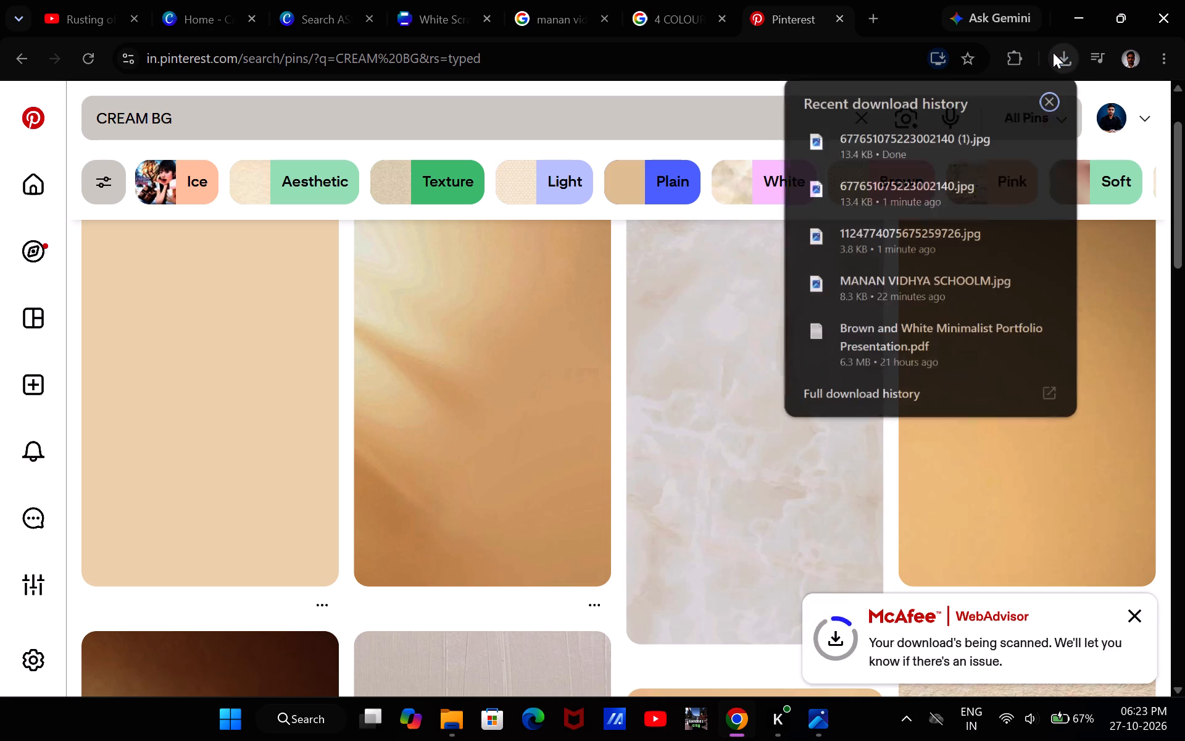
left_click(1012, 143)
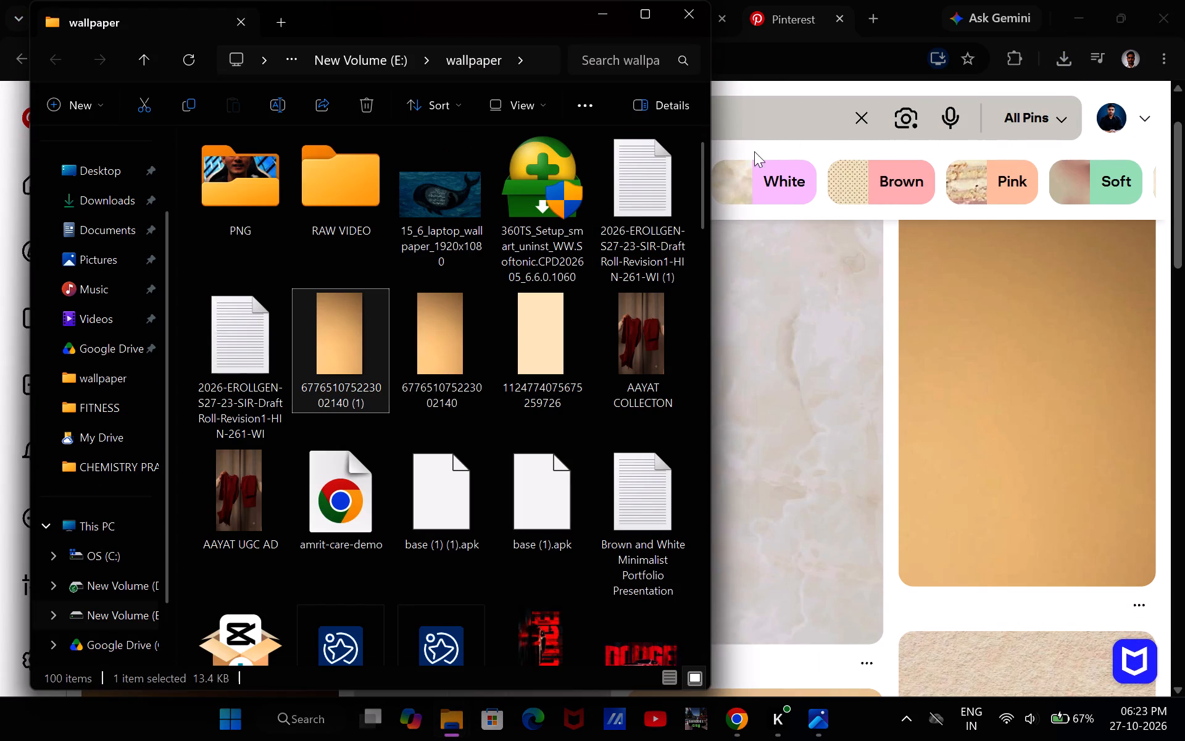
Rename the newly downloaded golden-tan gradient image in the wallpaper folder as CREAM BG.
right_click(340, 312)
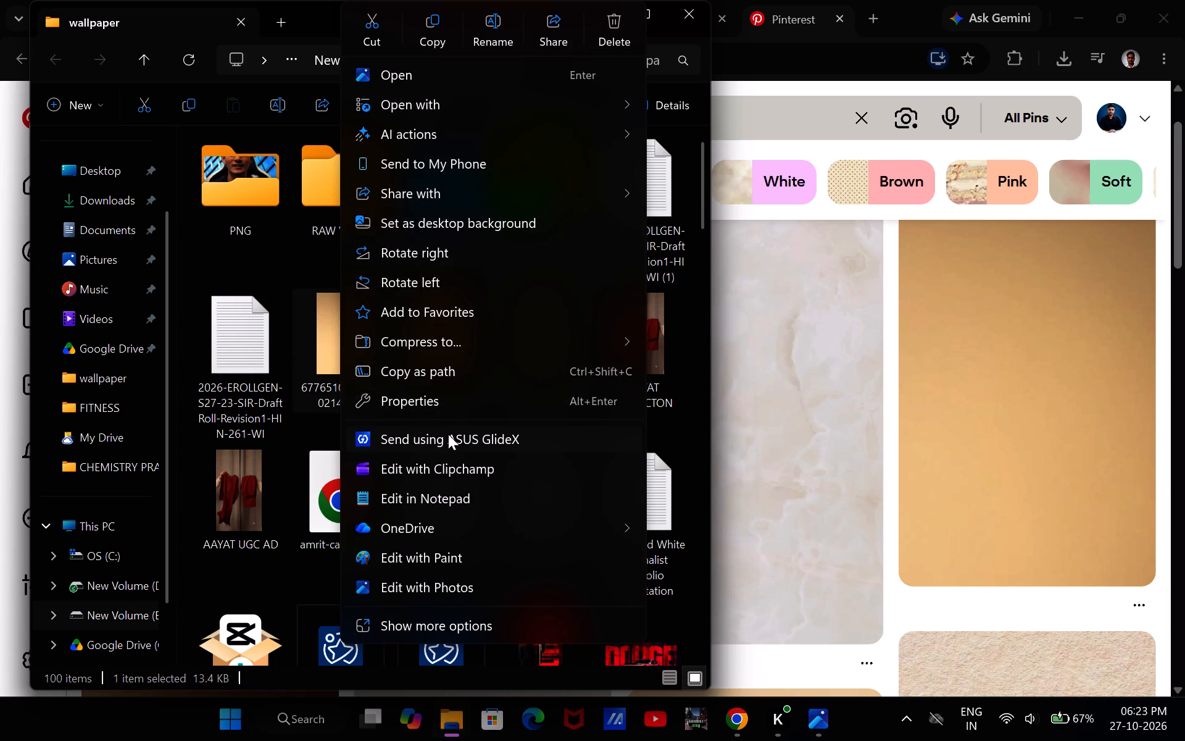
left_click(491, 23)
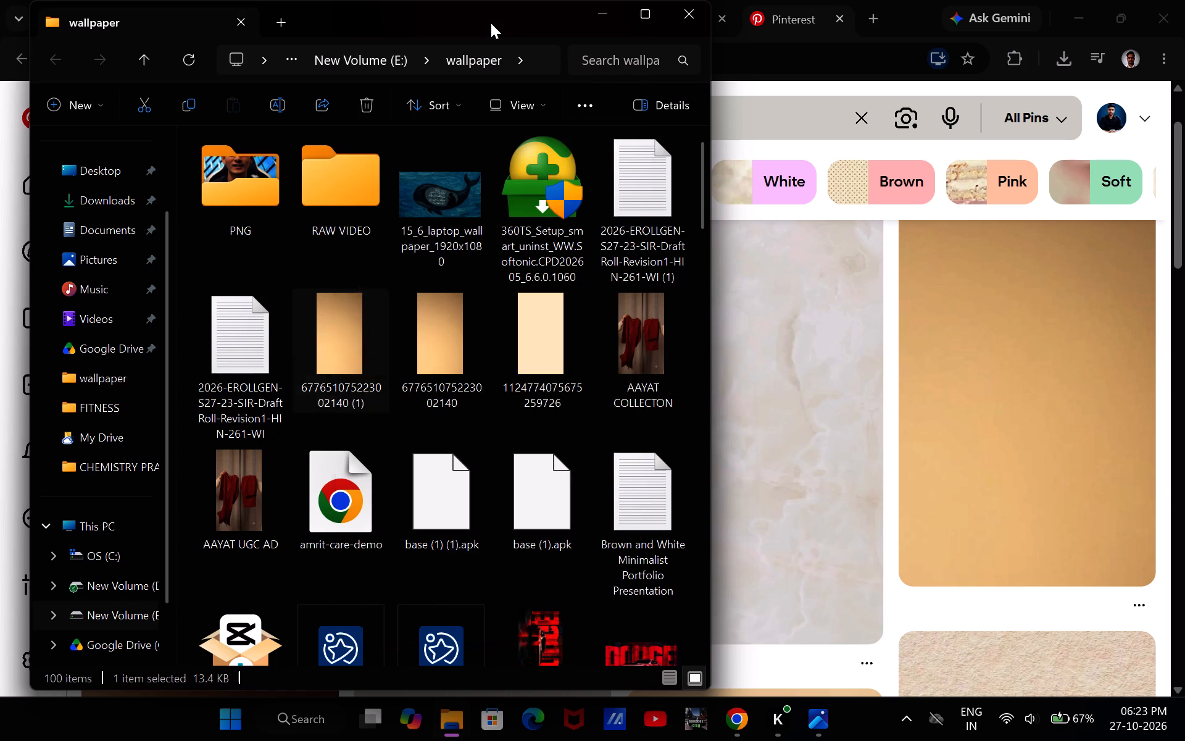
key("BackSpace")
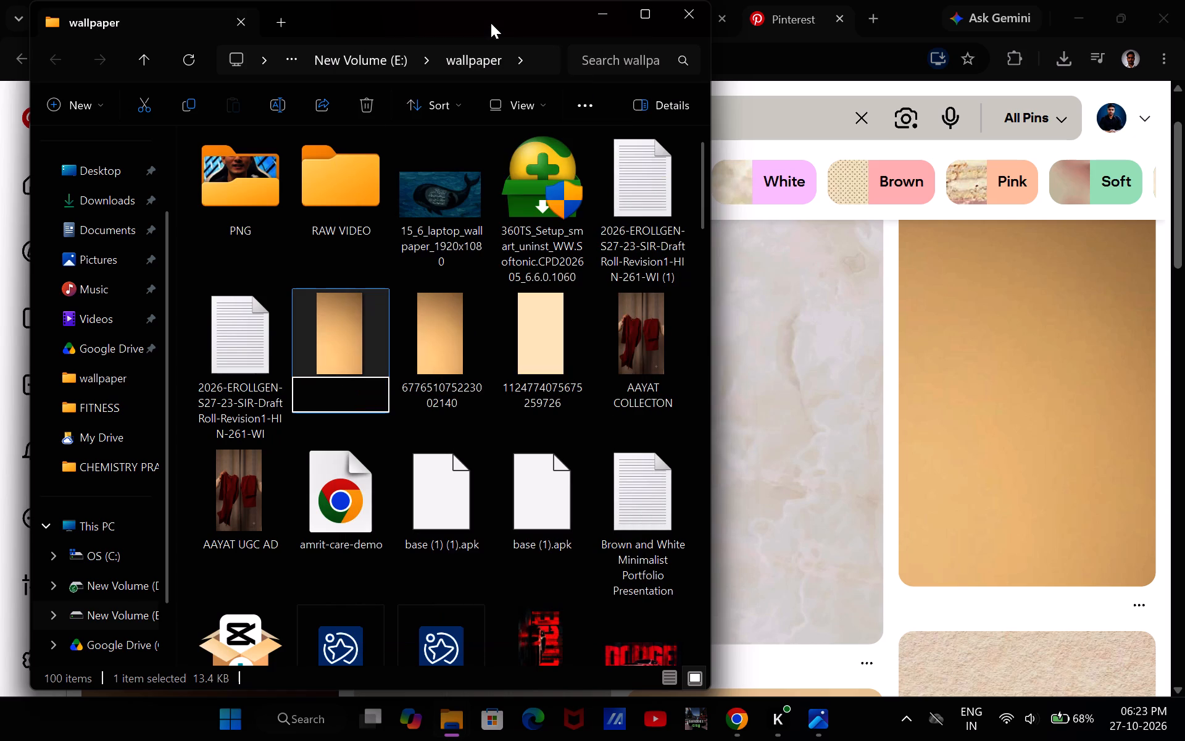
type("CREA")
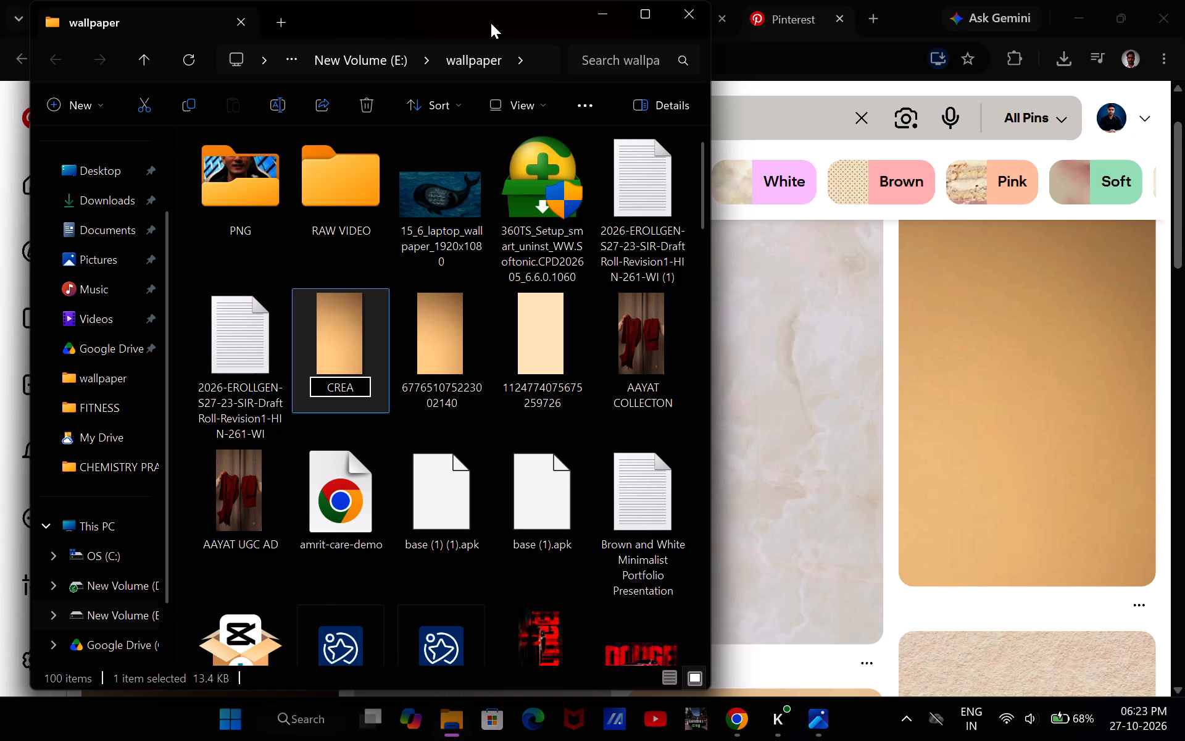
key("a")
key("BackSpace")
type("M")
key("space")
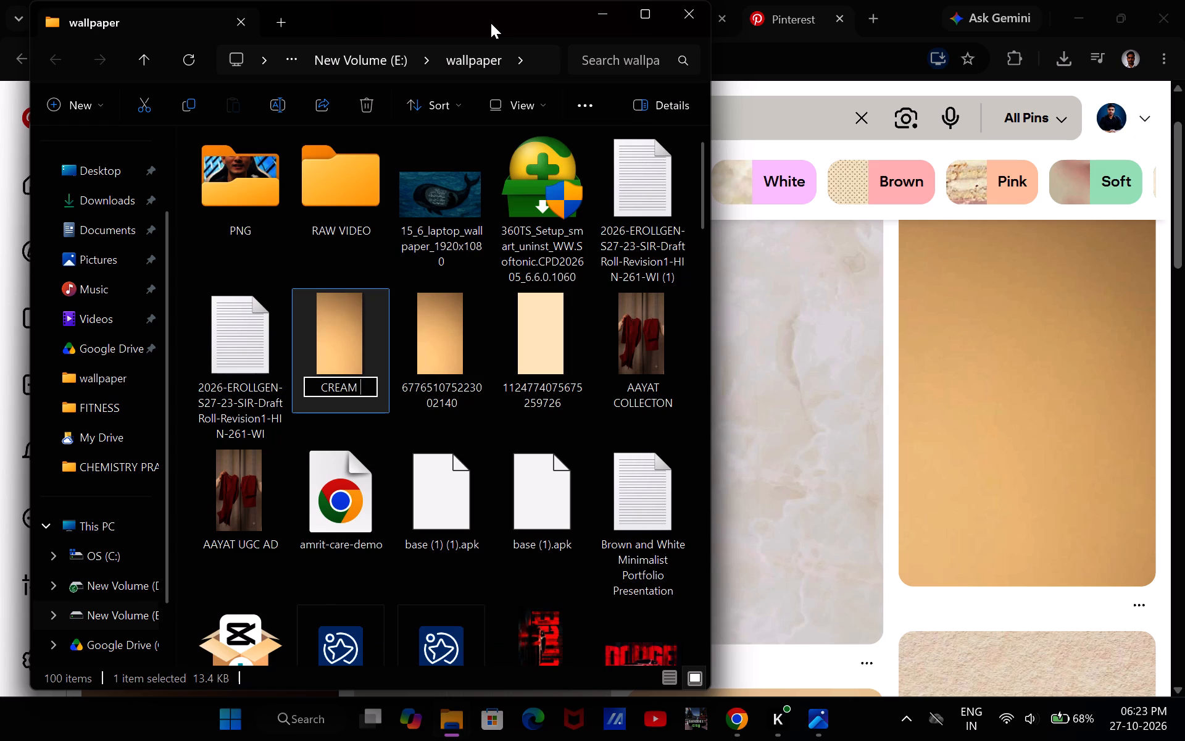
type("BG")
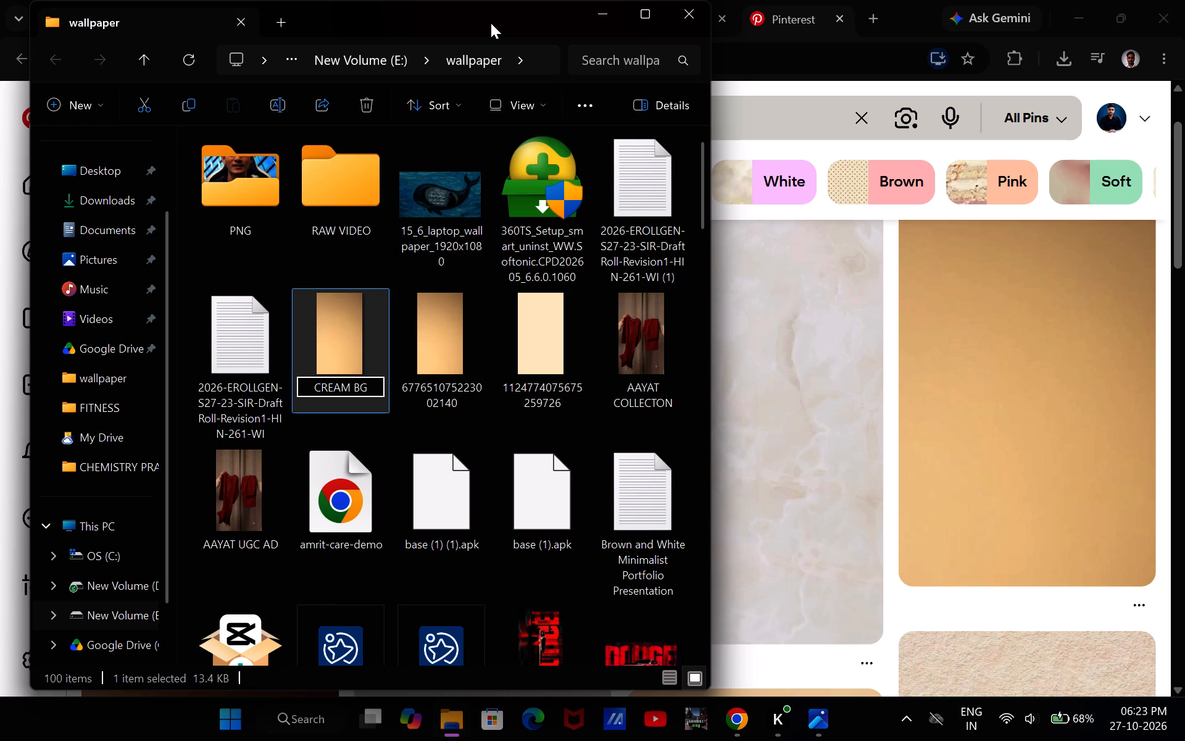
key("Return")
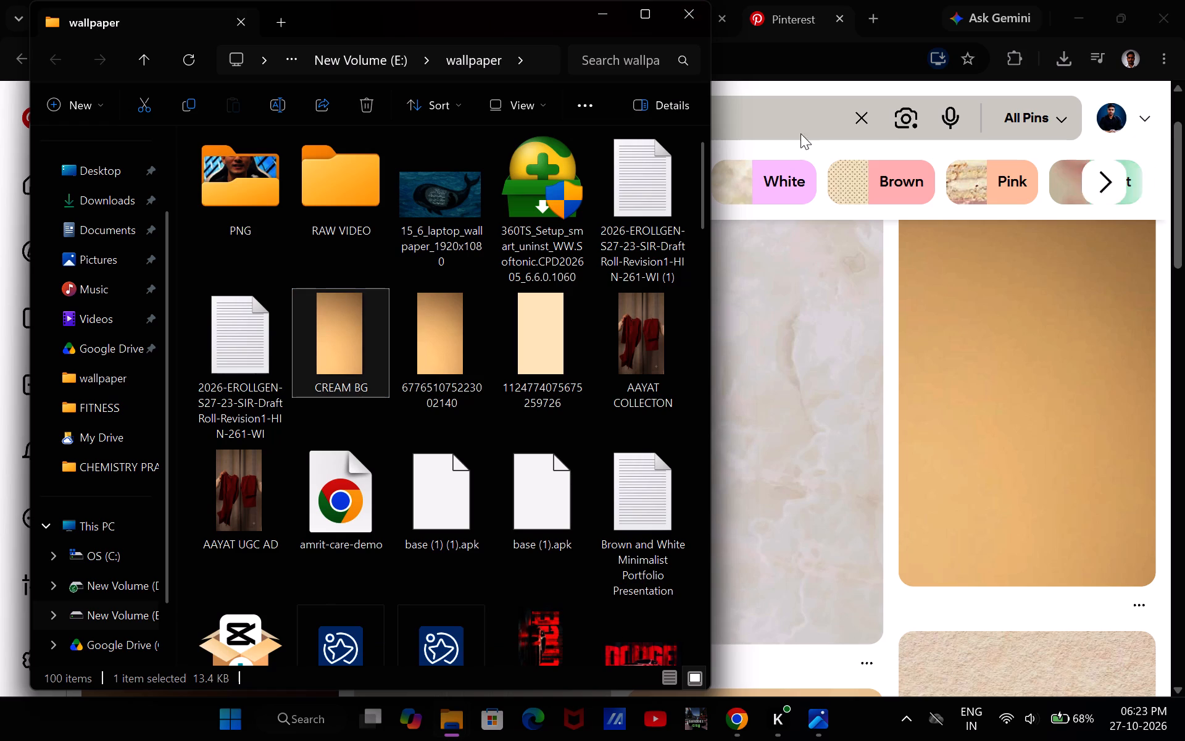
Return to the Canva design, search This PC for CREAM and upload the CREAM BG image.
left_click(913, 0)
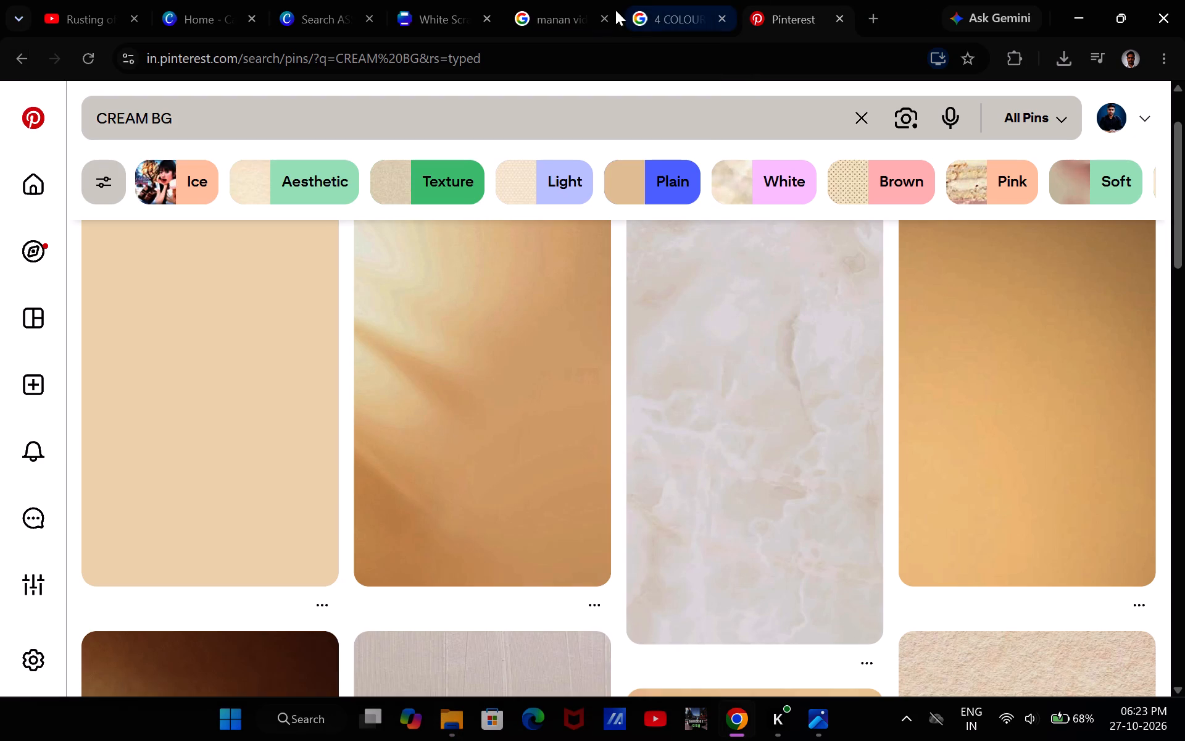
left_click(440, 22)
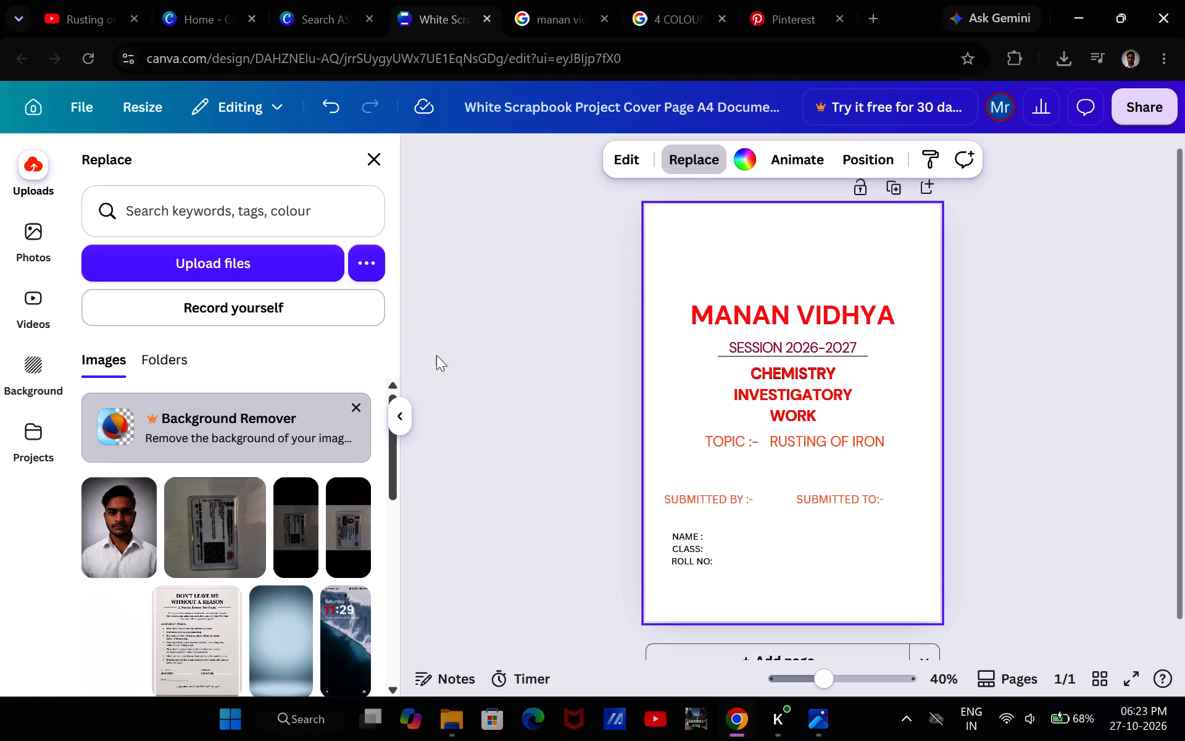
left_click(257, 269)
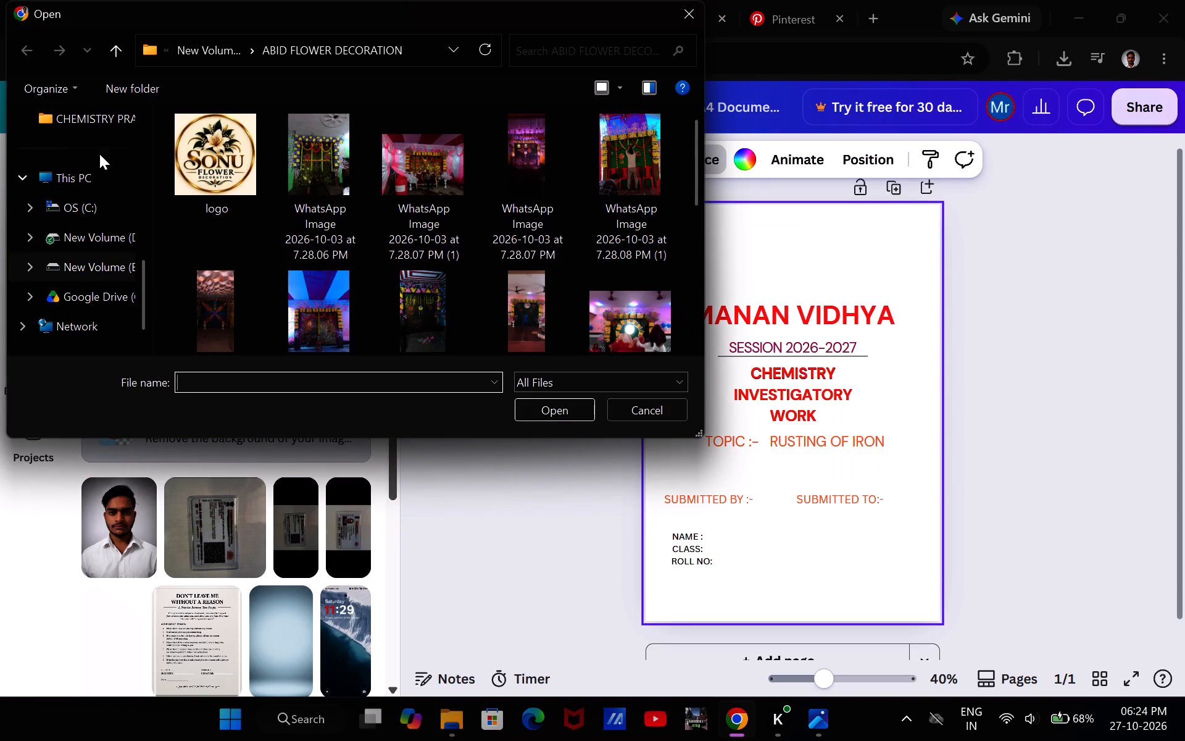
left_click(66, 165)
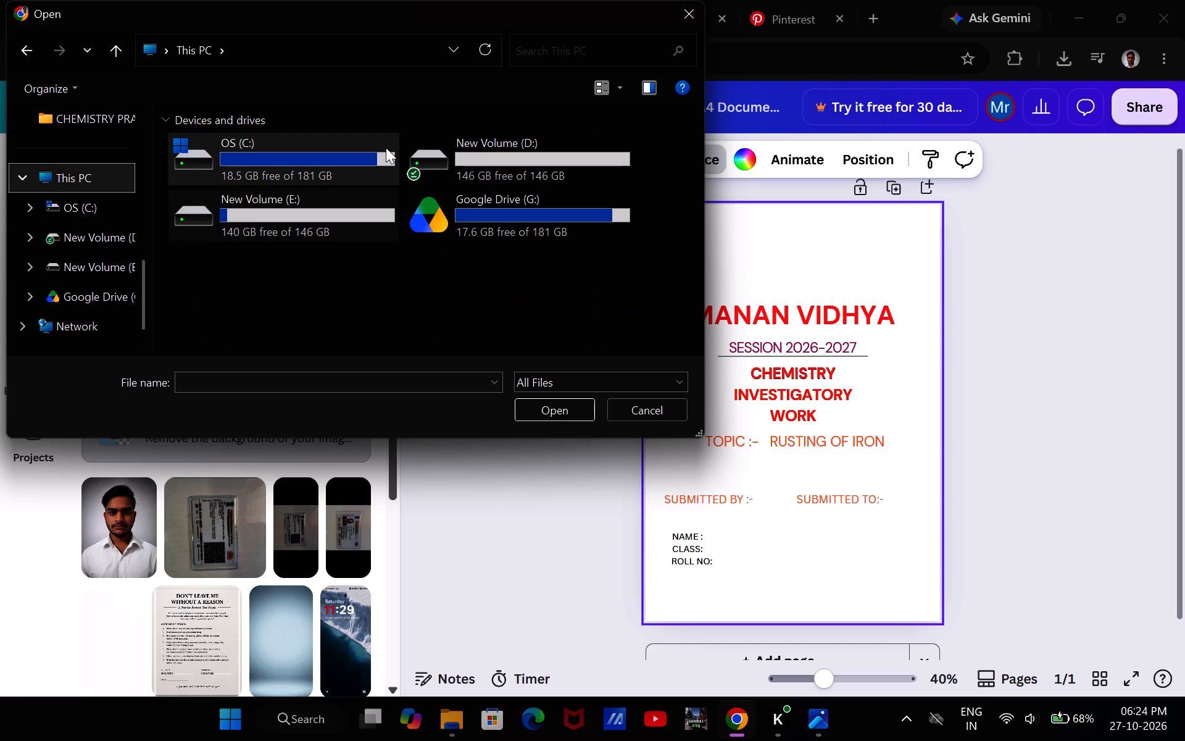
left_click(604, 36)
left_click(585, 43)
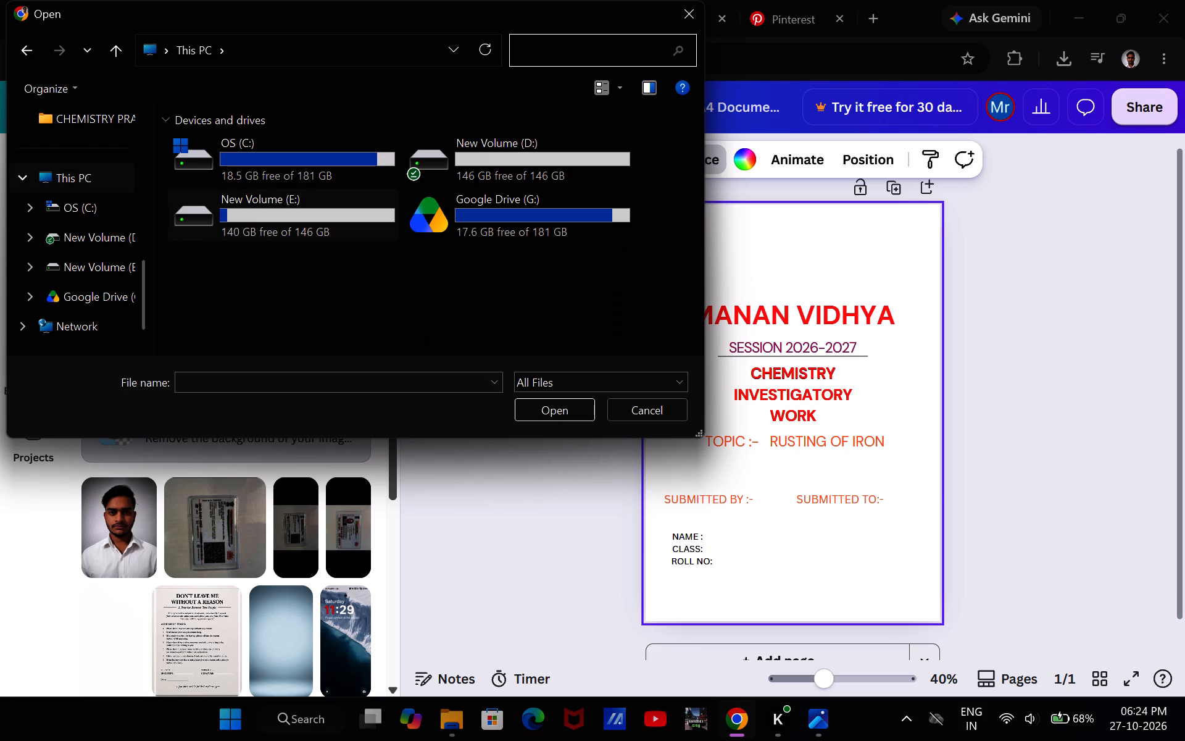
type("CREAM")
key("Return")
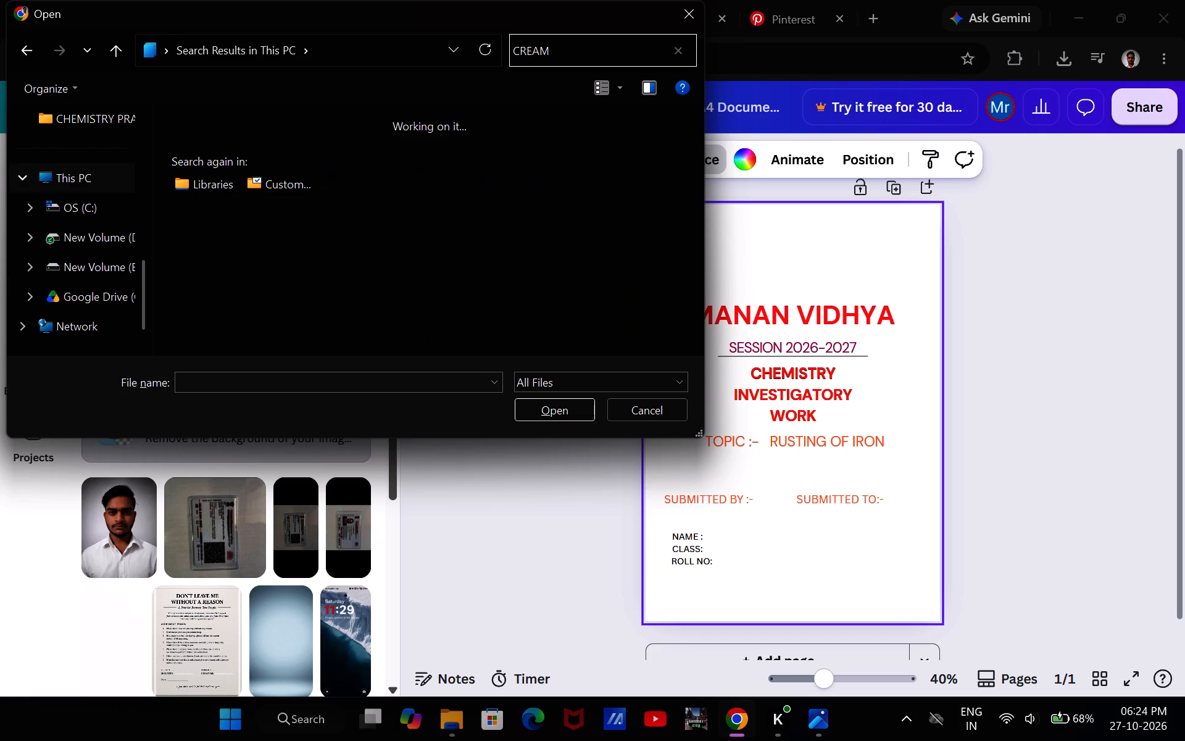
key("Return")
left_click(209, 174)
left_click(344, 126)
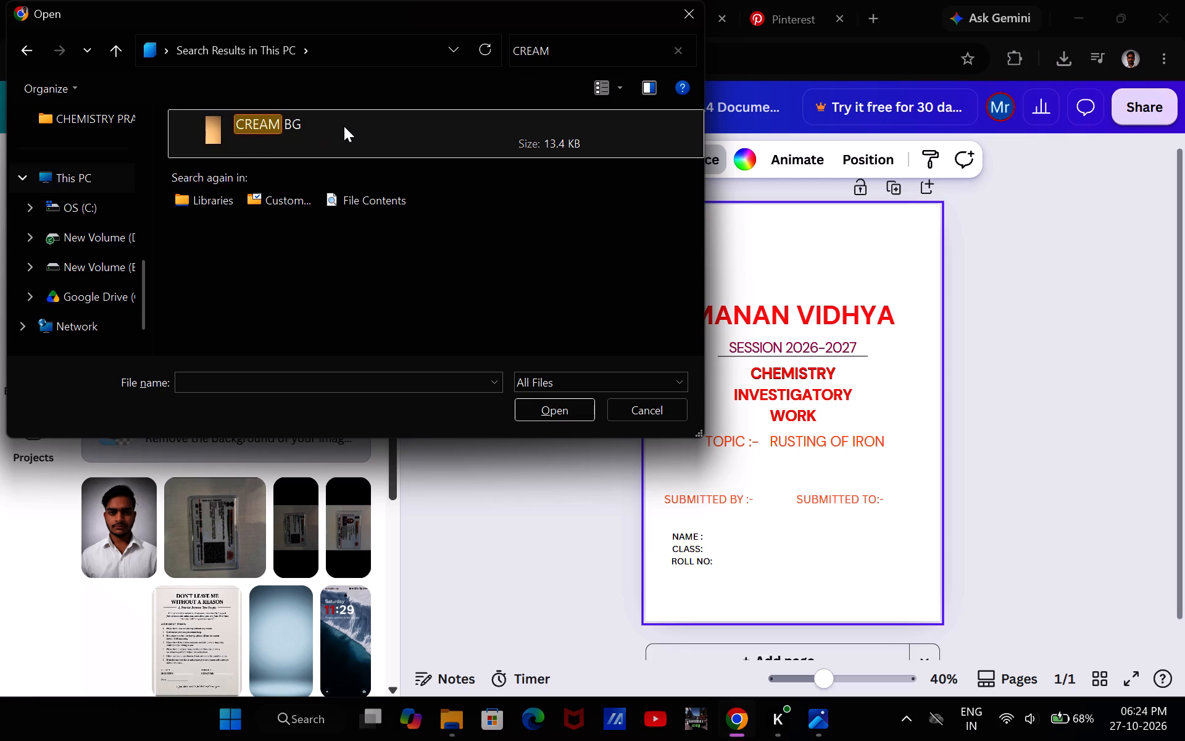
left_click(554, 407)
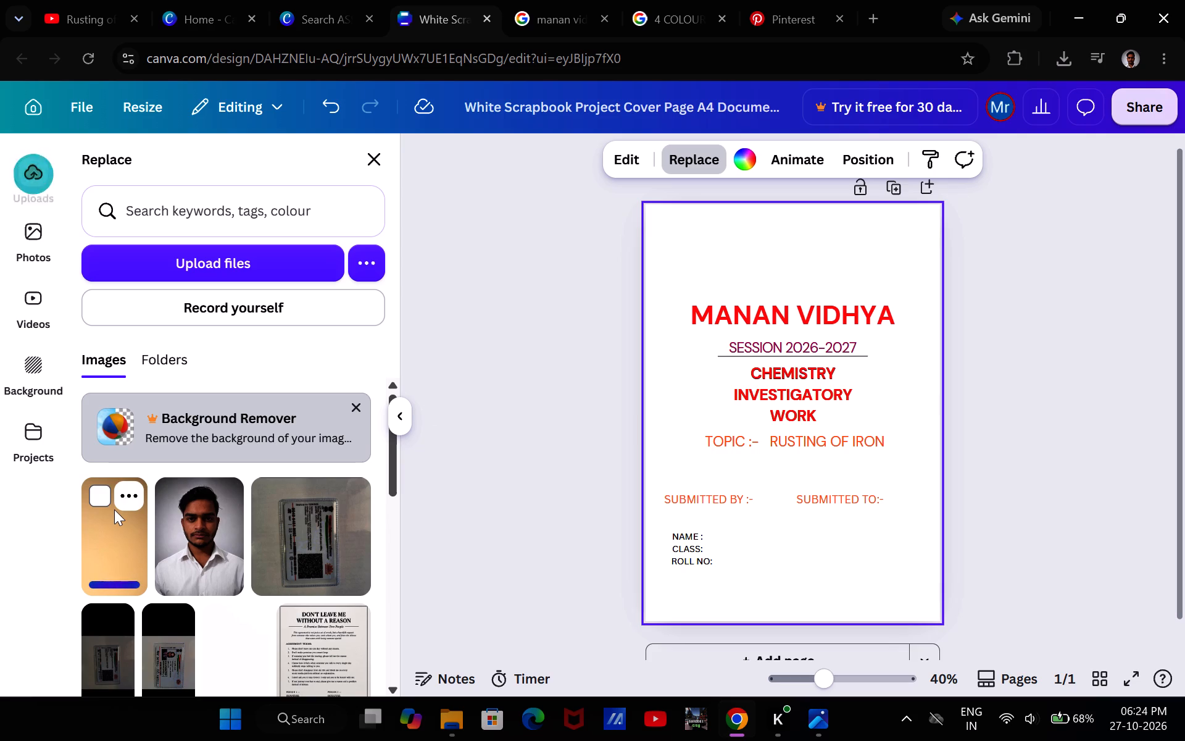
Replace the cover page's white background image with the uploaded golden-tan CREAM BG image.
left_click(117, 537)
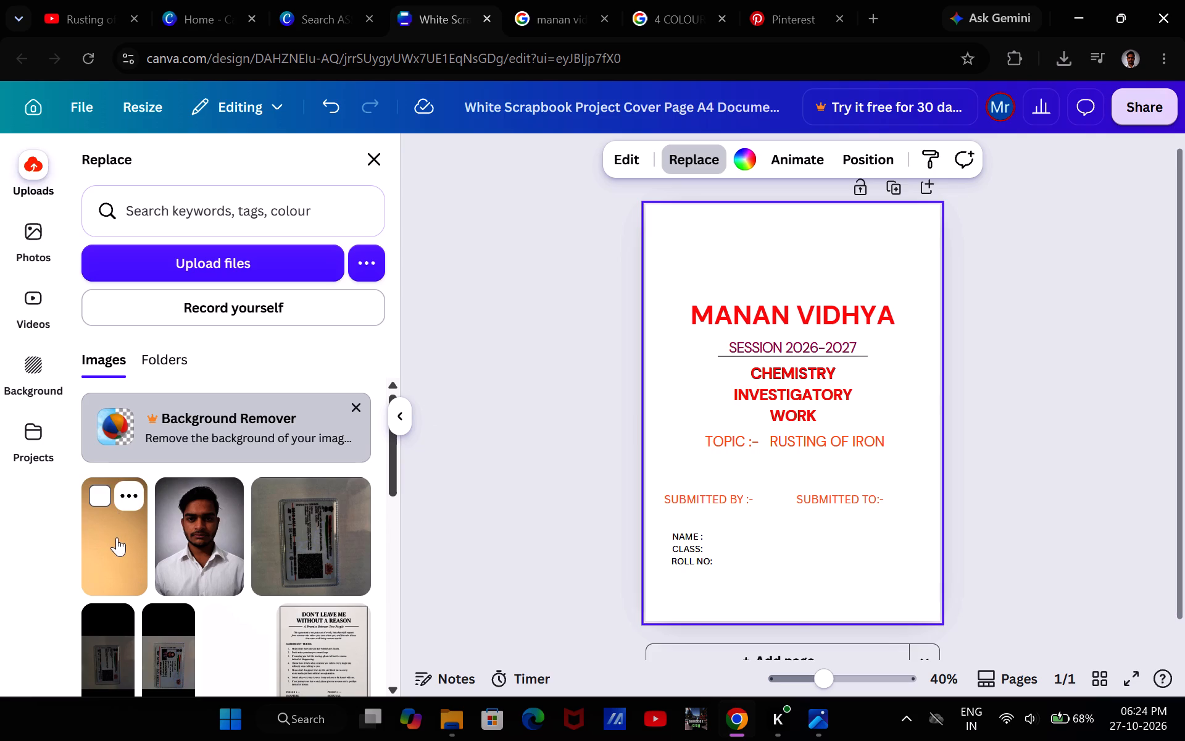
left_click(518, 462)
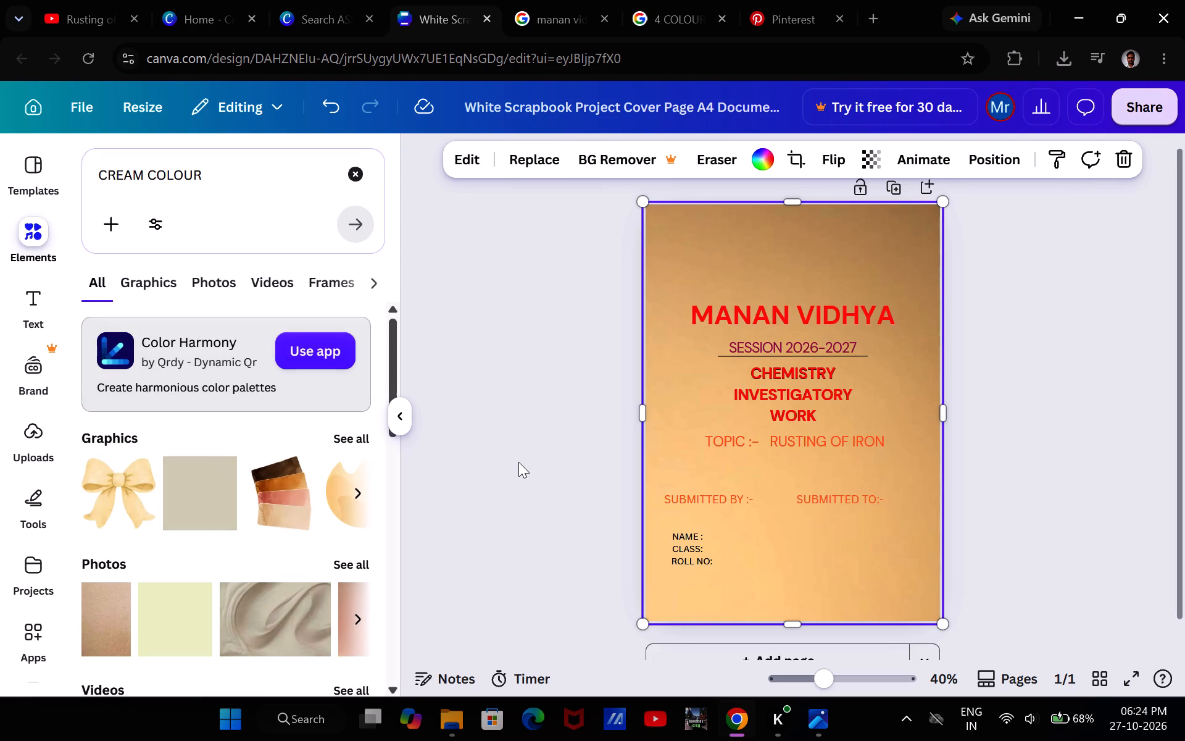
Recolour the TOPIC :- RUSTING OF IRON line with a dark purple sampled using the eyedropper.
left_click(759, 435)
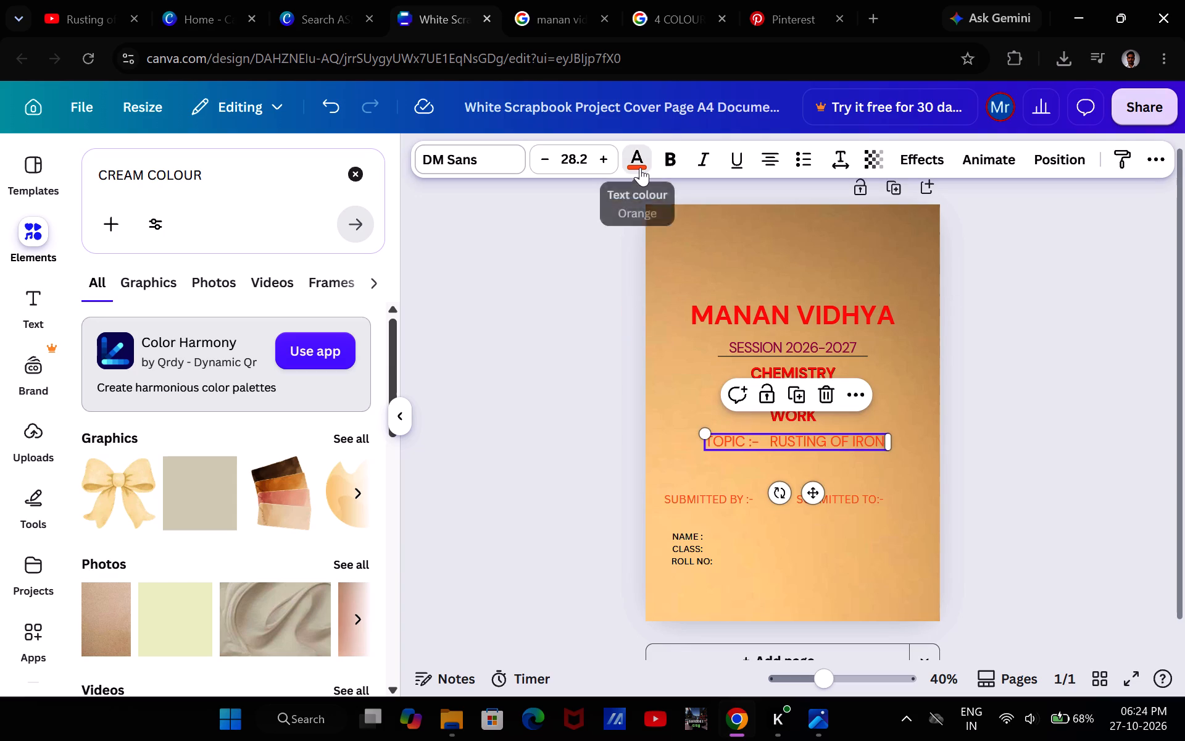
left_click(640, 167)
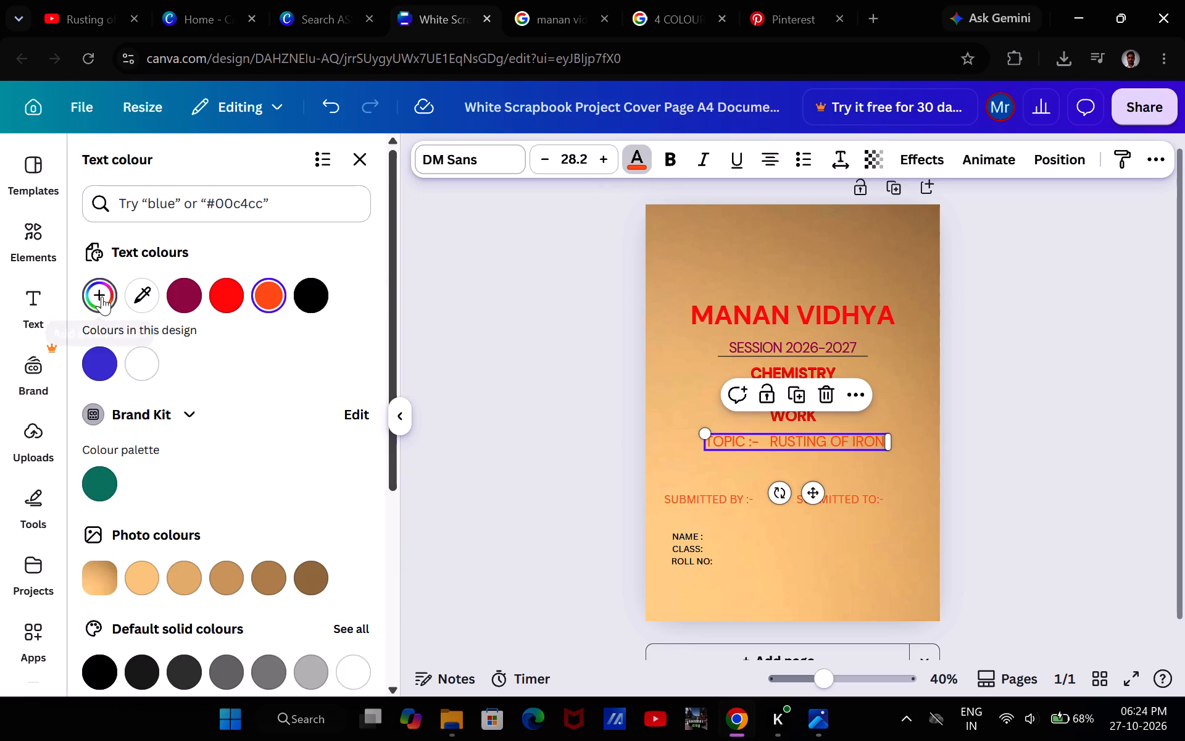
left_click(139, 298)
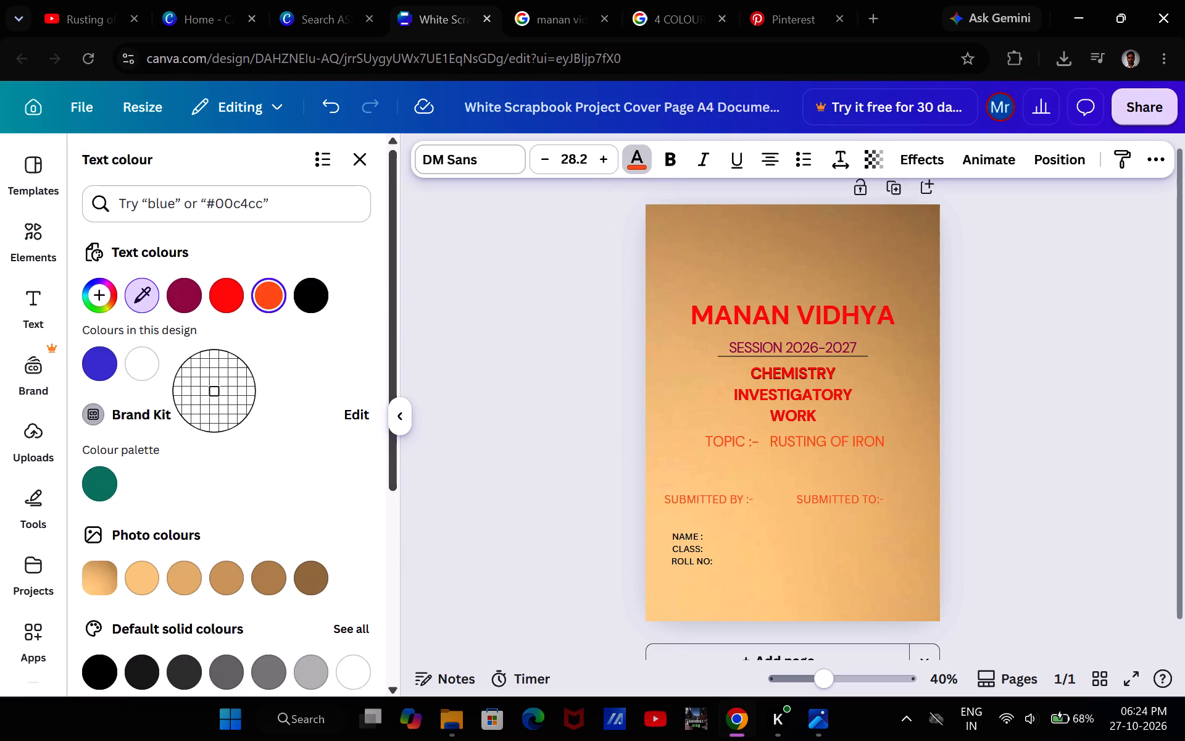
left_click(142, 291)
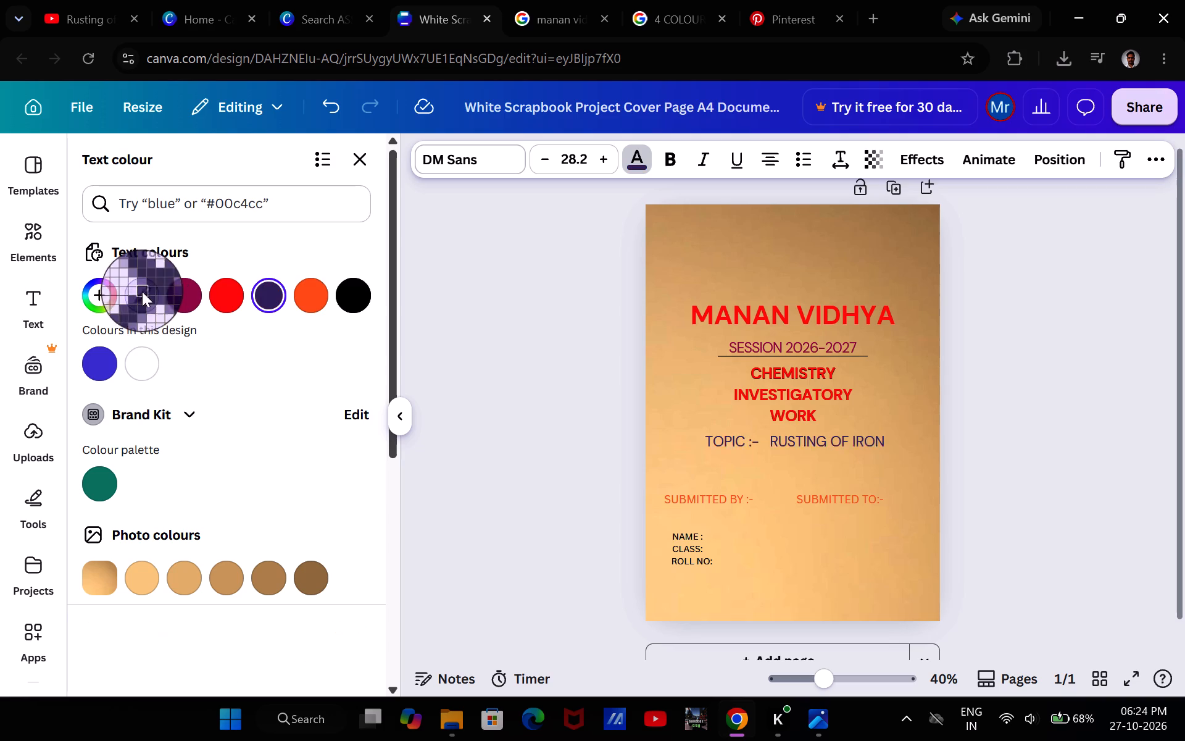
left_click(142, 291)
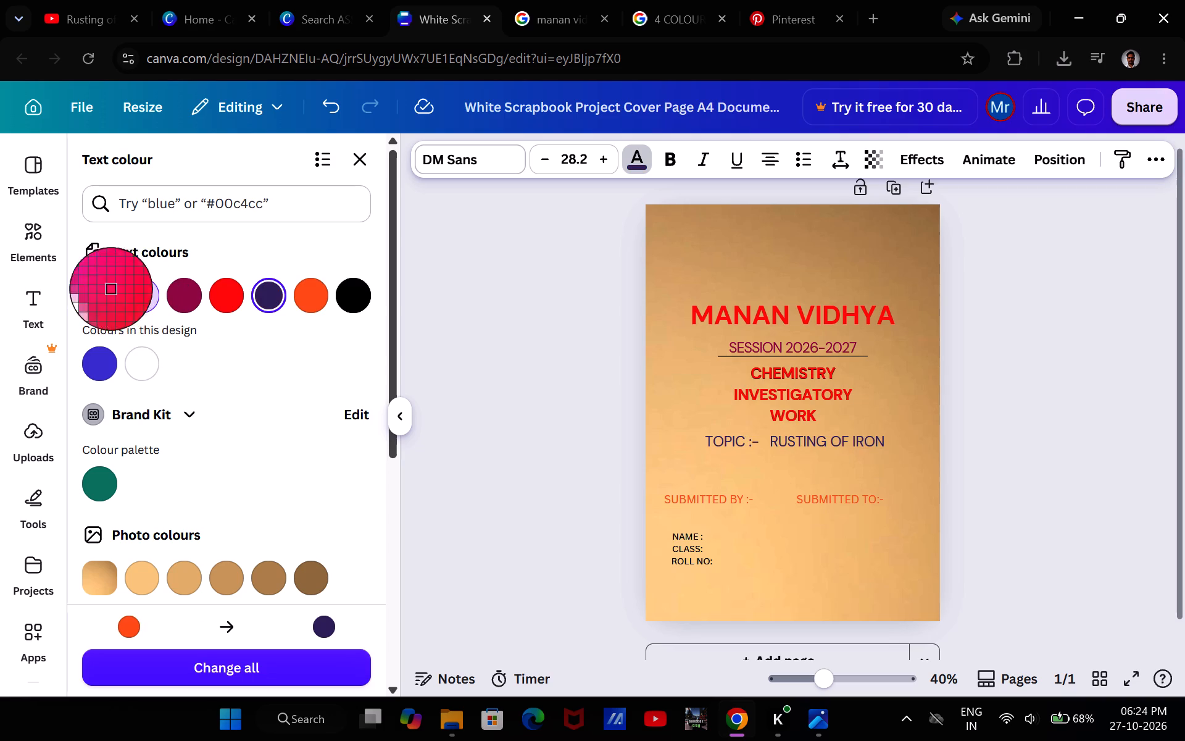
Recolour the TOPIC :- RUSTING OF IRON line with a custom solid dark red, #AC1313.
left_click(106, 291)
left_click(106, 291)
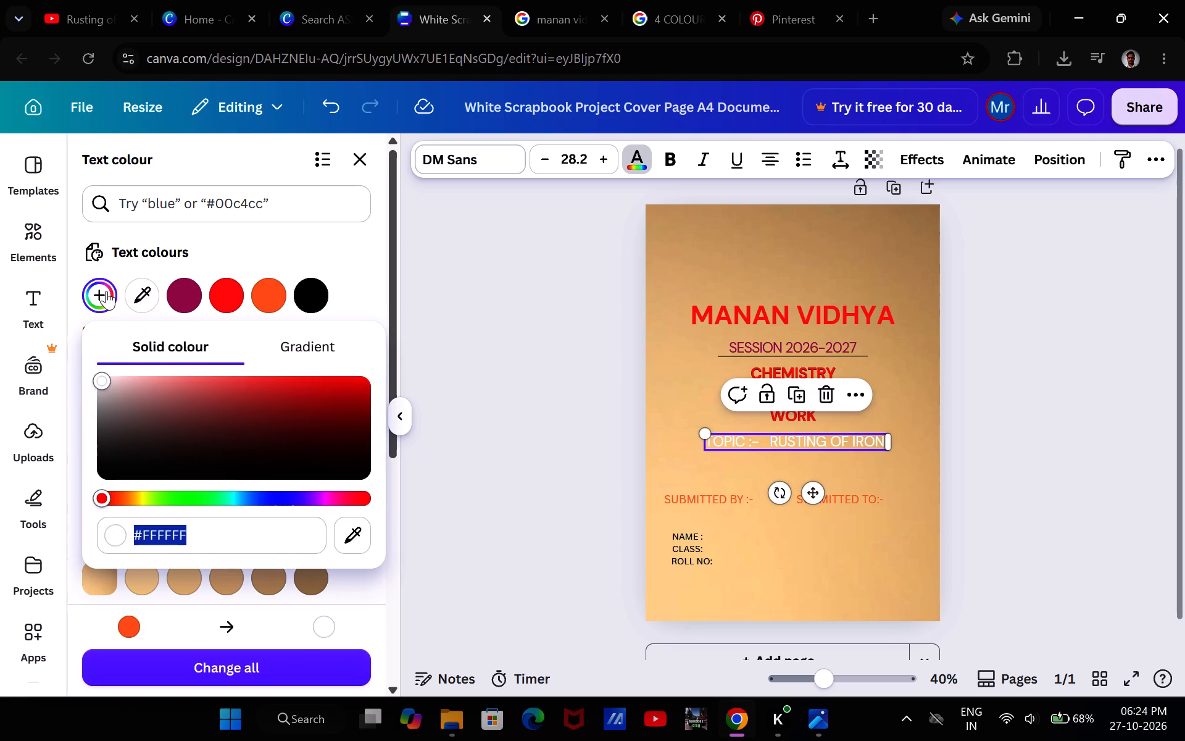
left_click_drag(144, 419, 380, 390)
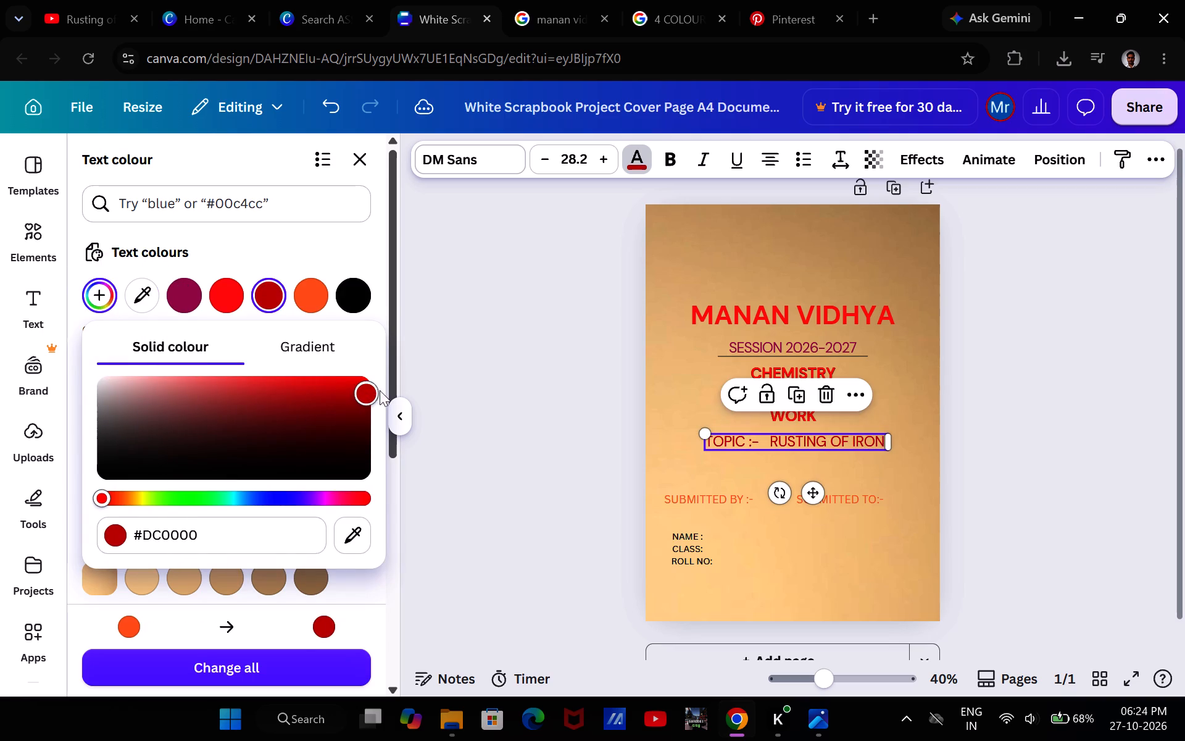
left_click_drag(380, 390, 368, 412)
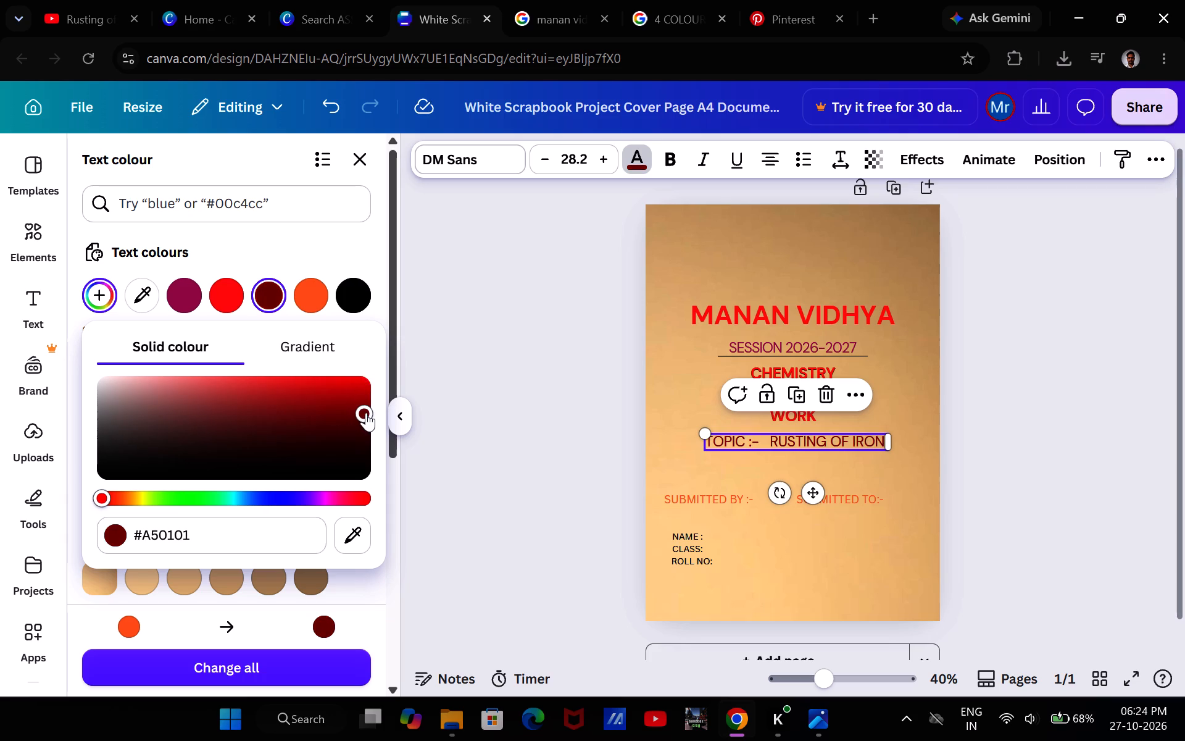
left_click_drag(366, 412, 341, 409)
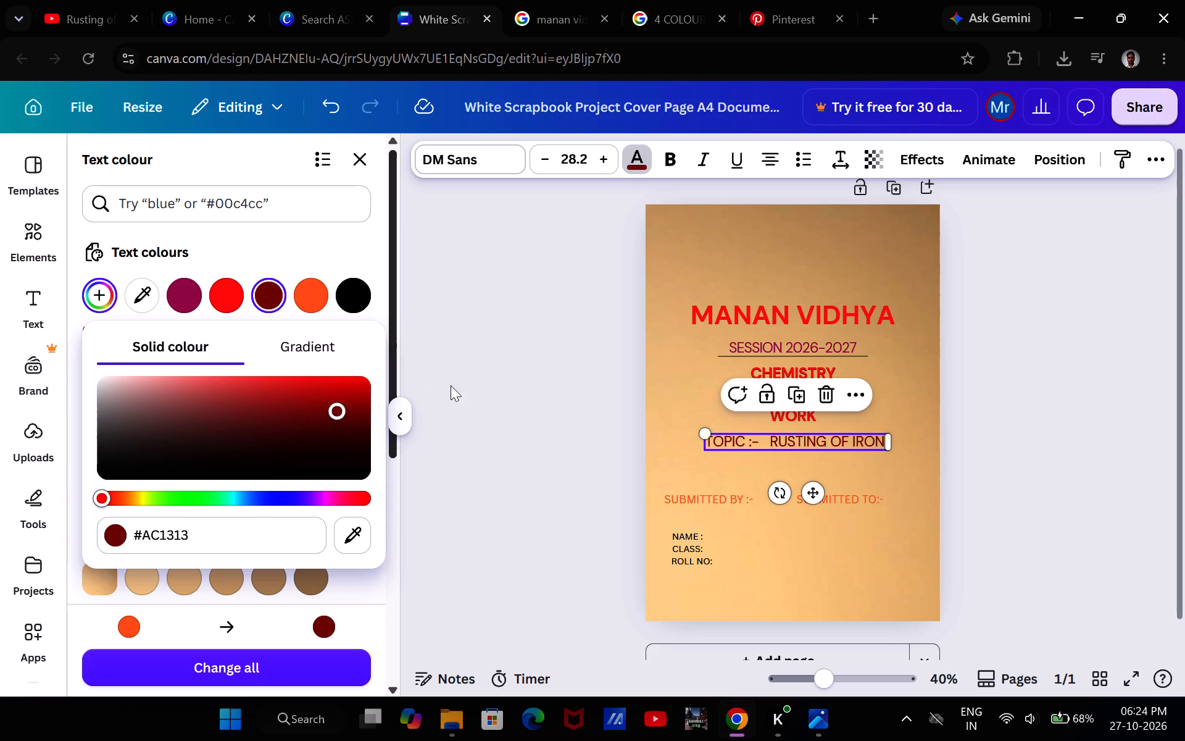
left_click(526, 383)
left_click(526, 383)
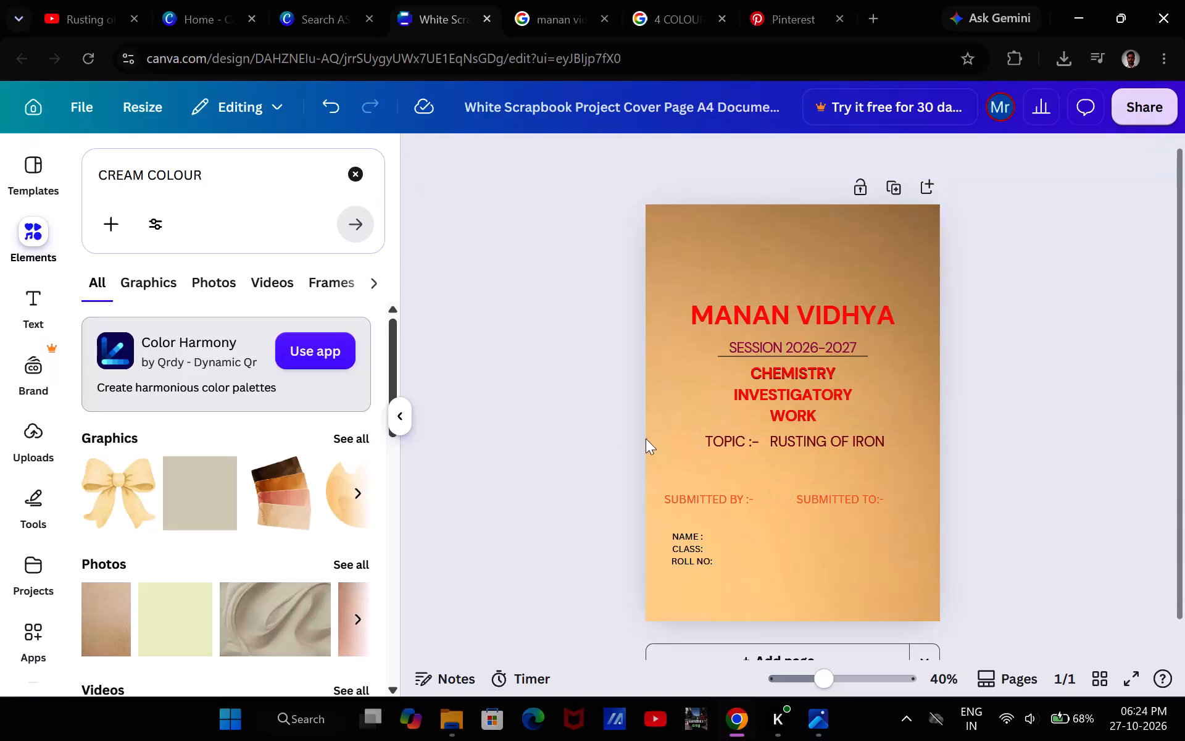
Recolour the SUBMITTED BY :- label with the same dark red #AC1313 used for the topic line.
left_click(701, 502)
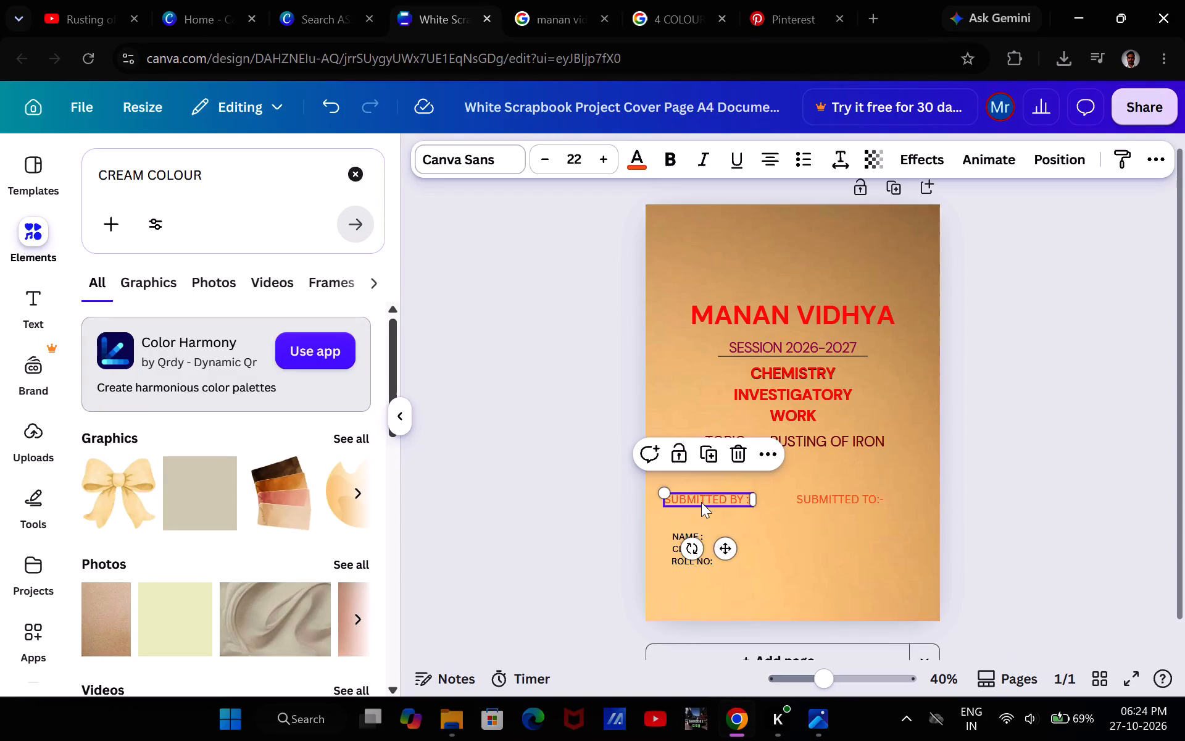
left_click(639, 153)
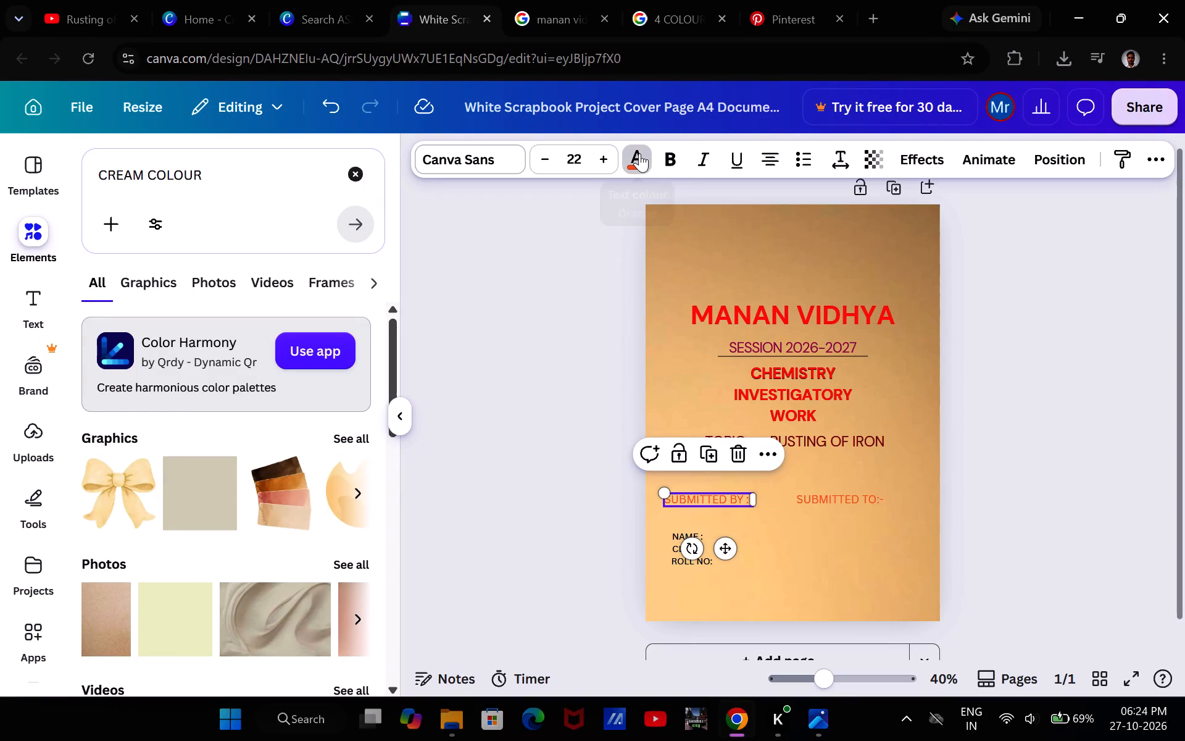
left_click(265, 281)
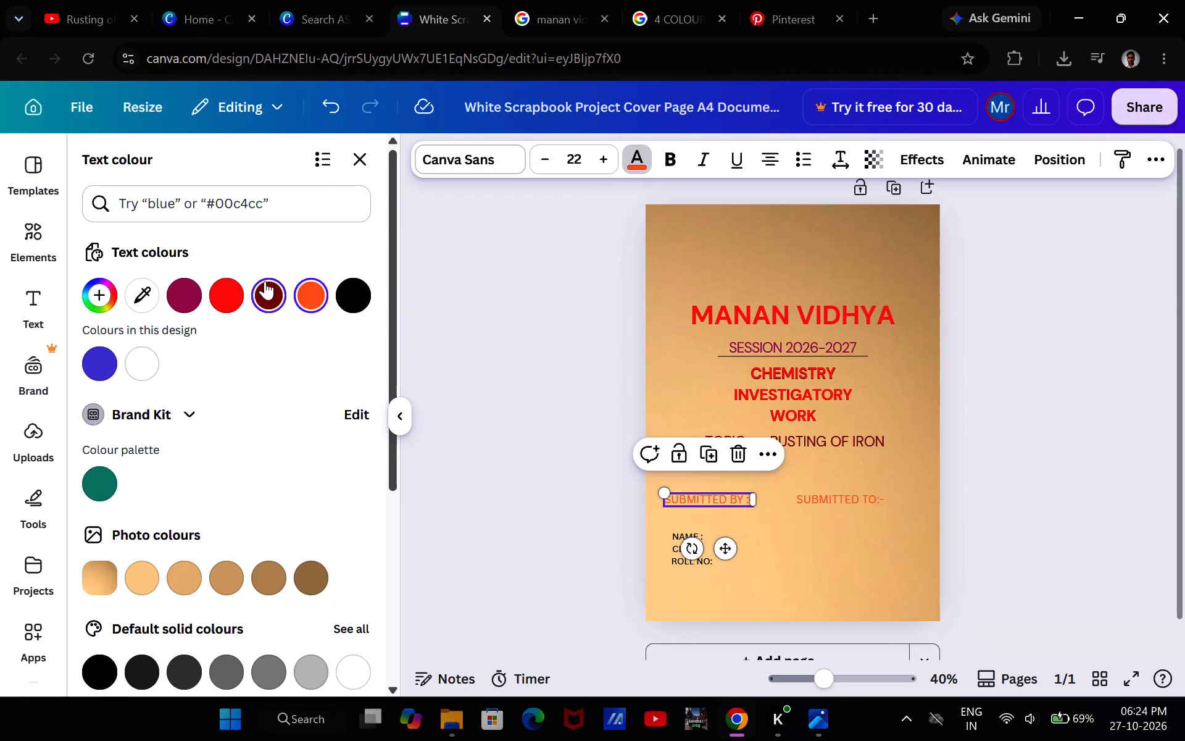
left_click(499, 375)
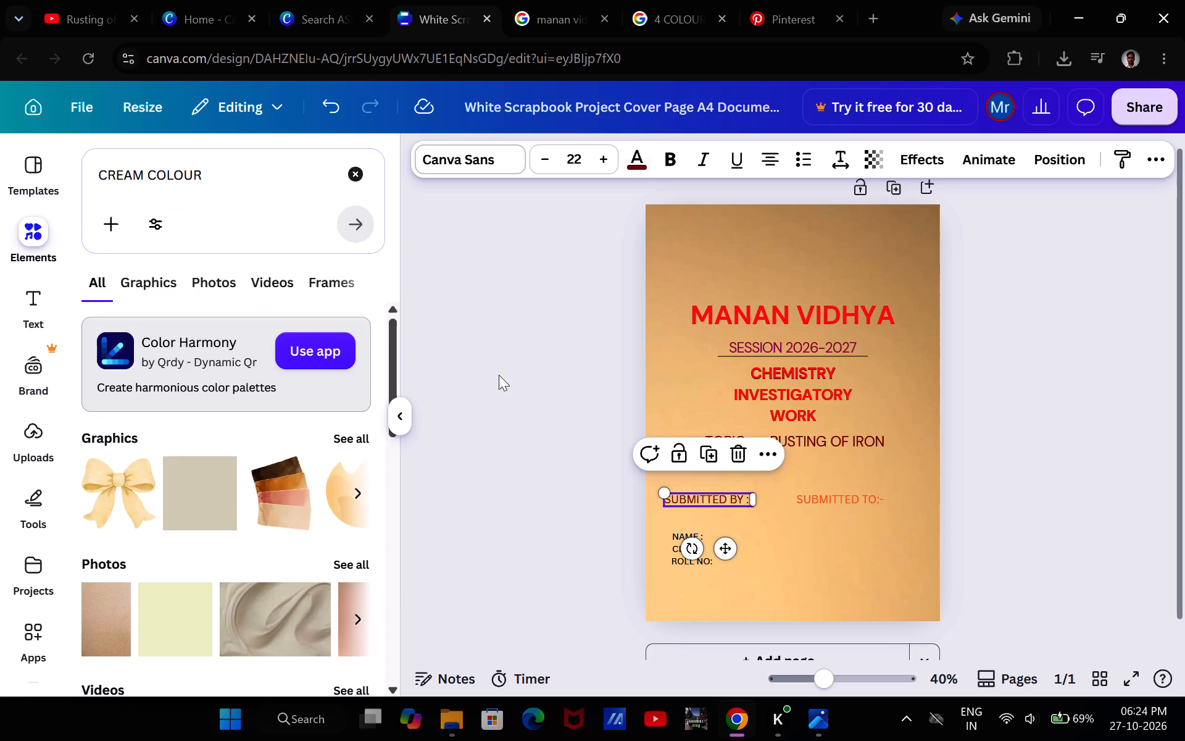
left_click(1042, 504)
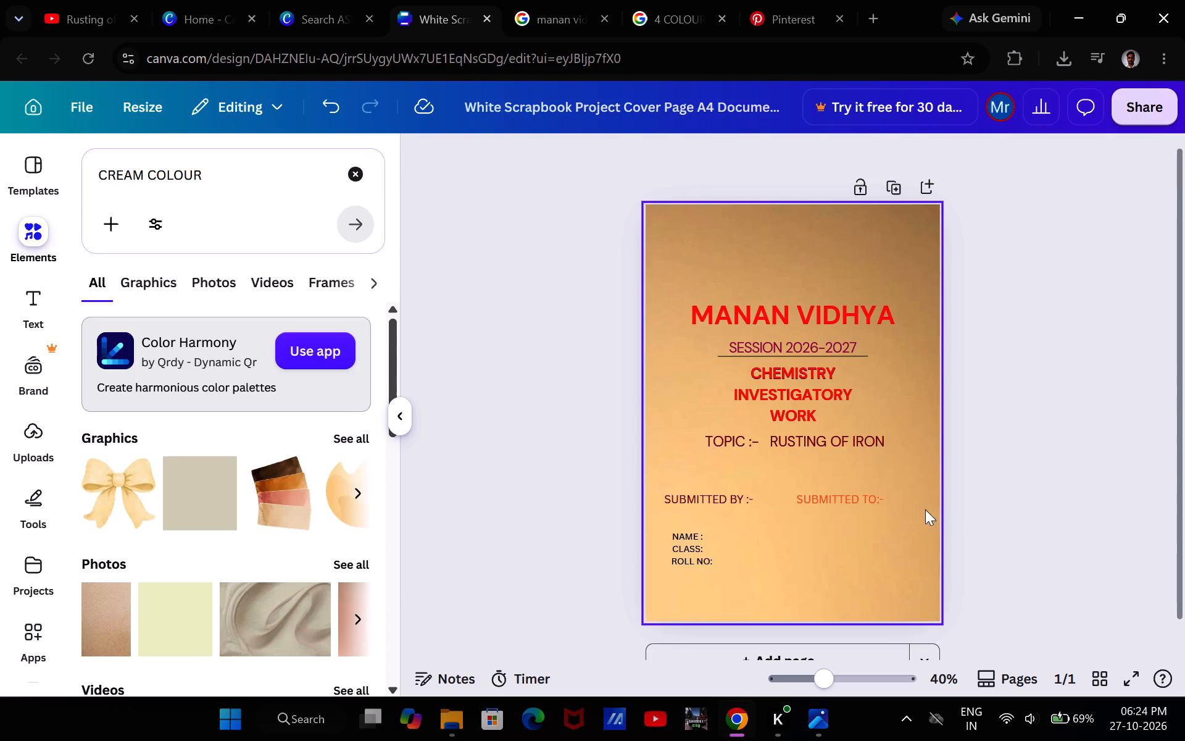
Recolour the SUBMITTED TO:- label with the dark red #AC1313 to match SUBMITTED BY :-.
left_click(844, 495)
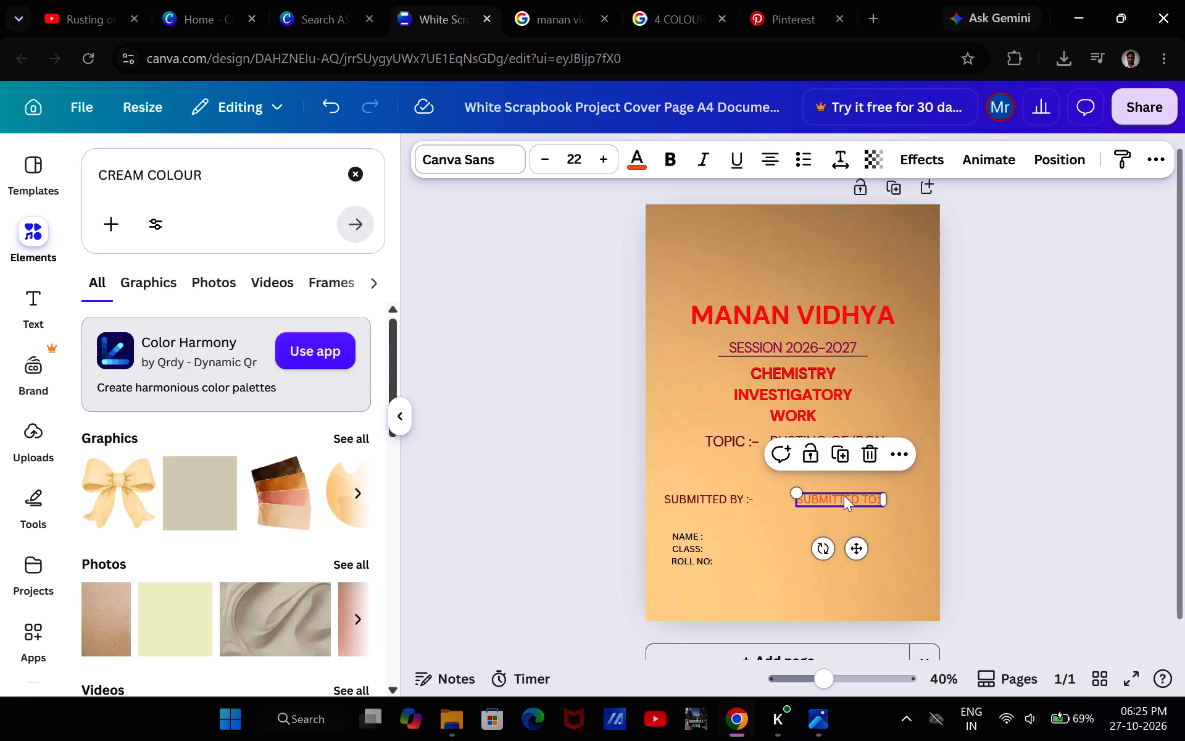
left_click(644, 161)
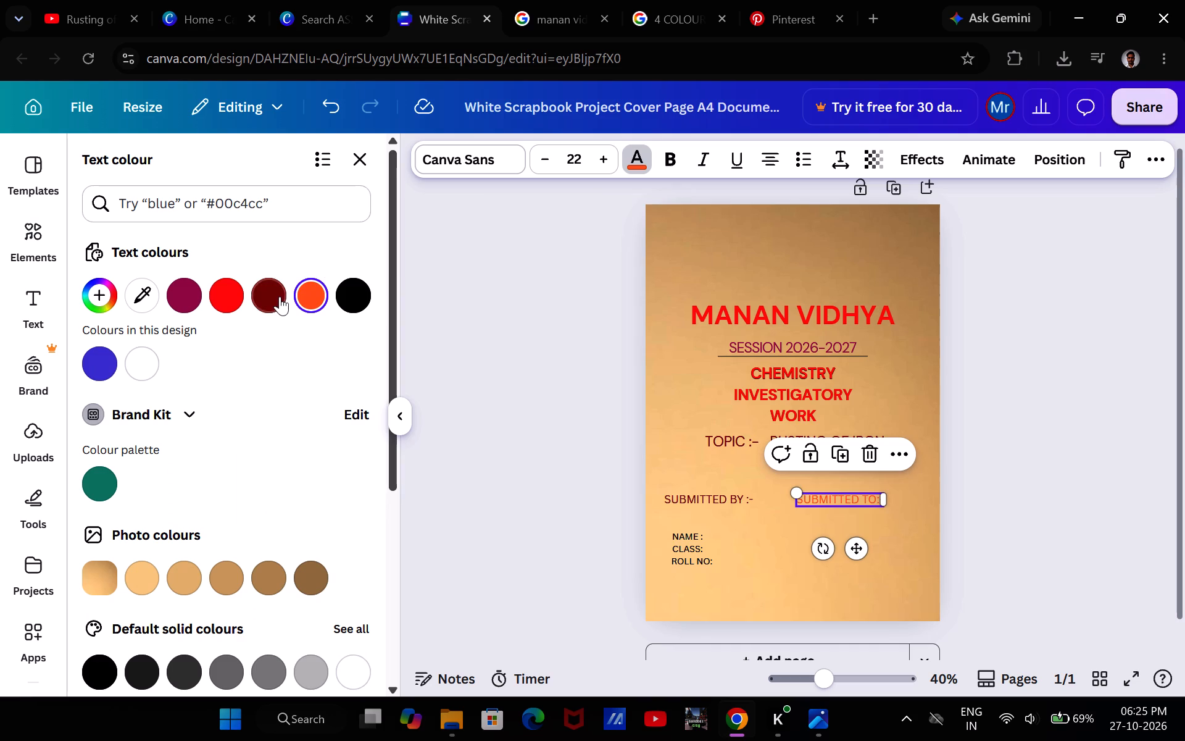
left_click(280, 296)
left_click(531, 375)
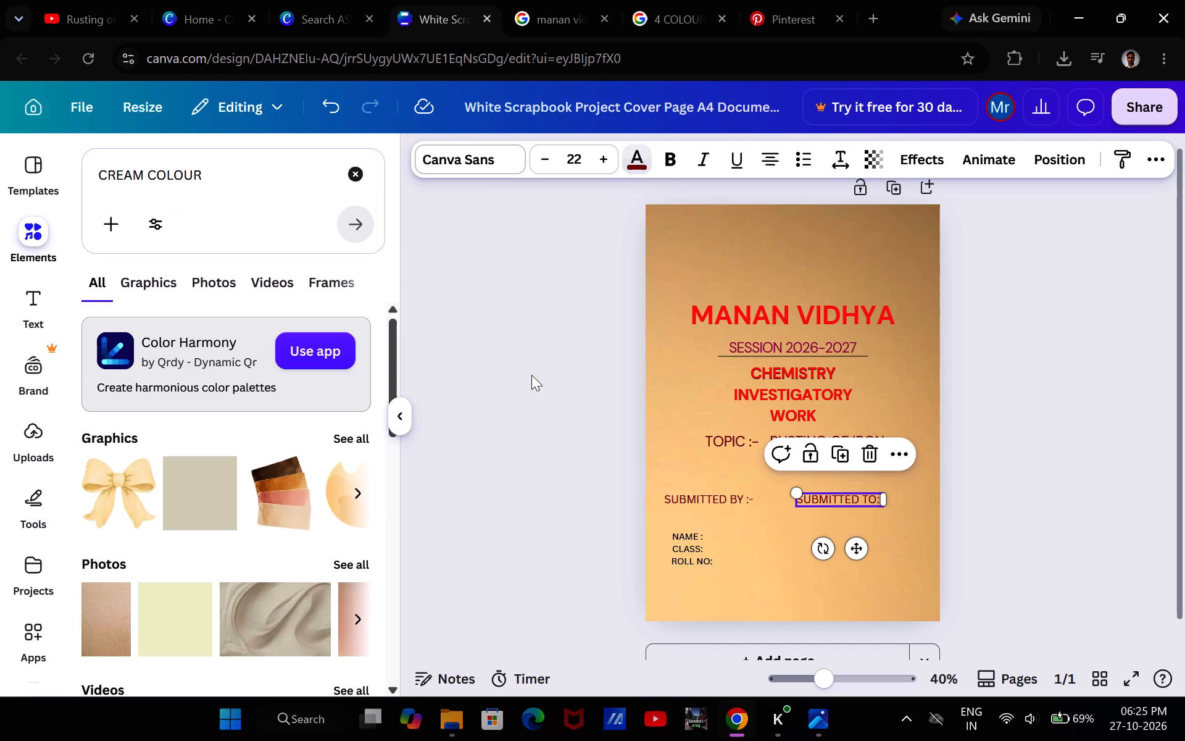
left_click(531, 375)
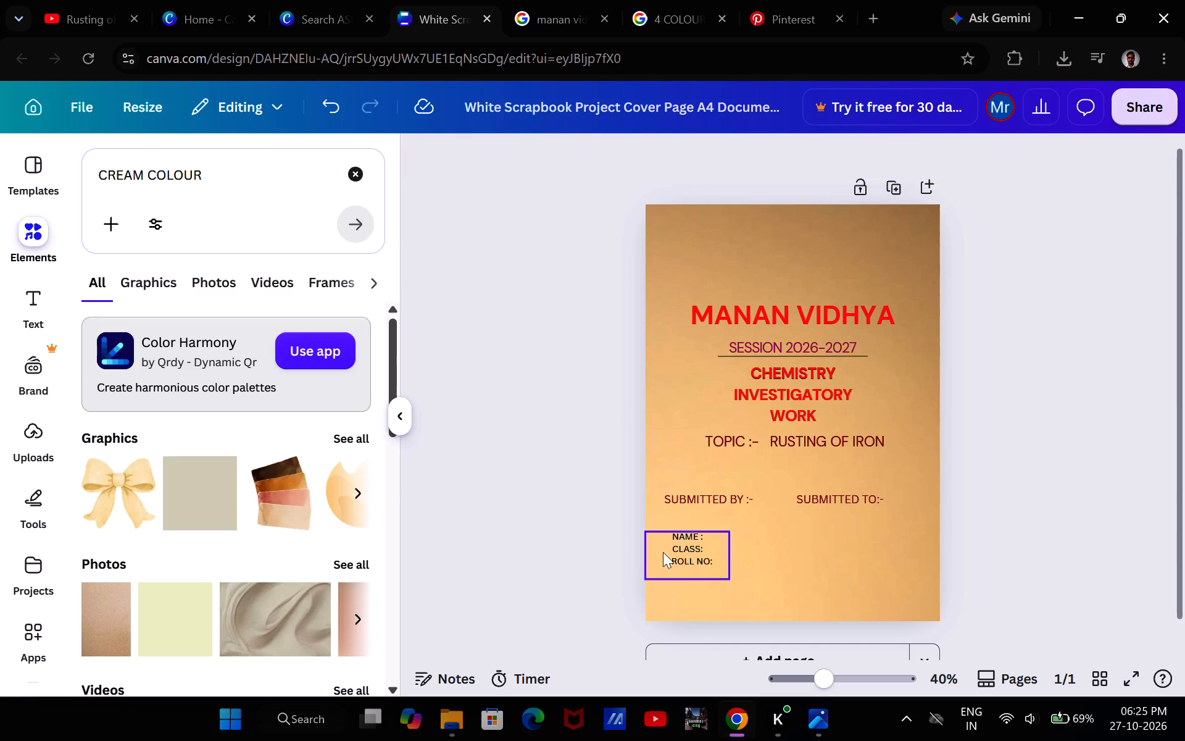
Recolour the NAME, CLASS and ROLL NO text block with bright red #ff3131.
left_click(688, 550)
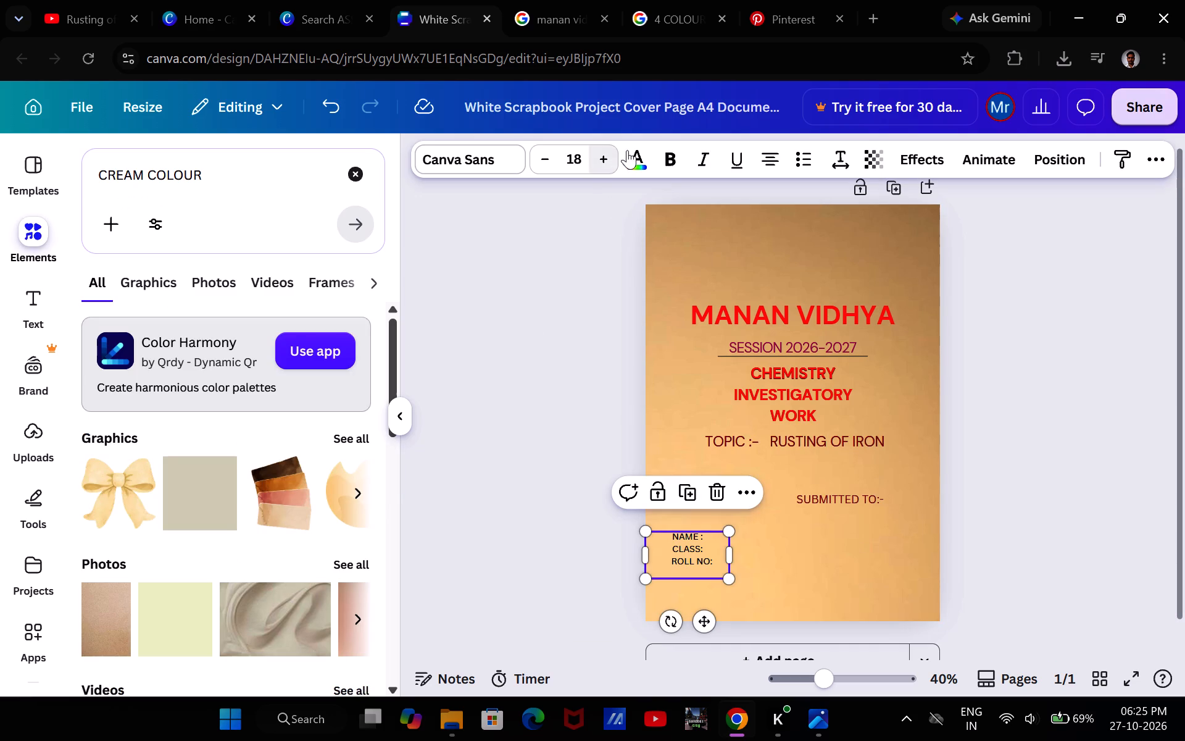
left_click(631, 153)
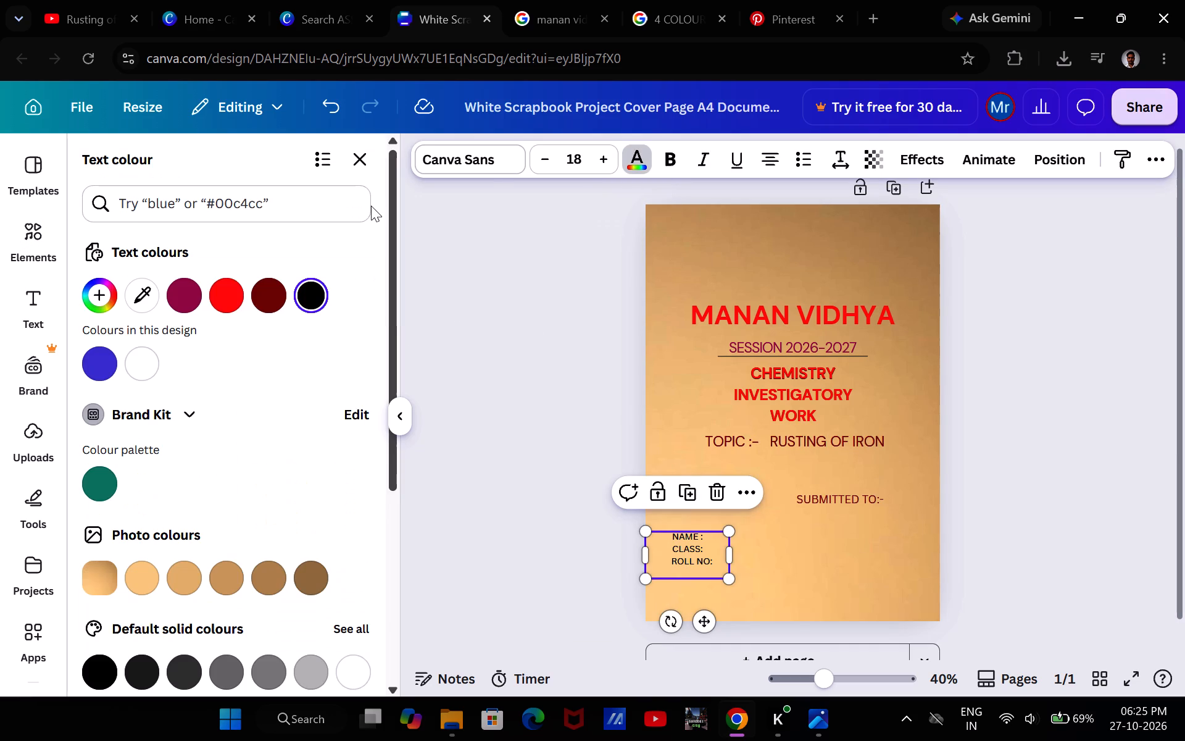
left_click(497, 299)
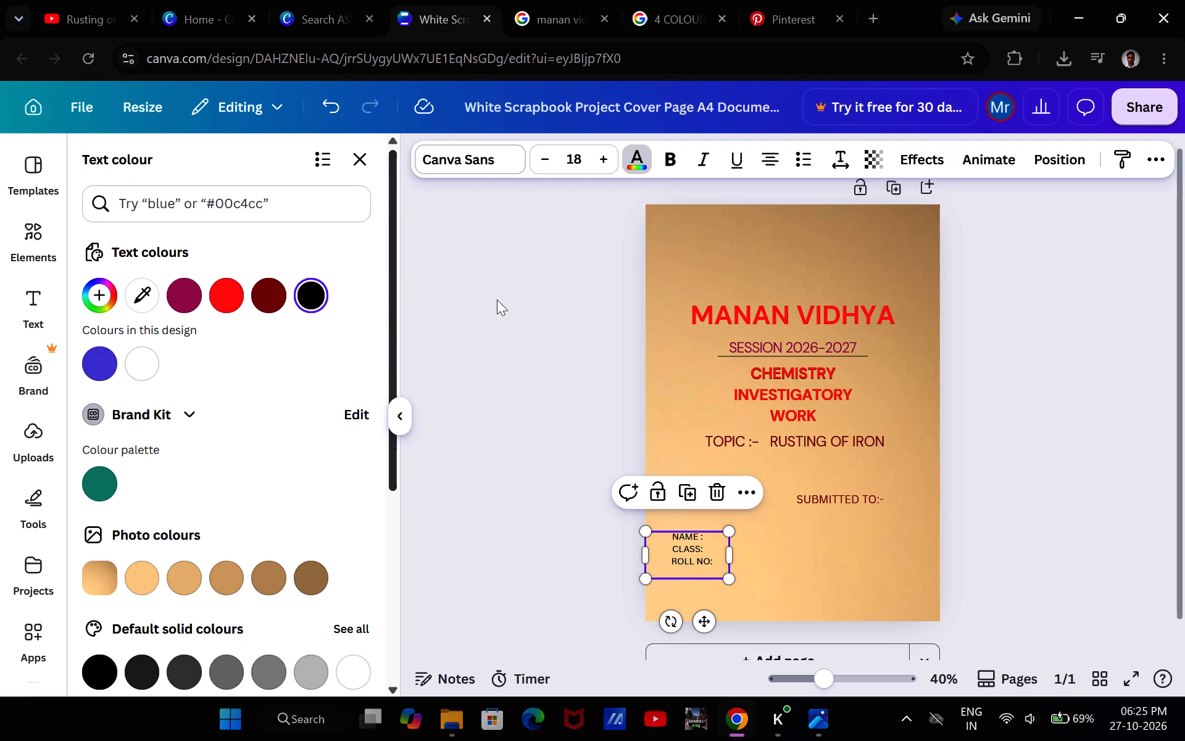
left_click(733, 308)
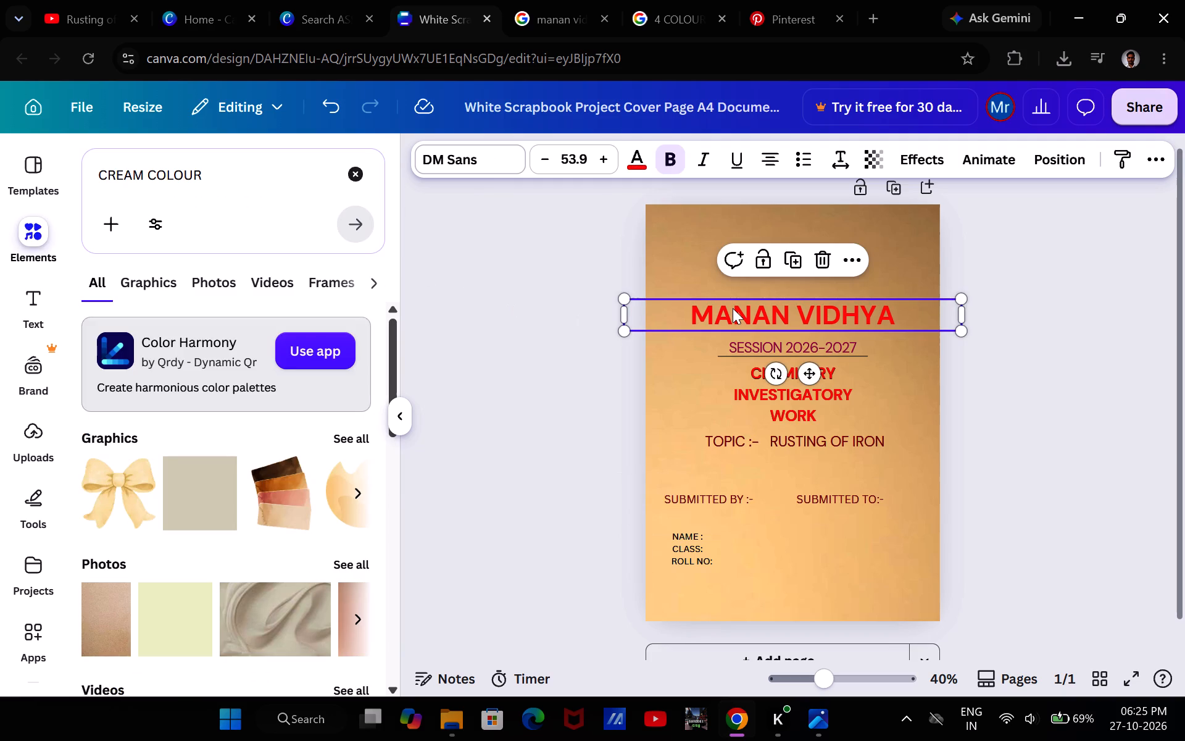
left_click(689, 532)
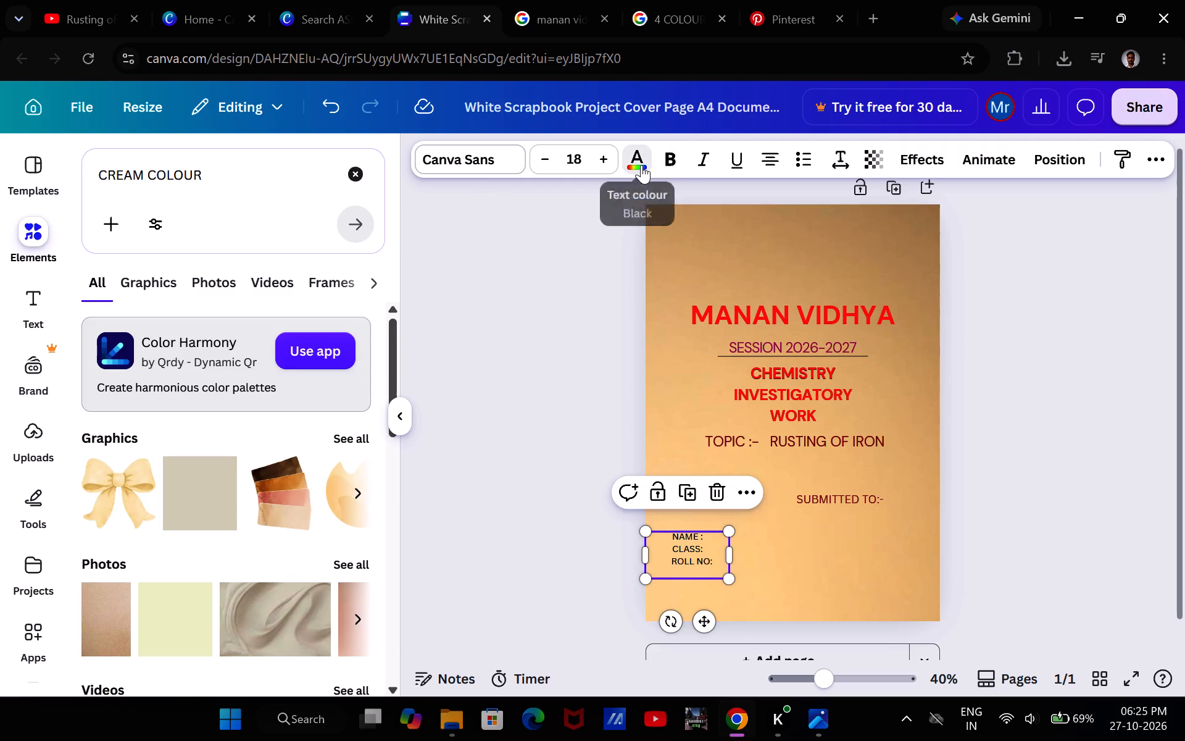
left_click(641, 165)
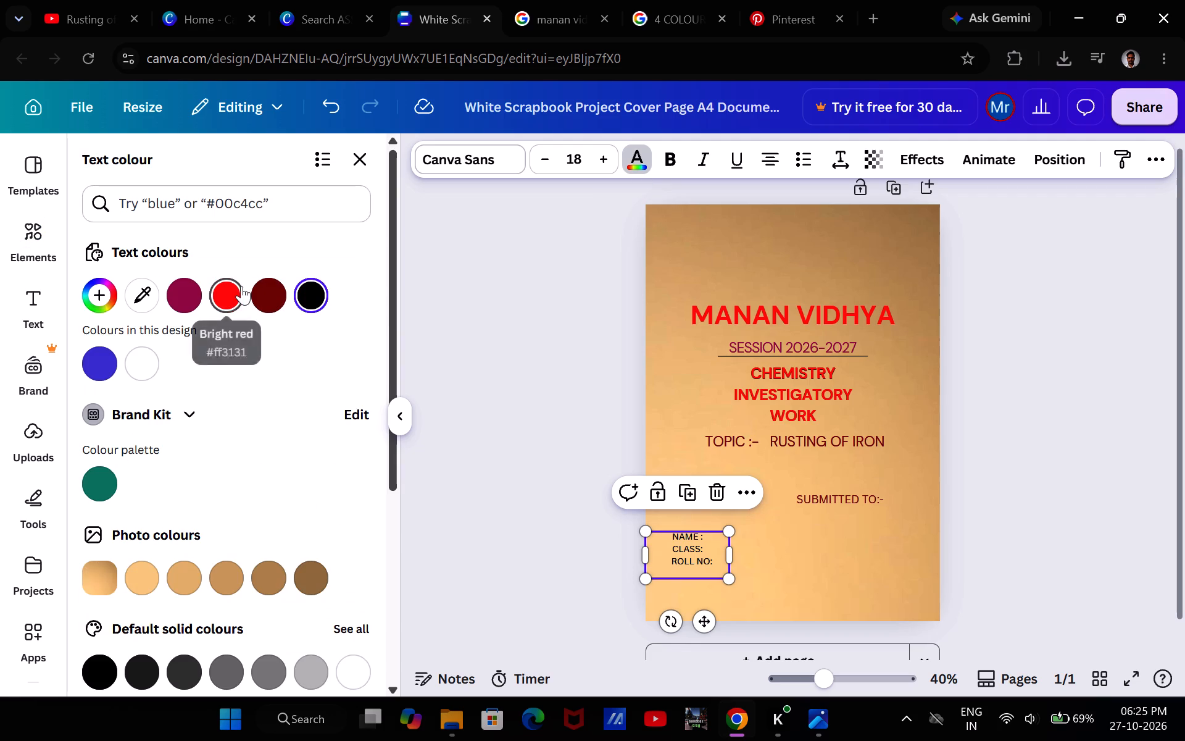
left_click(229, 292)
left_click(496, 335)
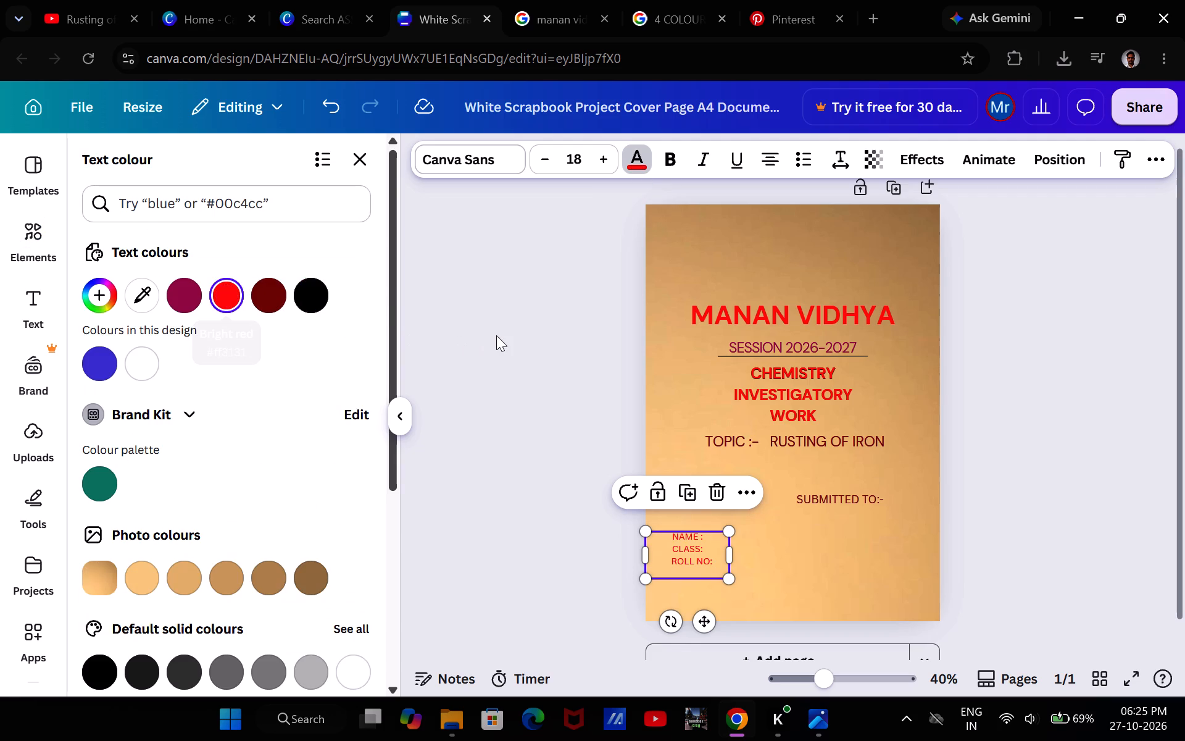
left_click(496, 335)
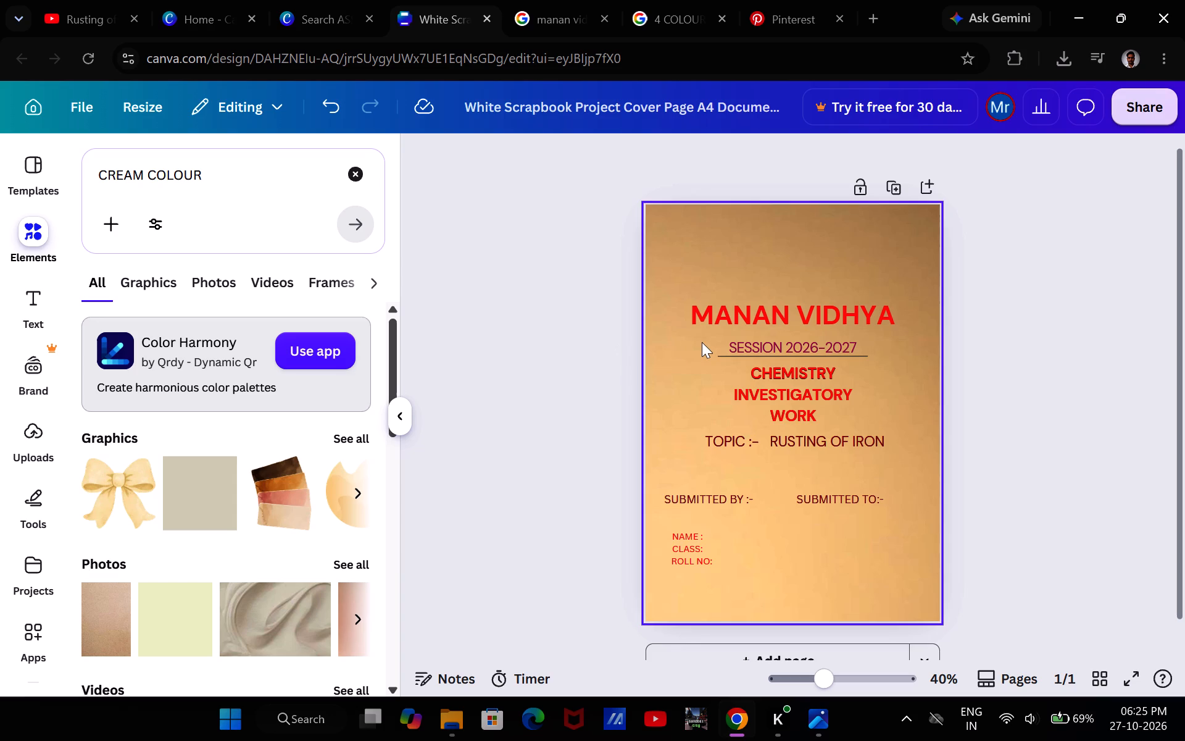
Recolour the SESSION 2026-2027 line under the main heading with the dark red #AC1313.
left_click(778, 350)
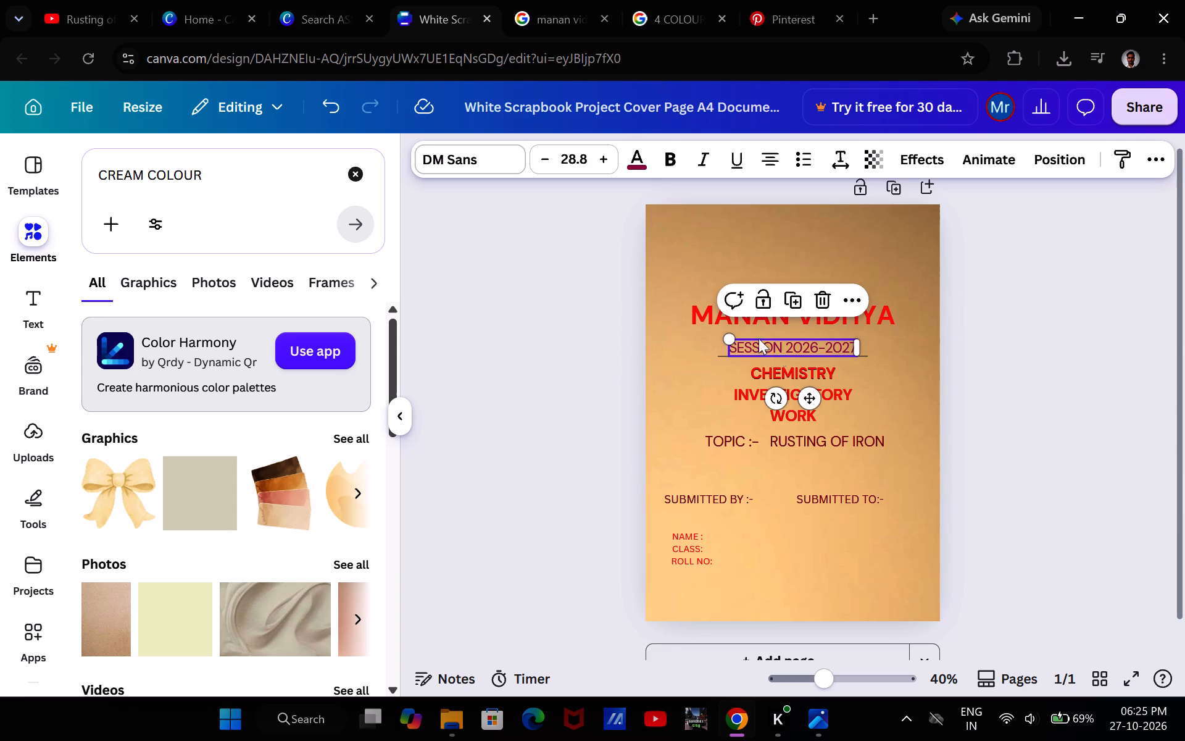
left_click(641, 154)
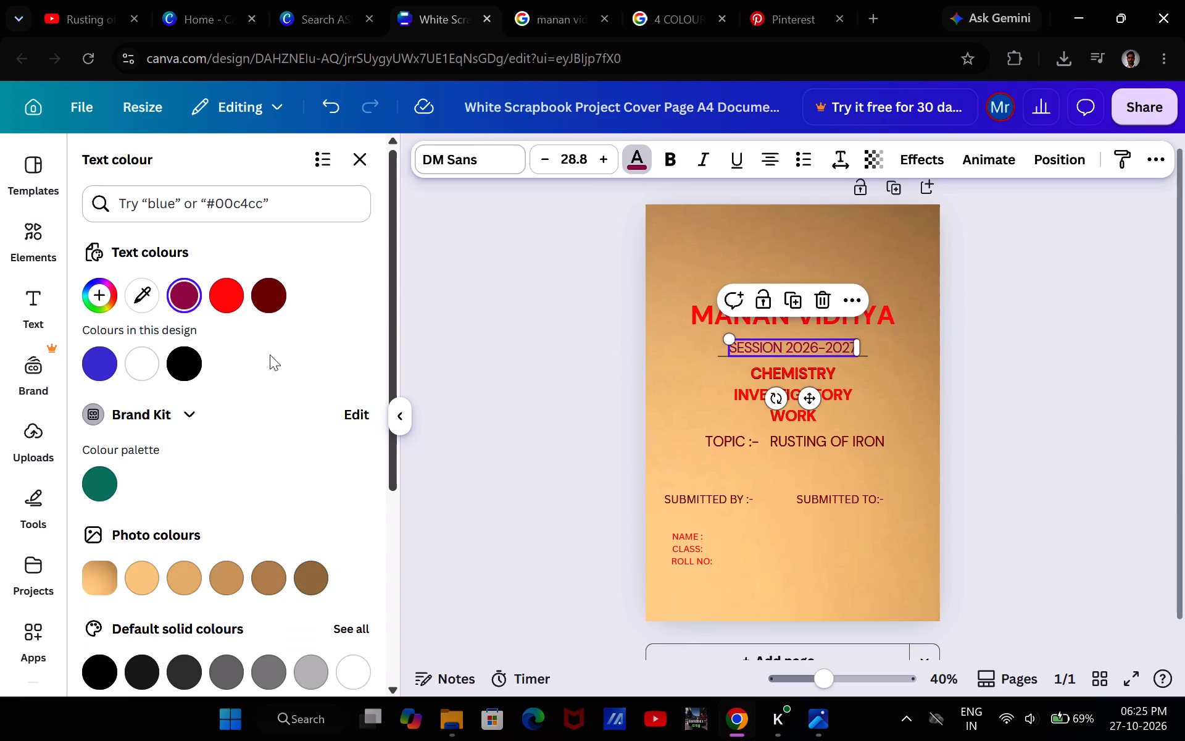
left_click(270, 301)
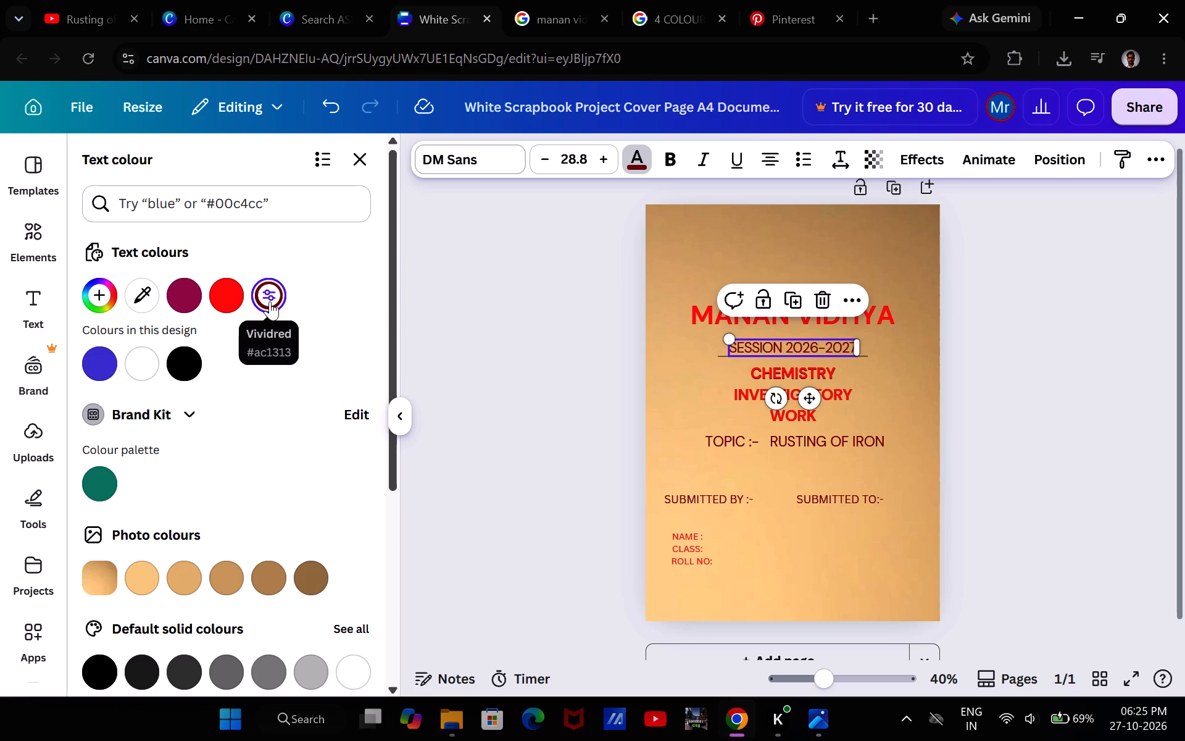
left_click(270, 301)
left_click(494, 385)
left_click(502, 385)
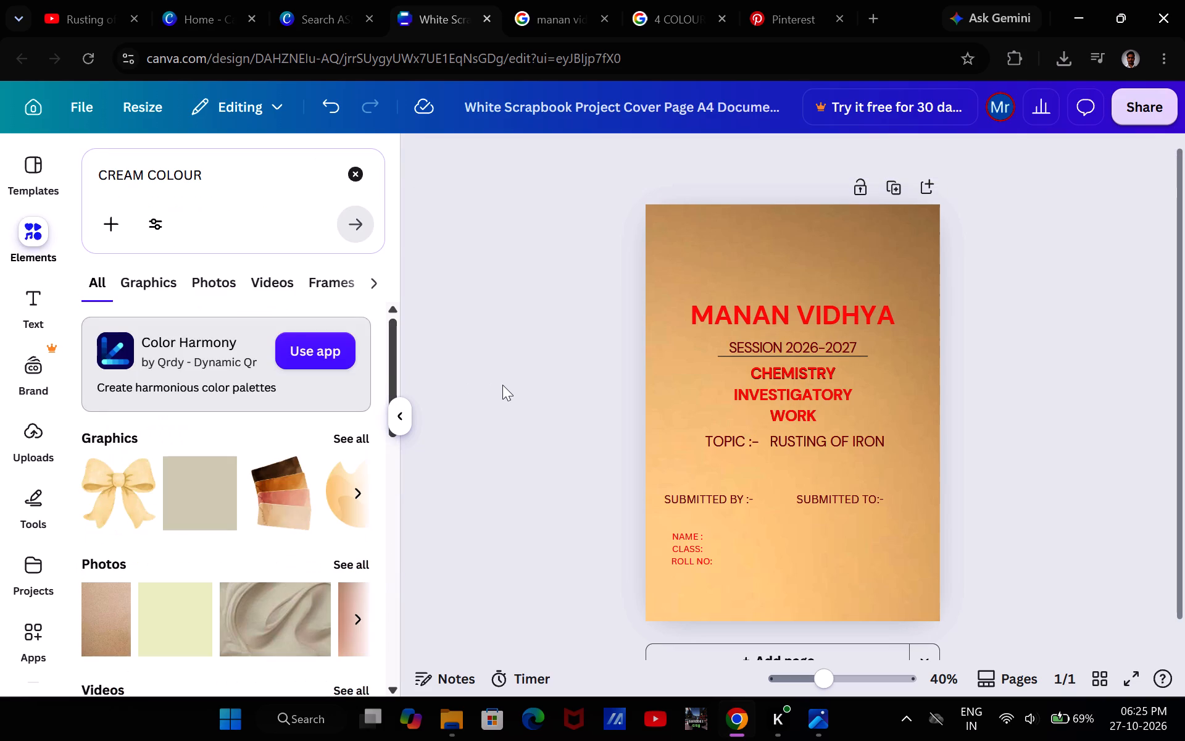
Select the SESSION 2026-2027 line for further formatting.
left_click(776, 338)
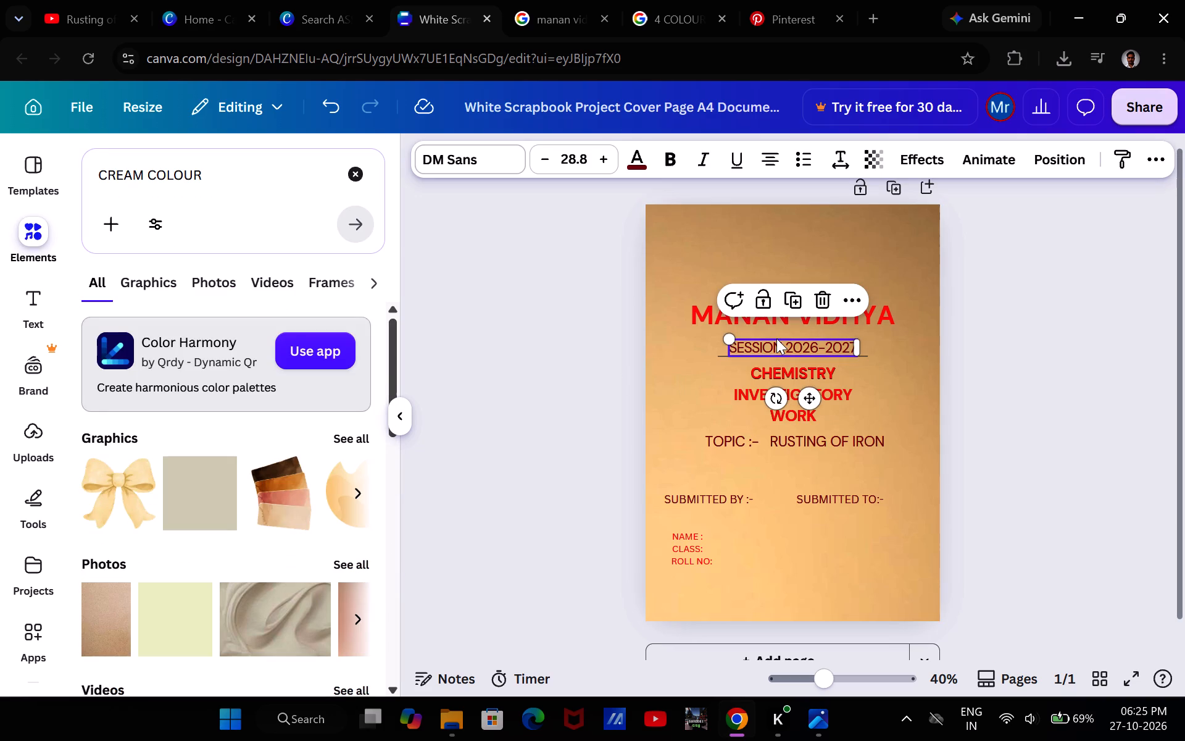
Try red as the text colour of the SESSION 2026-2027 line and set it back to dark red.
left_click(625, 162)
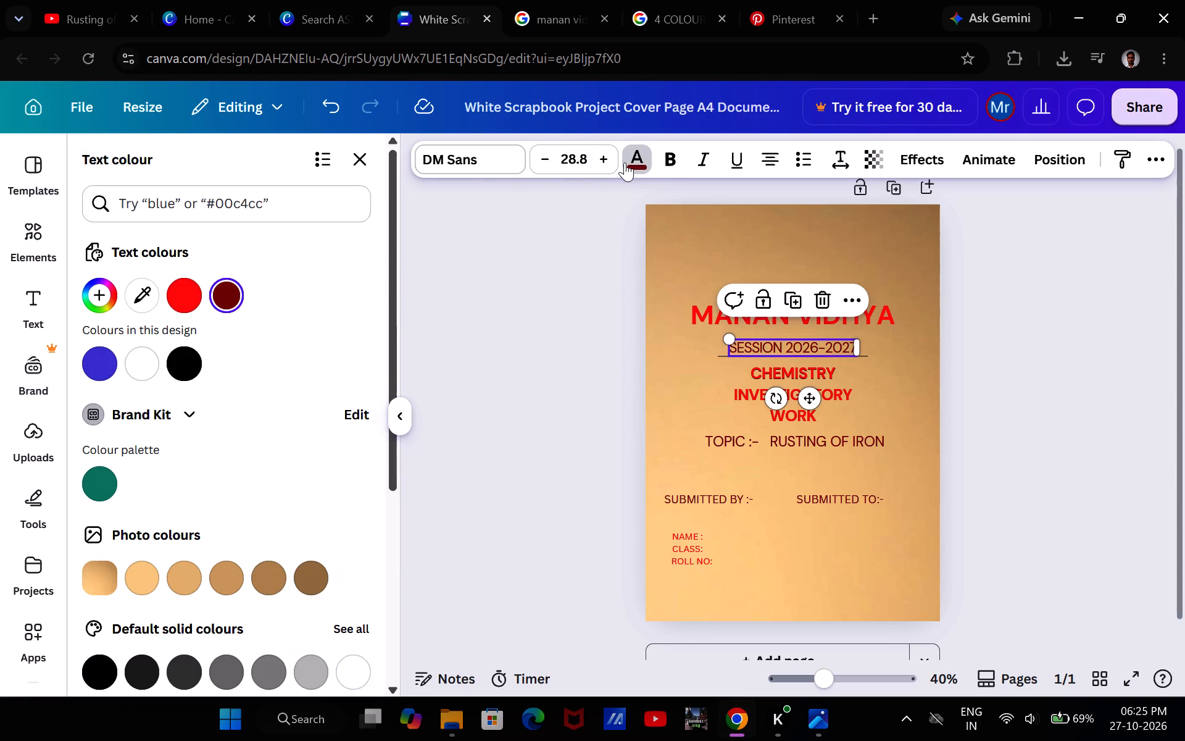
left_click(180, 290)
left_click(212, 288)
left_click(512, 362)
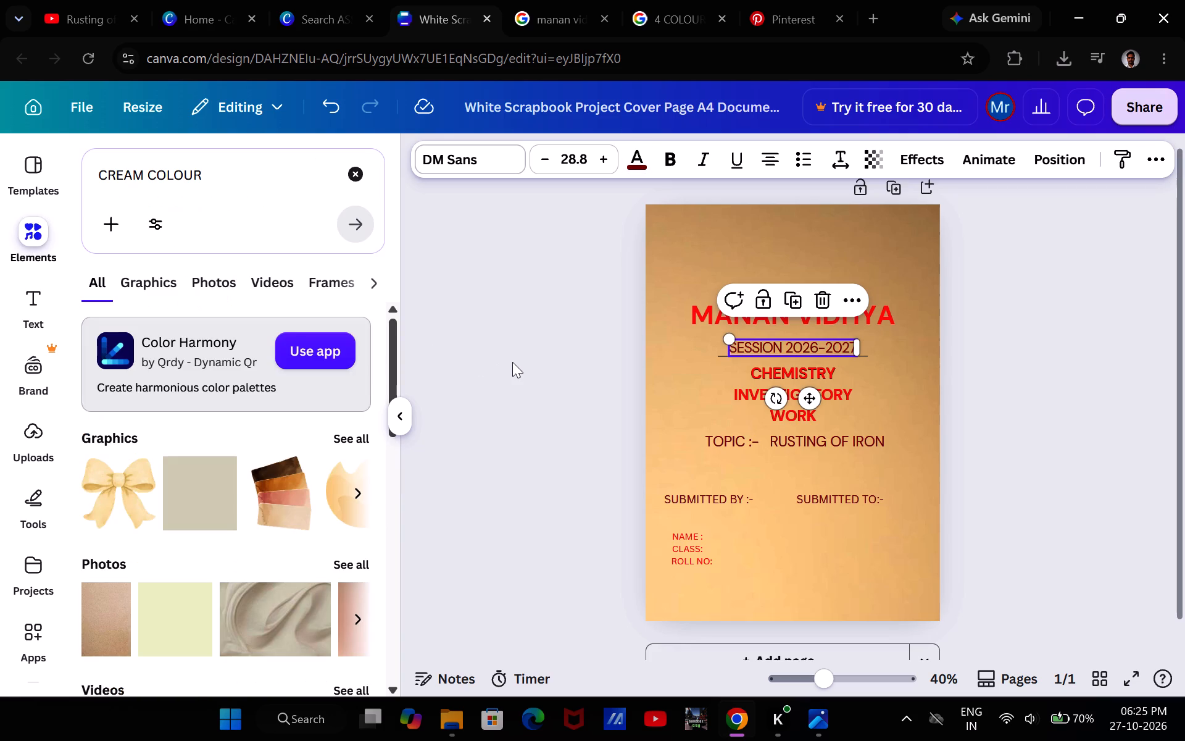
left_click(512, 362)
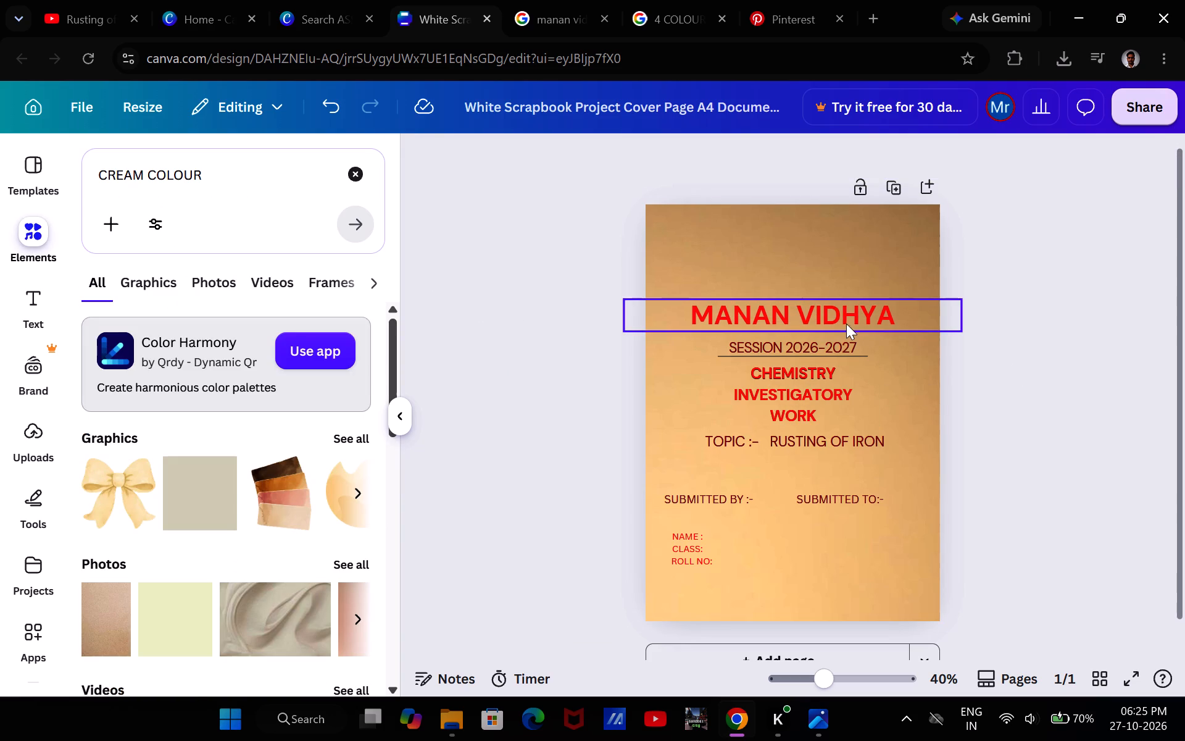
Apply a Drop shadow effect to the MANAN VIDHYA heading with offset 58, blur 55 and transparency 74.
left_click(845, 323)
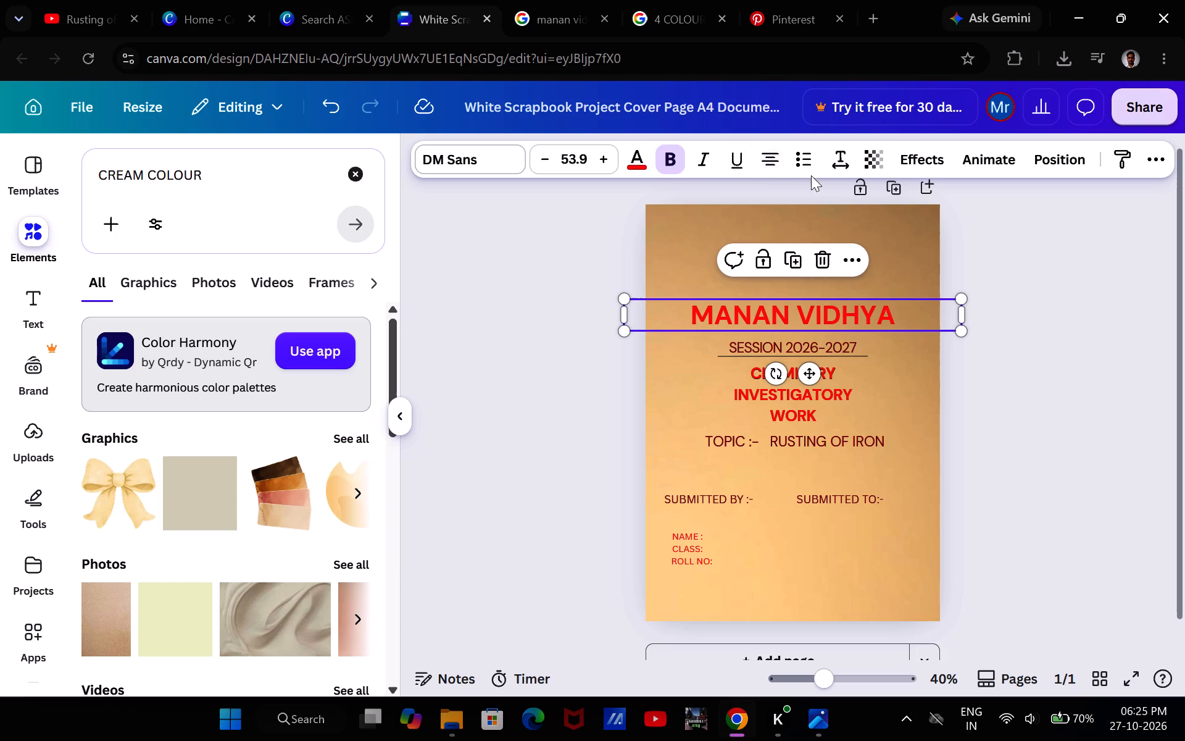
left_click(923, 161)
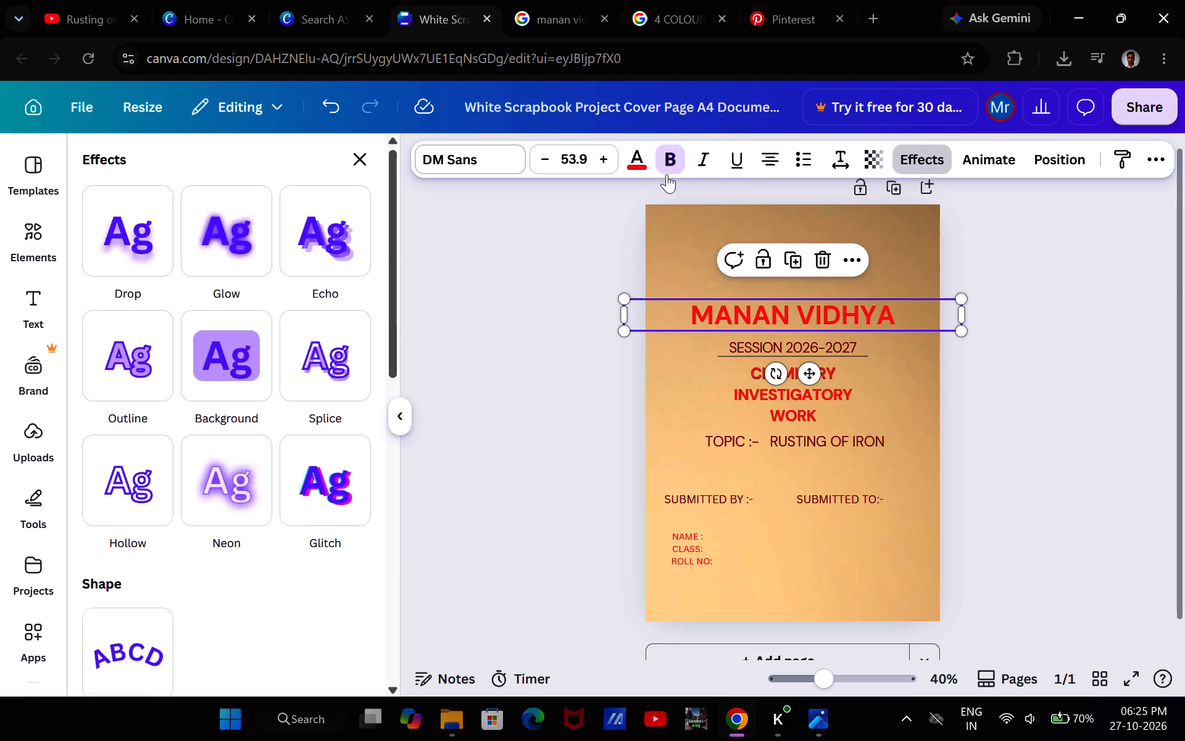
left_click(133, 227)
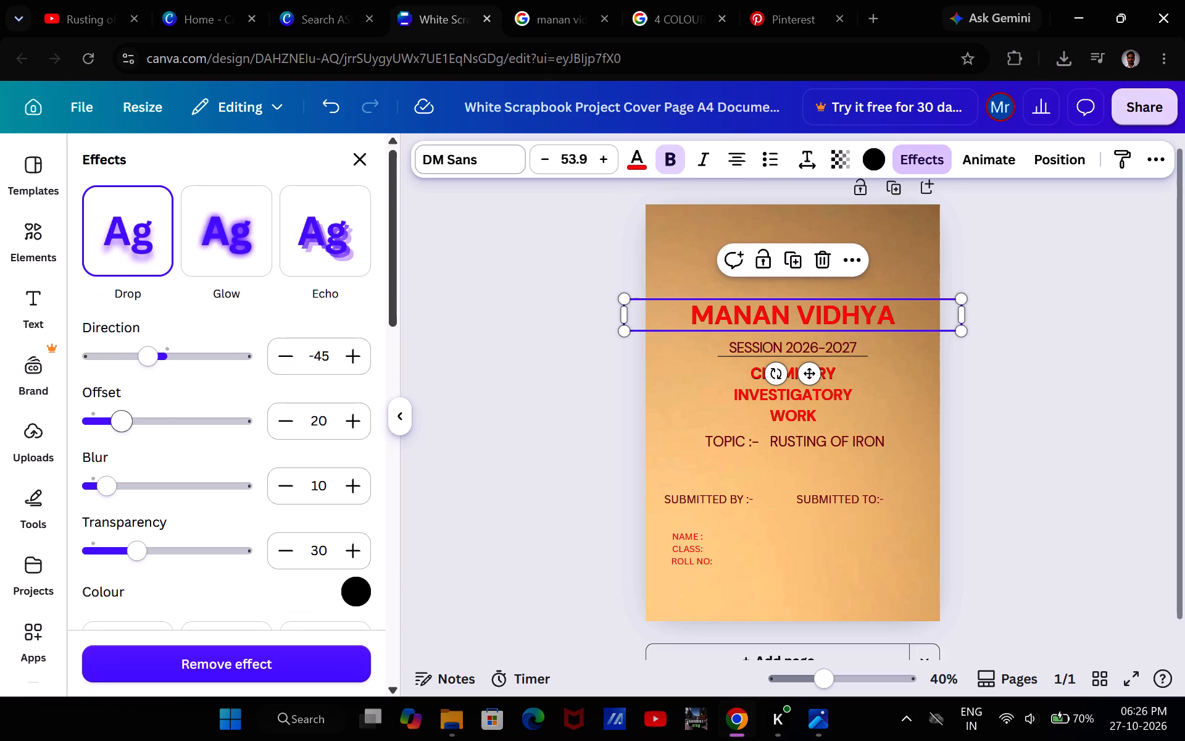
left_click_drag(115, 413, 186, 443)
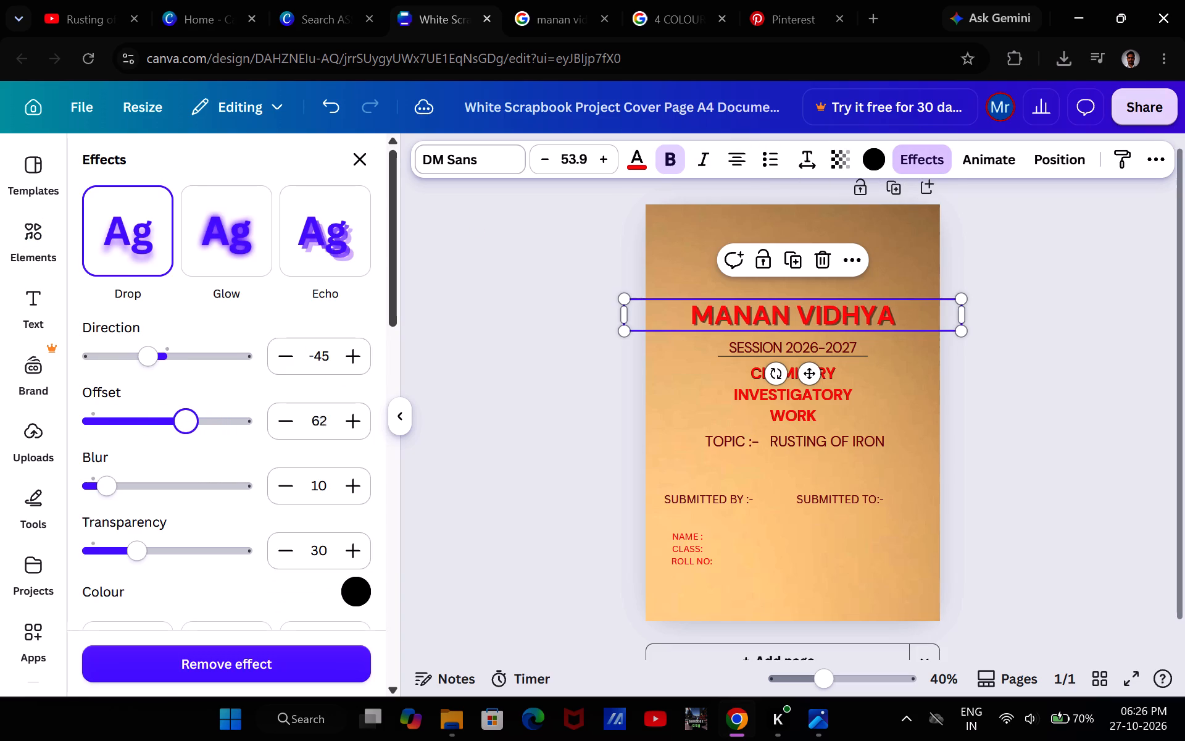
left_click_drag(186, 443, 179, 443)
left_click_drag(112, 490, 160, 492)
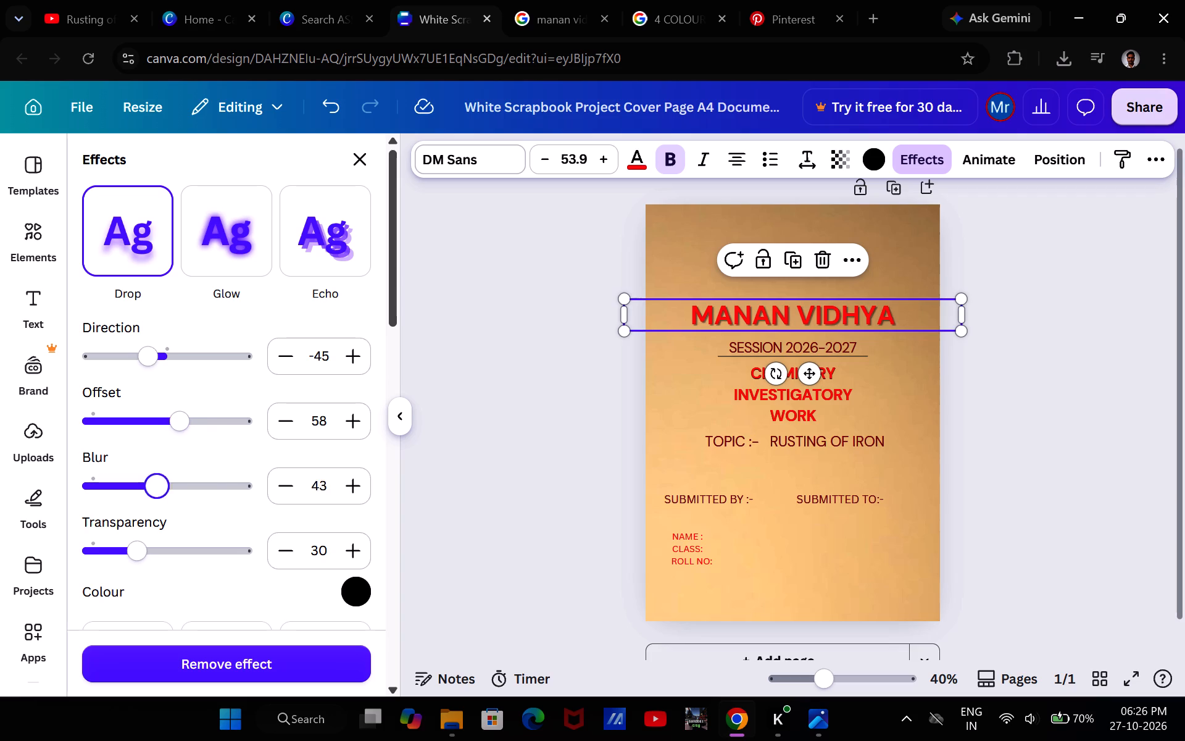
left_click_drag(160, 492, 175, 503)
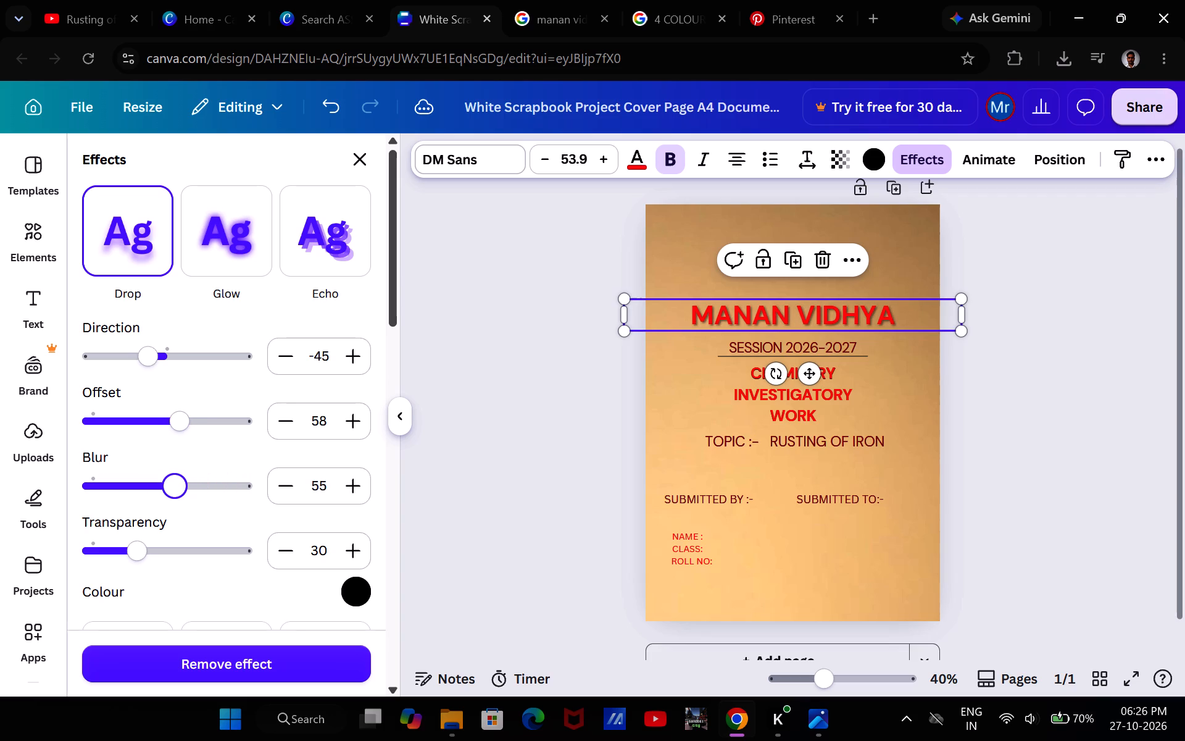
left_click_drag(133, 545, 248, 552)
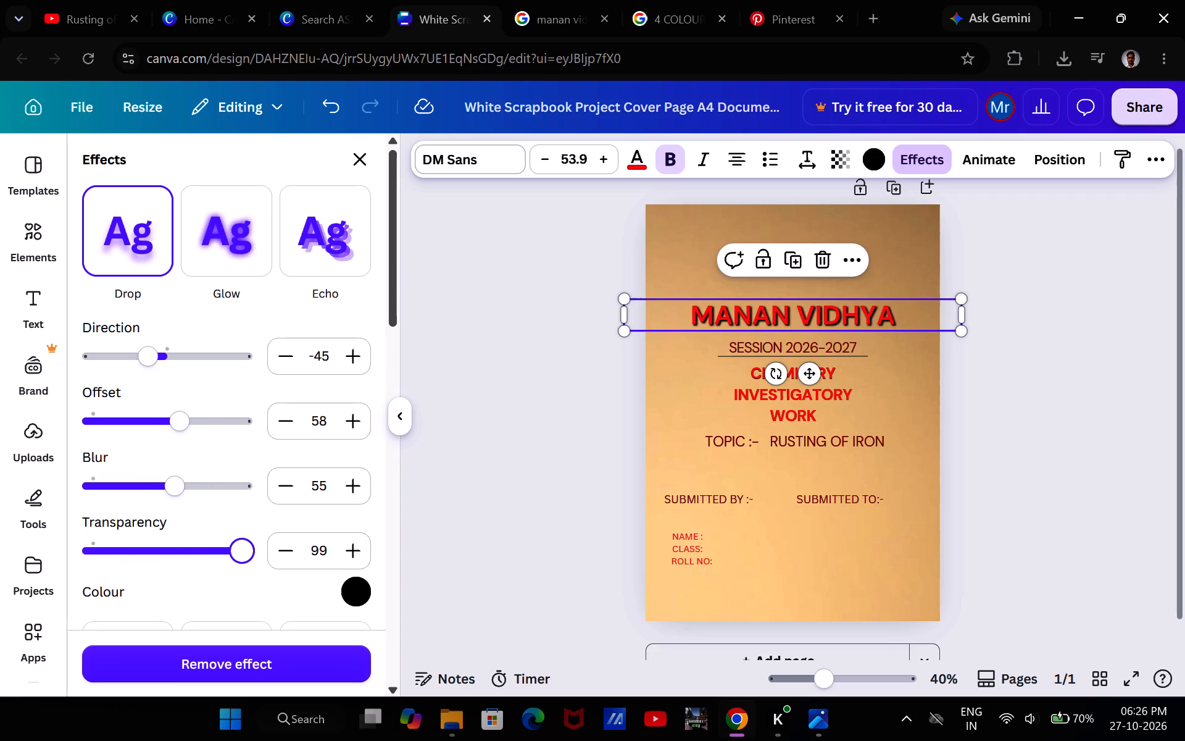
left_click_drag(248, 552, 184, 554)
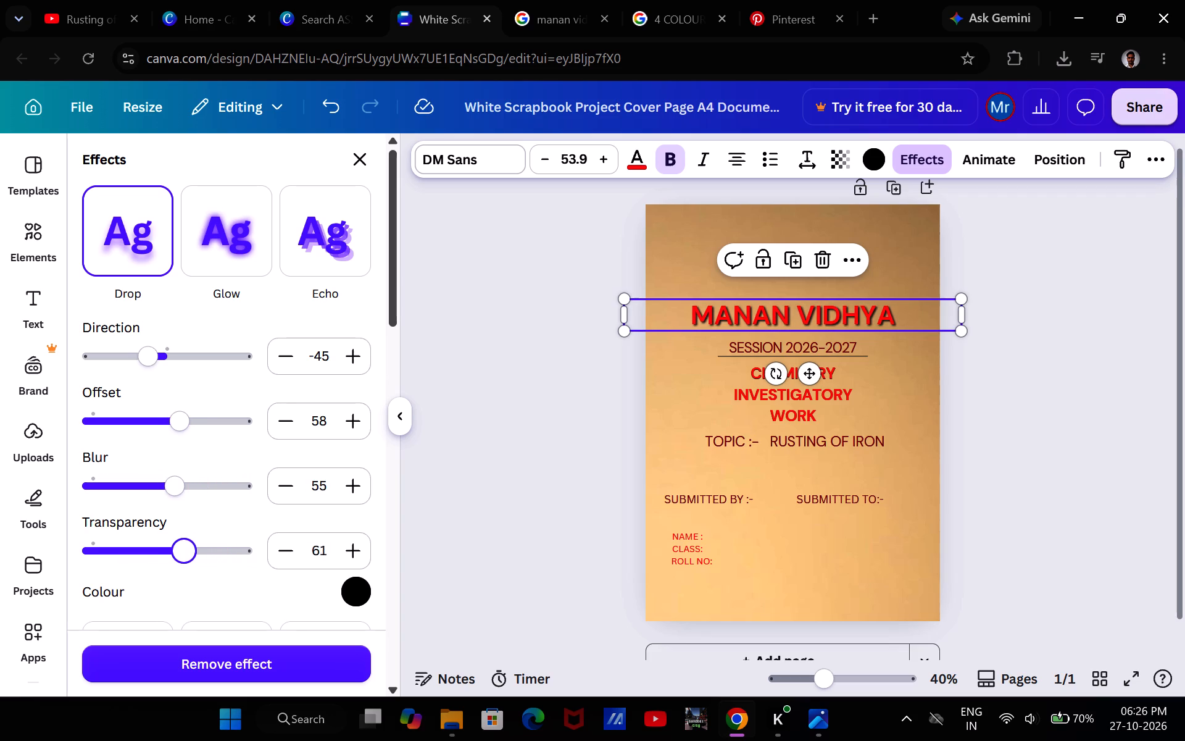
left_click_drag(184, 554, 204, 552)
left_click(534, 490)
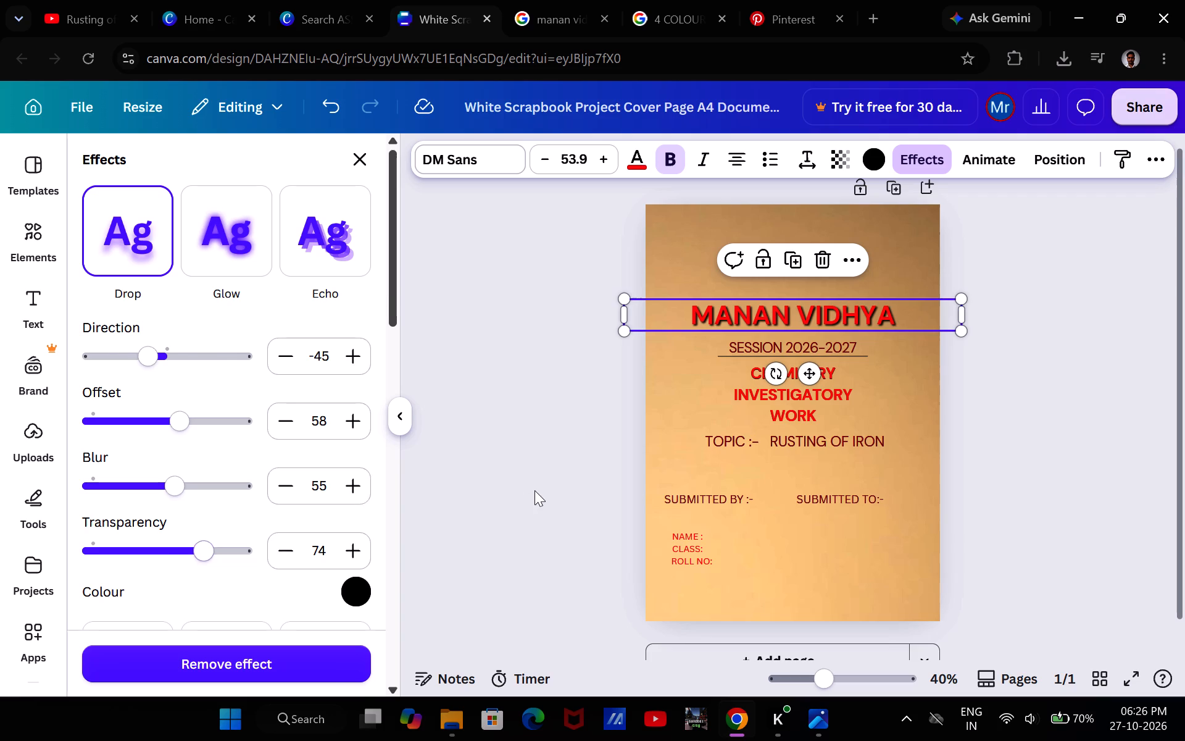
left_click(1036, 320)
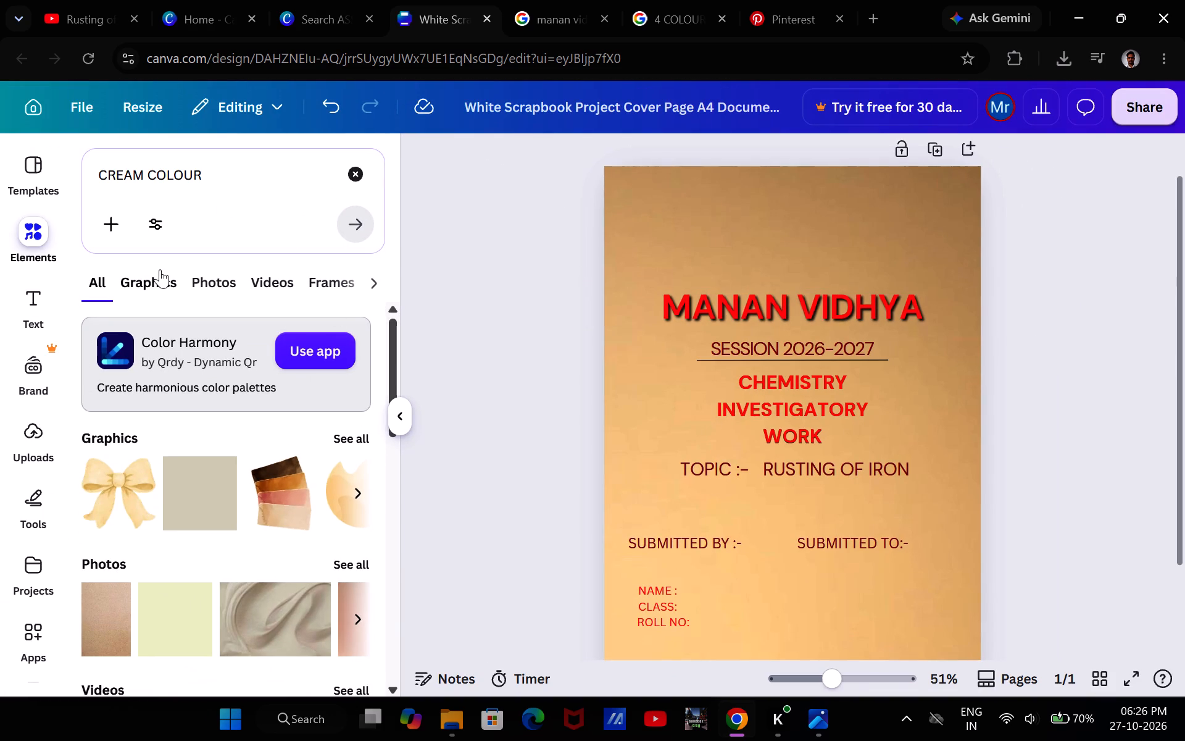
Start uploading a file to the design and search This PC for LOGO.
left_click(51, 458)
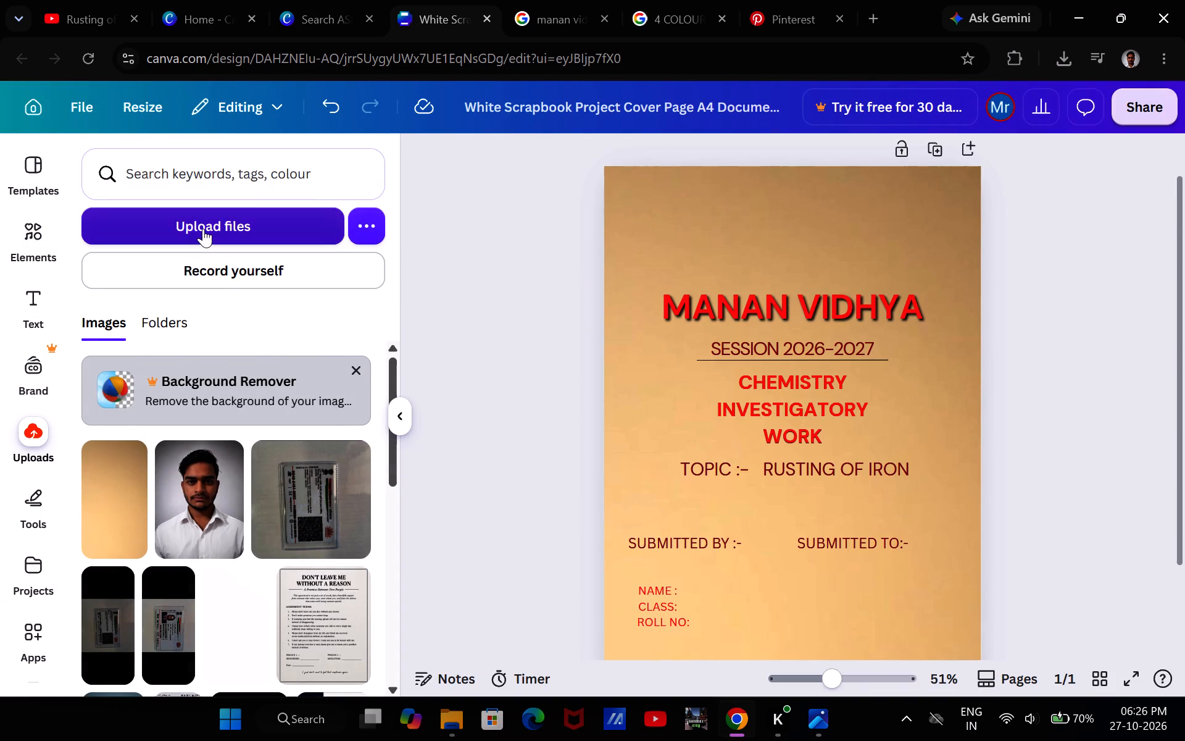
left_click(203, 228)
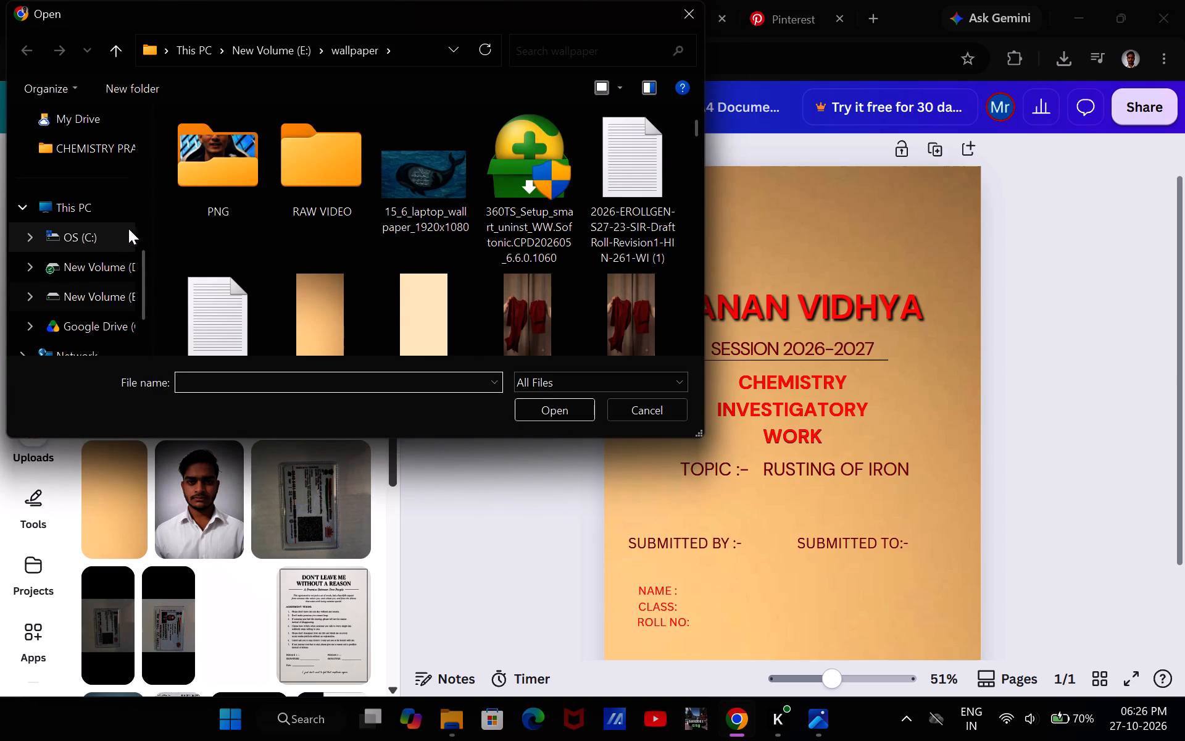
left_click(560, 48)
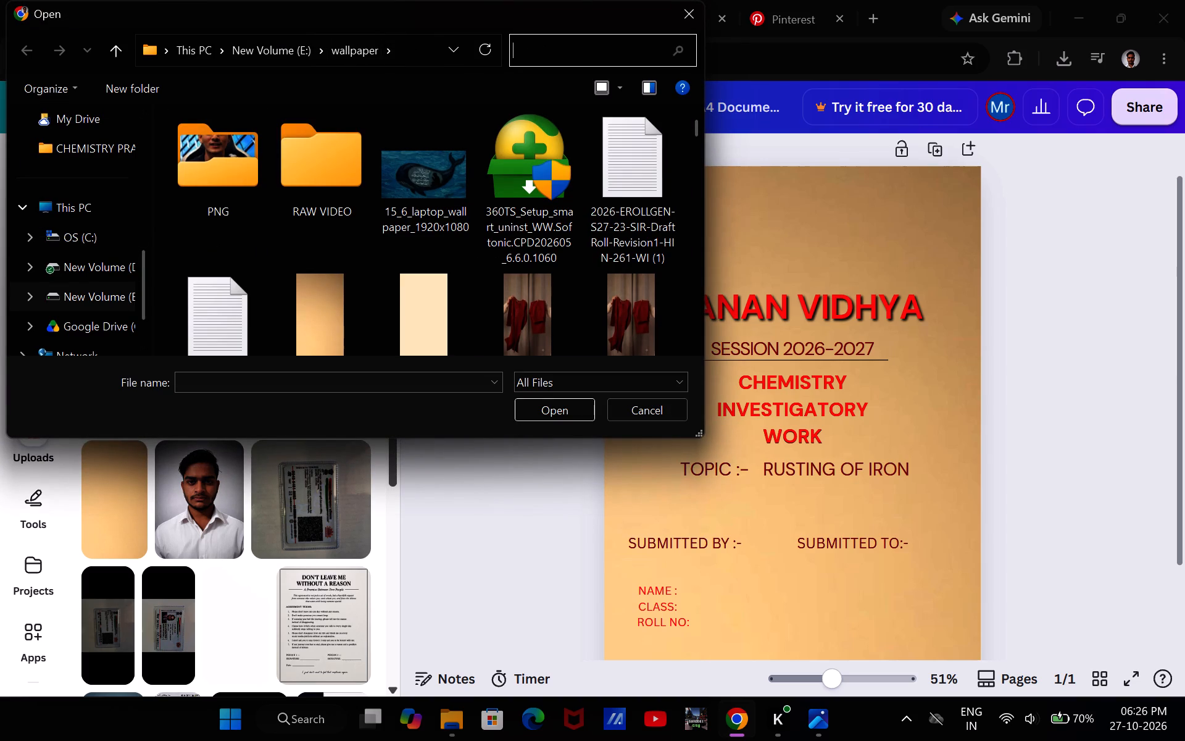
type("LOG")
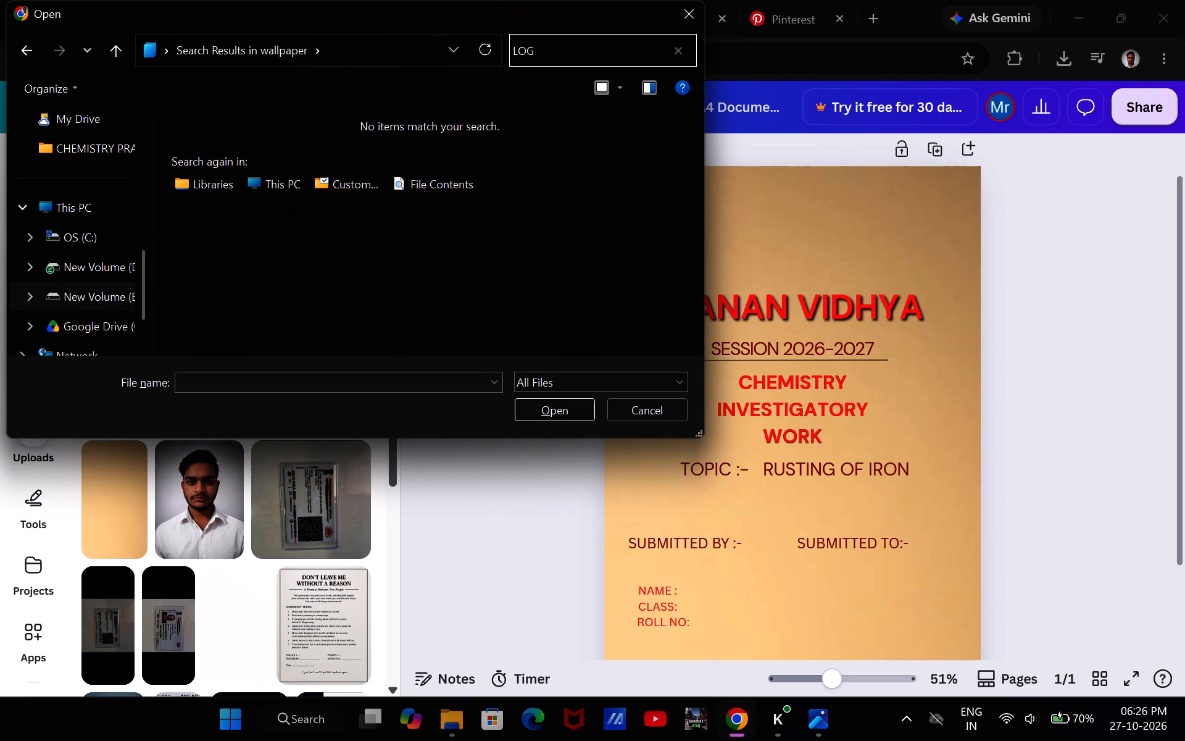
key("o")
key("Return")
left_click(202, 181)
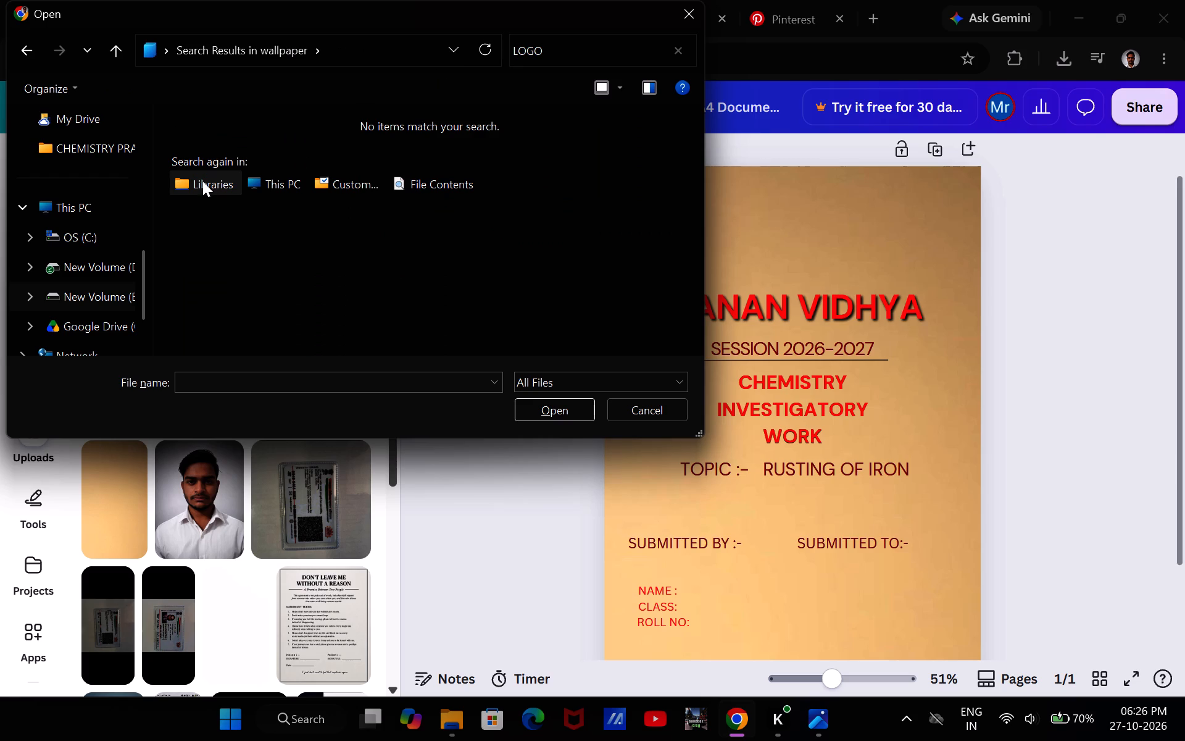
left_click(204, 181)
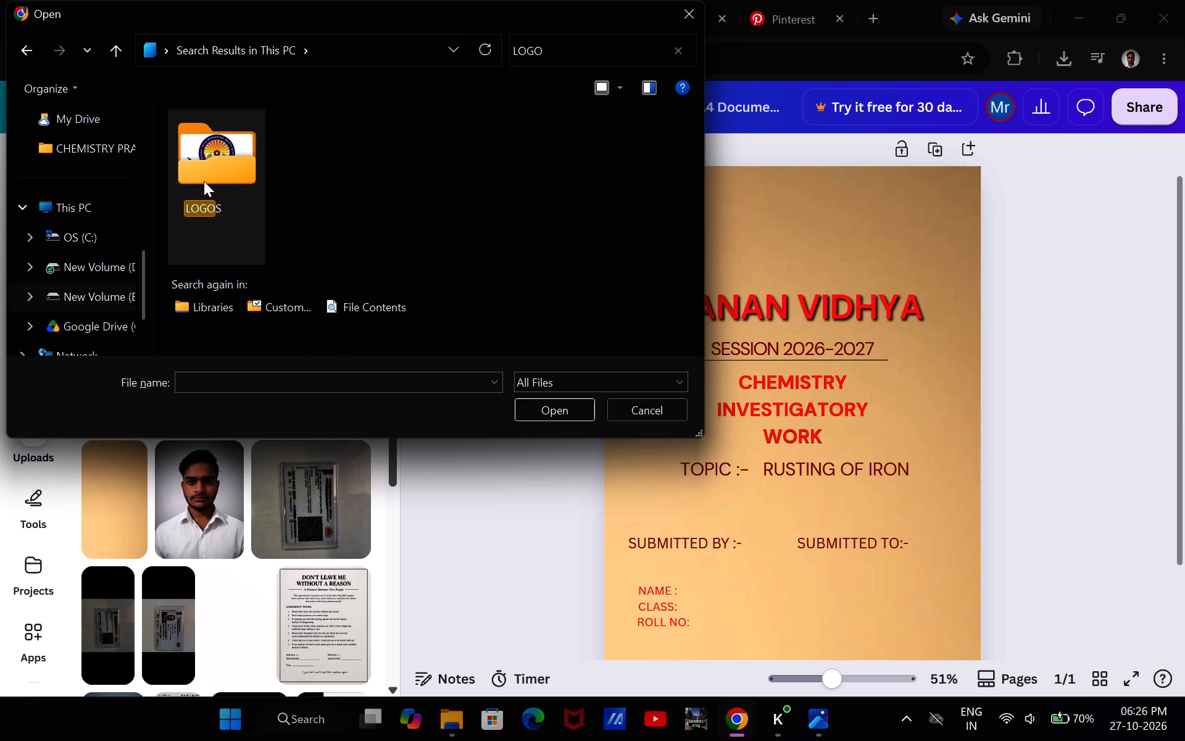
Open the LOGOS folder from the search results and upload the MANAN VIDHYA SCHOOLM logo image.
left_click(218, 179)
double_click(204, 204)
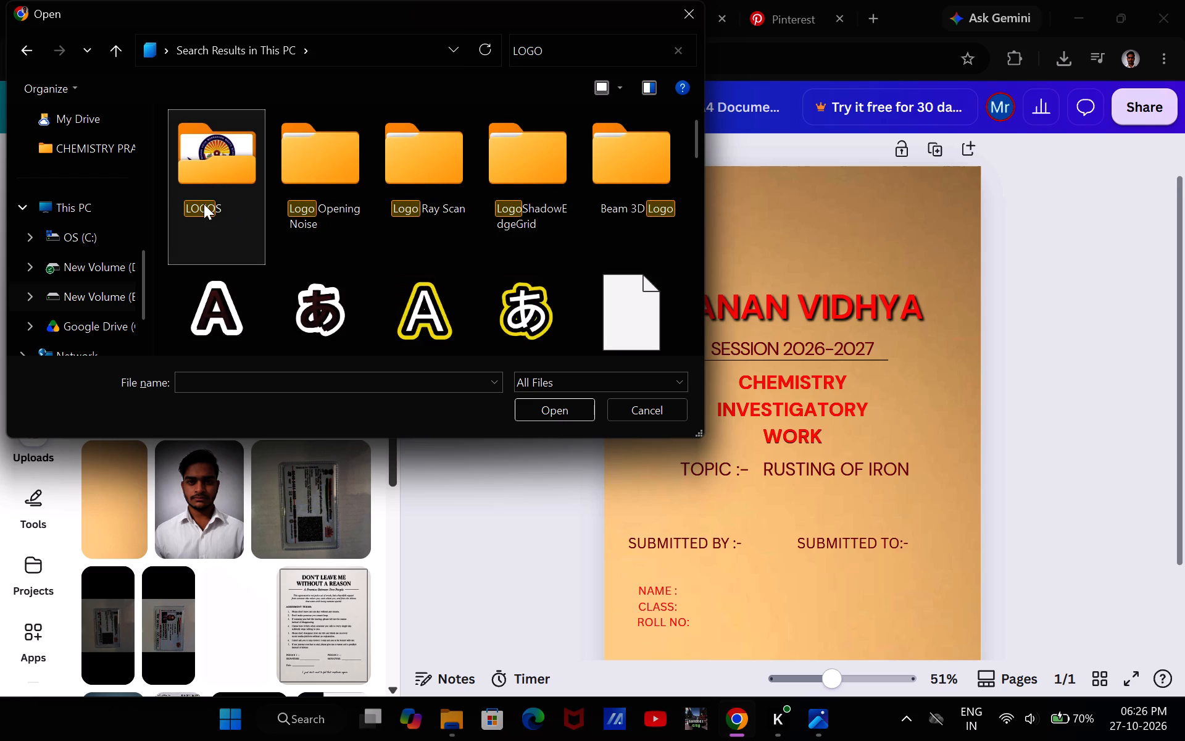
left_click(540, 408)
left_click(540, 408)
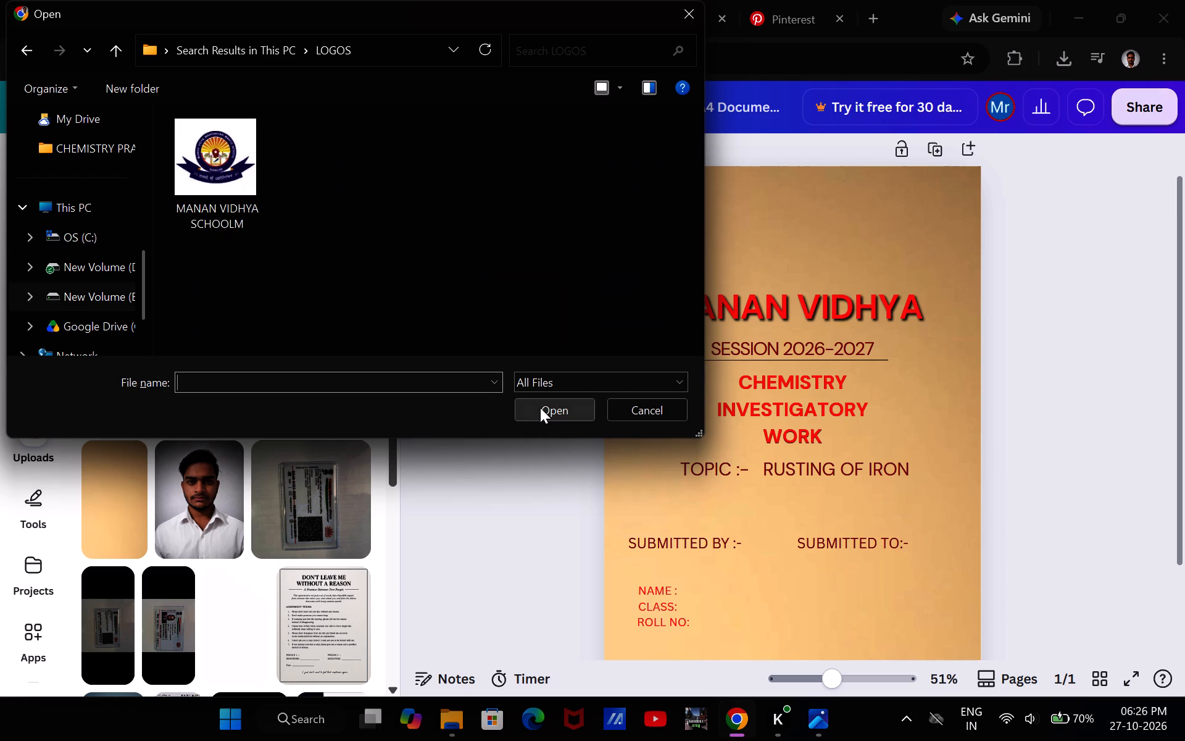
left_click_drag(228, 244, 197, 177)
right_click(197, 177)
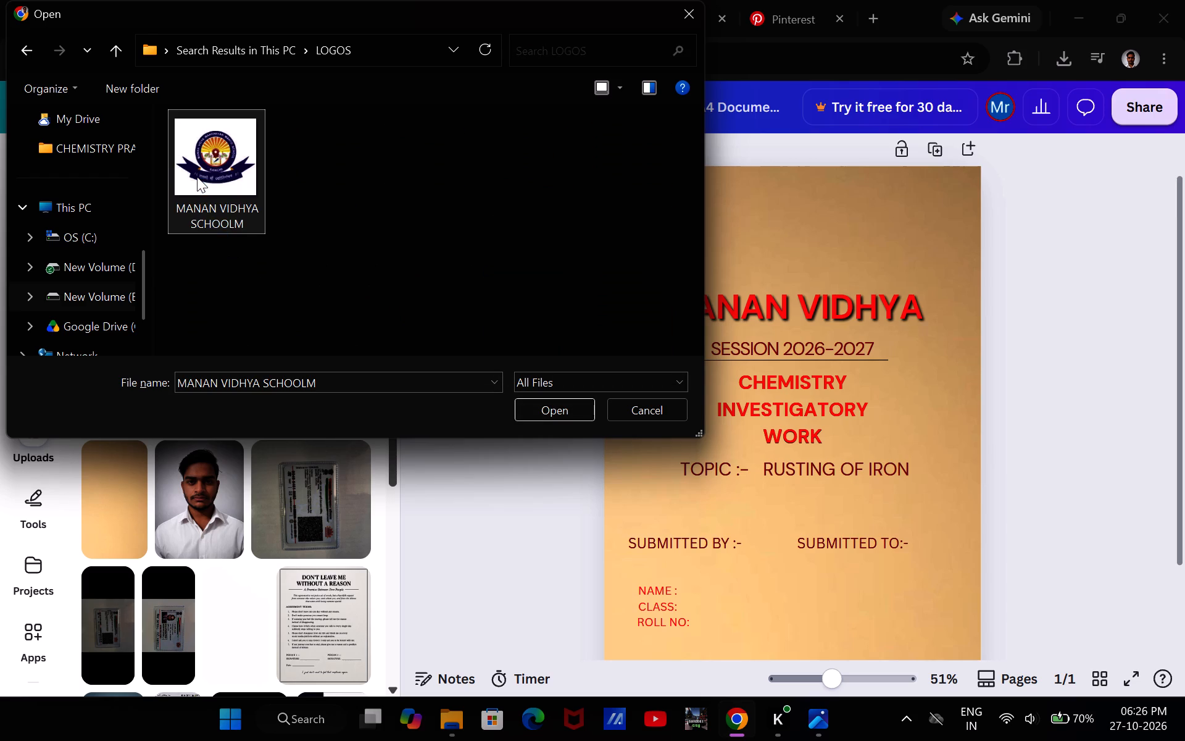
left_click(376, 175)
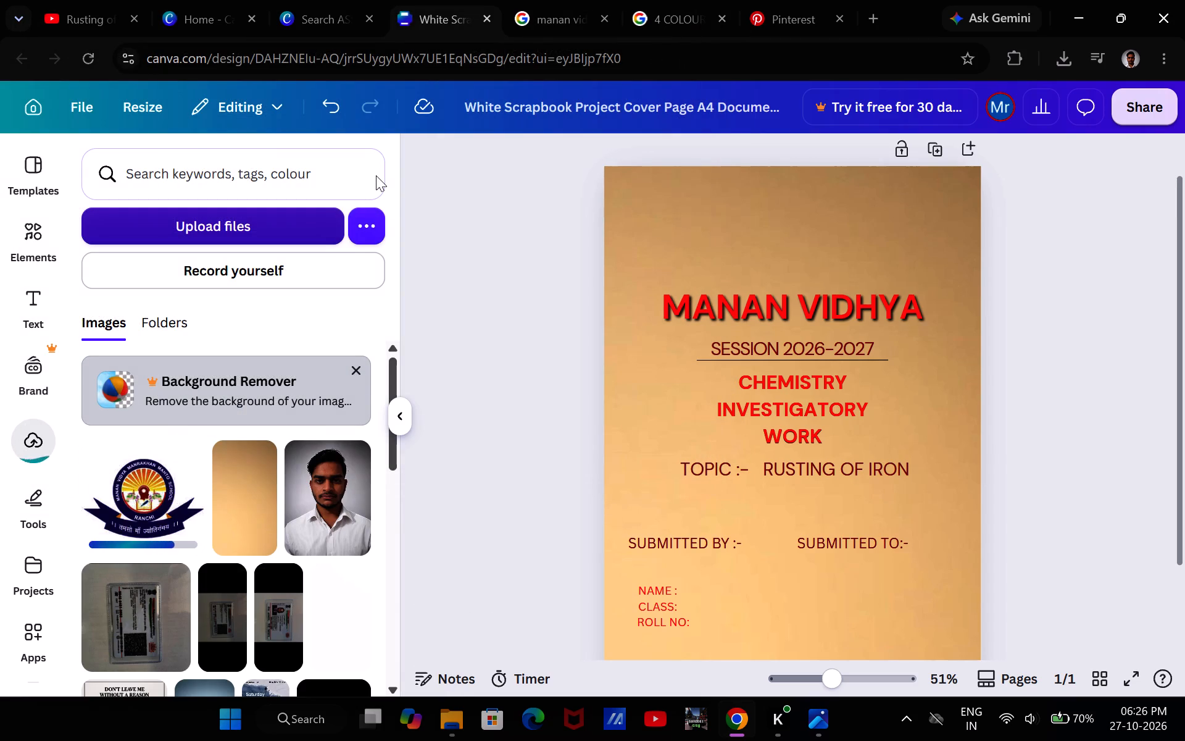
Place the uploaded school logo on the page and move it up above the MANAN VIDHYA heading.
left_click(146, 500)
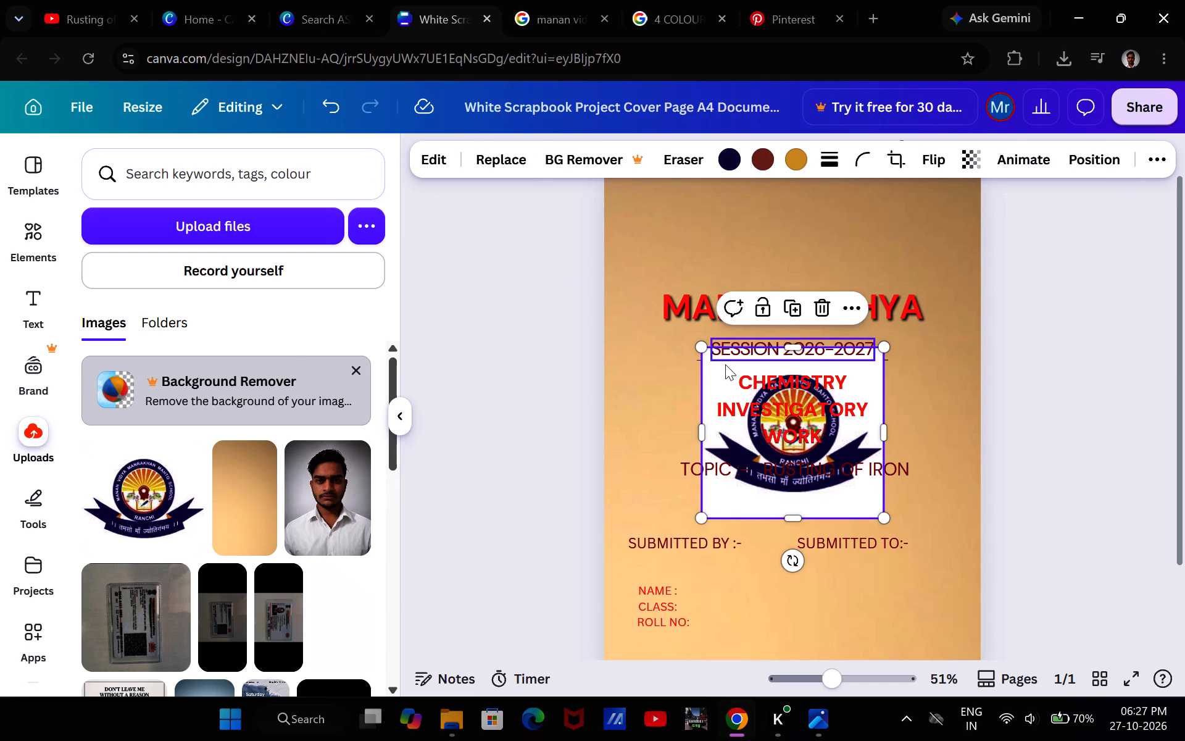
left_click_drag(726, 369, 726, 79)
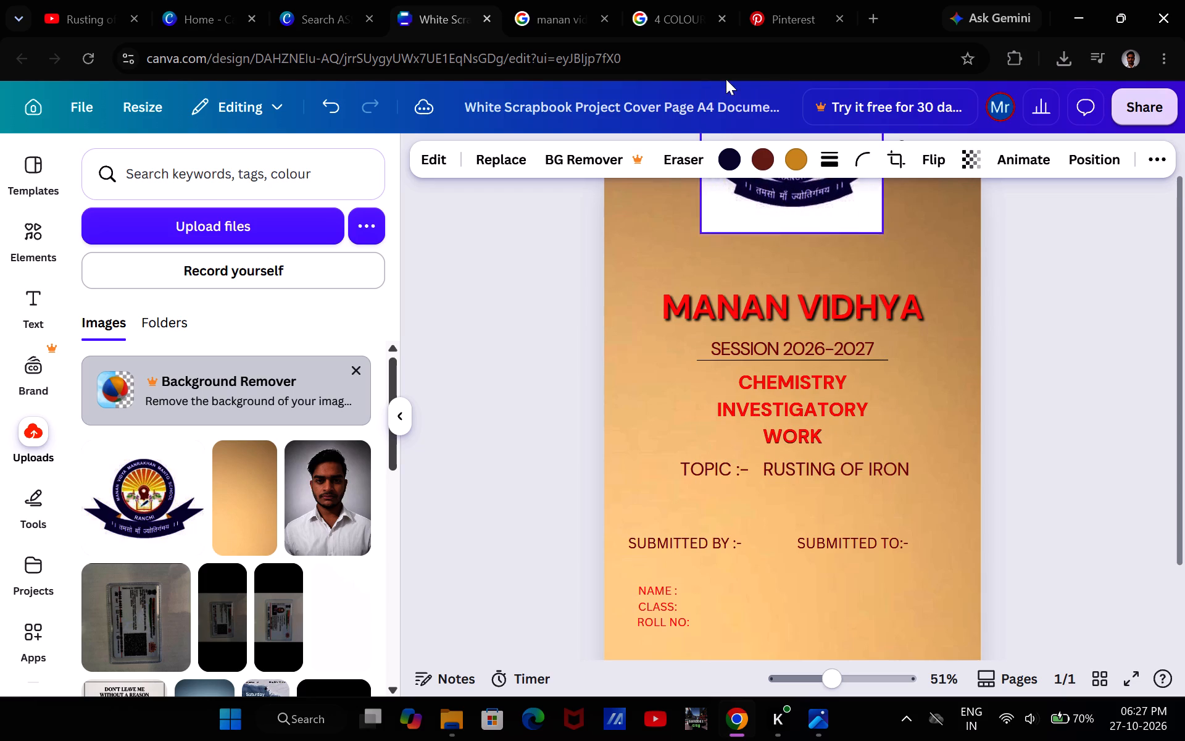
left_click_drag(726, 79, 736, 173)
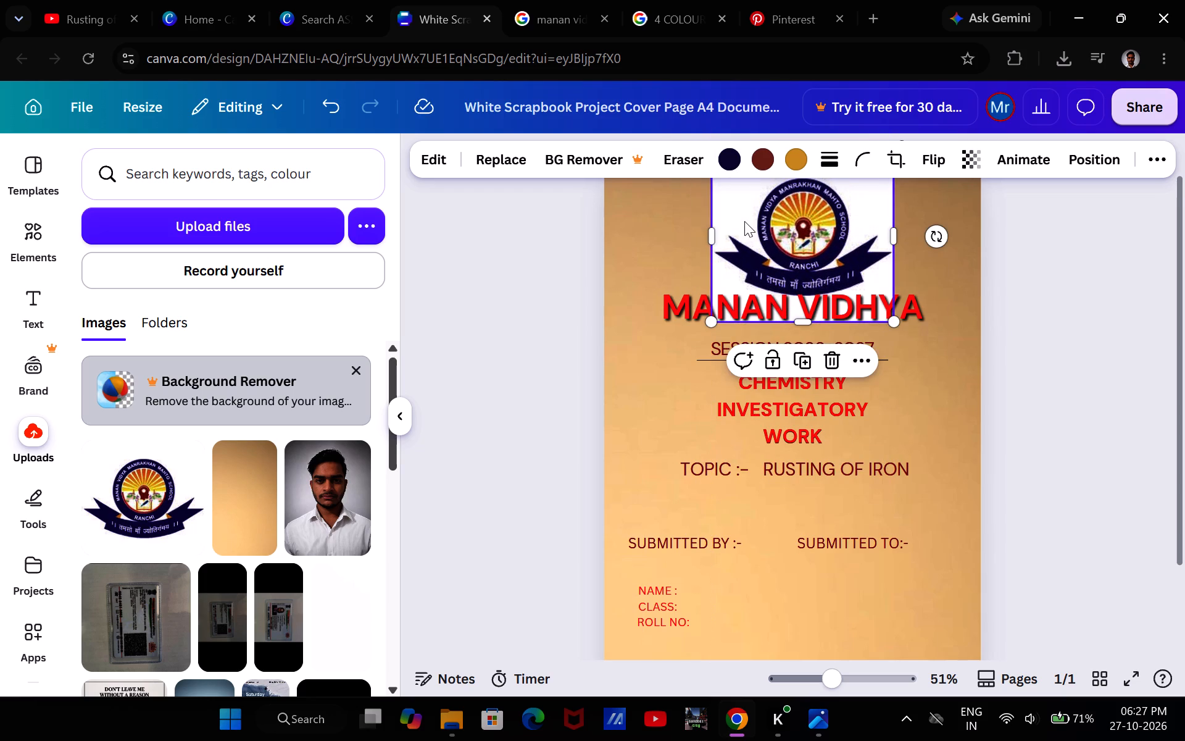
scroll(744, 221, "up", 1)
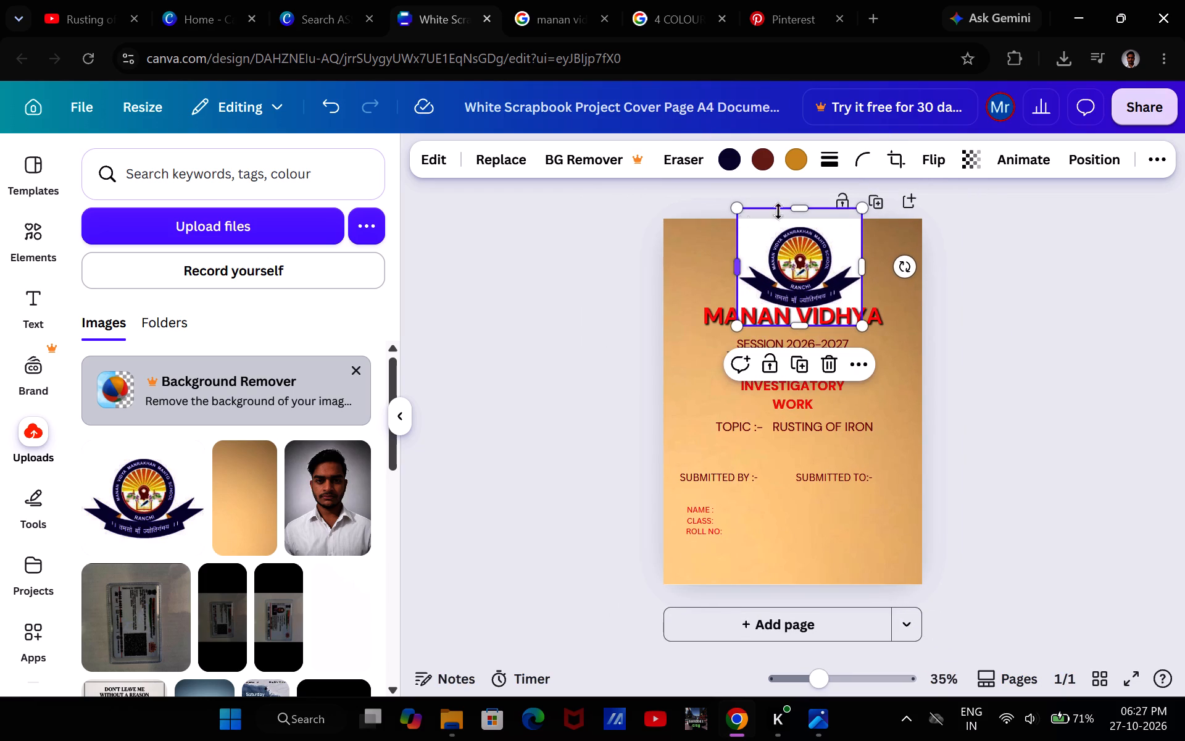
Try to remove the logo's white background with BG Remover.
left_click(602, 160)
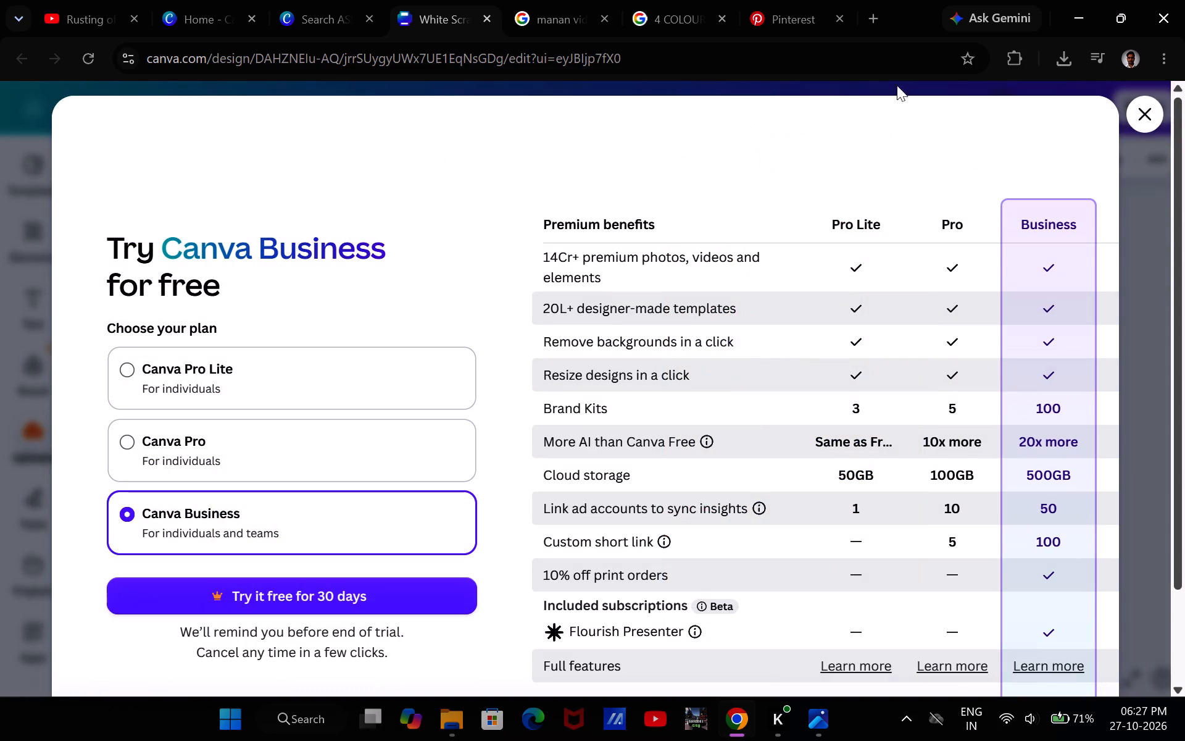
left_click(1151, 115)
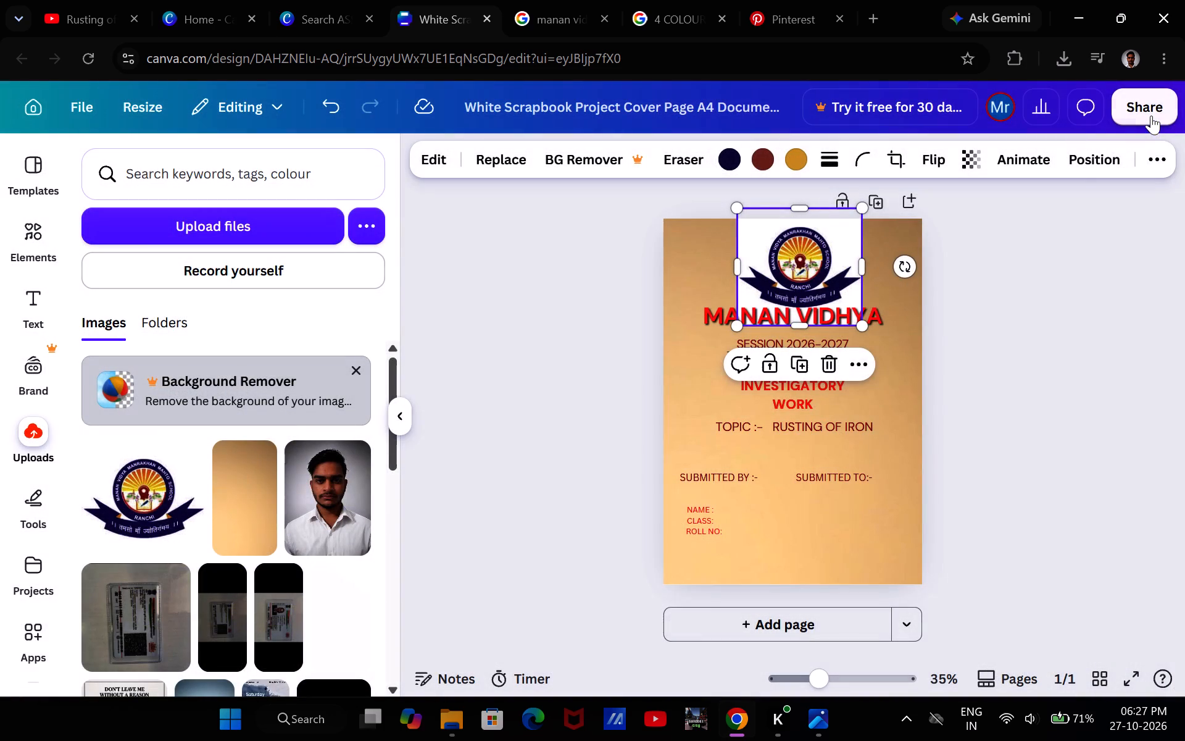
In a new browser tab, search Google for bg remove and open the remove.bg site.
left_click(868, 22)
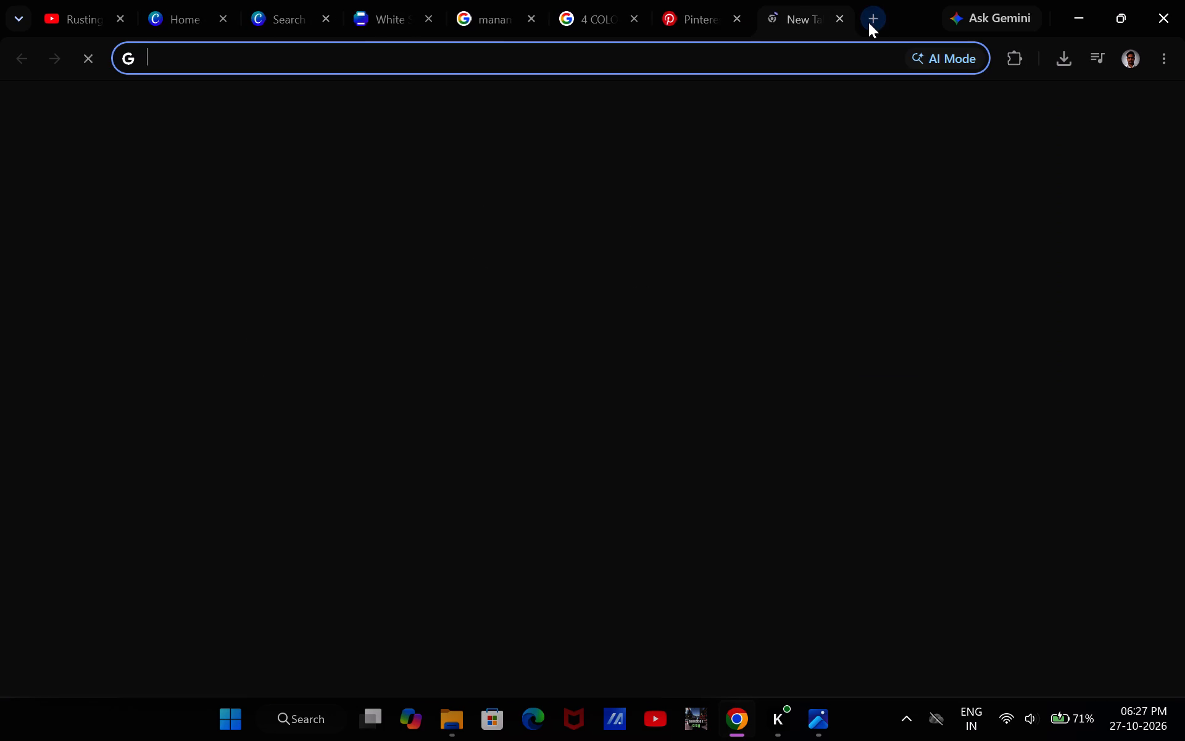
left_click(575, 338)
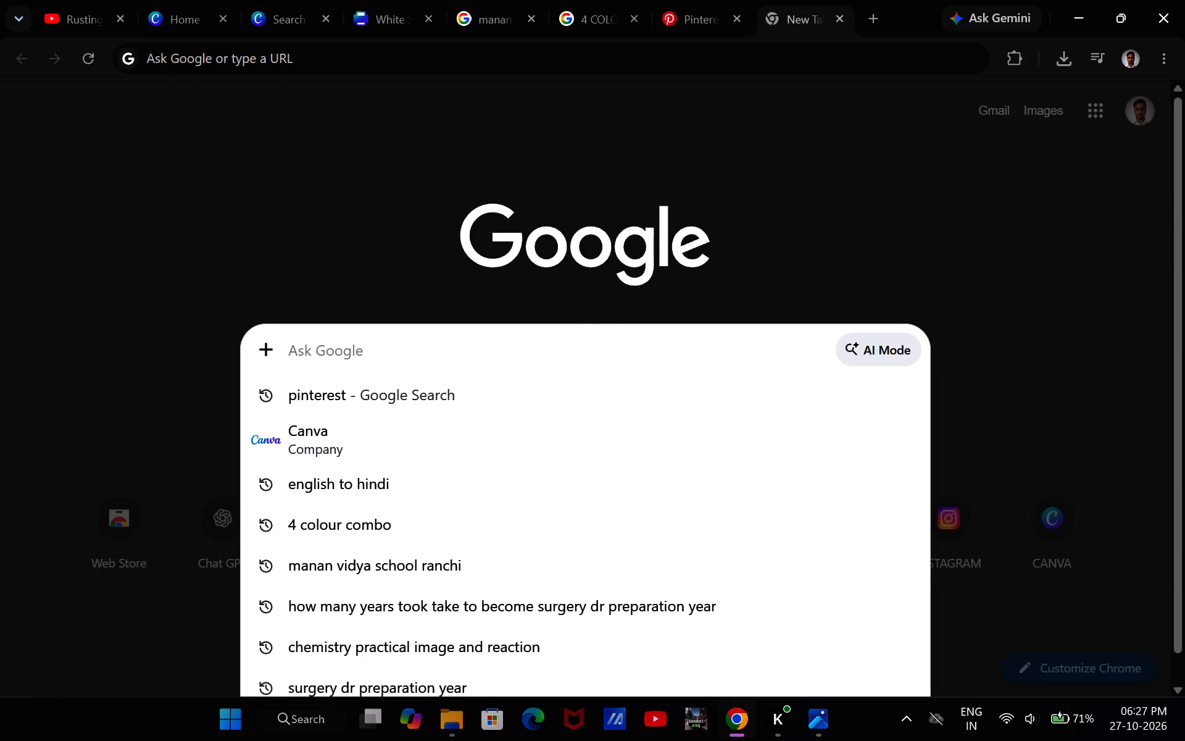
type("BG")
left_click(528, 442)
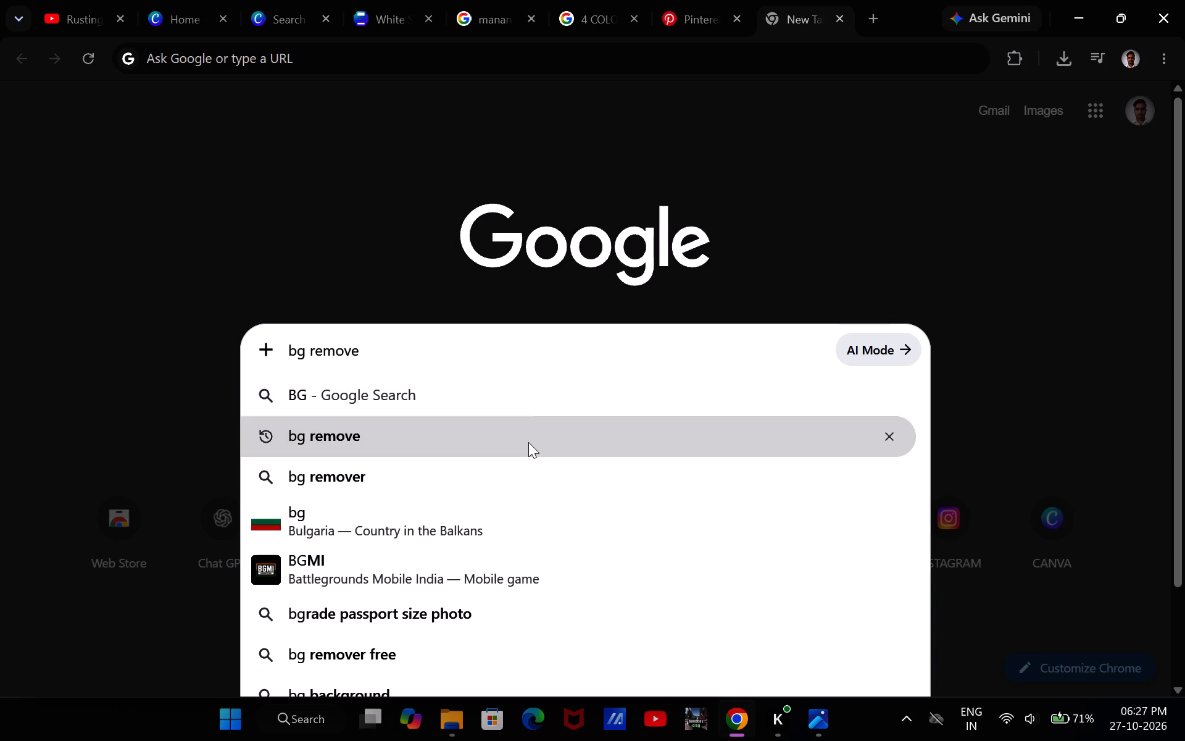
left_click(409, 272)
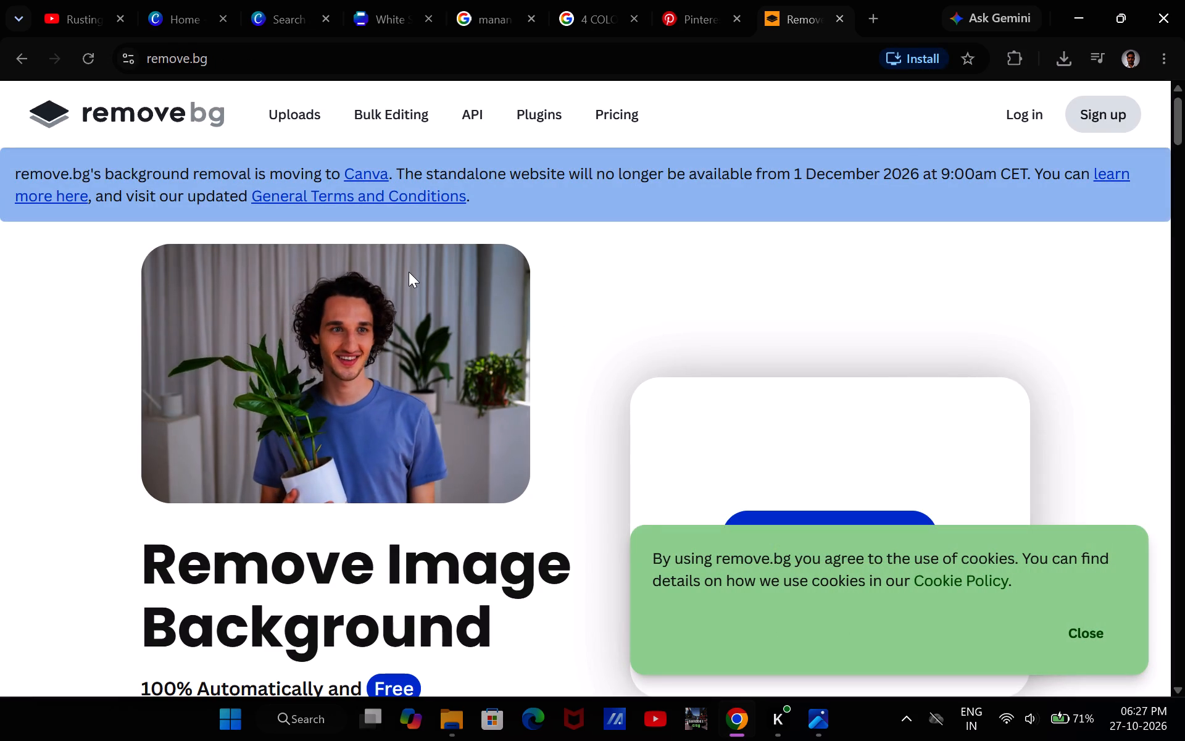
Upload the MANAN VIDHYA SCHOOLM image from the LOGOS folder to remove.bg to strip its background.
scroll(346, 311, "down", 1)
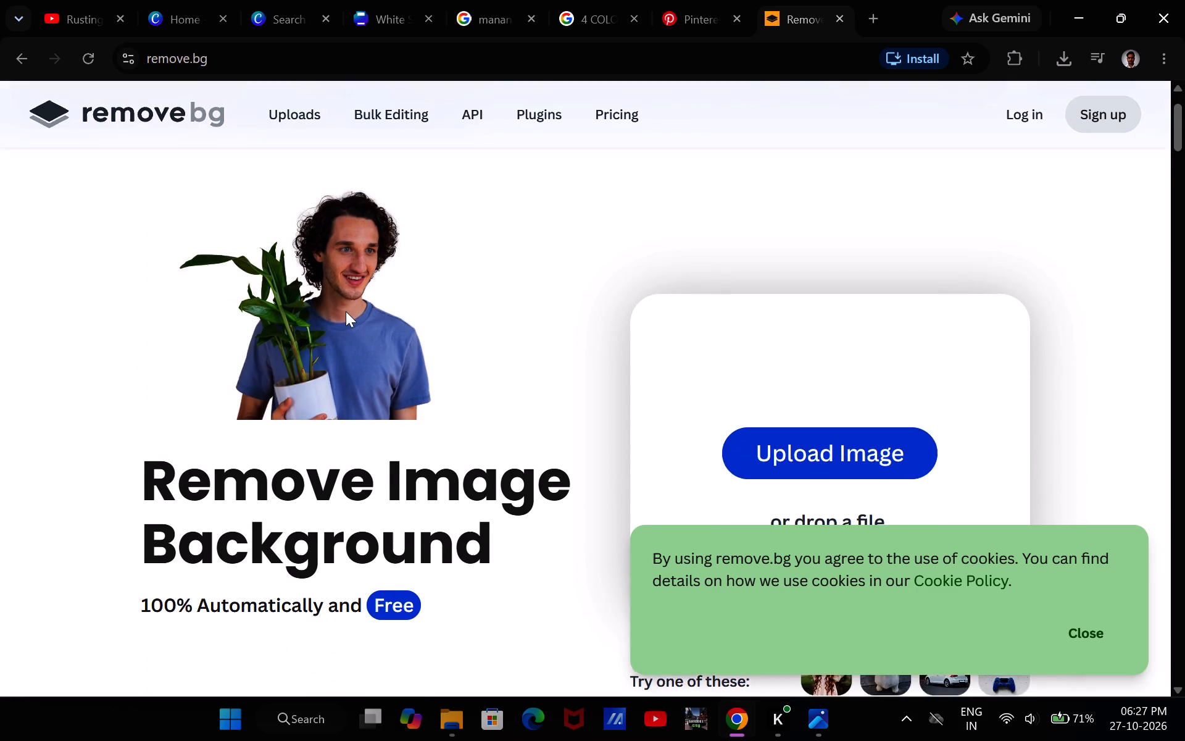
scroll(346, 311, "down", 1)
left_click(762, 309)
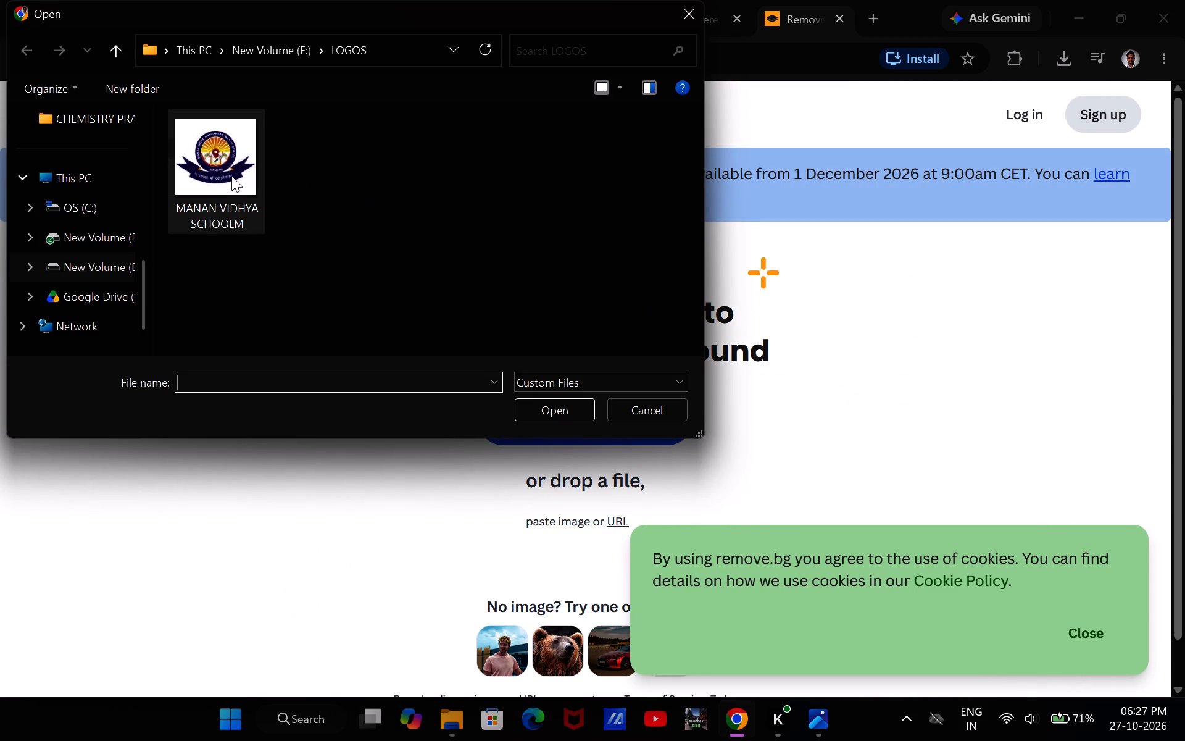
left_click(231, 176)
left_click(557, 419)
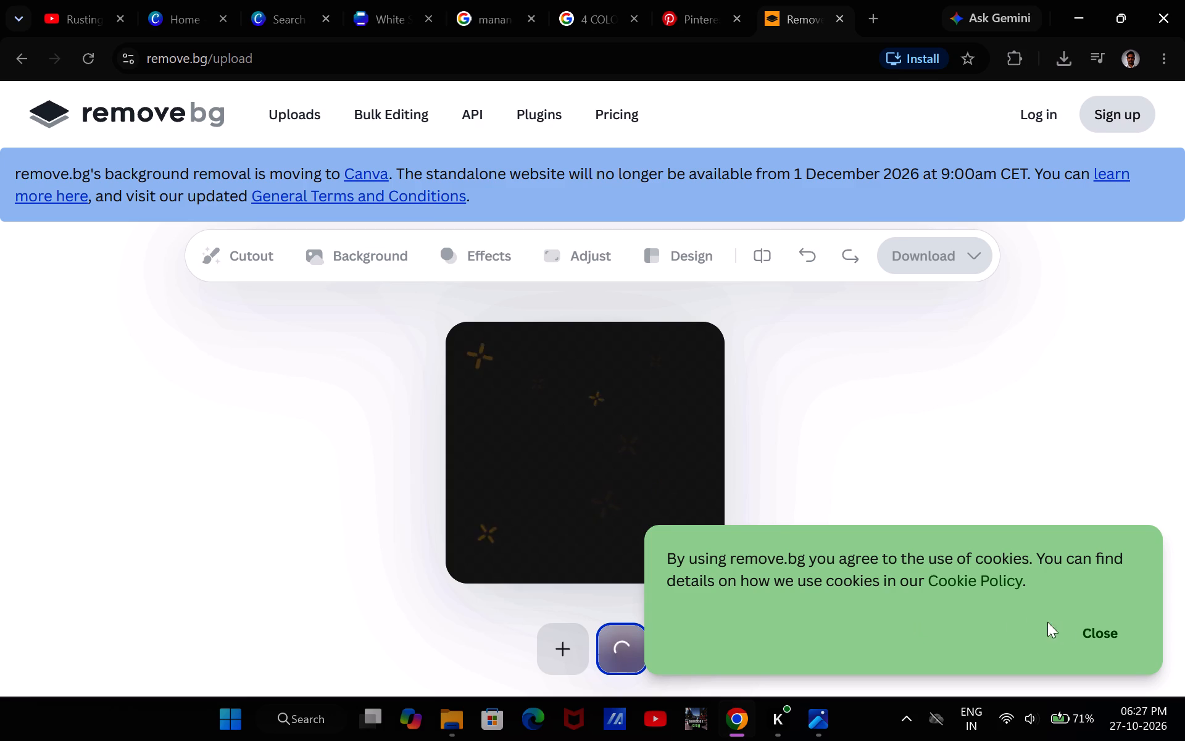
left_click(1084, 629)
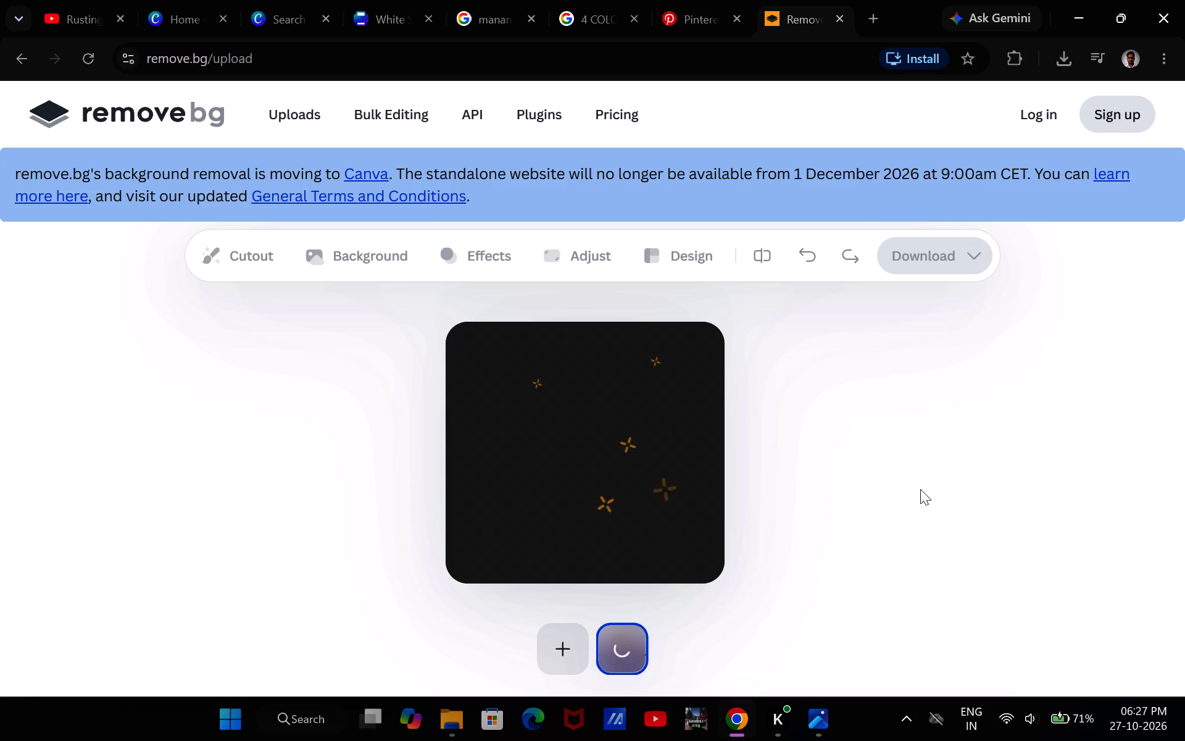
scroll(920, 489, "down", 1)
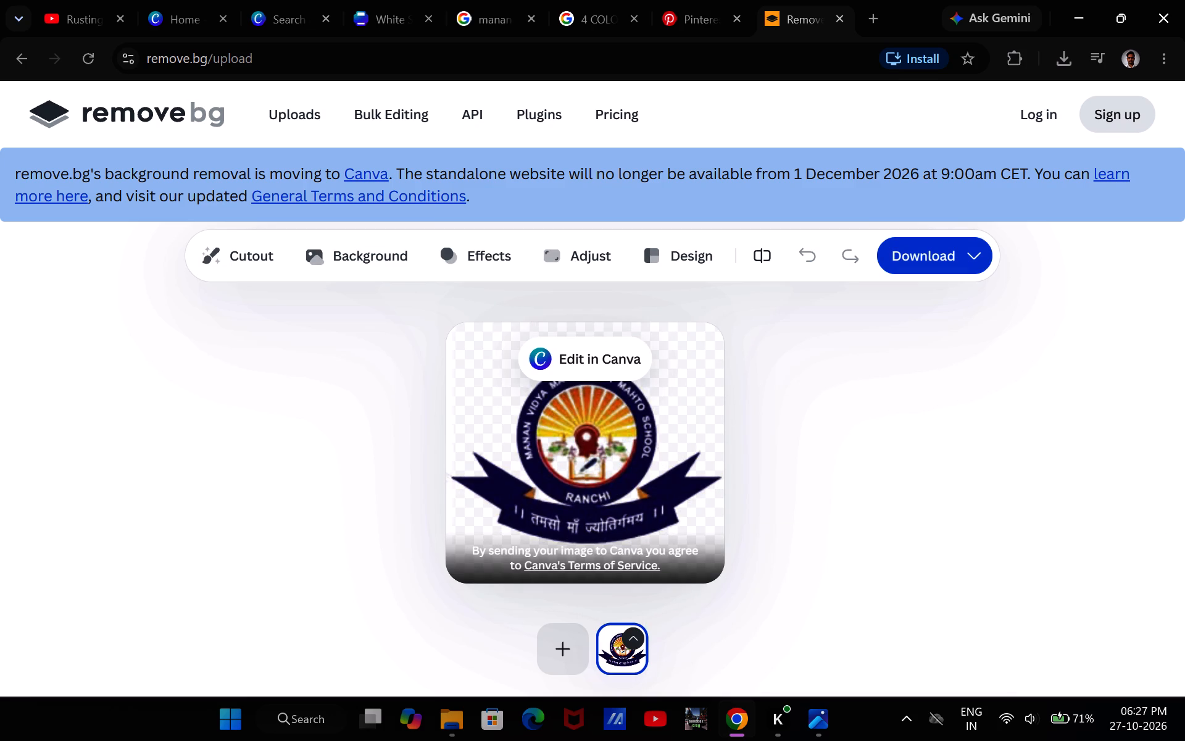
Download the free 209 x 196 preview of the background-free logo.
left_click(963, 259)
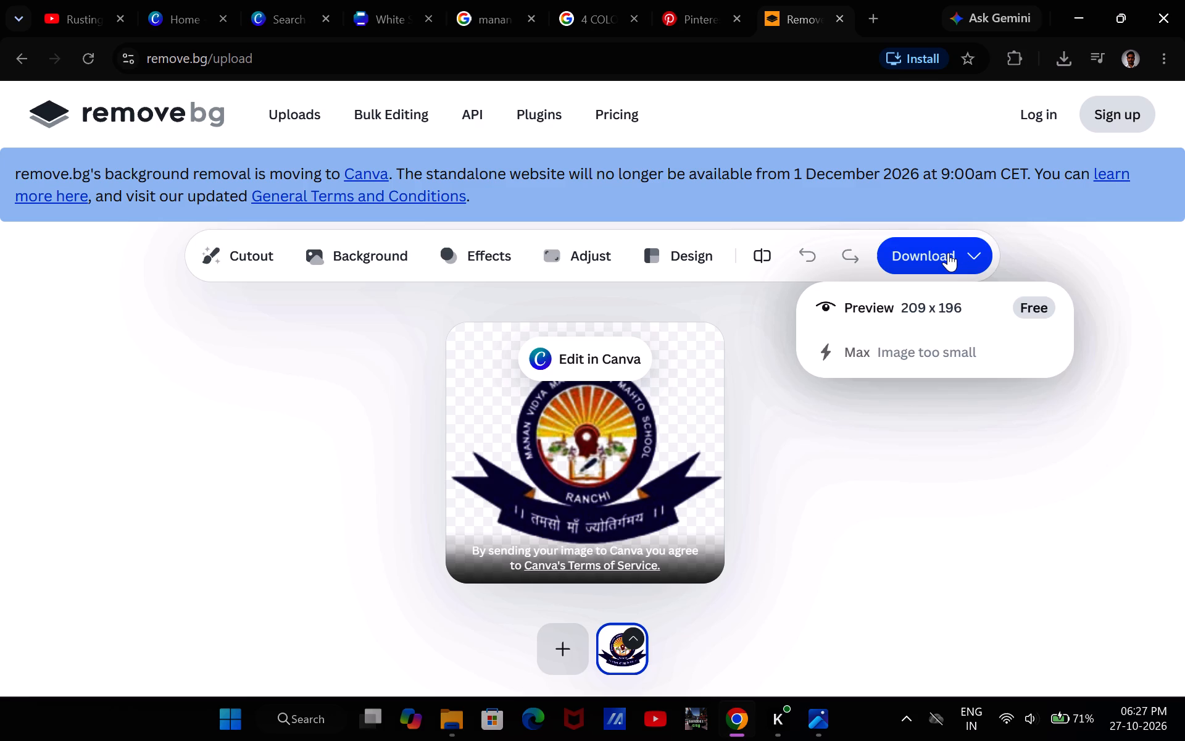
left_click(948, 253)
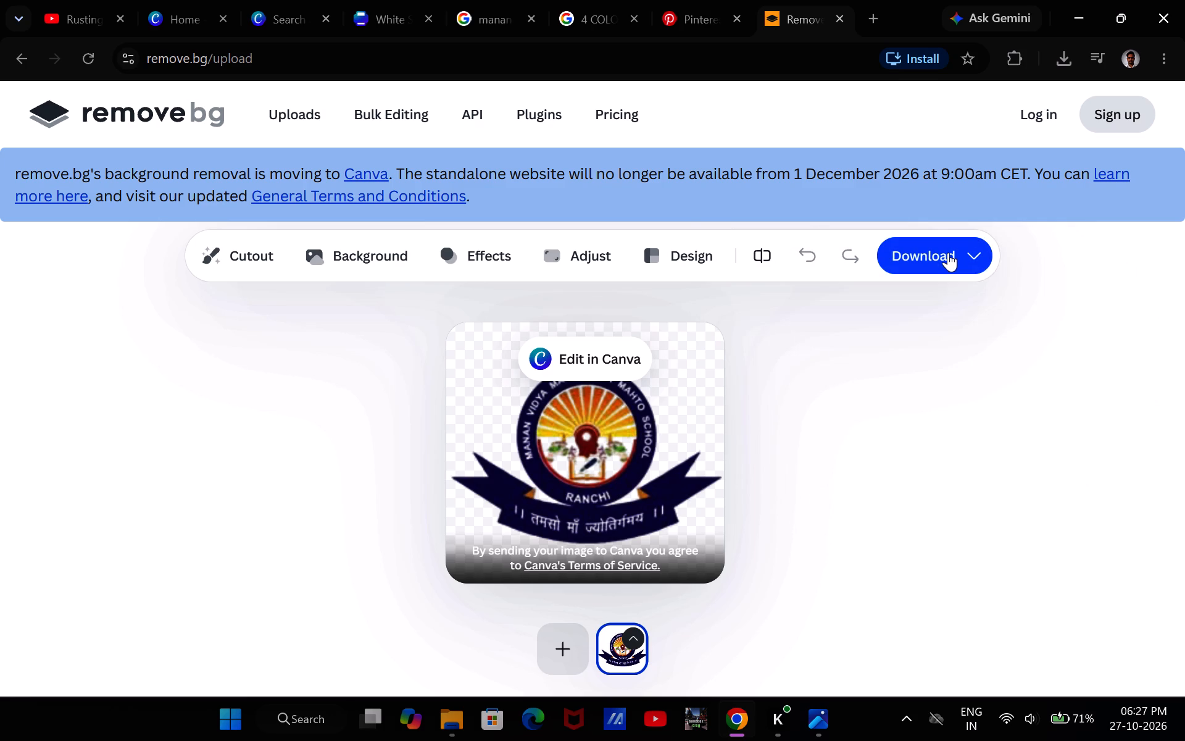
left_click(948, 253)
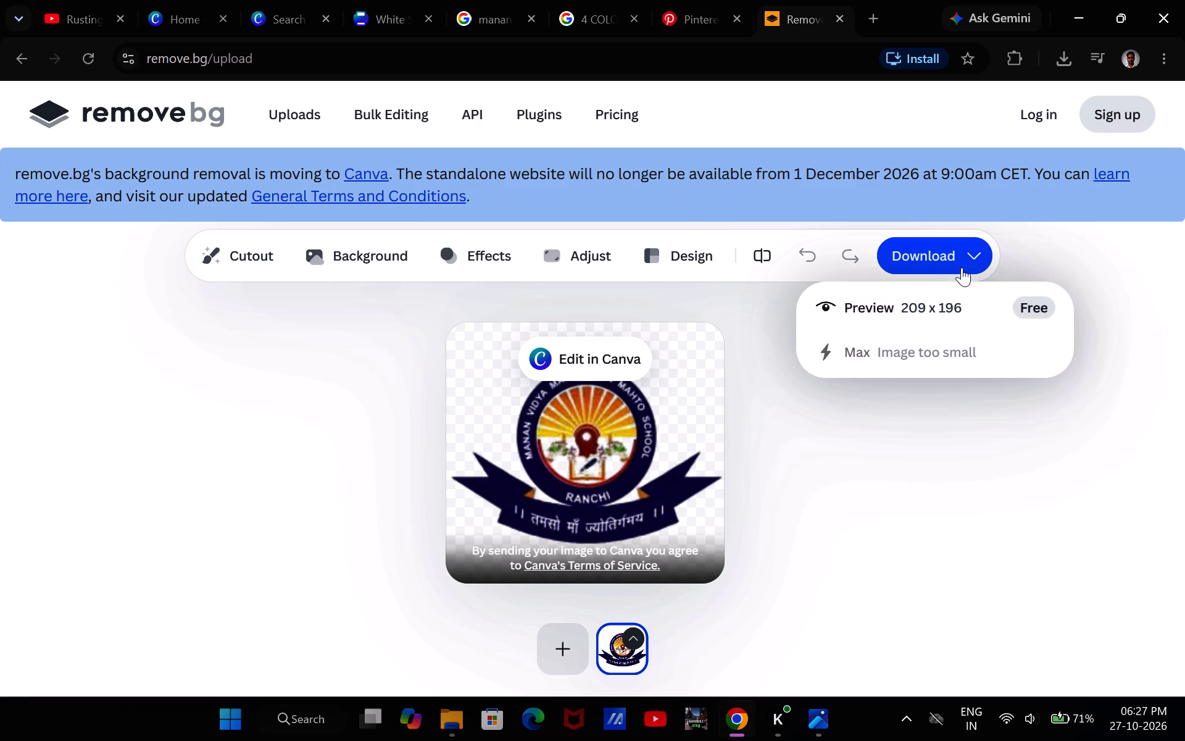
left_click(1043, 316)
Show the downloaded logo in its folder and rename the file as MANAN VIDHYA LOGO BG.
left_click(1068, 65)
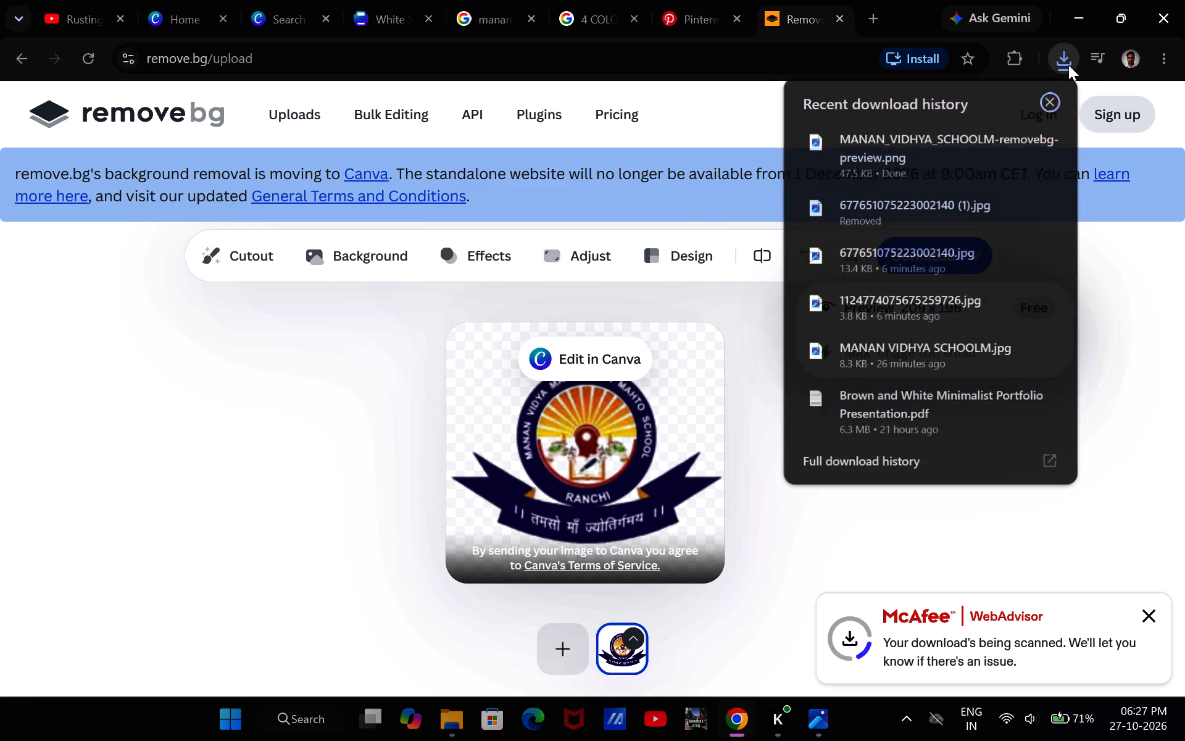
left_click(1013, 140)
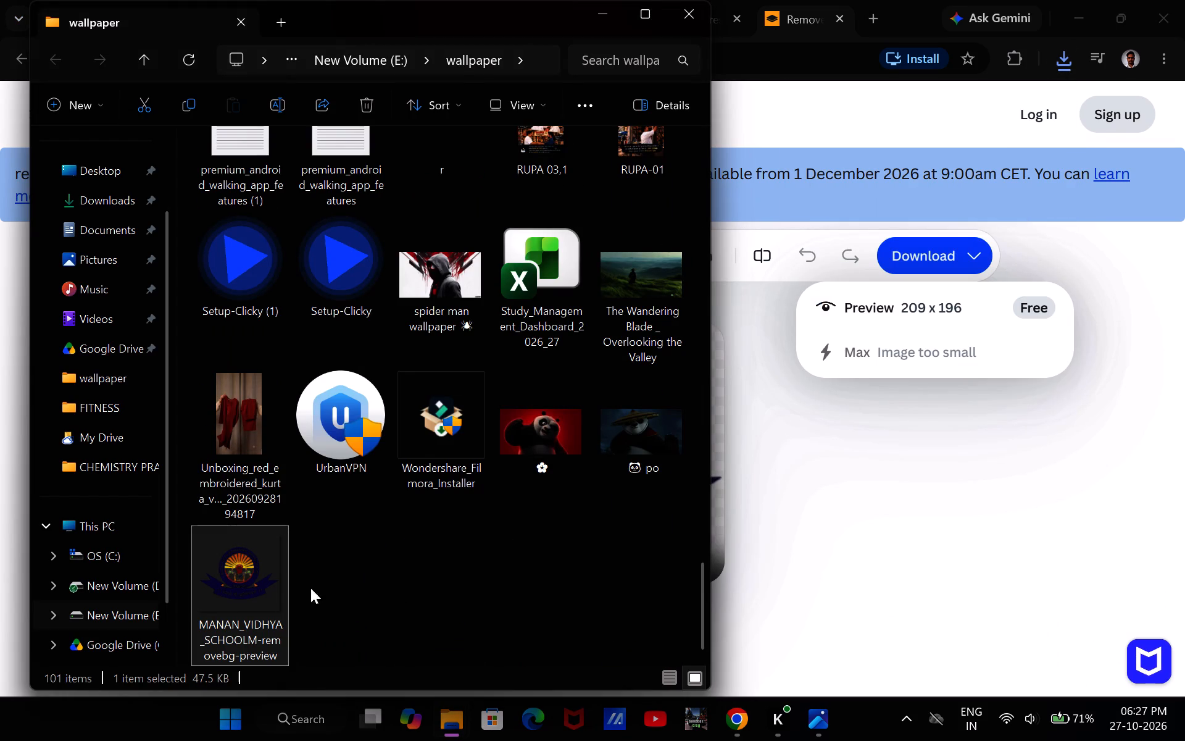
right_click(229, 613)
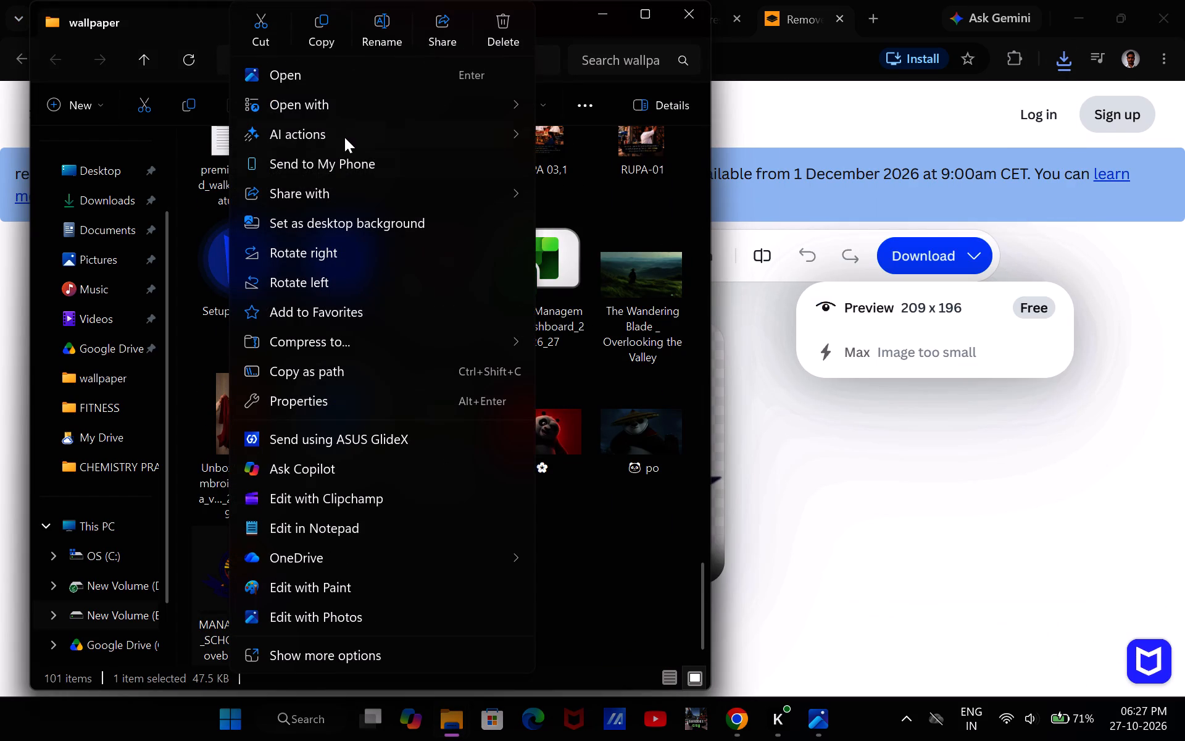
left_click(372, 28)
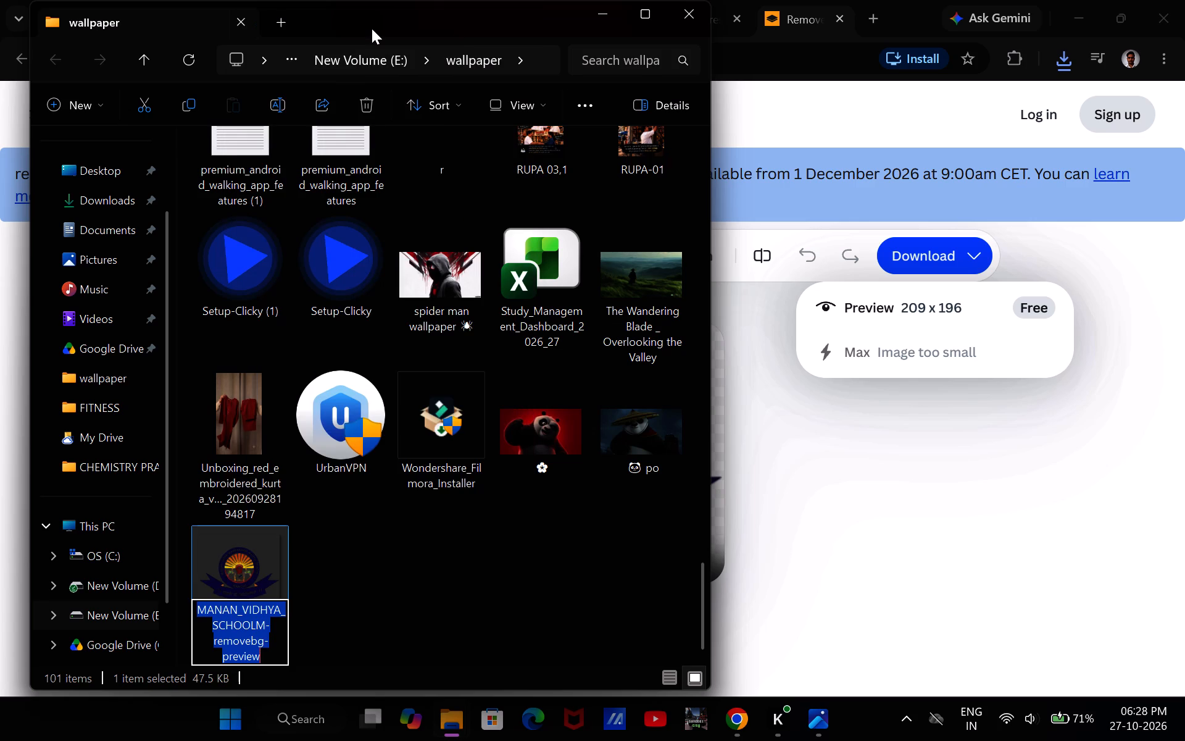
key("BackSpace")
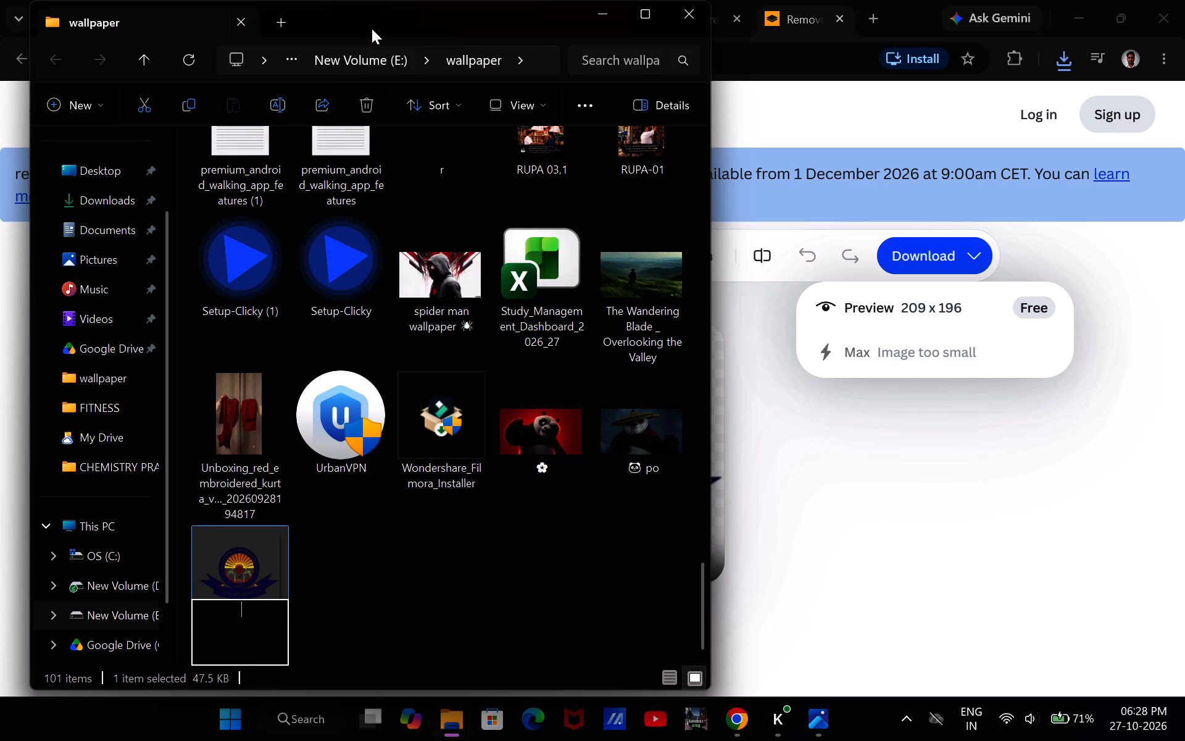
type("MANAN VIDHYA LOGO")
key("space")
type("BG")
key("Return")
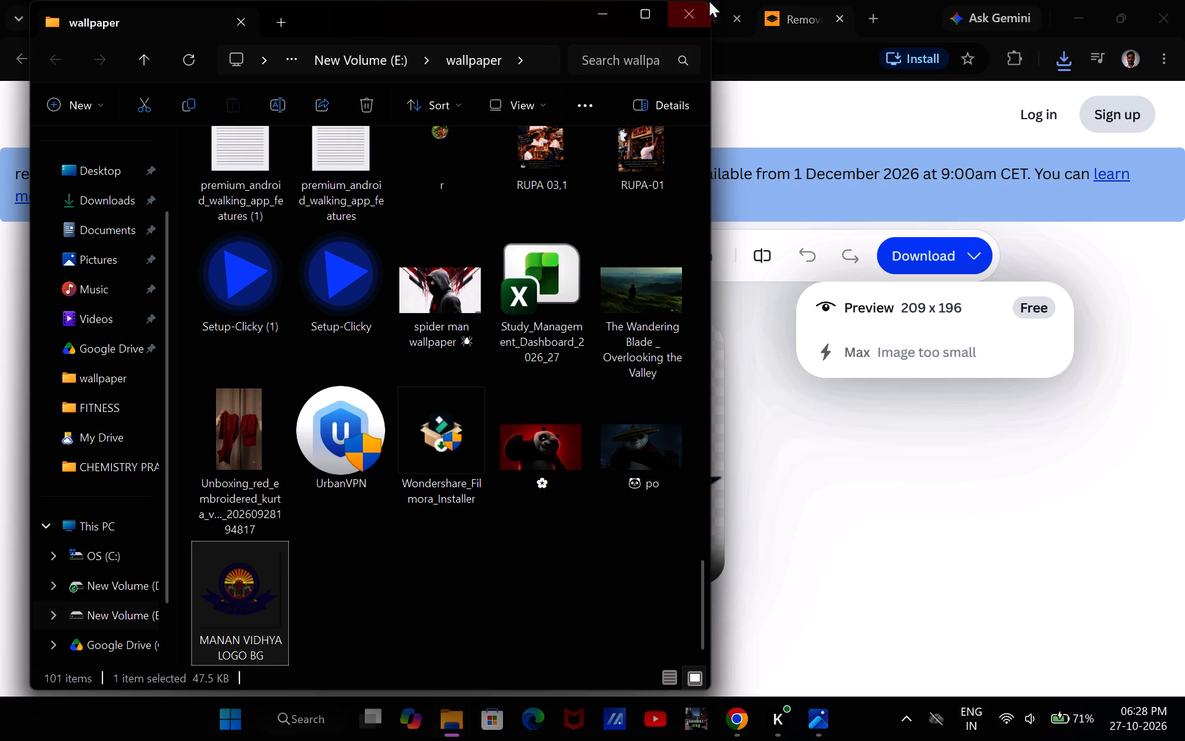
left_click(616, 7)
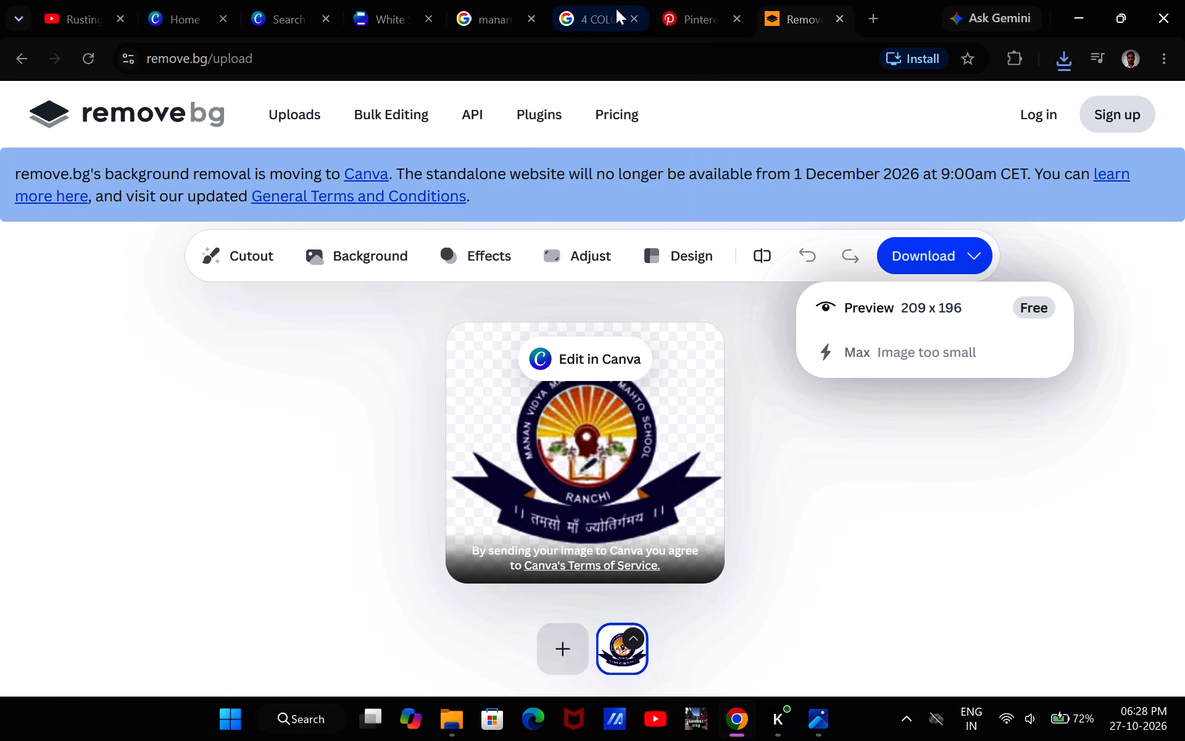
Return to the Canva cover page and delete the white-background logo from it.
left_click(506, 10)
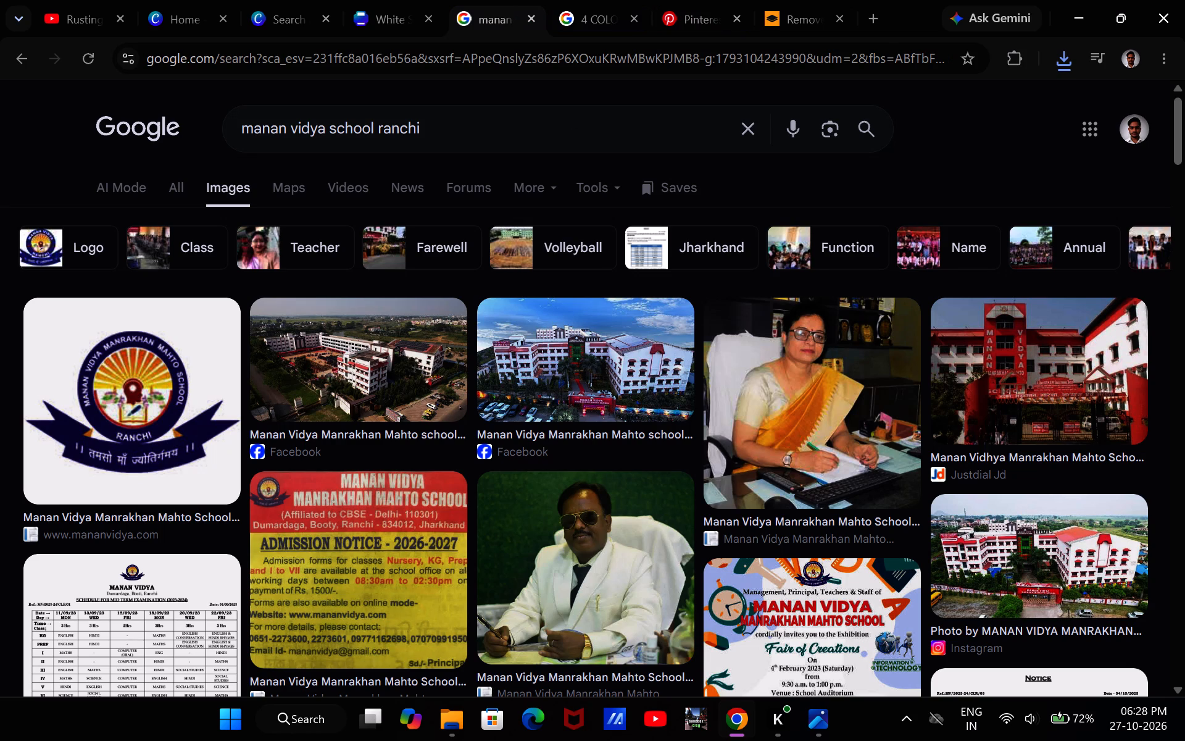
left_click(367, 2)
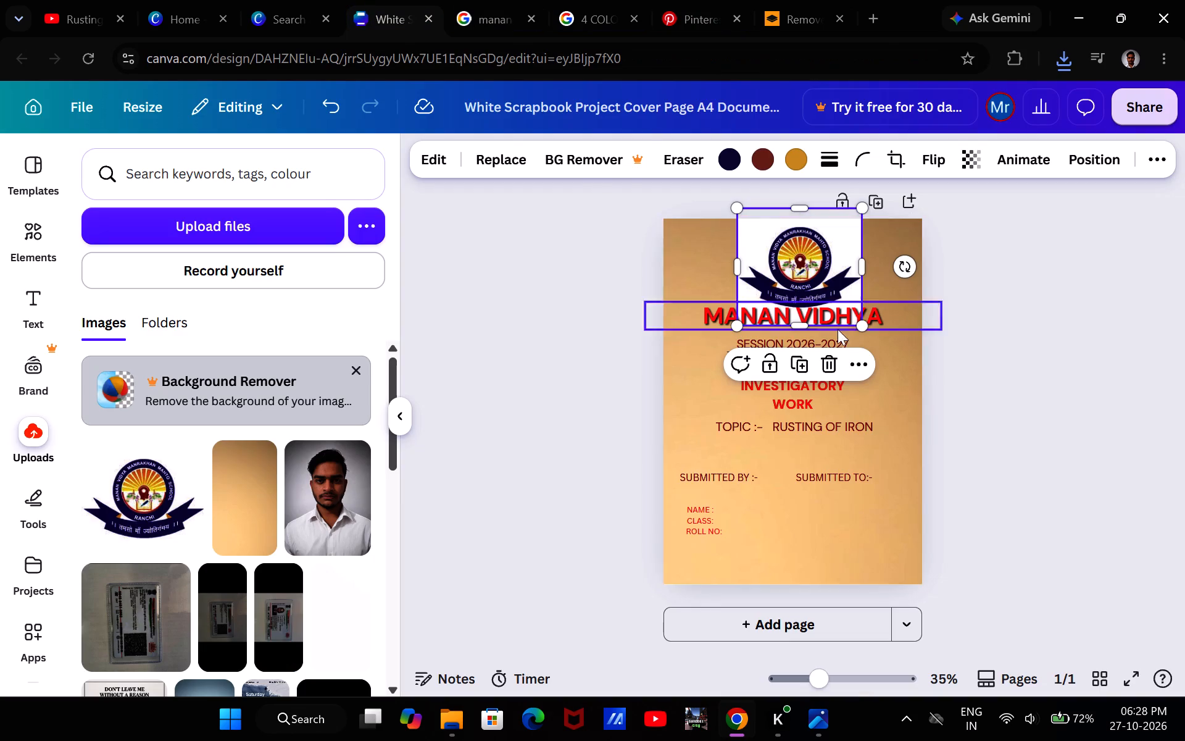
left_click(835, 368)
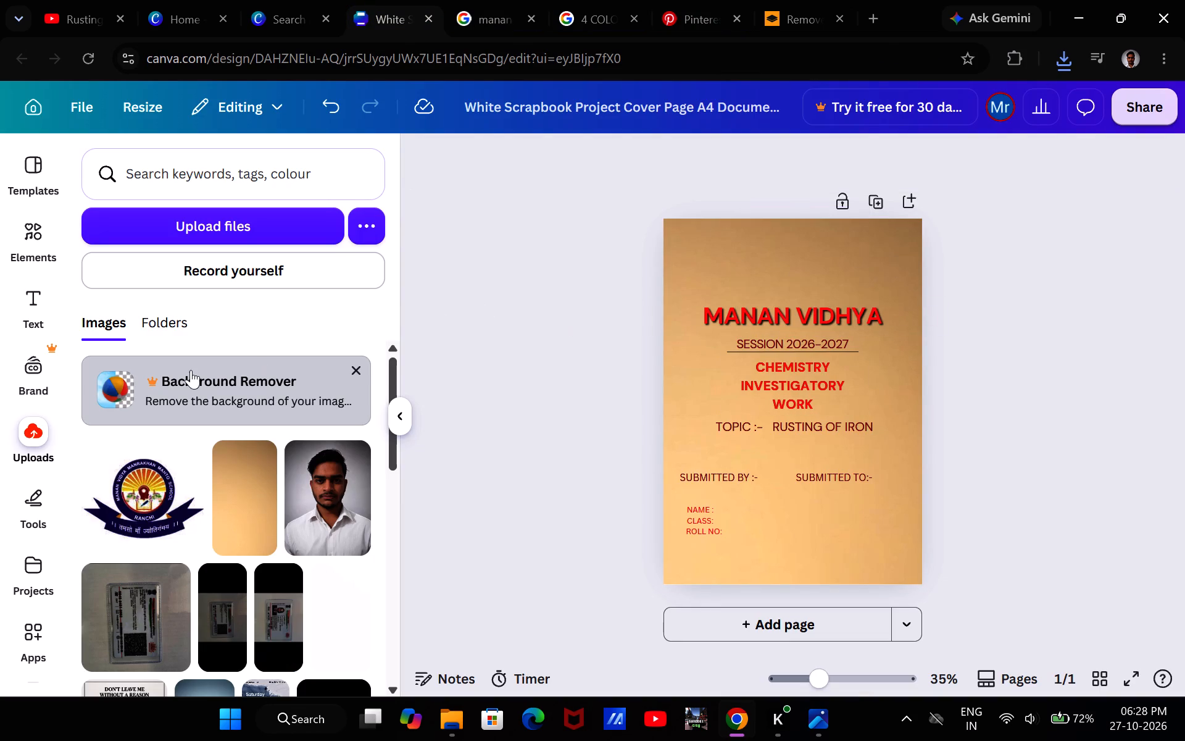
Start uploading a file to Canva and search This PC and Libraries for MANAN to find the background-free logo.
left_click(257, 231)
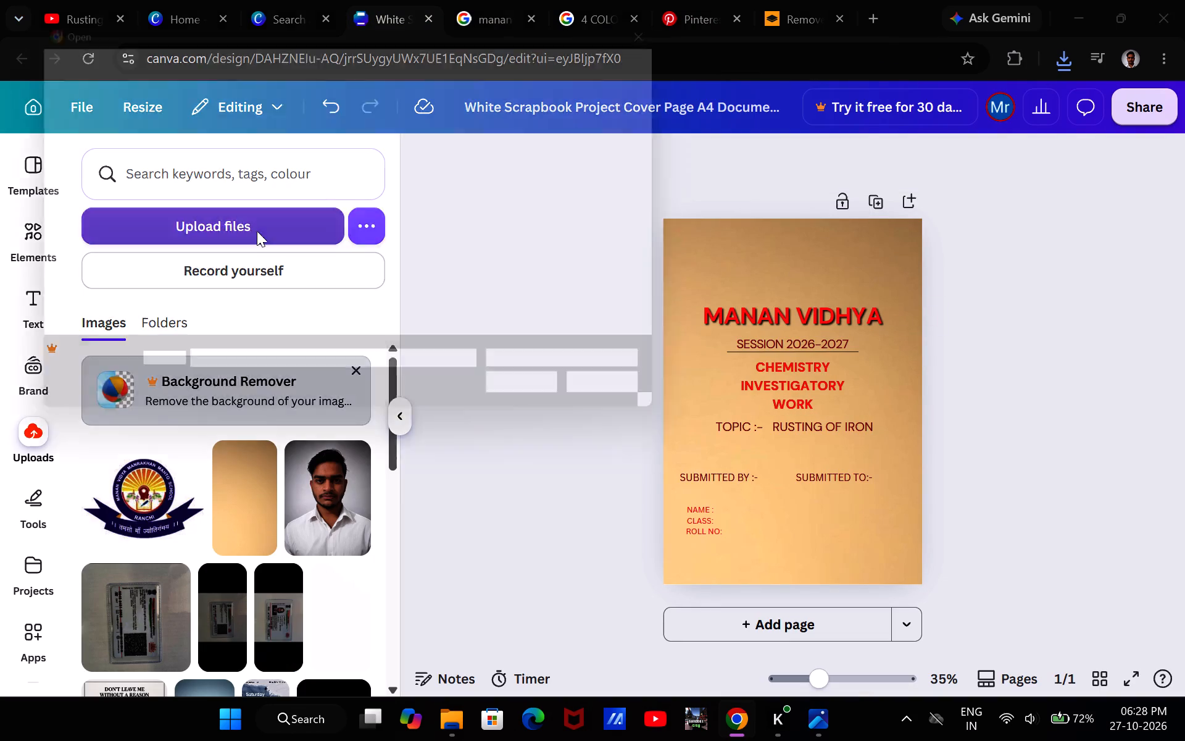
left_click(94, 181)
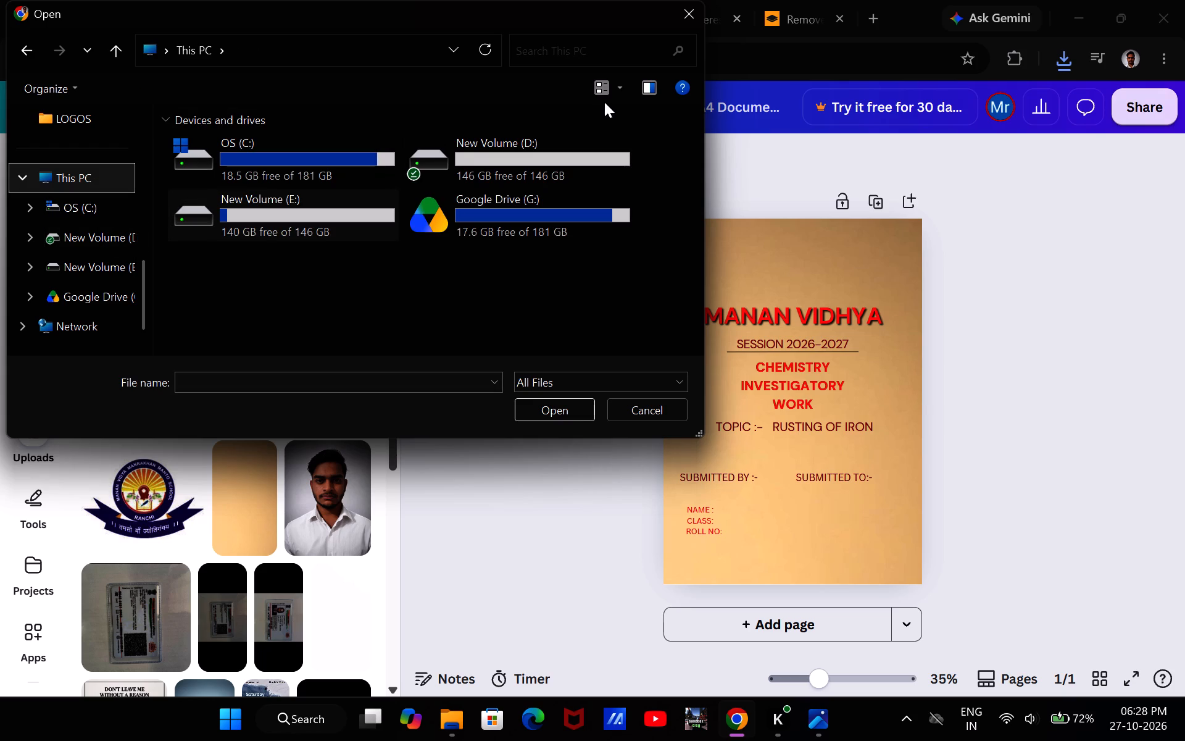
left_click(570, 49)
type("MANAN")
key("space")
key("Return")
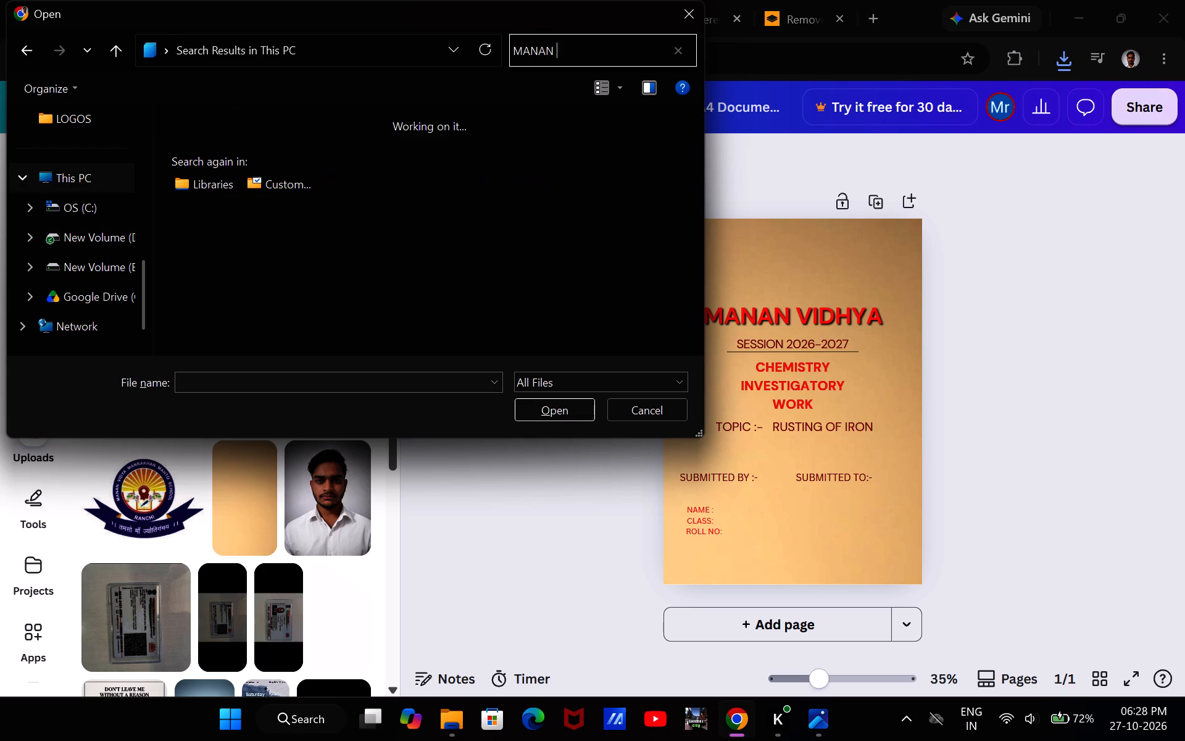
left_click(199, 186)
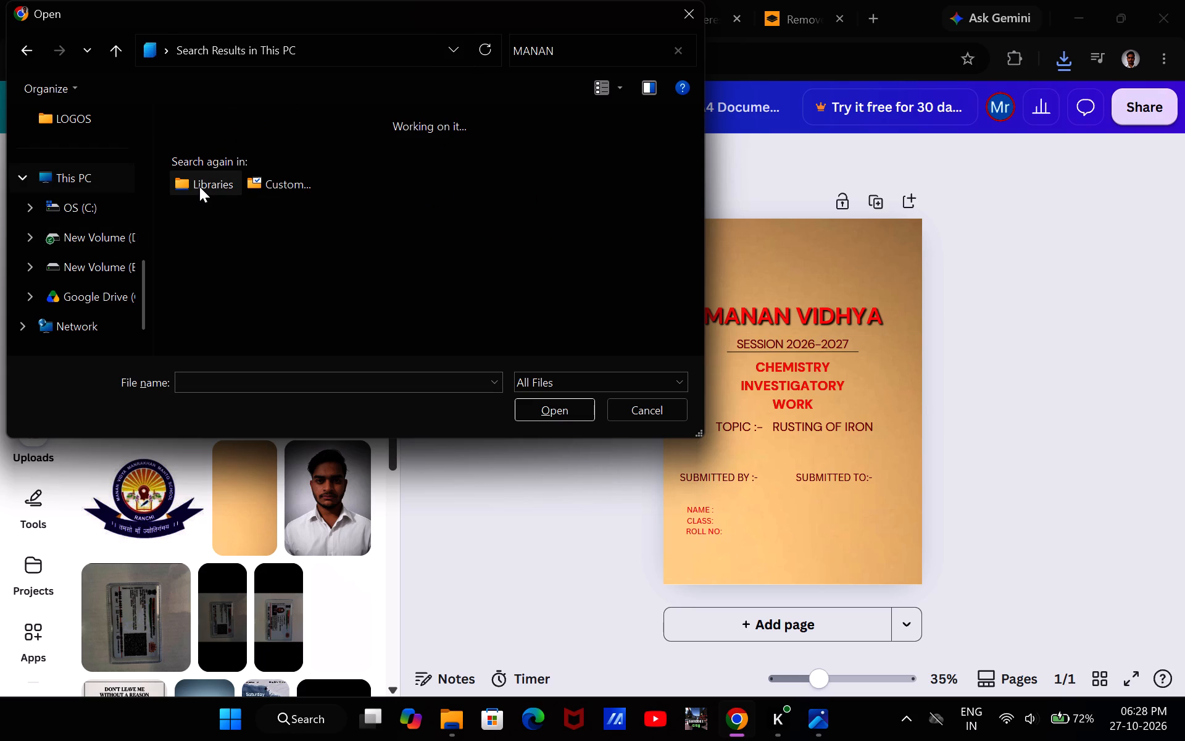
left_click(199, 186)
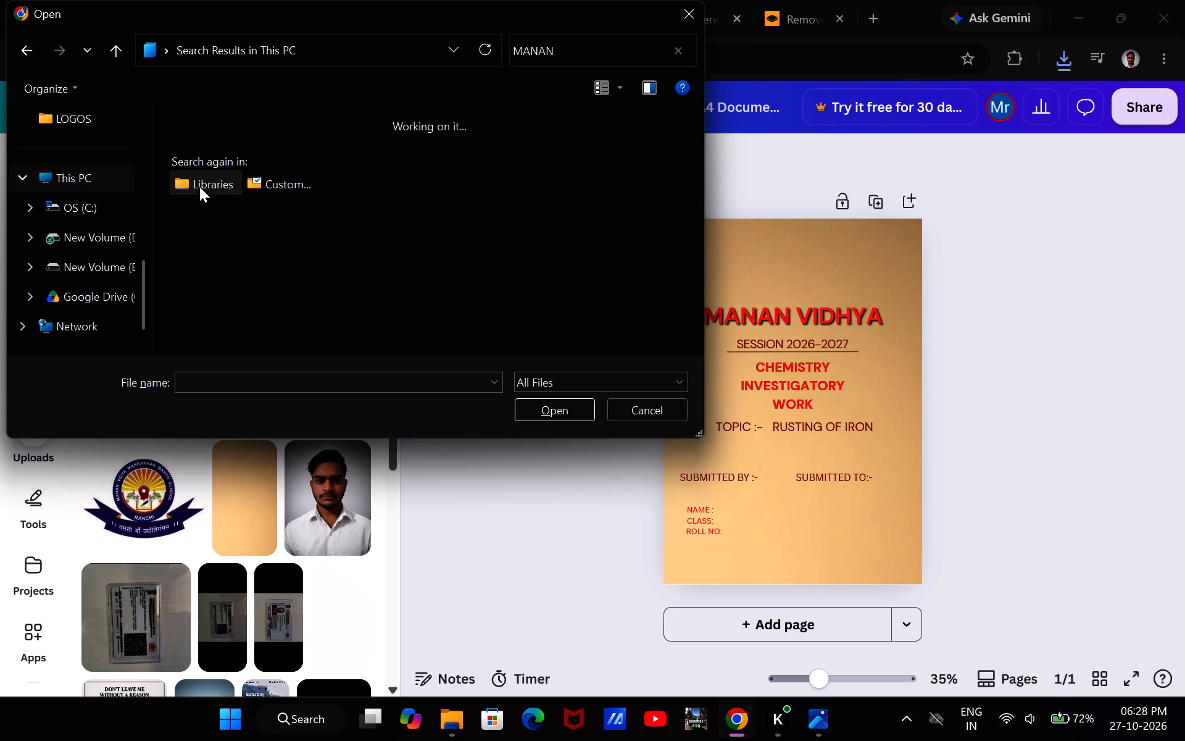
left_click(199, 186)
left_click(199, 186)
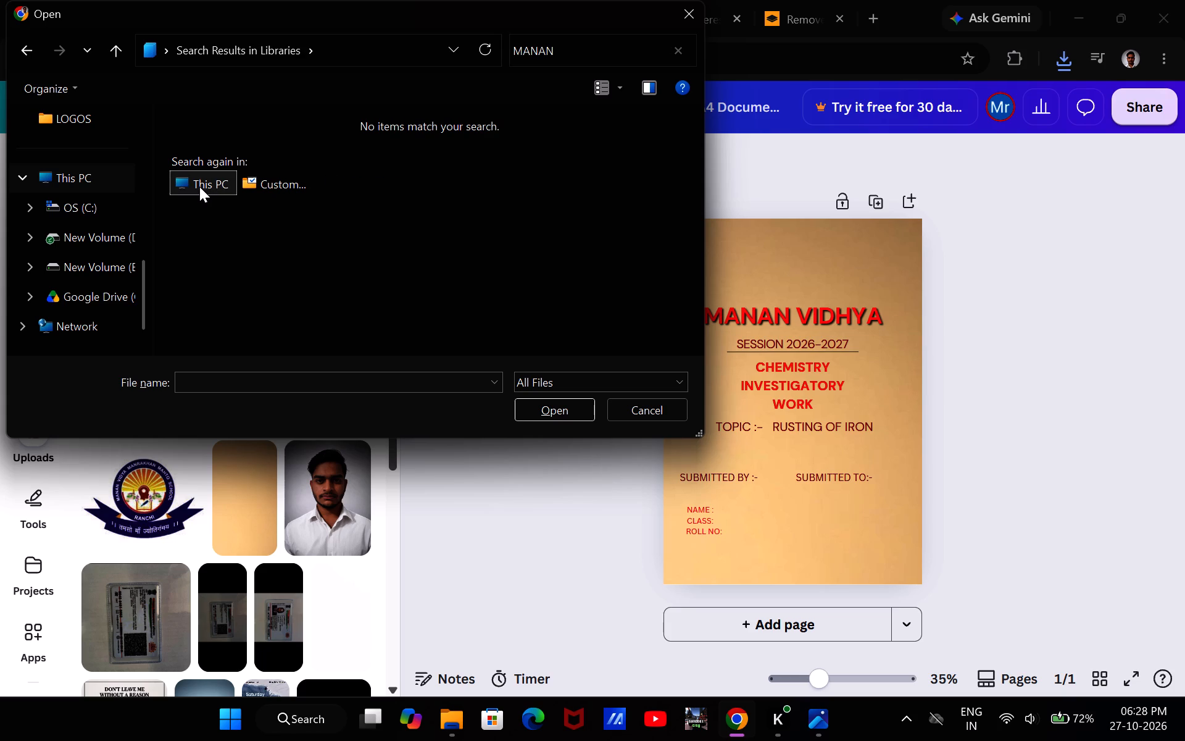
left_click(199, 186)
left_click(199, 186)
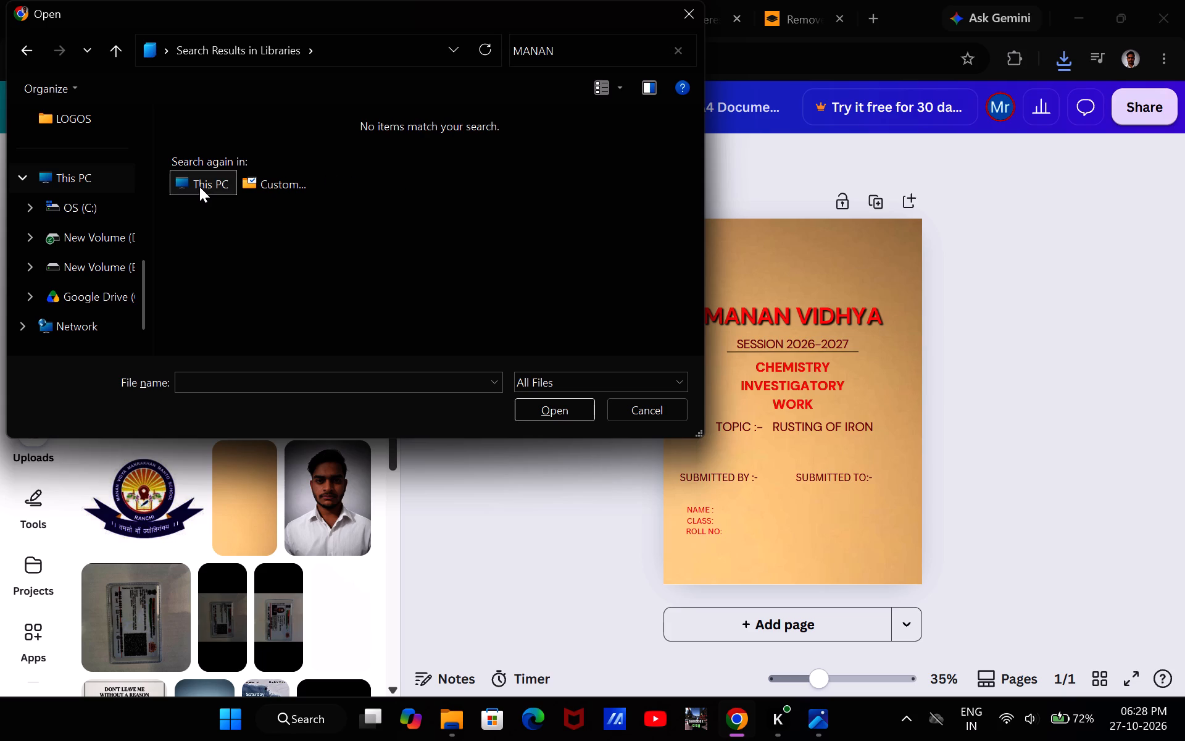
left_click(195, 183)
Refine the file search in Libraries to MANAN VIDHYA.
left_click(598, 57)
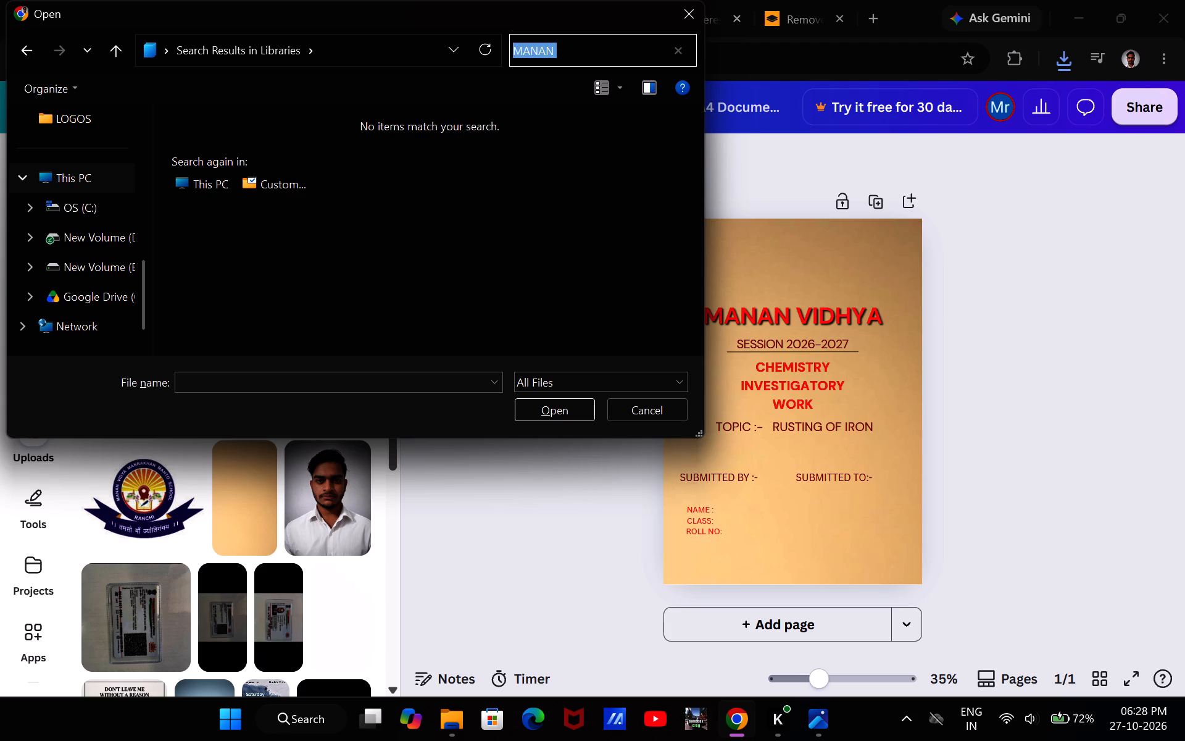
left_click(598, 57)
key("space")
type("VIDHYA")
key("Return")
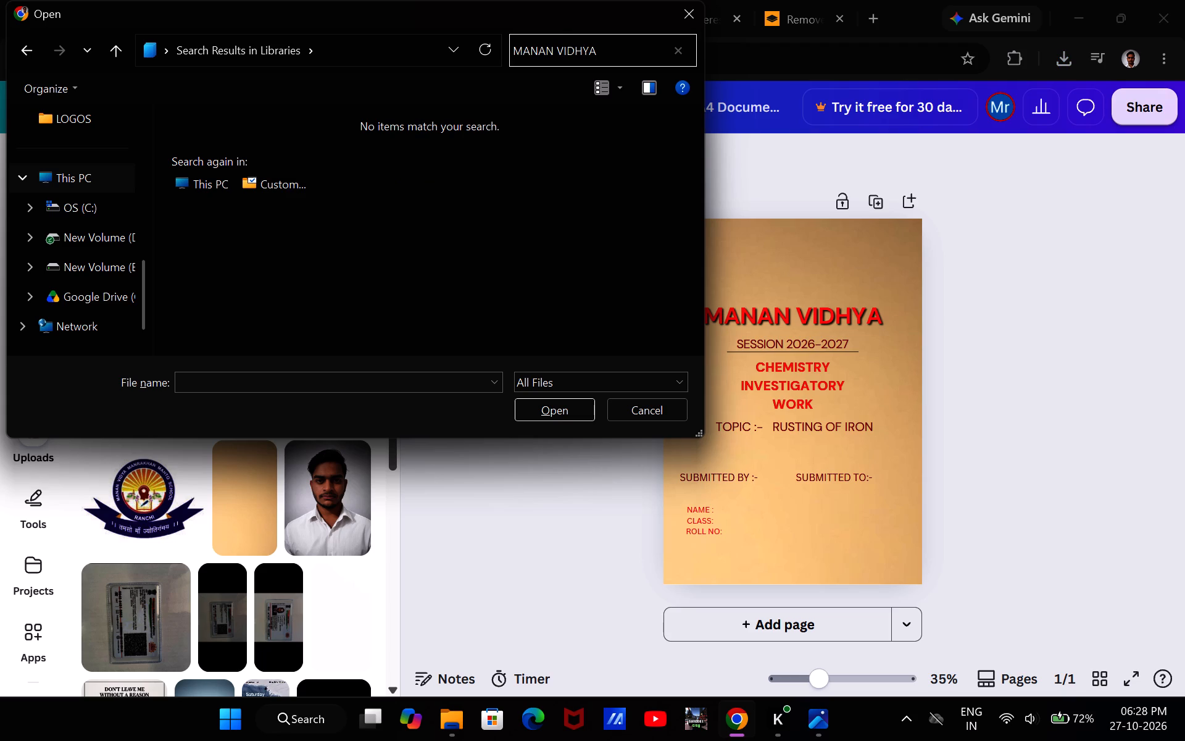
Check the OS (C:) drive and Downloads for the logo, and search the Desktop folder for MANAN.
left_click(82, 206)
scroll(82, 206, "down", 2)
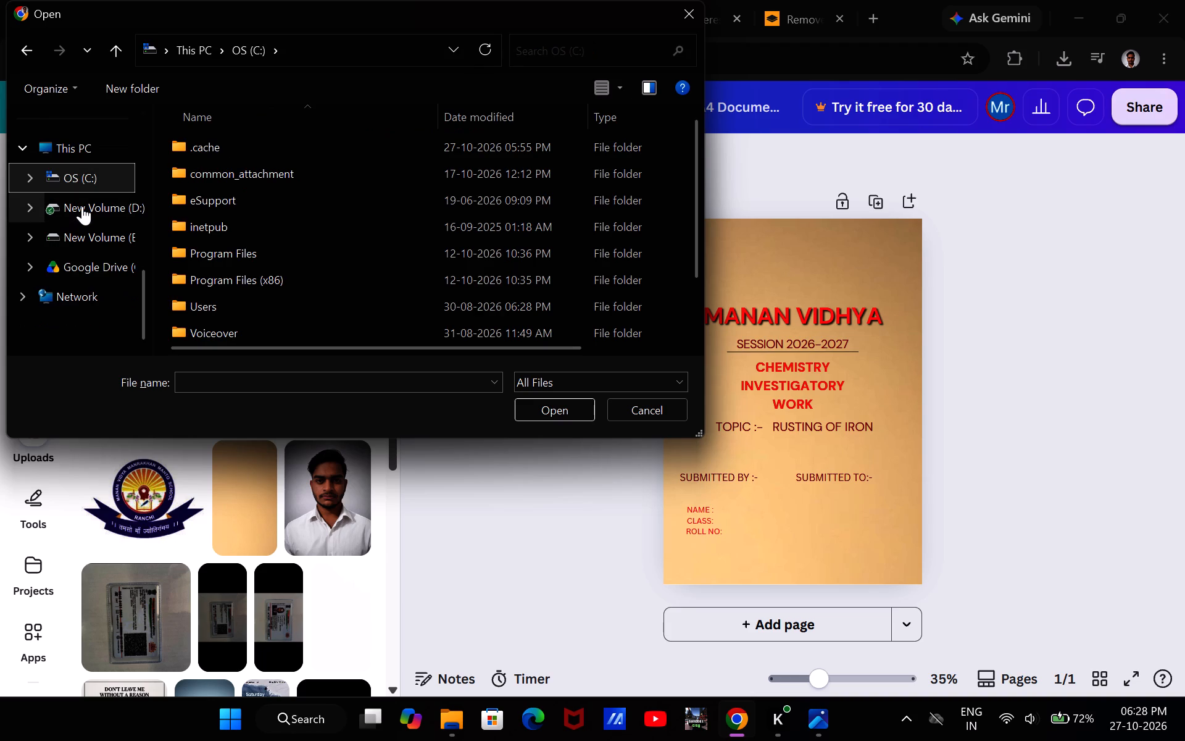
scroll(82, 206, "up", 3)
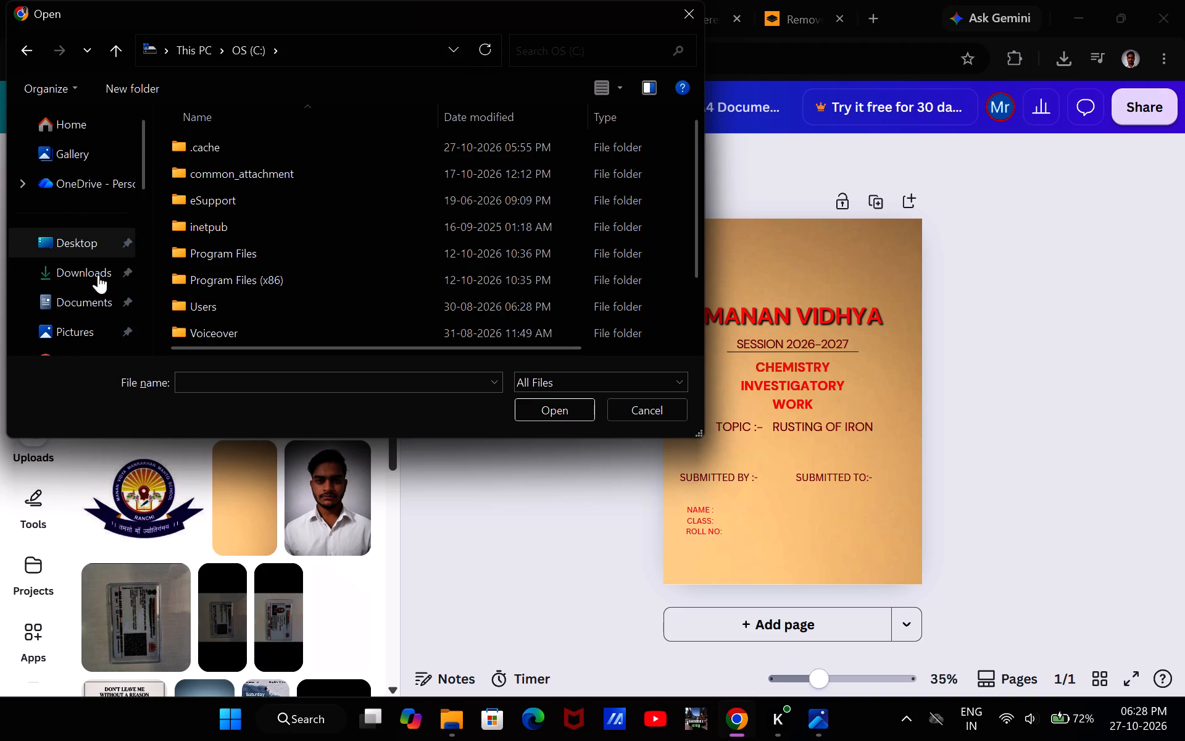
left_click(91, 275)
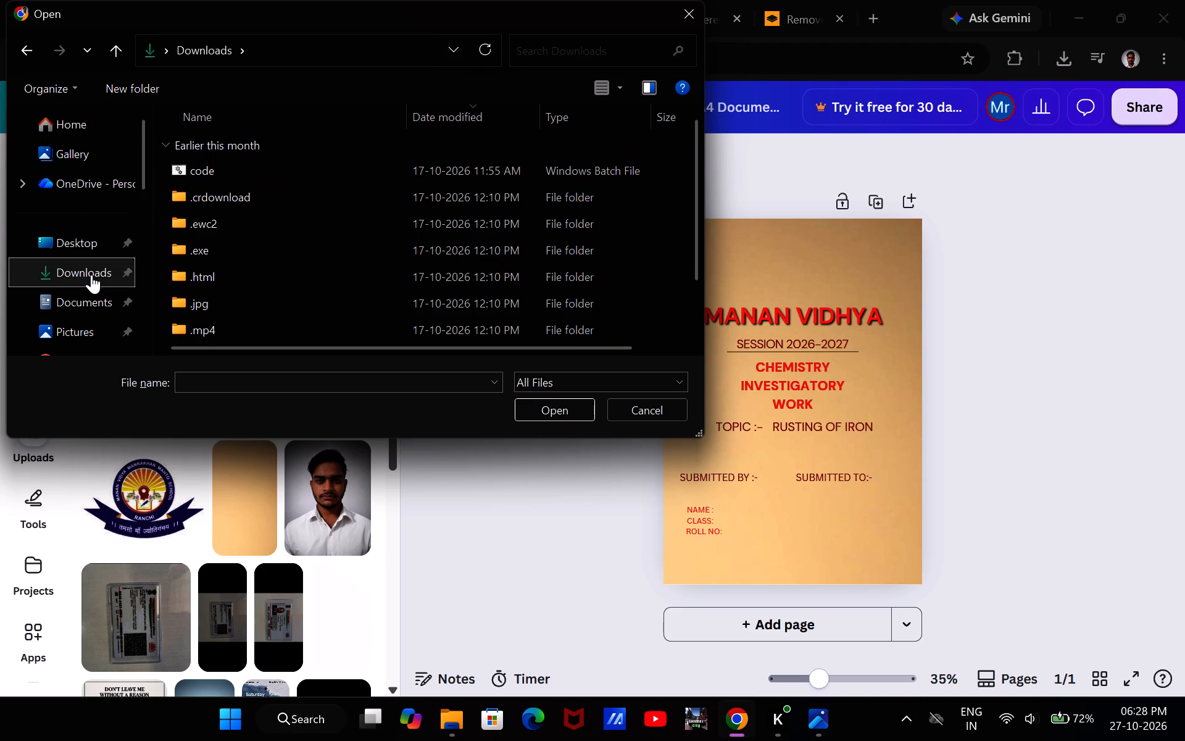
left_click(78, 248)
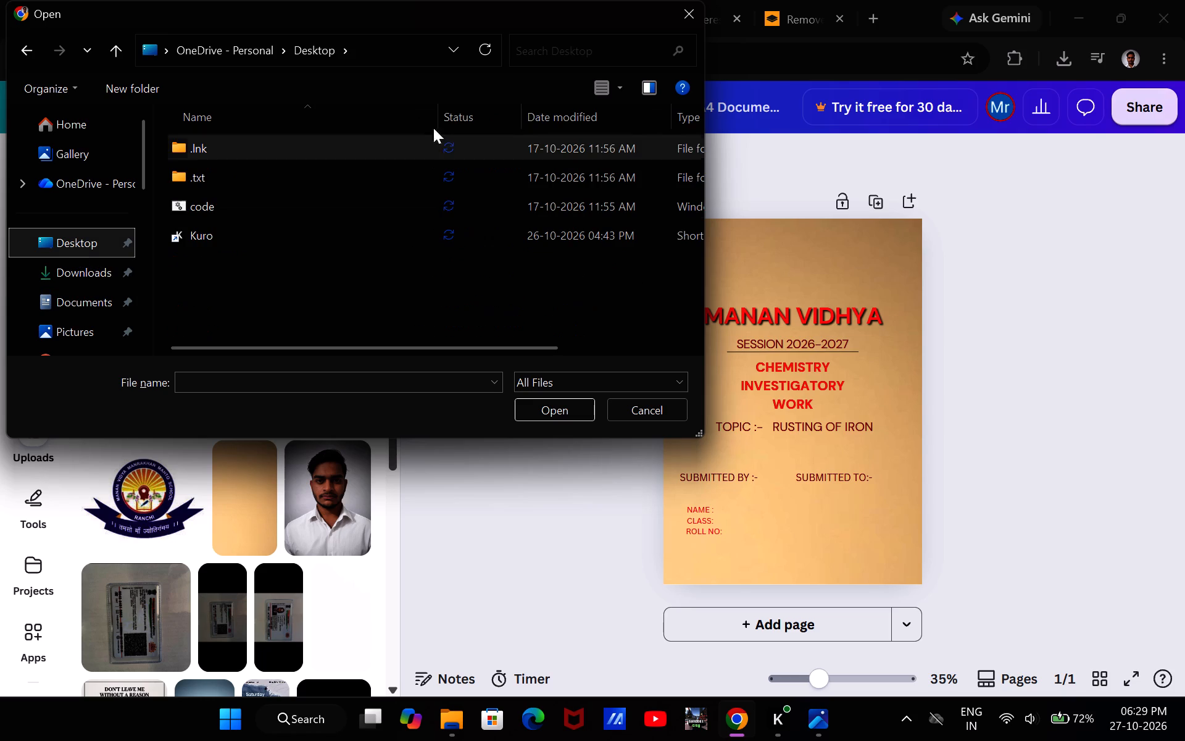
left_click(568, 49)
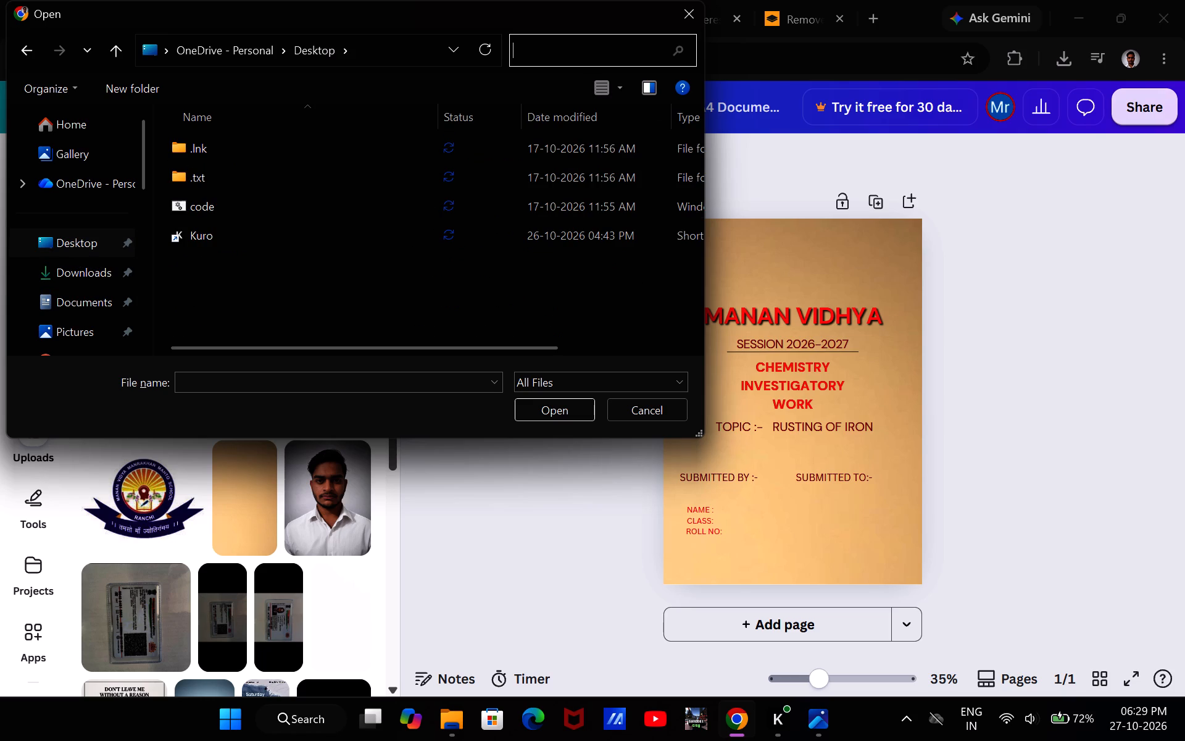
type("MANAN")
key("space")
key("Return")
Search the Downloads folder for MANAN and repeat the search in Libraries and This PC.
left_click(85, 124)
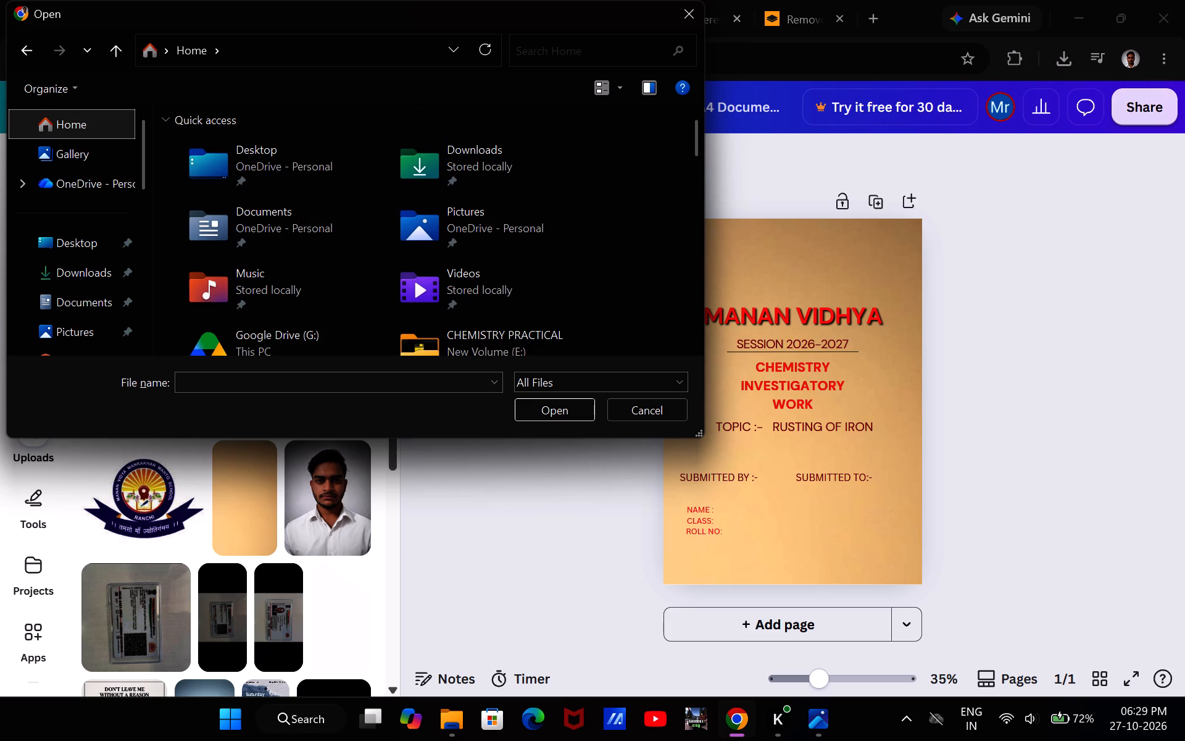
left_click(488, 142)
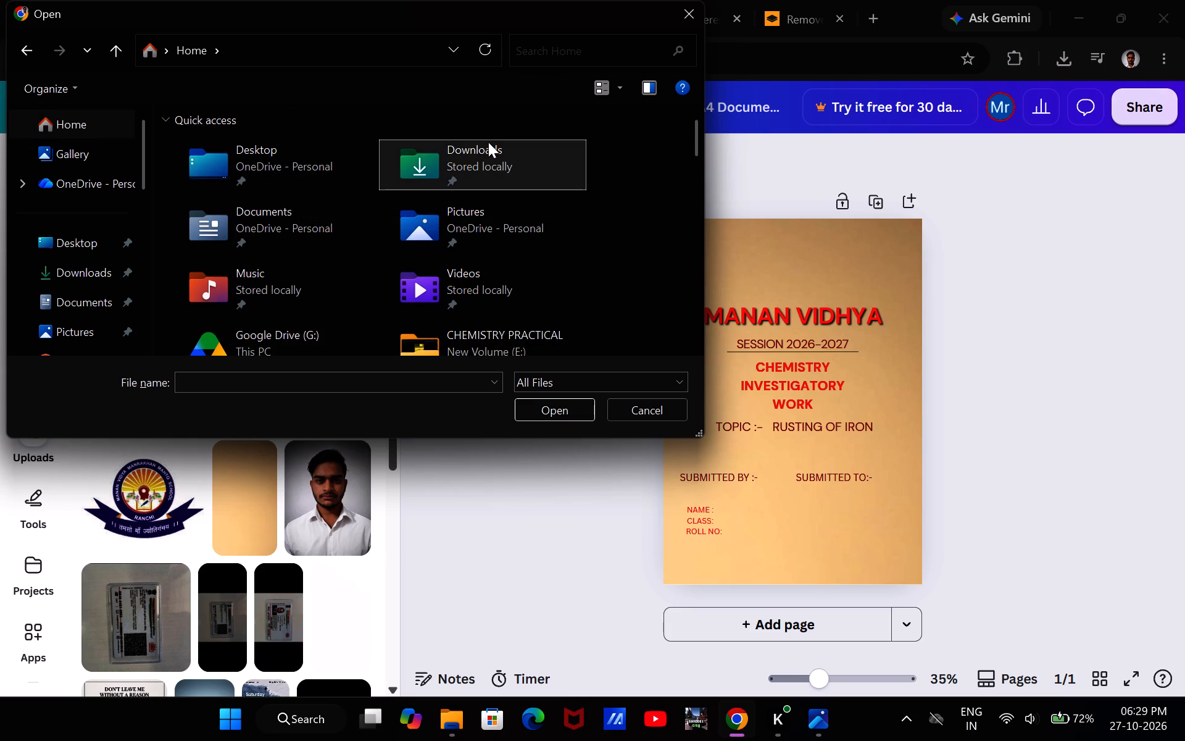
left_click(488, 142)
double_click(488, 142)
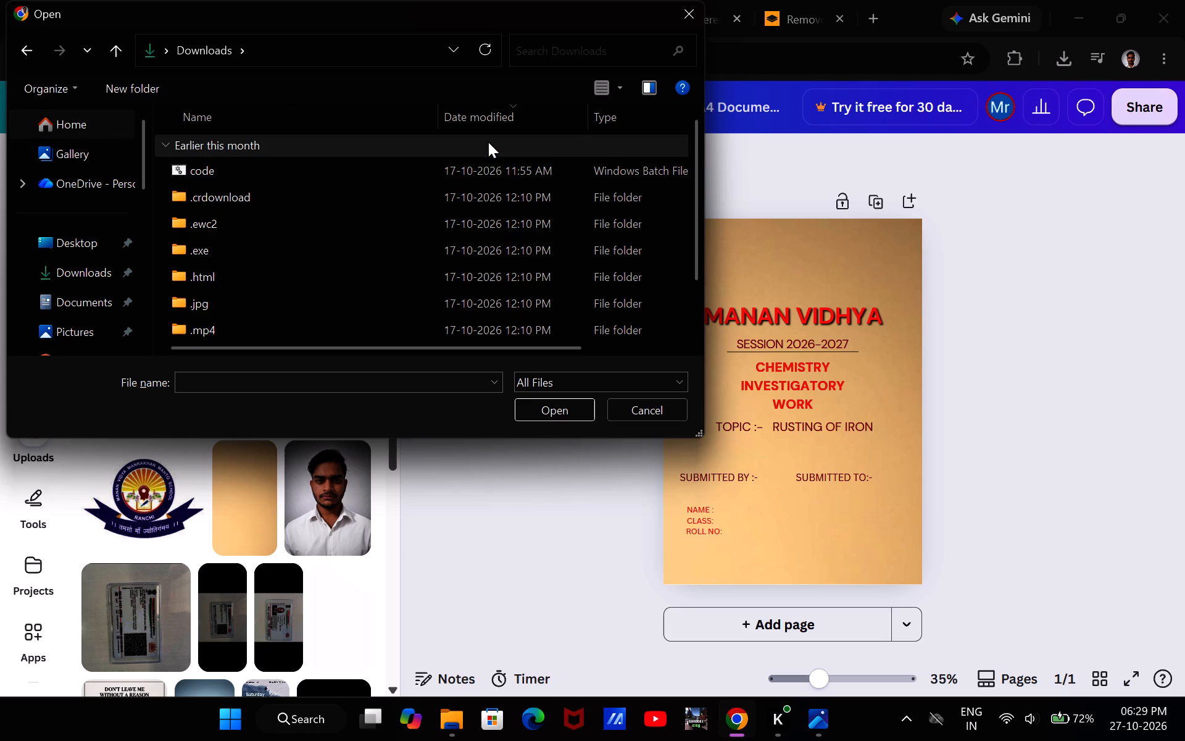
left_click(572, 35)
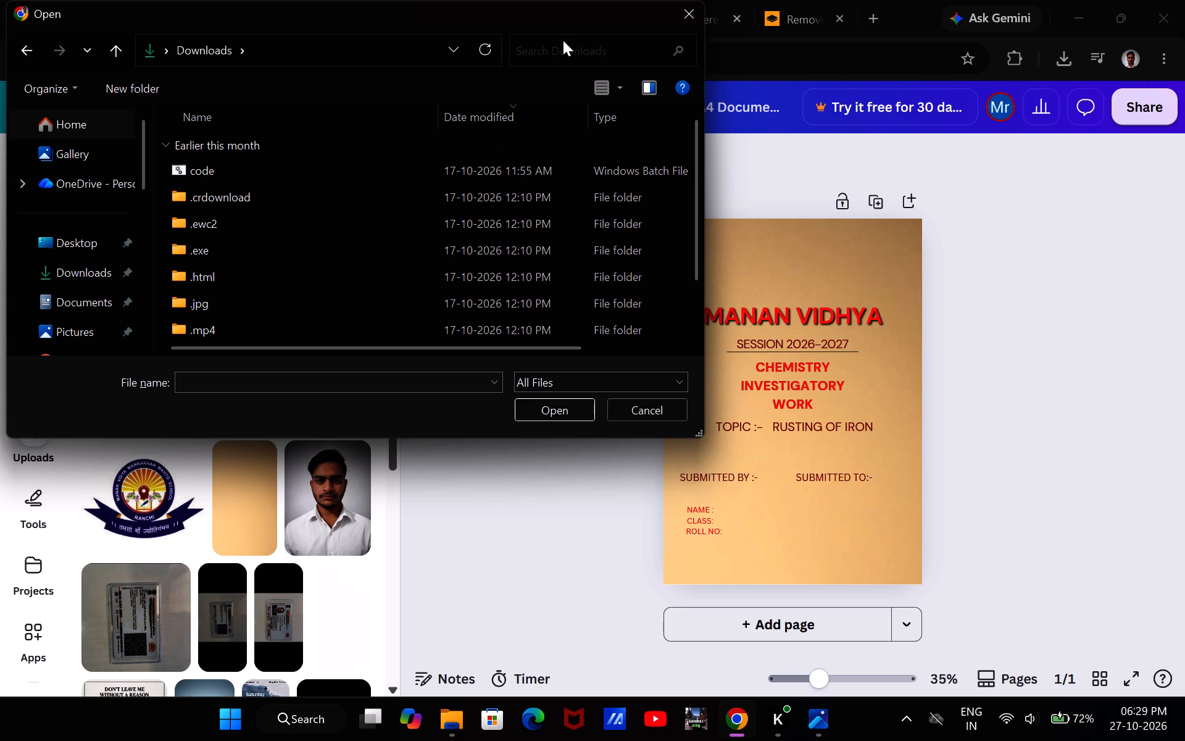
left_click(563, 40)
left_click(563, 40)
left_click(573, 47)
type("MANAN")
key("space")
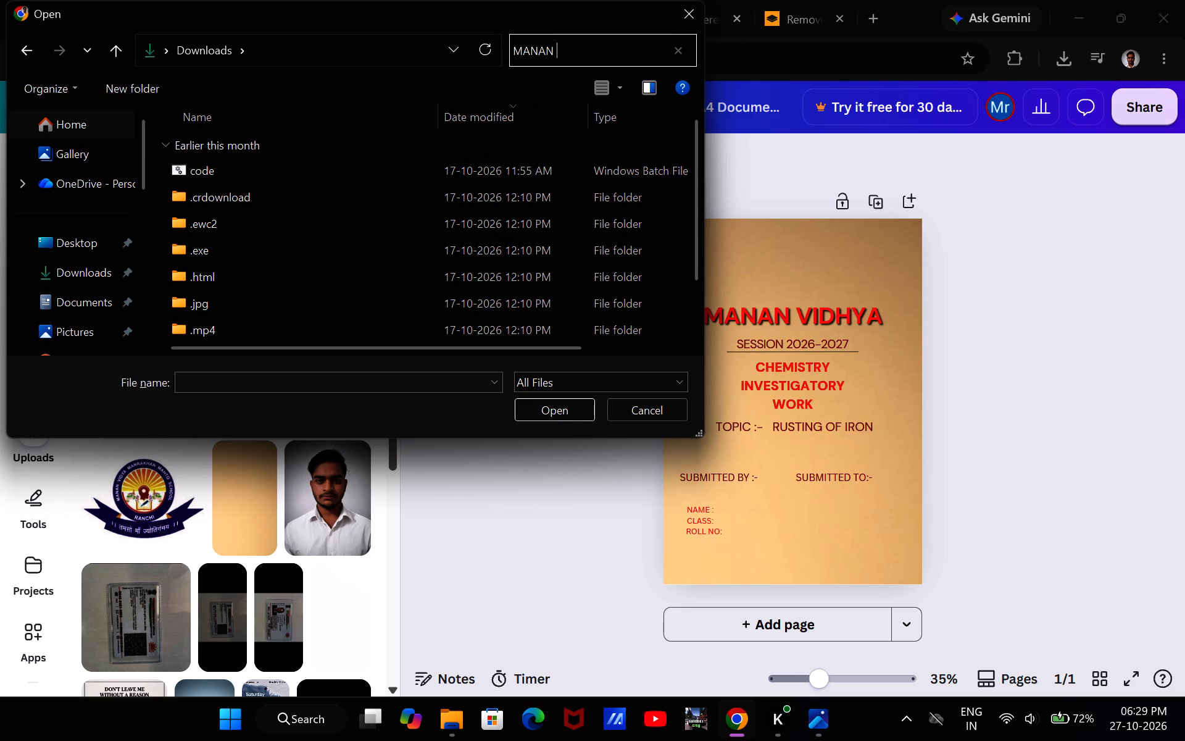
key("Return")
left_click(335, 201)
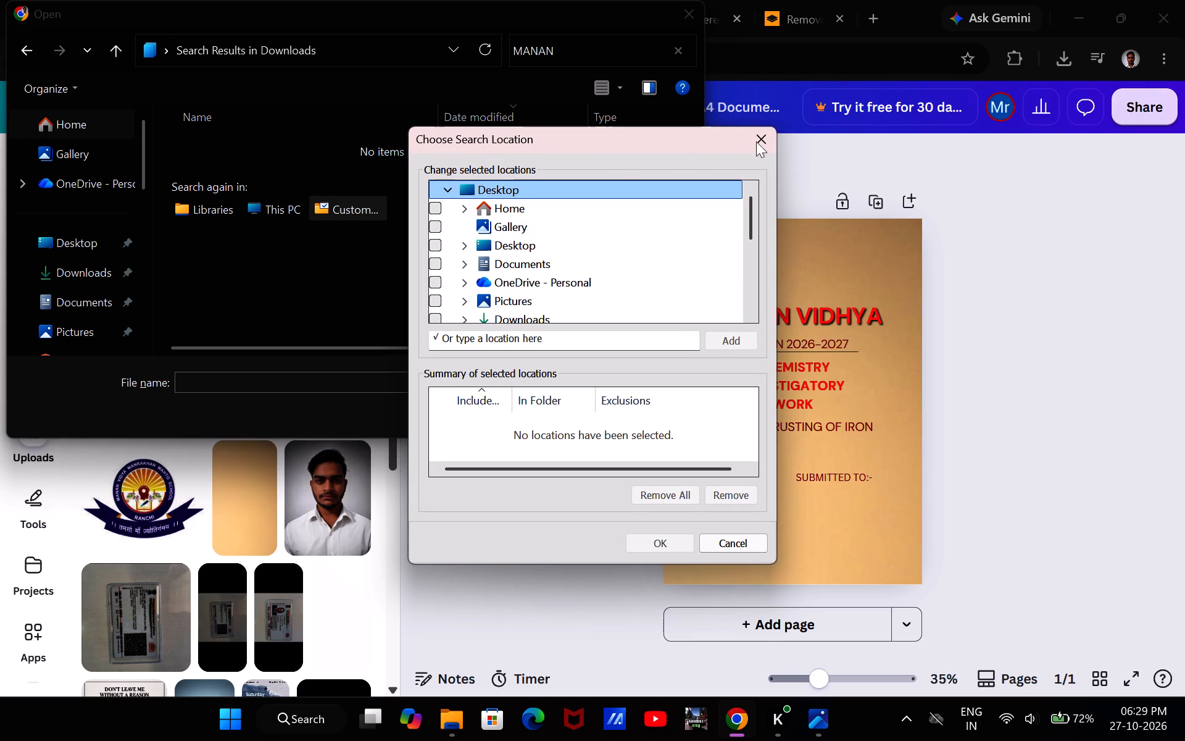
left_click(775, 136)
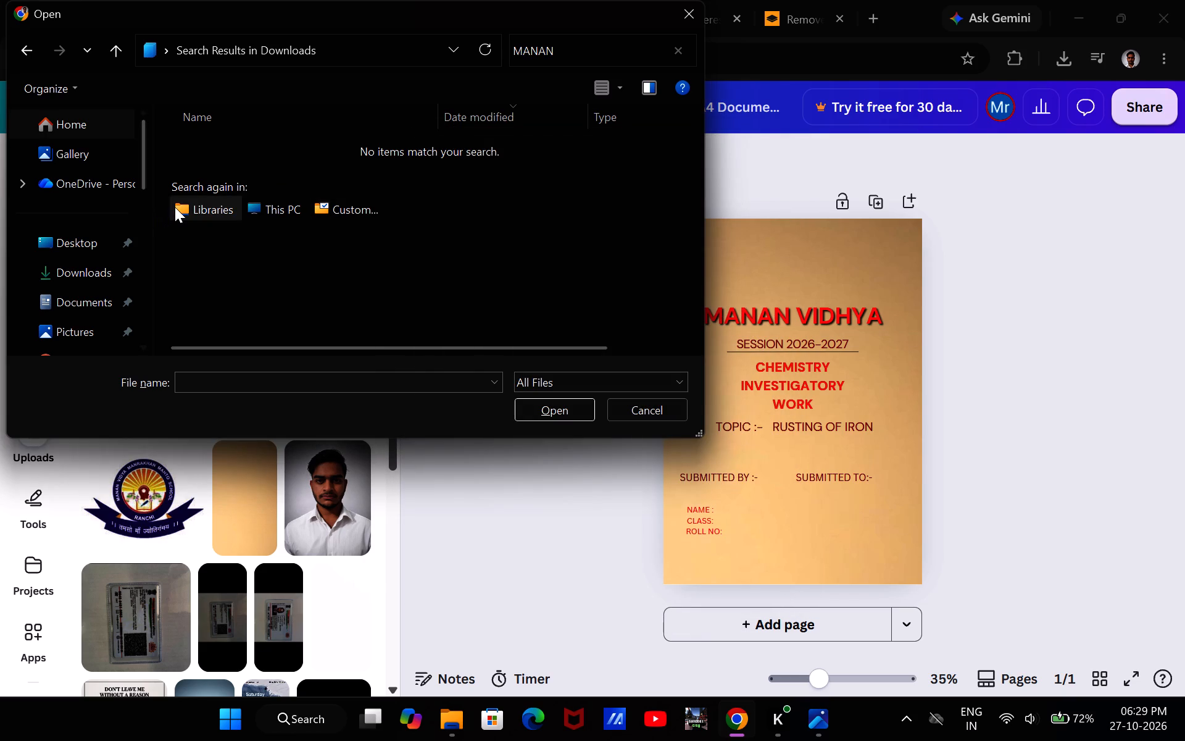
left_click(175, 207)
left_click(175, 207)
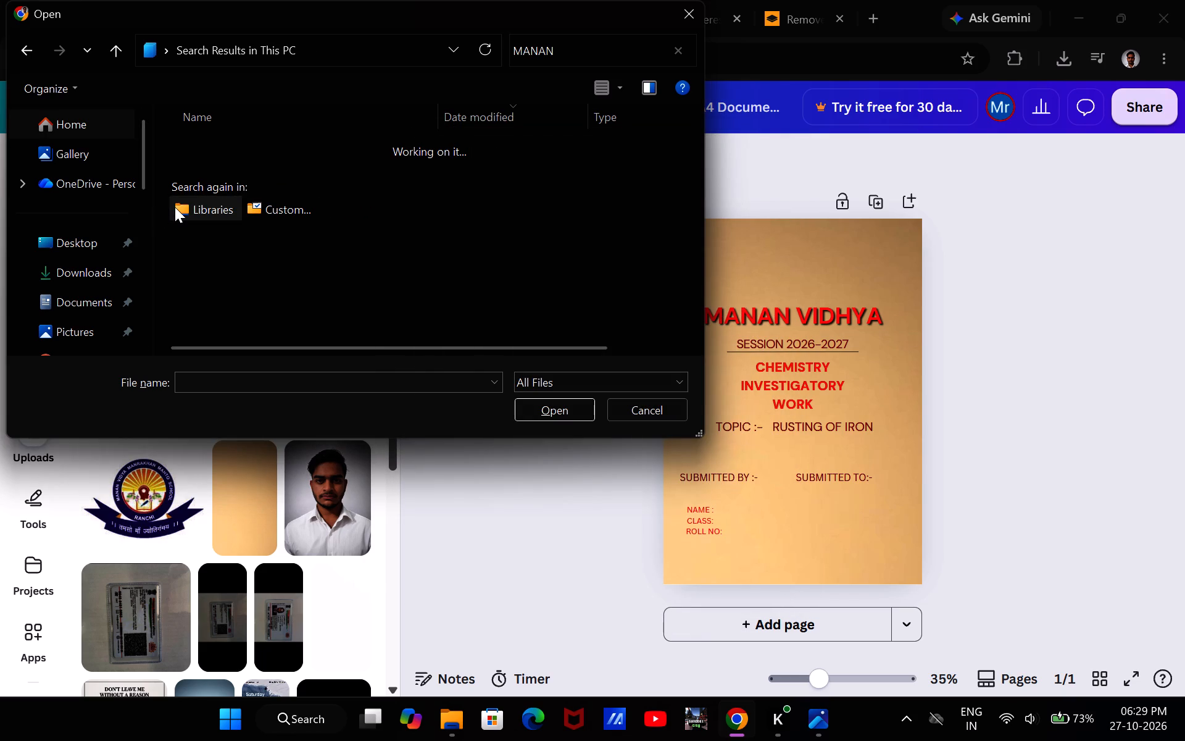
Check the Gallery, OneDrive and Downloads locations for the logo and close the file picker without uploading.
left_click(91, 160)
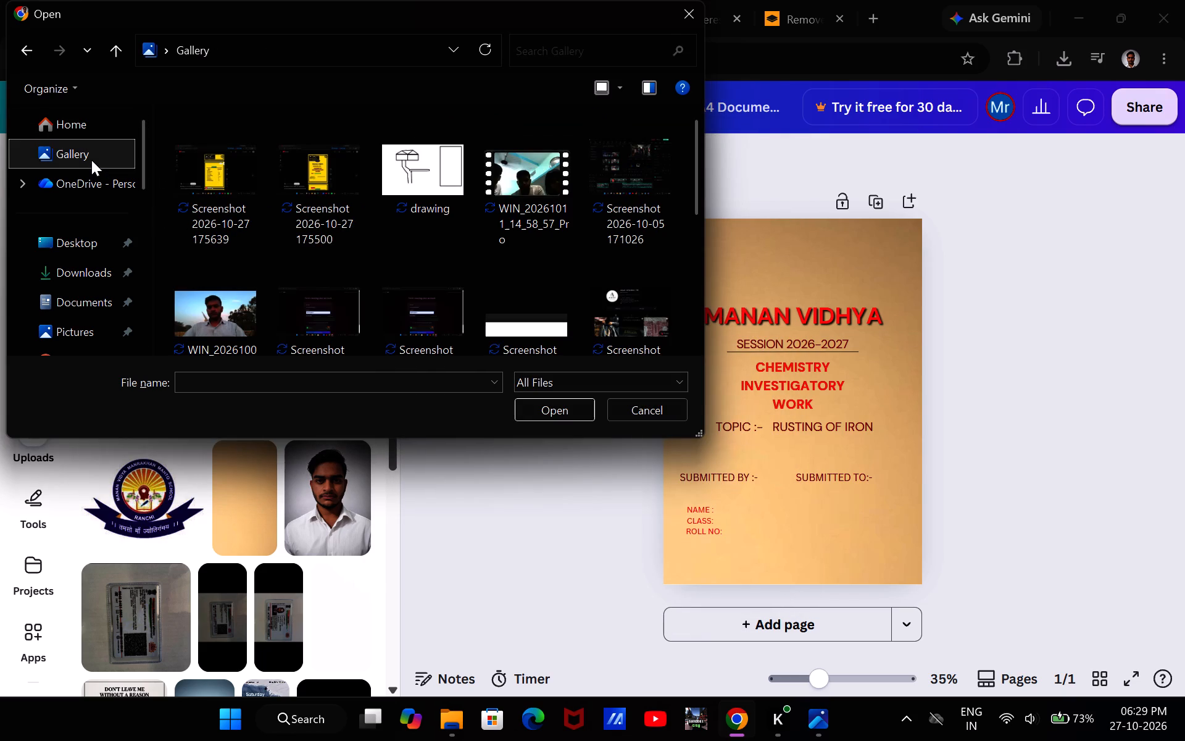
left_click(69, 169)
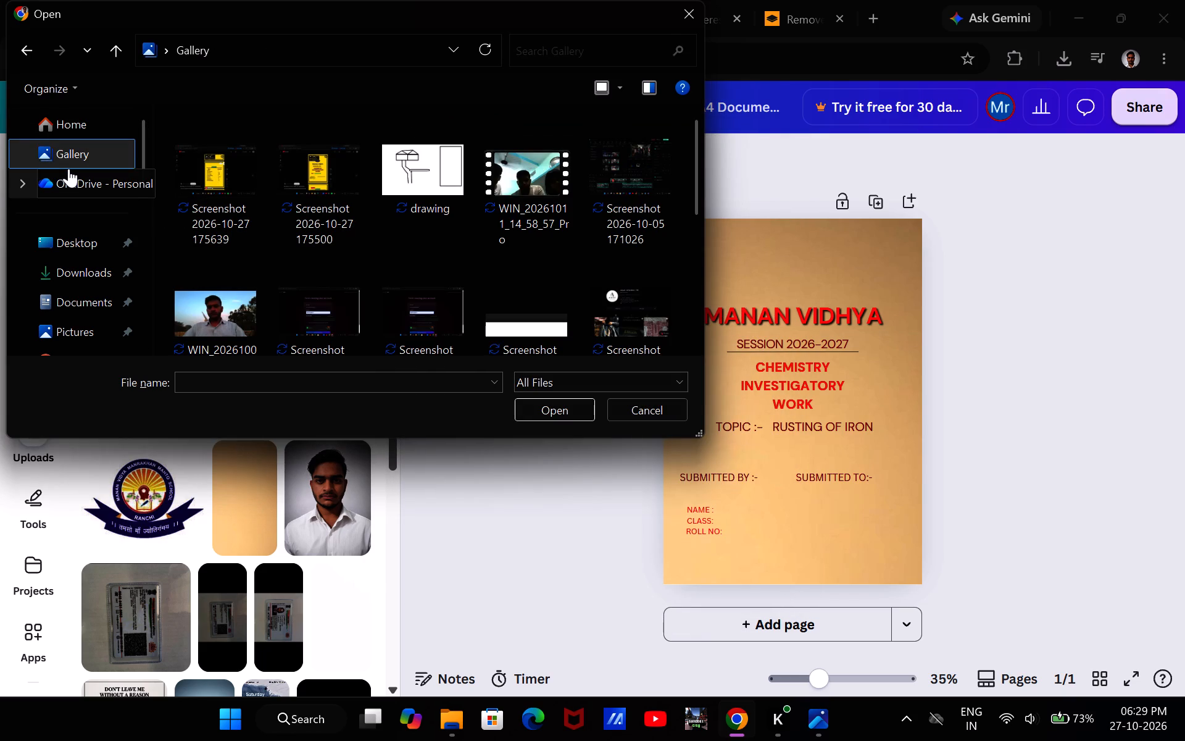
left_click(66, 237)
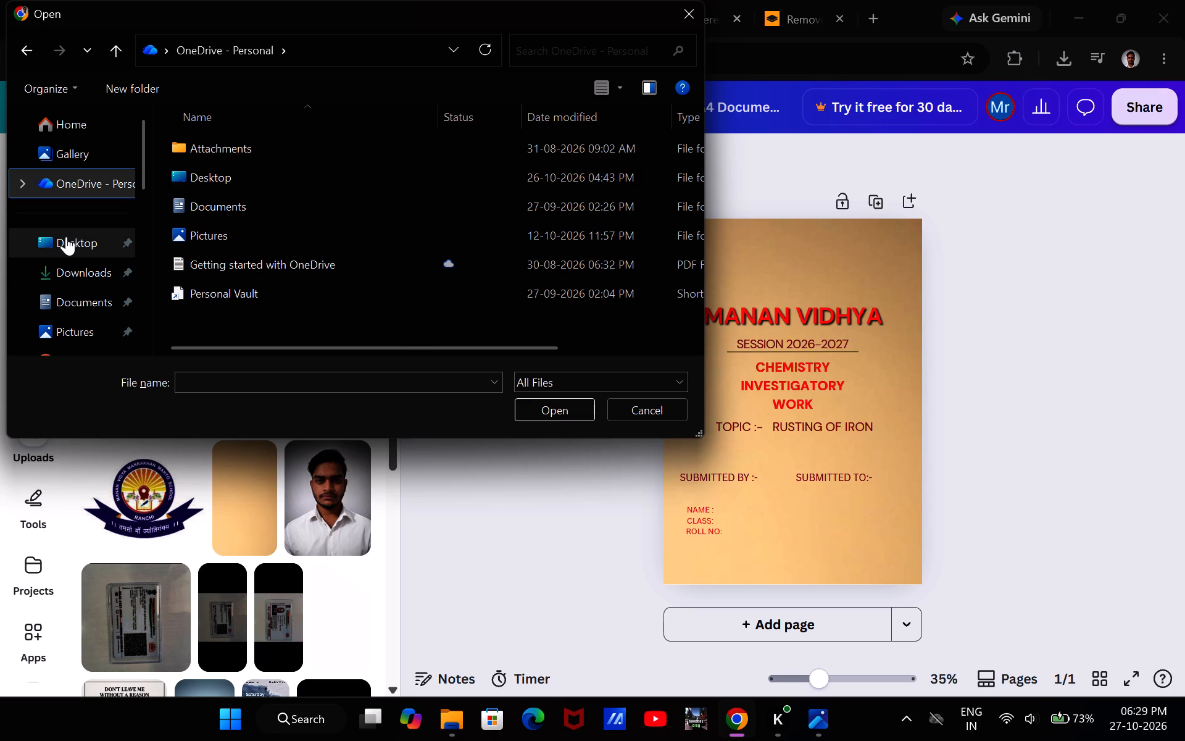
left_click(70, 264)
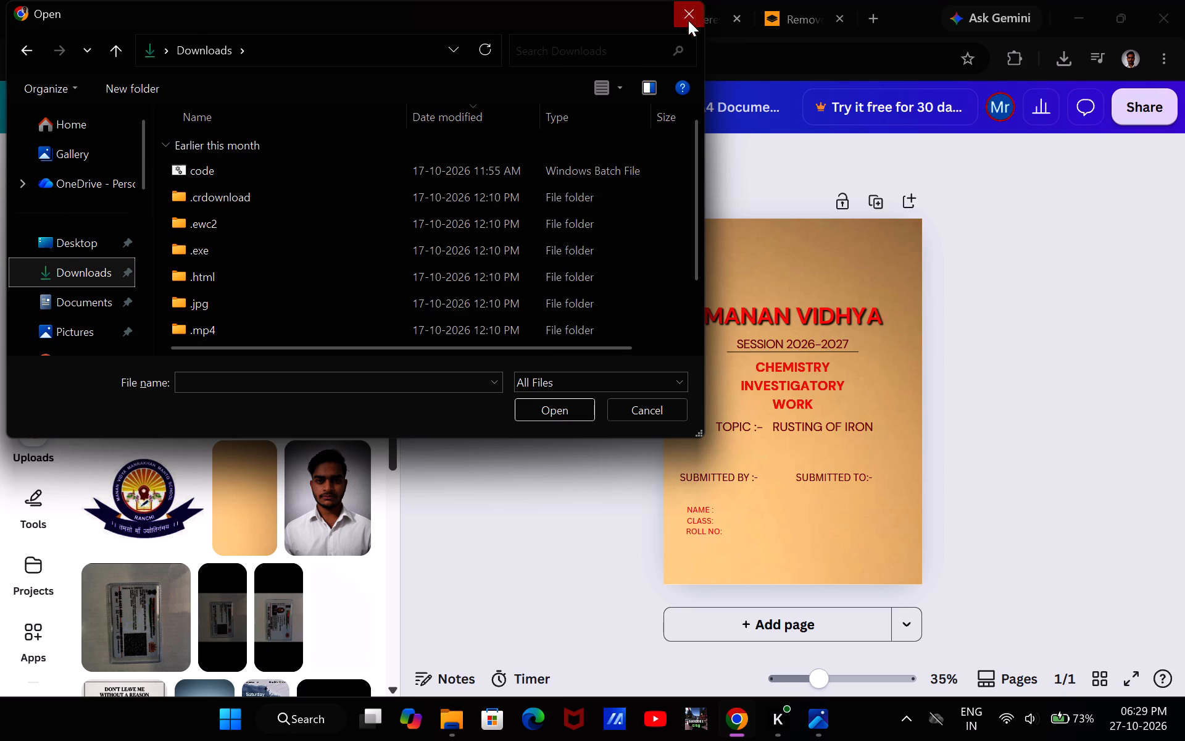
left_click(945, 268)
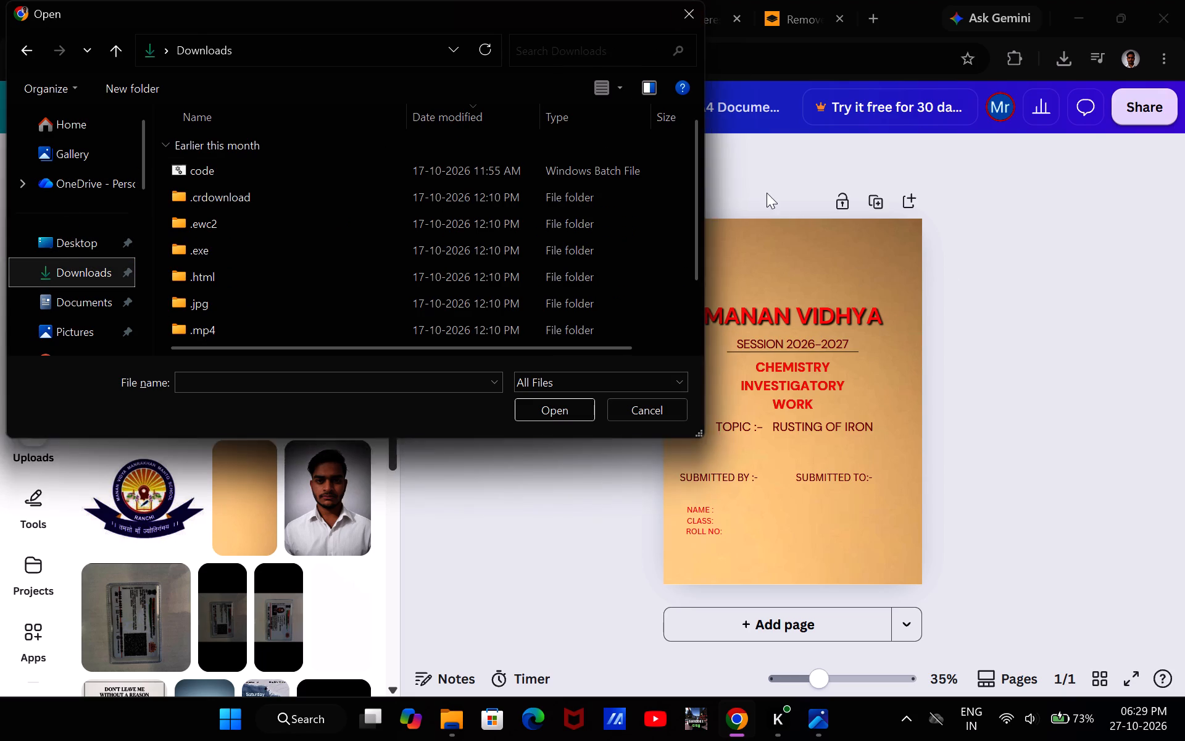
left_click(695, 4)
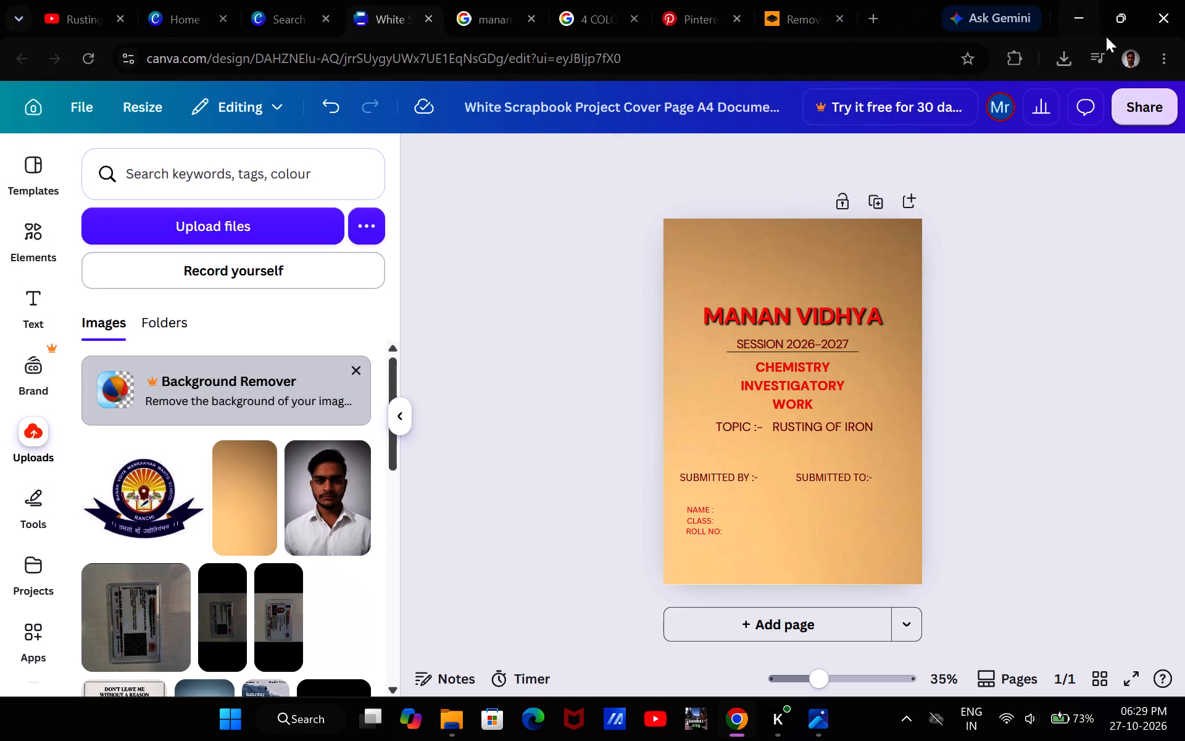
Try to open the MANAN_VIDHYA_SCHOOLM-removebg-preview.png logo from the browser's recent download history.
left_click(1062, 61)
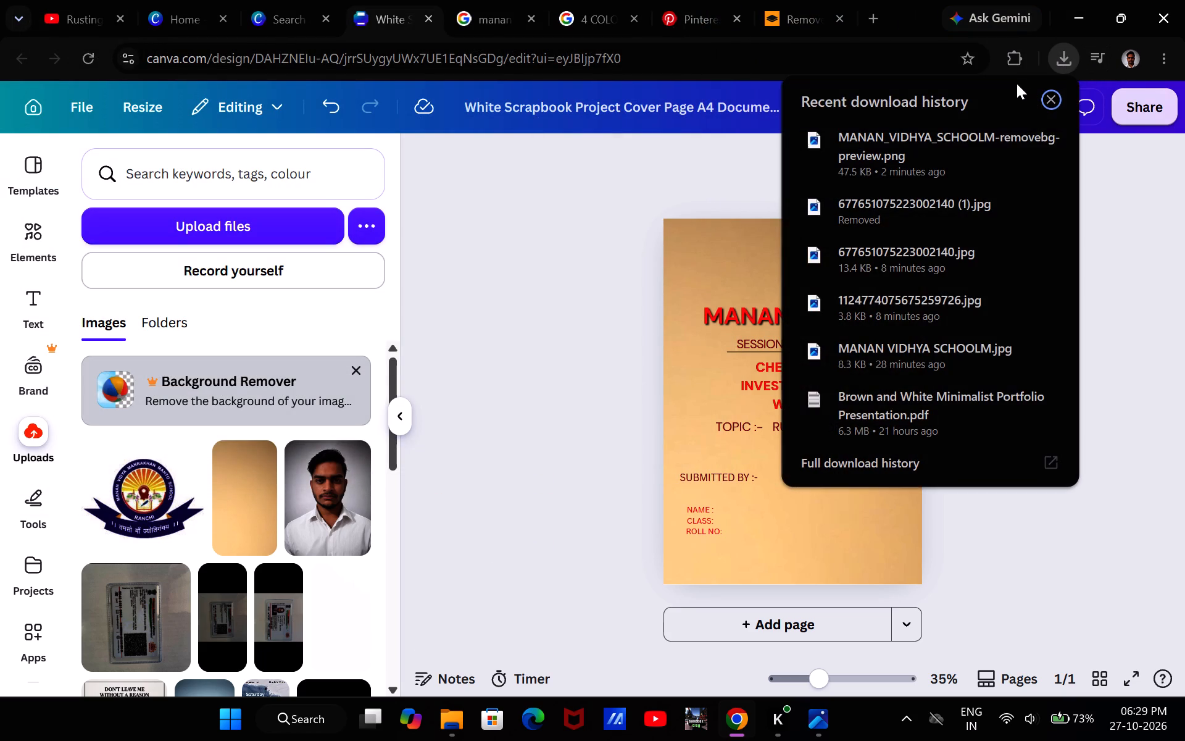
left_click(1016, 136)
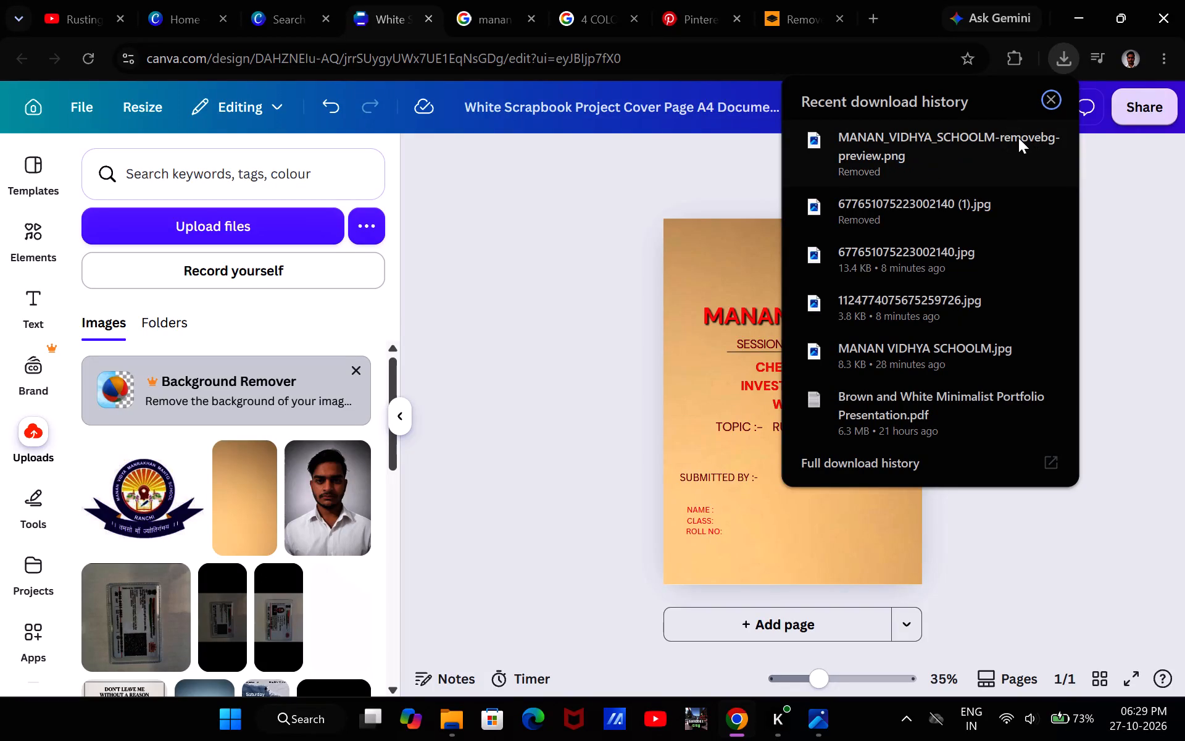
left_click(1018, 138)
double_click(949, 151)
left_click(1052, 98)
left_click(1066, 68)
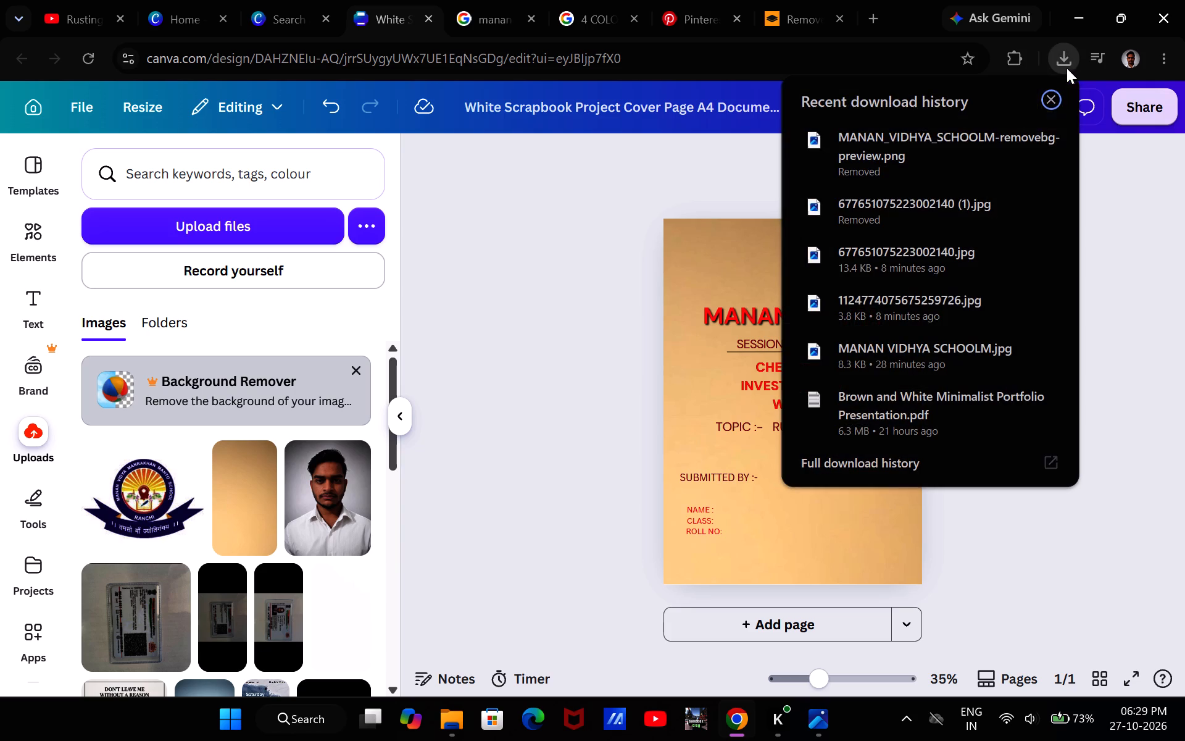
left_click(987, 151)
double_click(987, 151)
Minimize the browser and switch to the Windows desktop.
left_click(1066, 4)
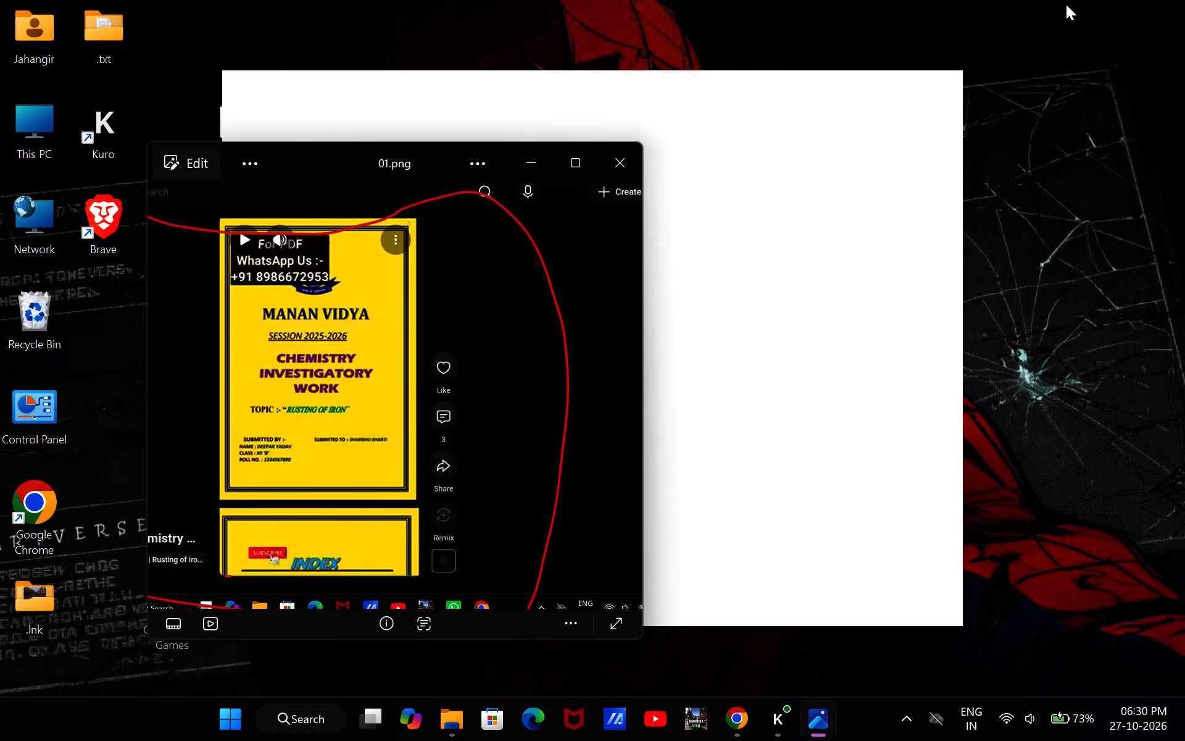
left_click(1121, 142)
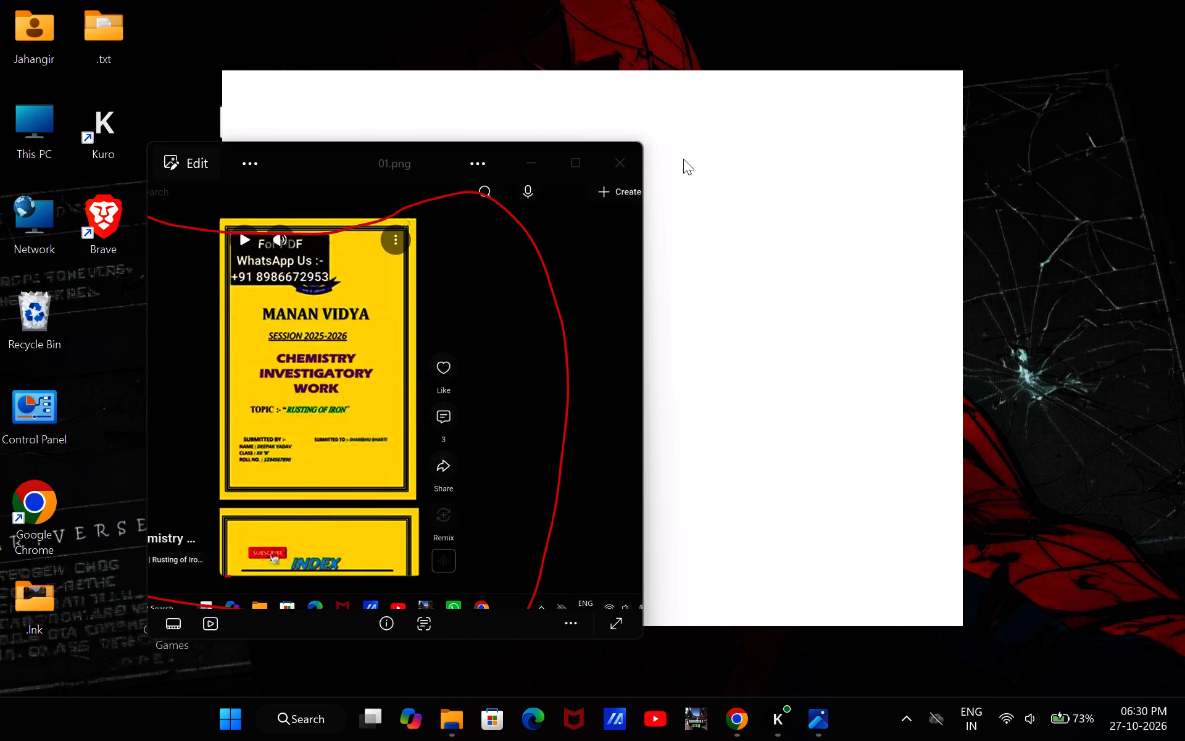
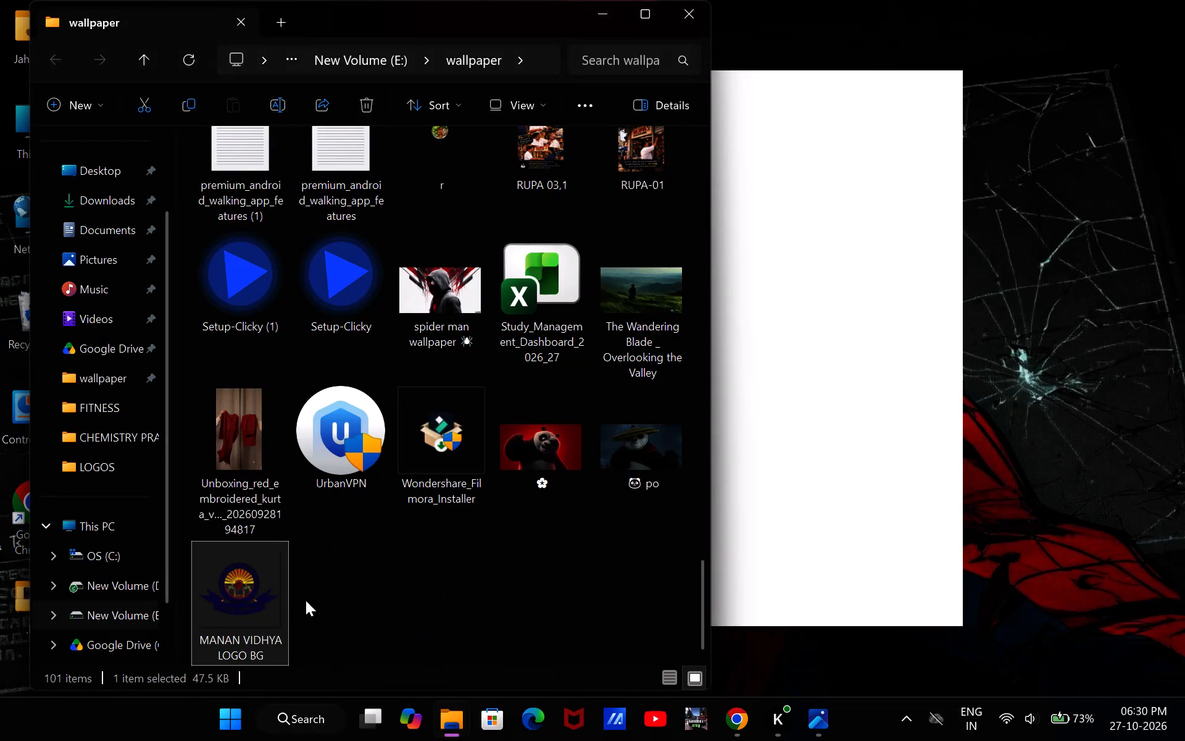
Copy the MANAN VIDHYA LOGO BG image from the wallpaper folder and paste it into the Downloads folder.
right_click(243, 595)
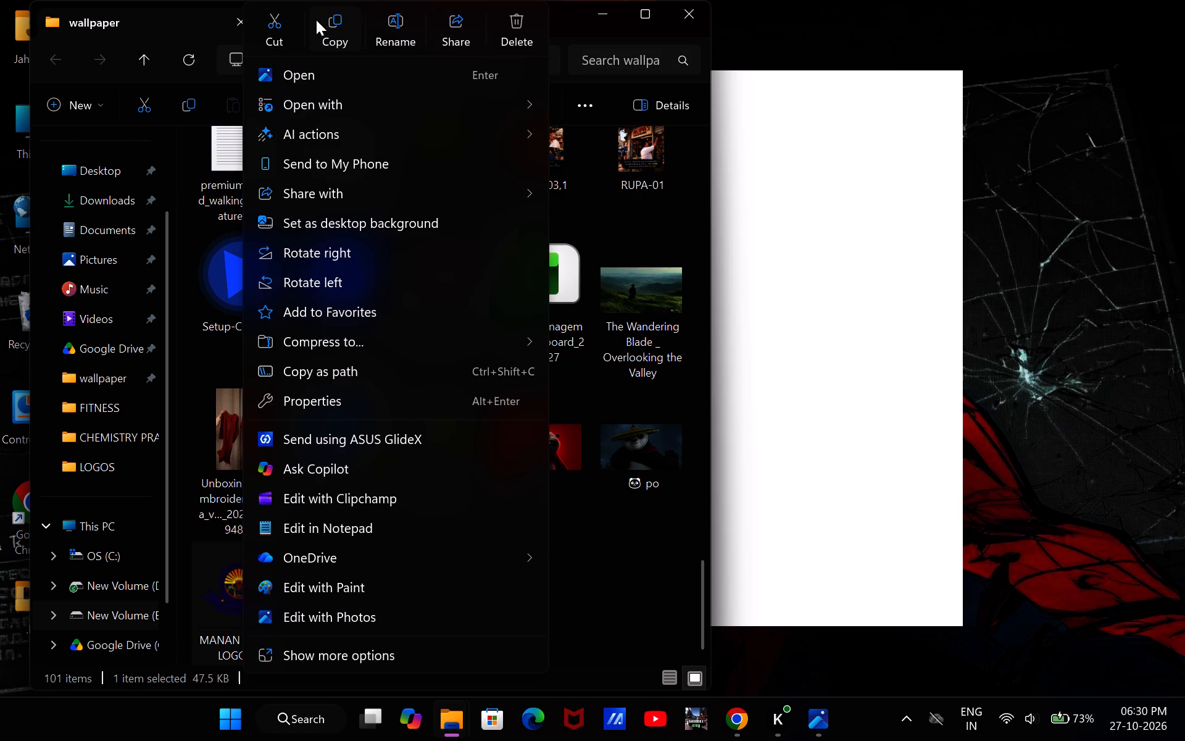
left_click(333, 26)
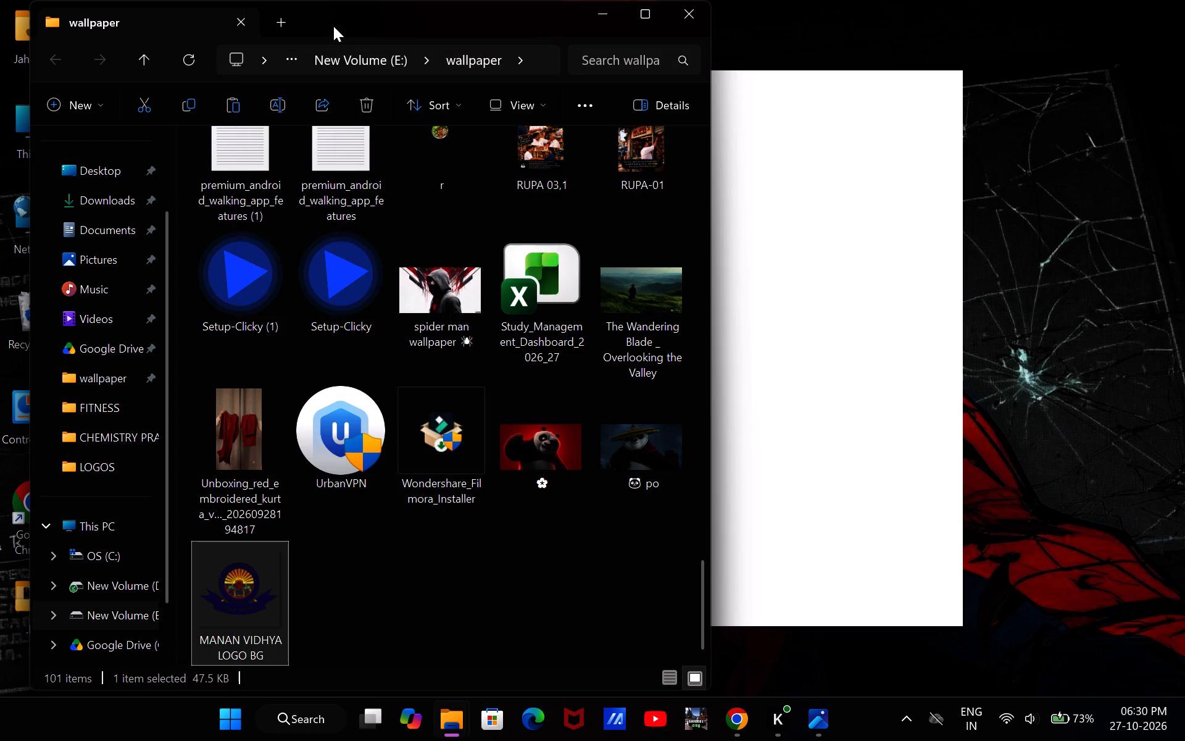
left_click(110, 224)
left_click(132, 203)
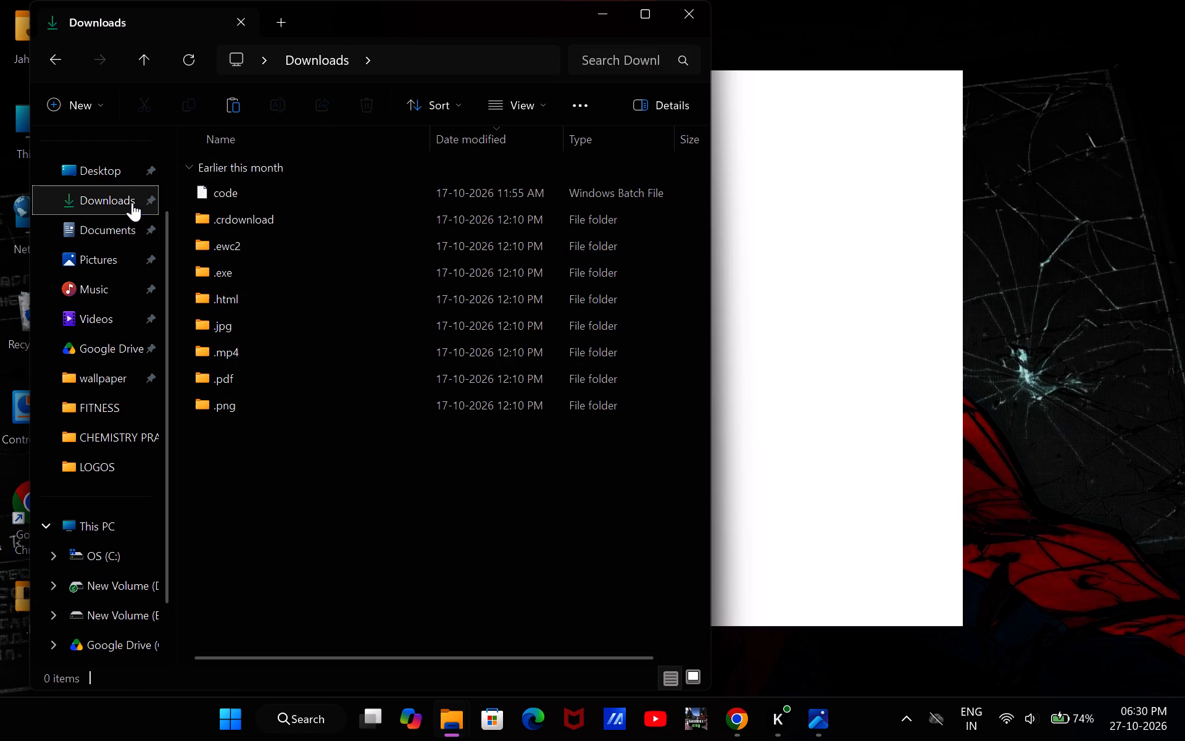
right_click(268, 462)
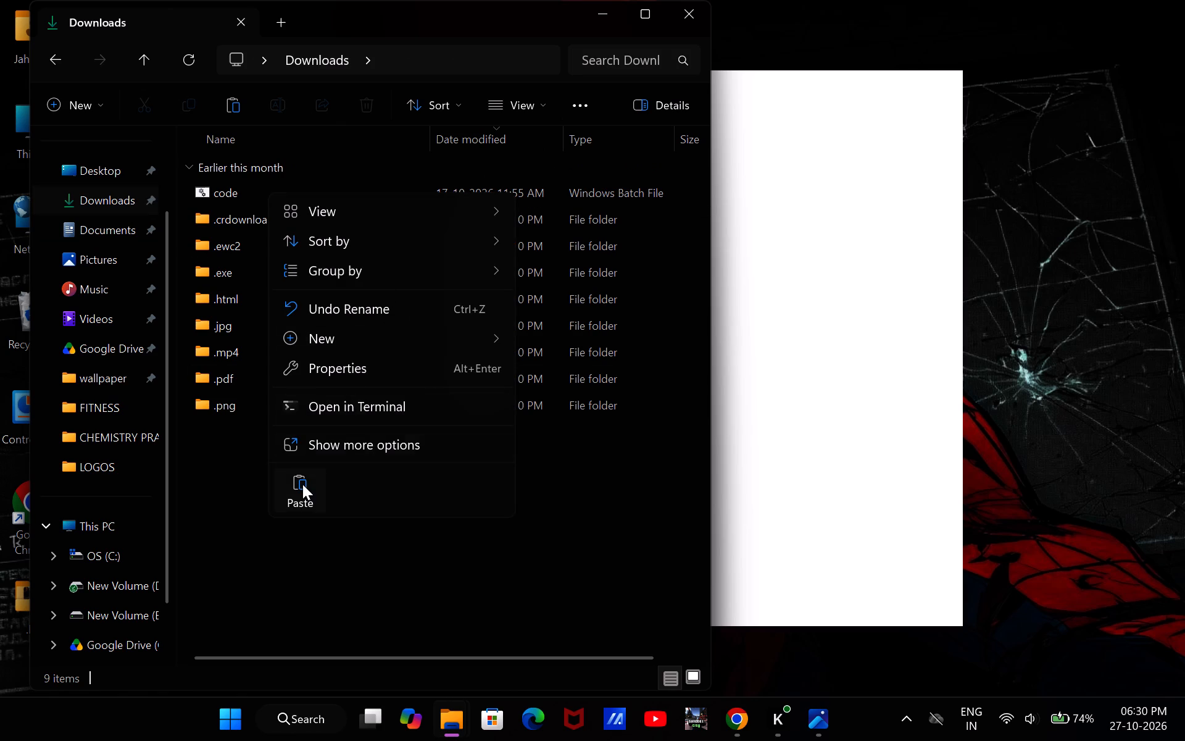
left_click(302, 484)
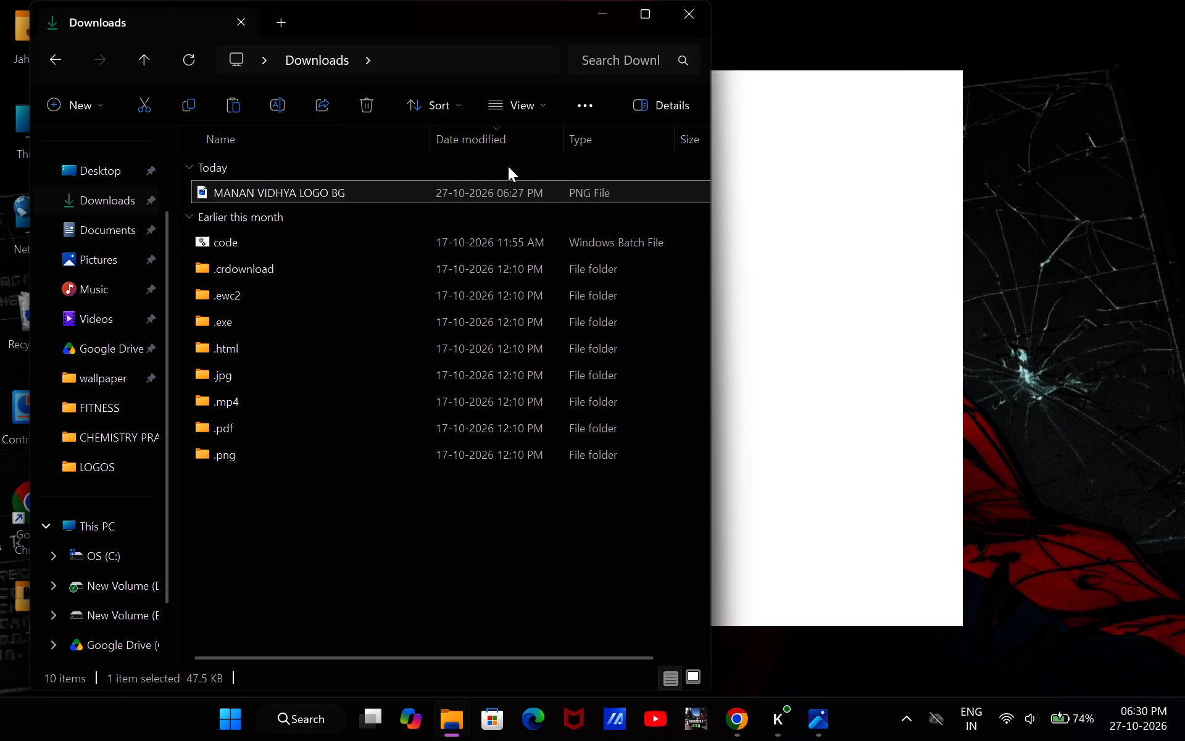
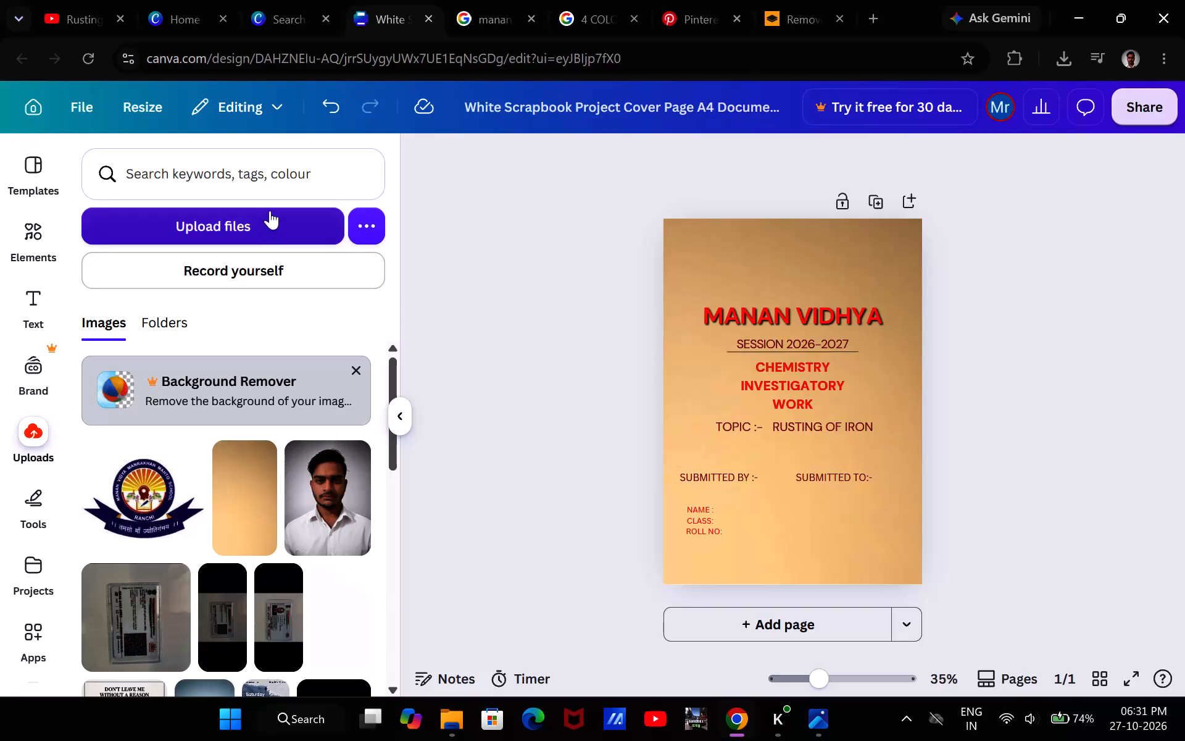
Upload the MANAN VIDHYA LOGO BG image from the Downloads folder to the design's uploads.
left_click(270, 211)
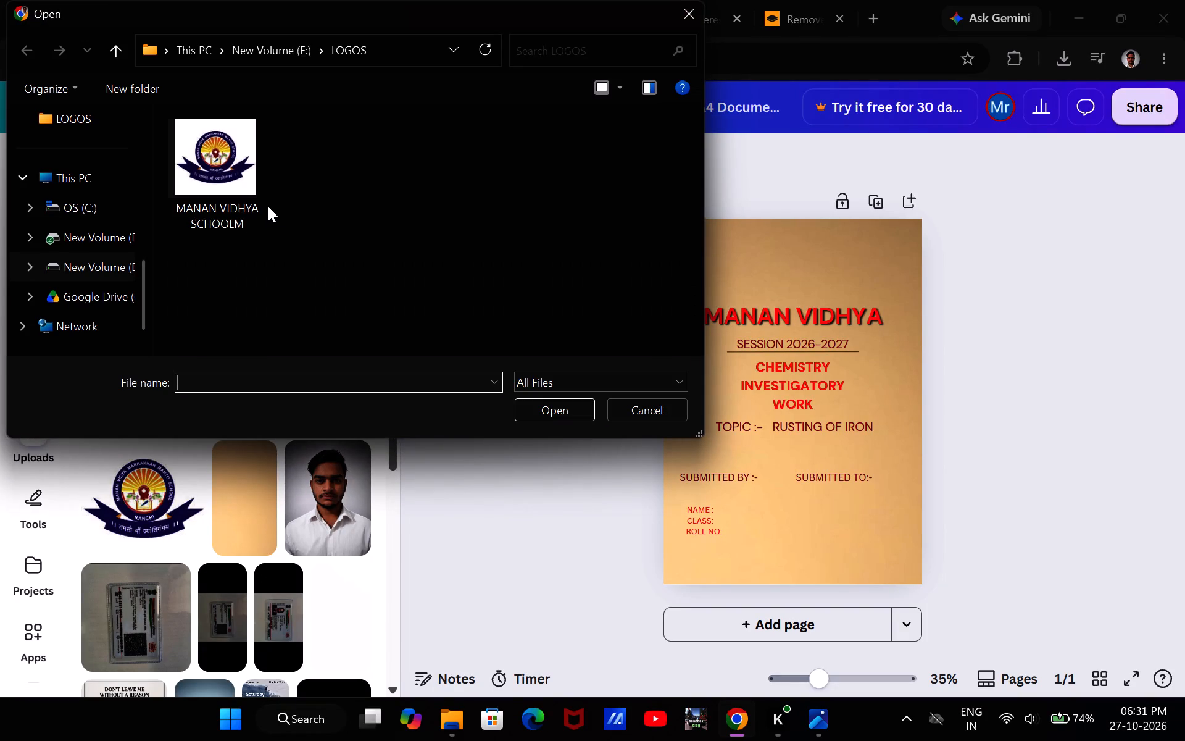
scroll(95, 152, "up", 3)
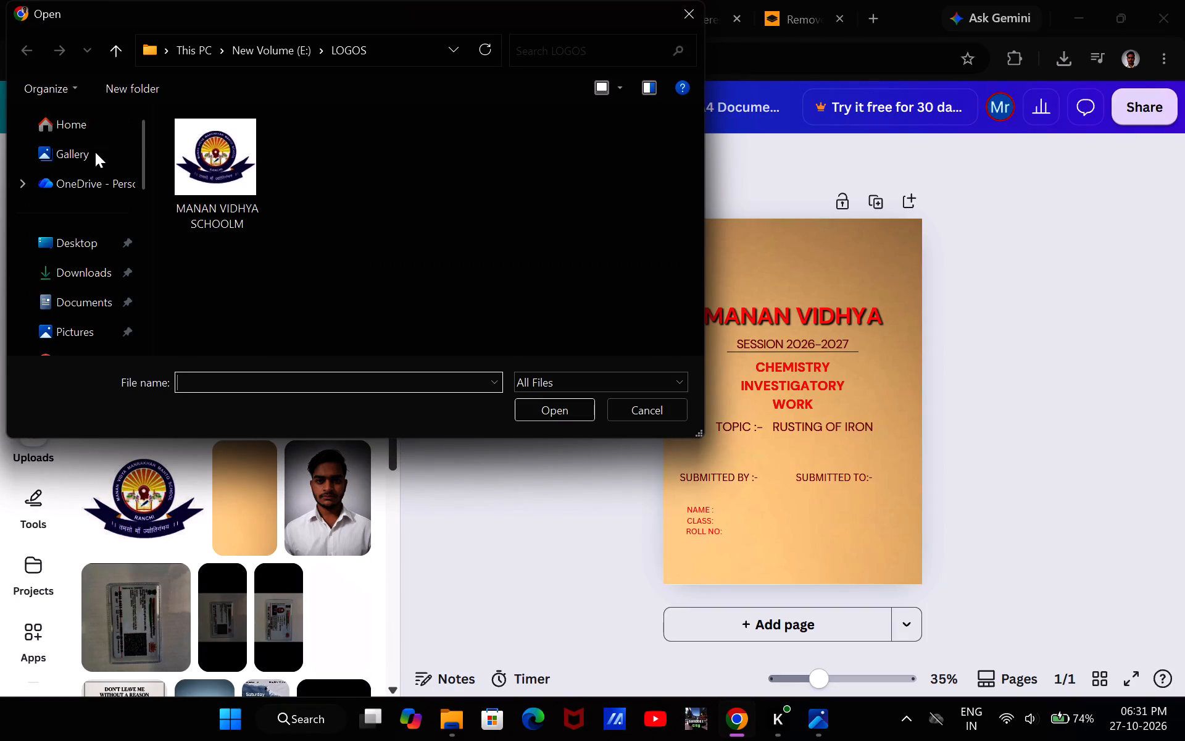
left_click(84, 269)
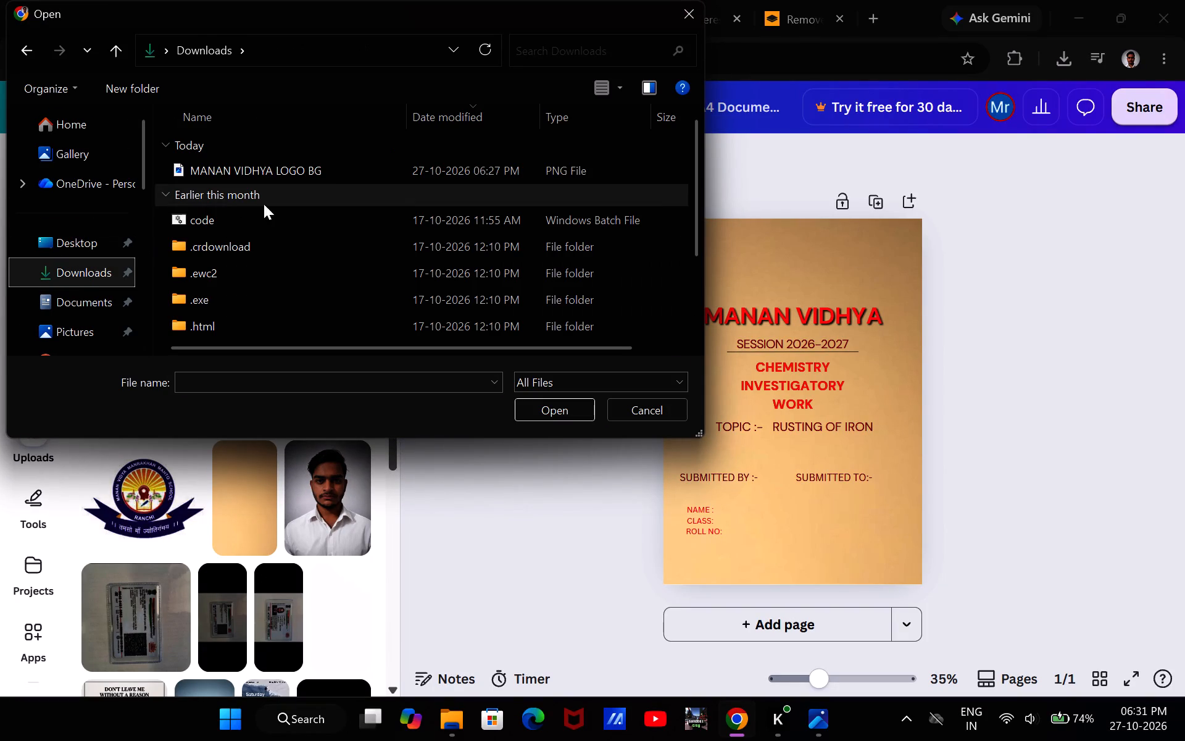
double_click(339, 175)
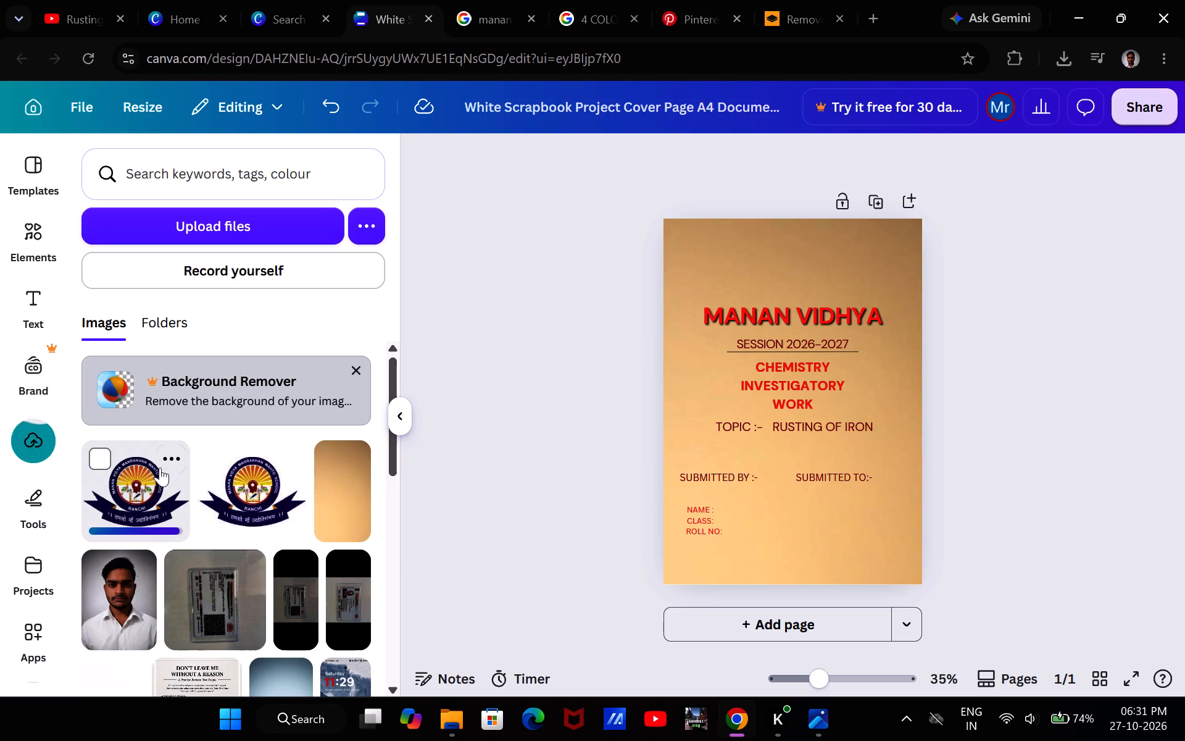
Add the uploaded background-free logo to the cover page, shrink it and centre it just above the MANAN VIDHYA heading.
left_click(123, 496)
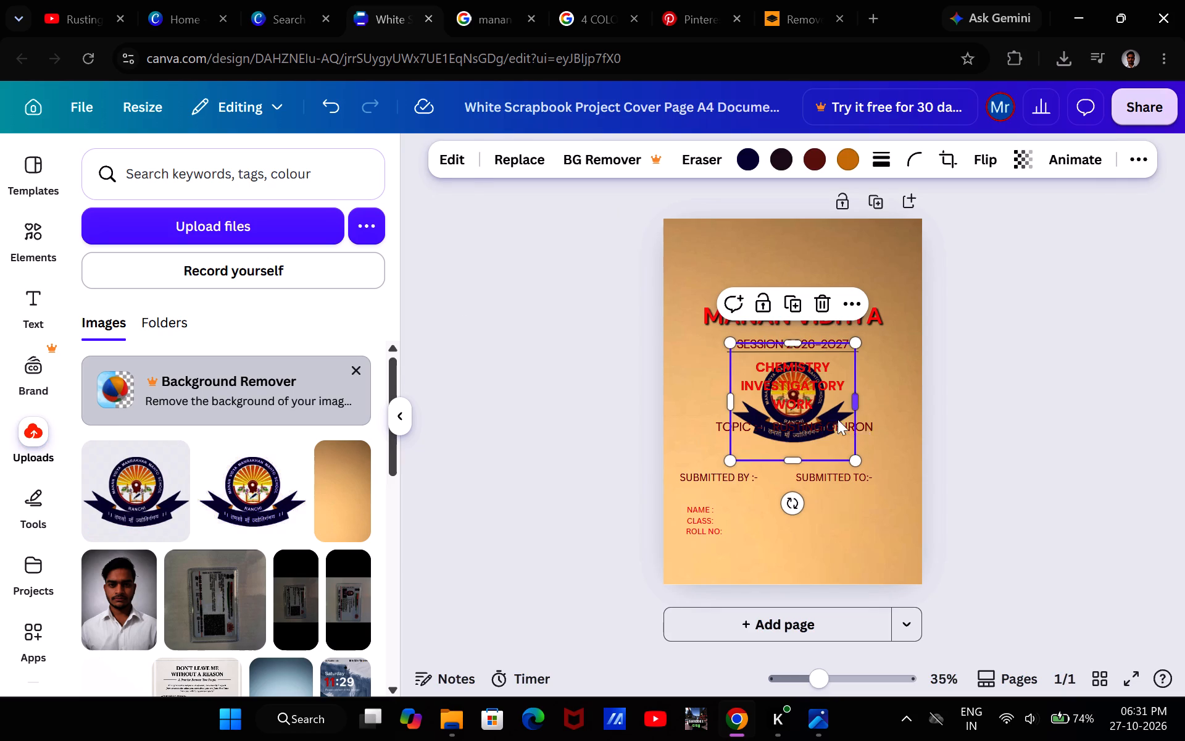
left_click_drag(825, 408, 822, 322)
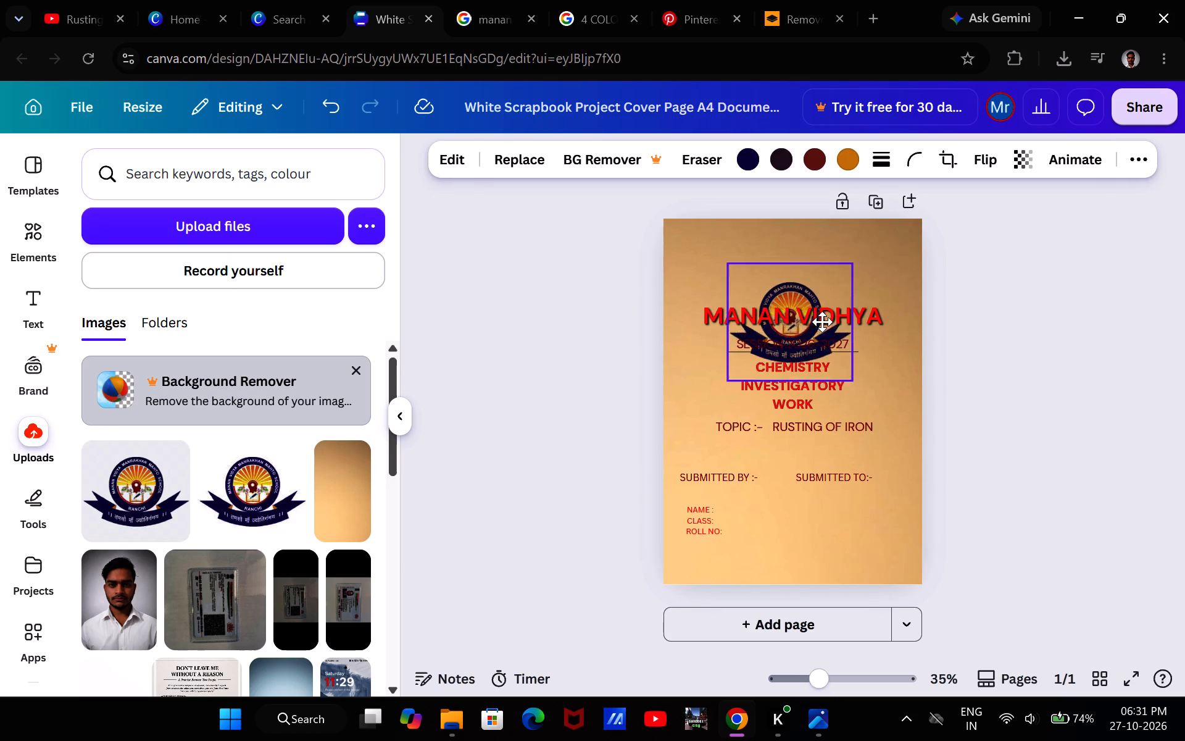
left_click_drag(822, 322, 828, 265)
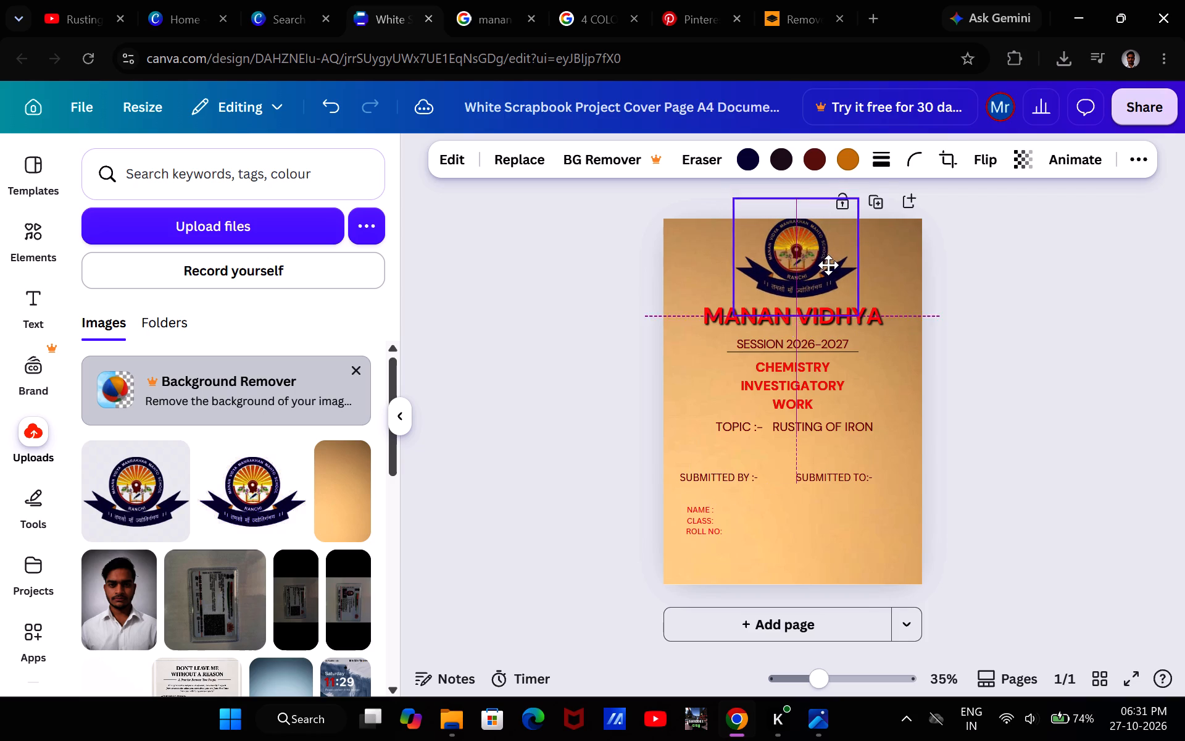
left_click_drag(828, 265, 828, 266)
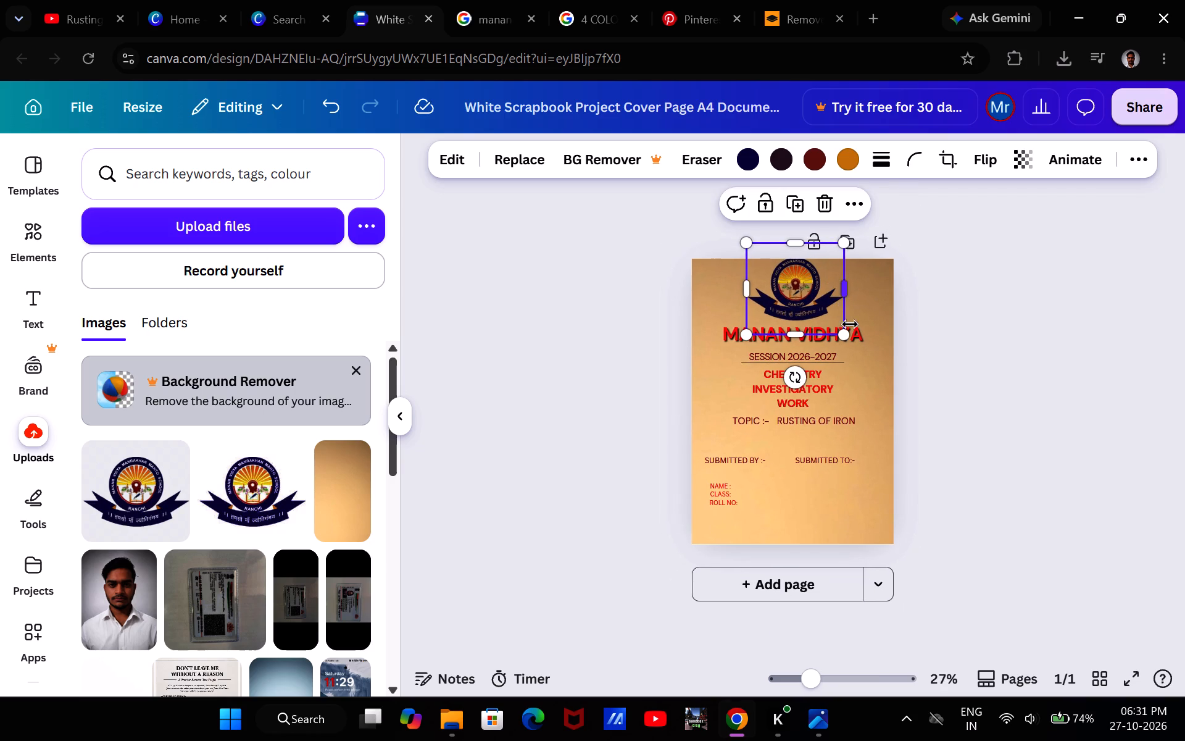
left_click_drag(848, 332, 819, 304)
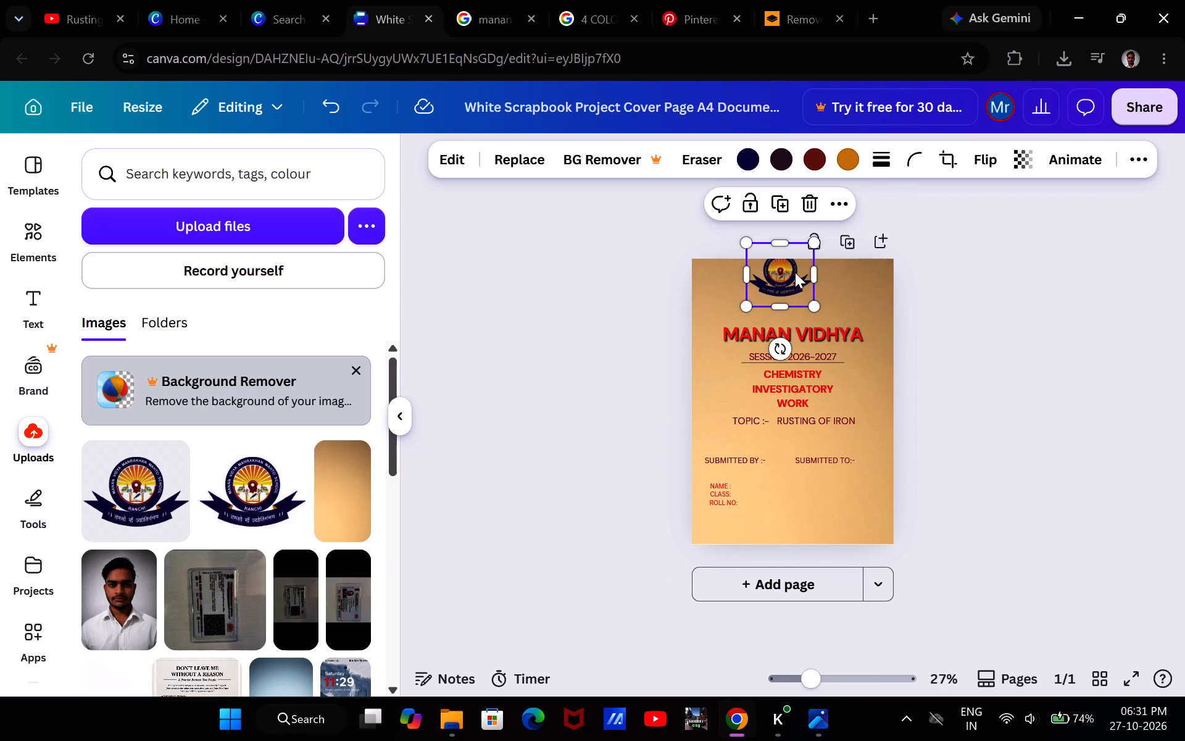
left_click_drag(795, 272, 807, 301)
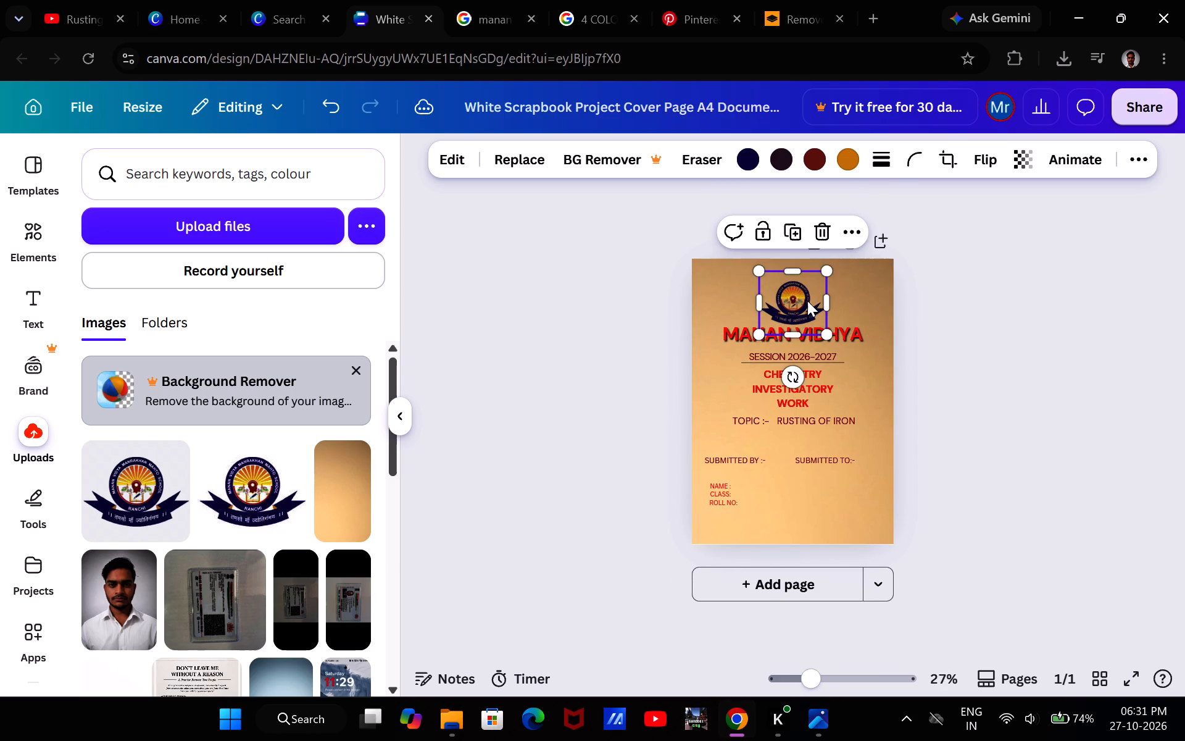
left_click(958, 316)
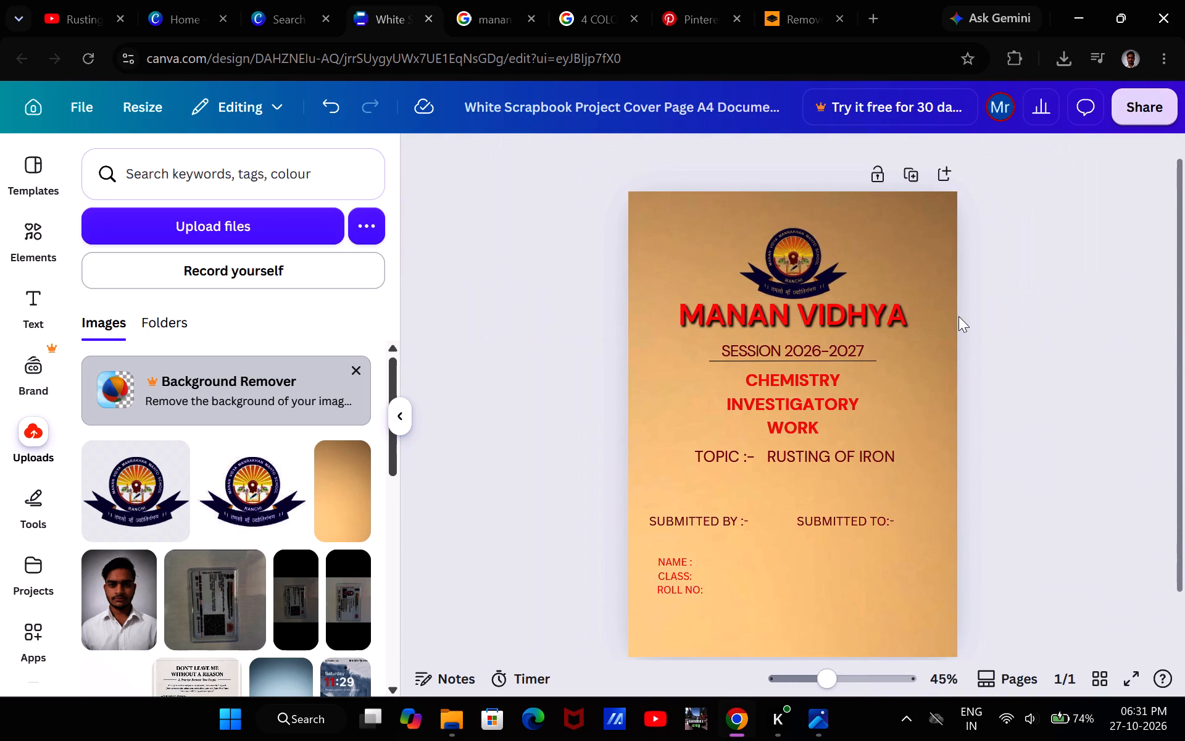
left_click(1018, 349)
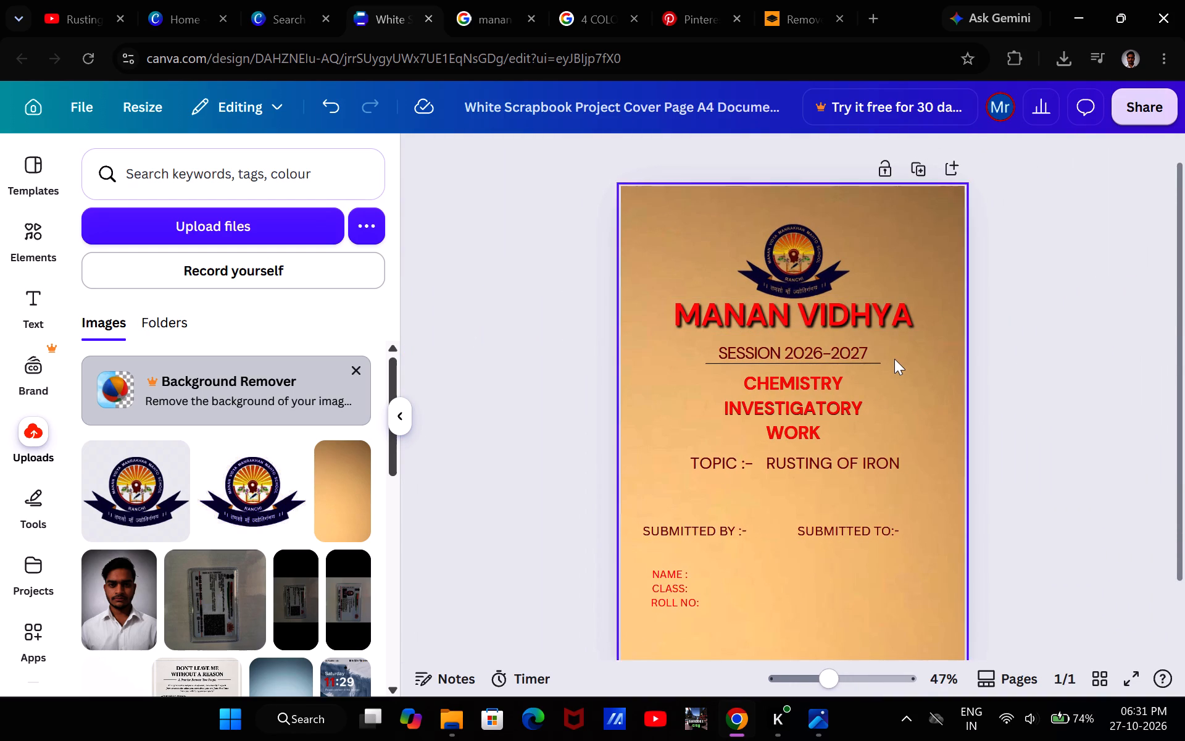
Add three blank pages after the cover page.
scroll(894, 359, "down", 1)
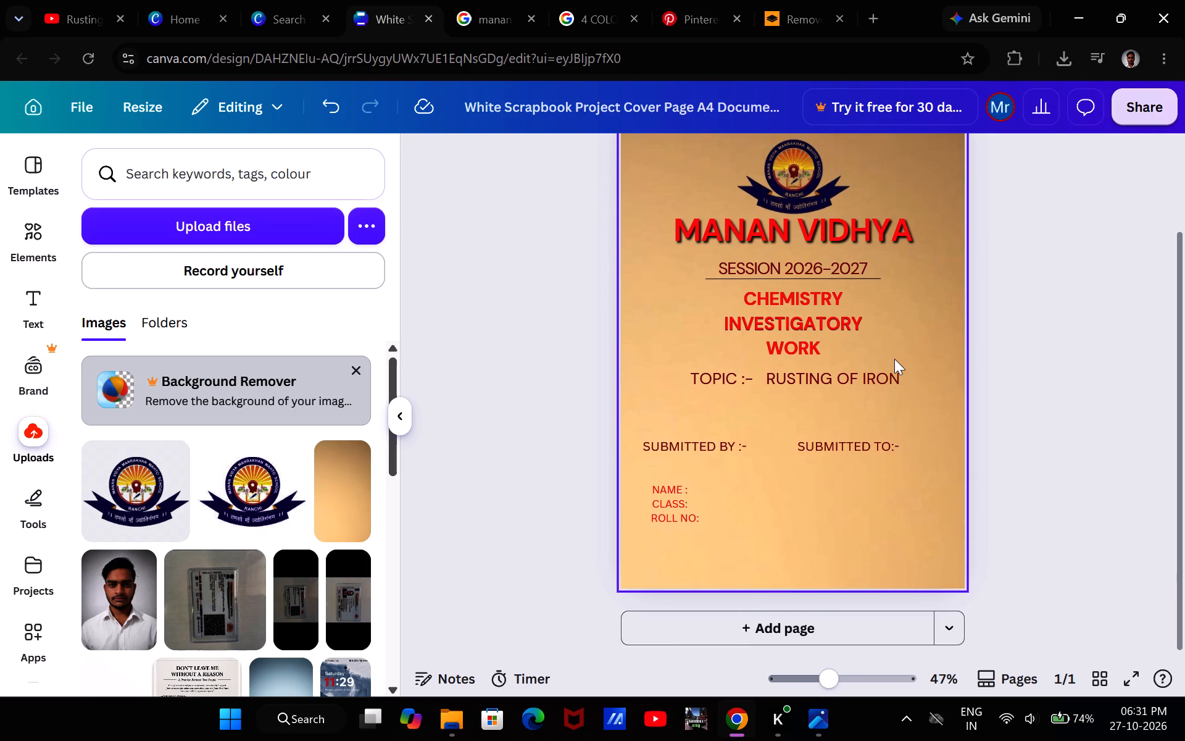
scroll(894, 359, "down", 1)
scroll(857, 458, "down", 1)
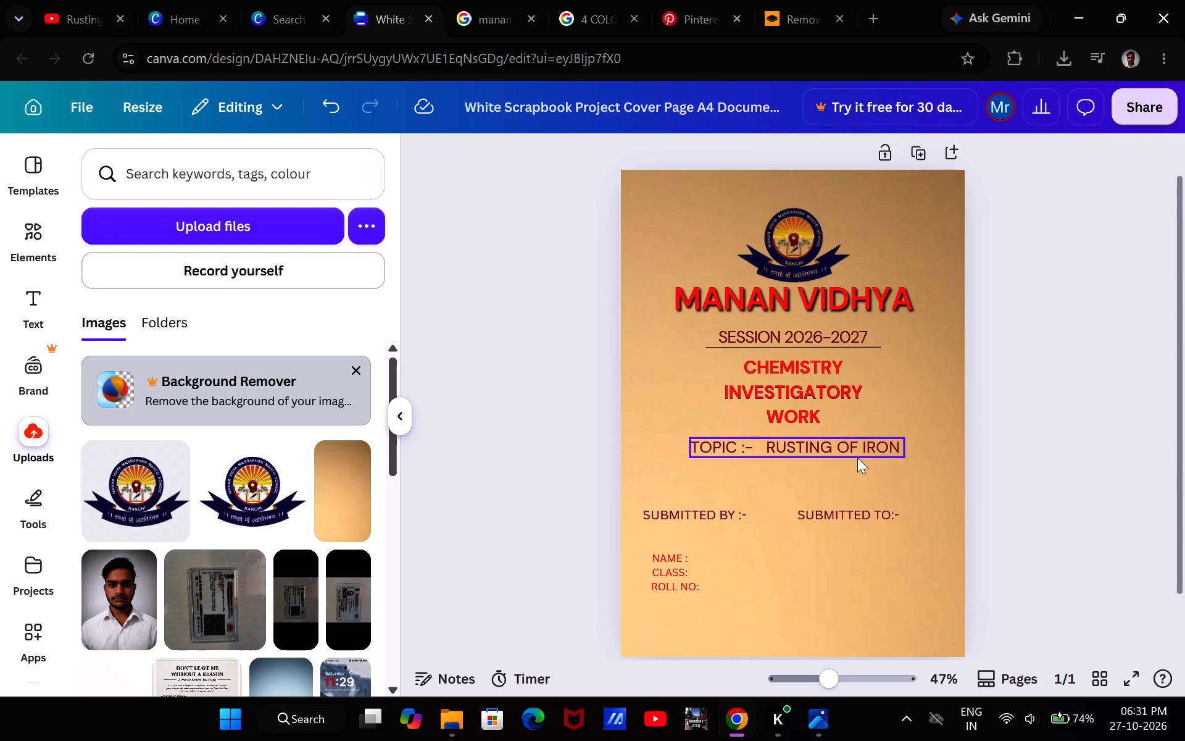
scroll(857, 458, "down", 1)
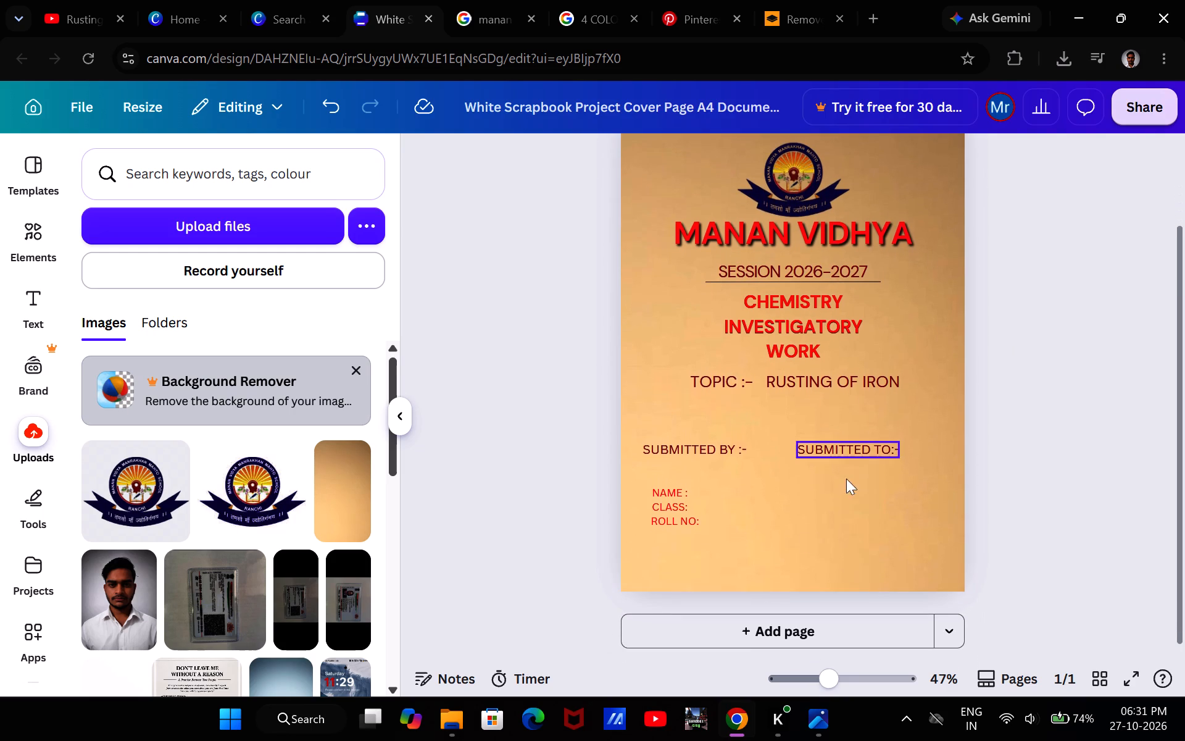
left_click(719, 630)
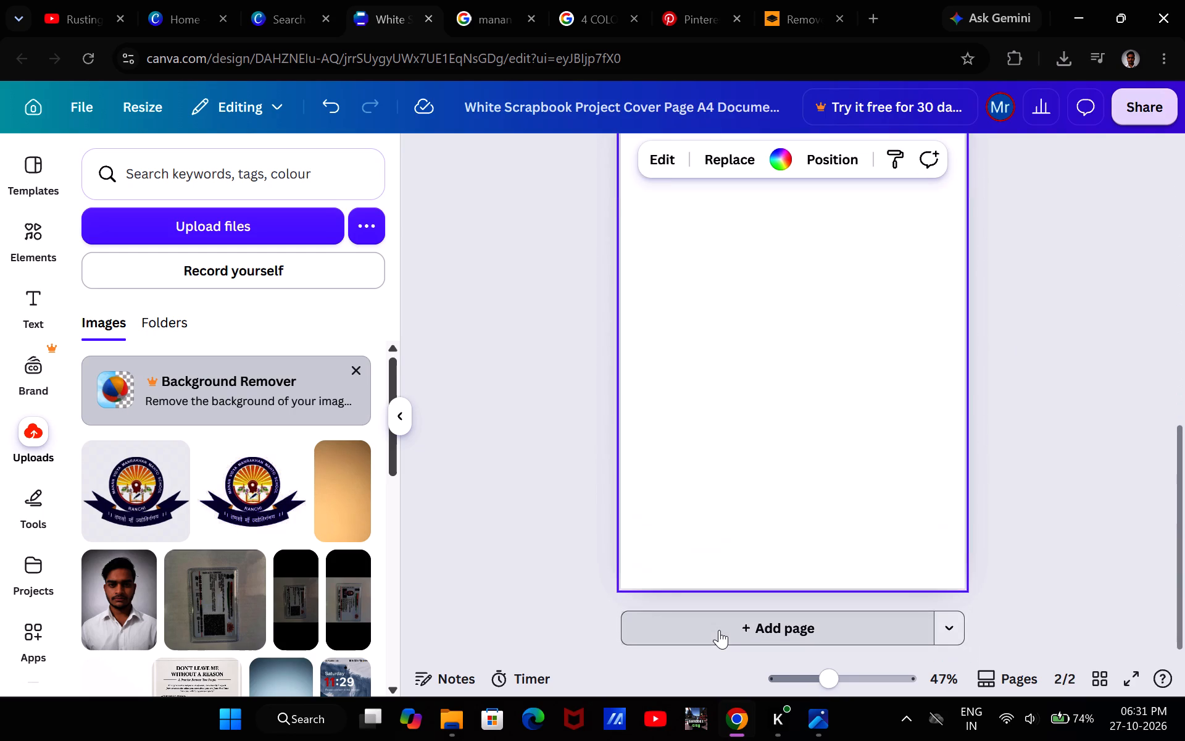
left_click(719, 630)
left_click(719, 630)
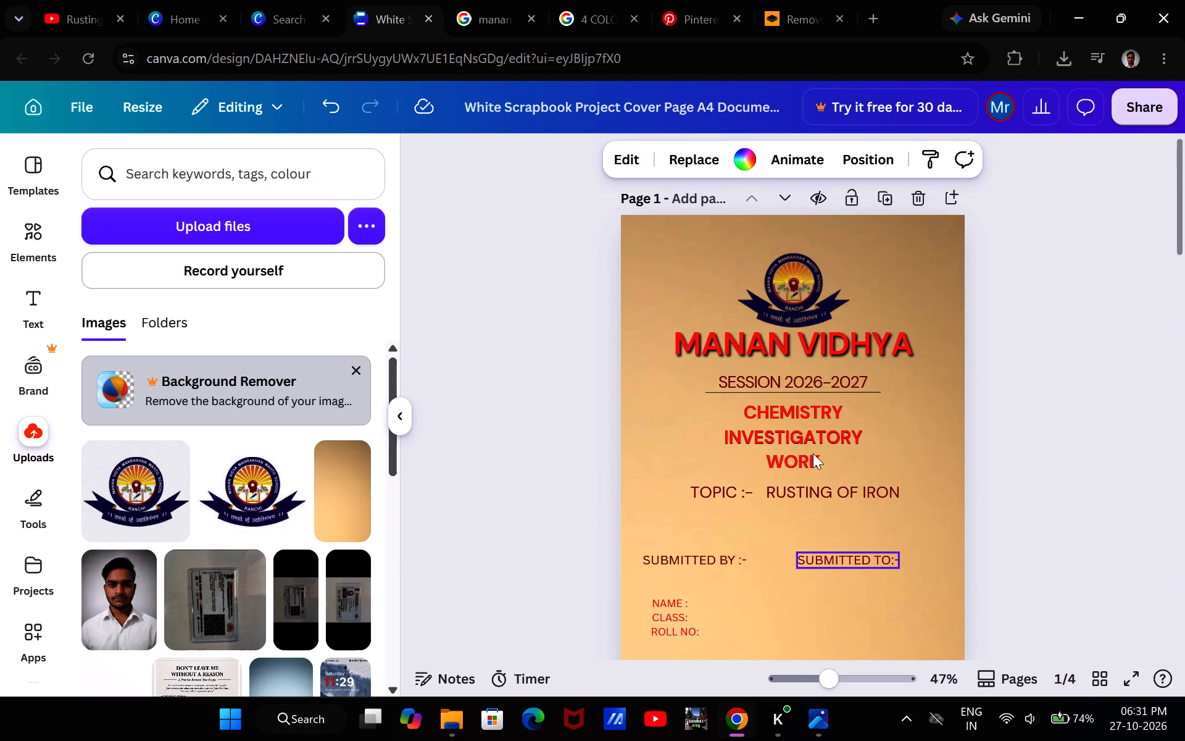
left_click(989, 447)
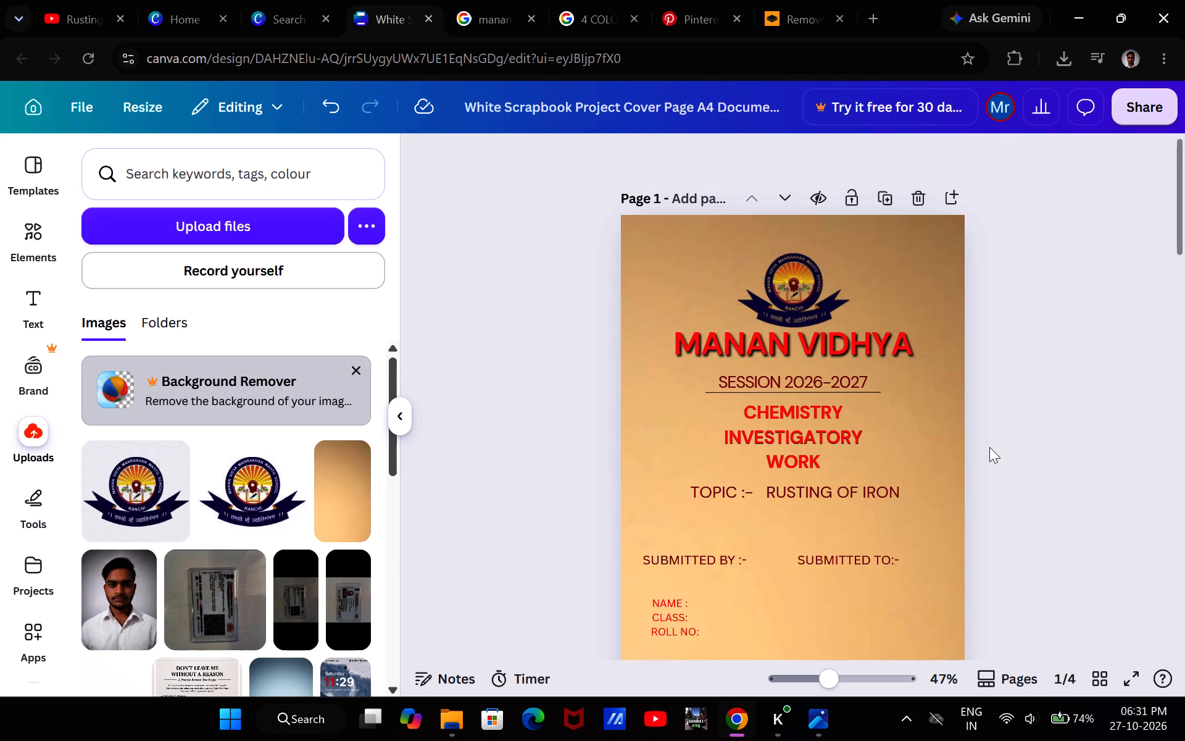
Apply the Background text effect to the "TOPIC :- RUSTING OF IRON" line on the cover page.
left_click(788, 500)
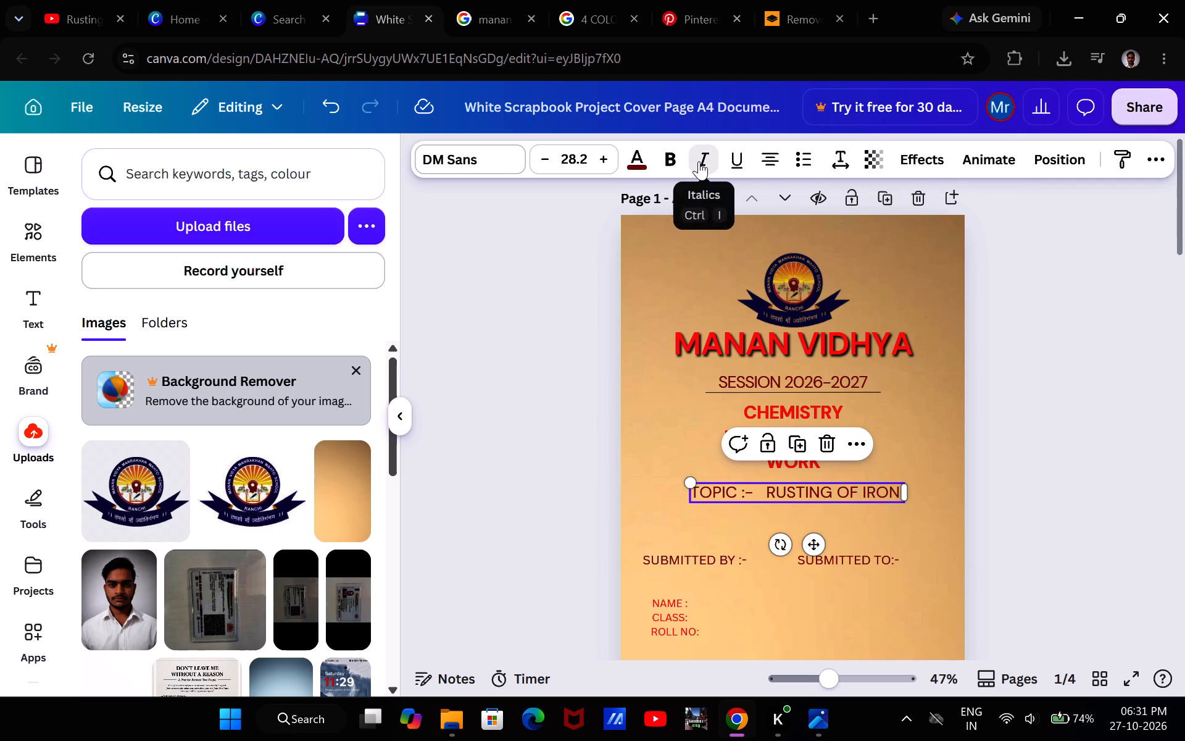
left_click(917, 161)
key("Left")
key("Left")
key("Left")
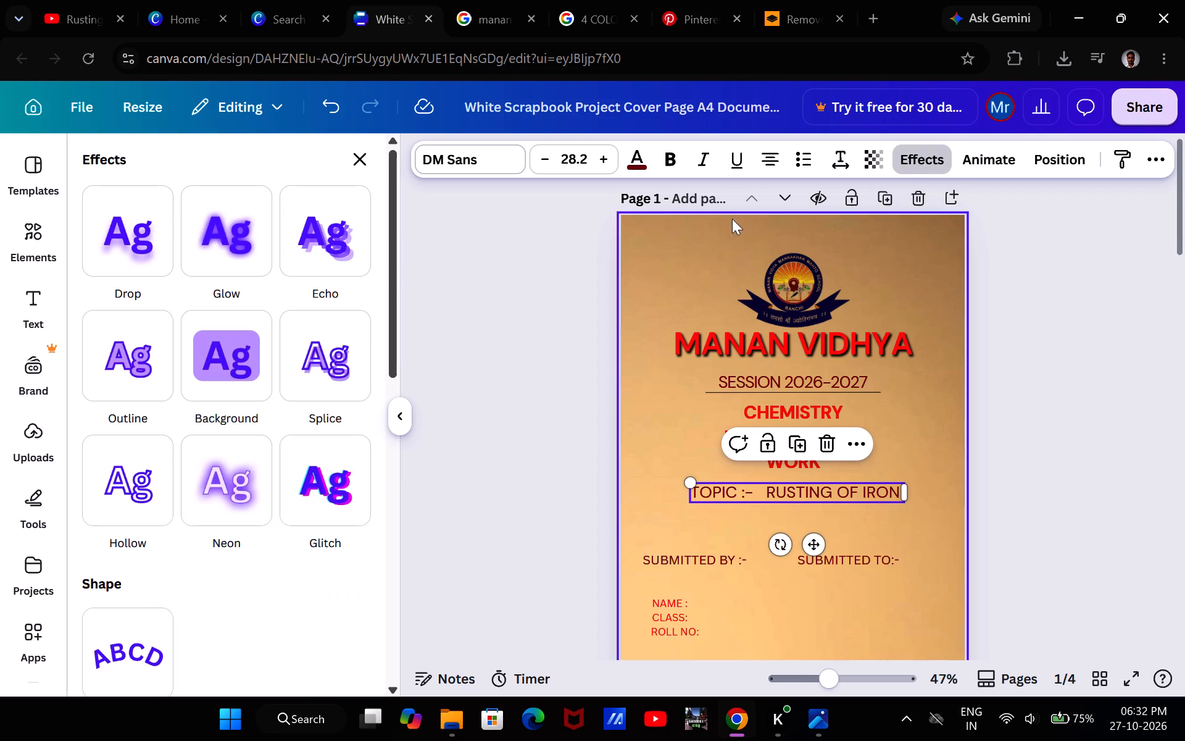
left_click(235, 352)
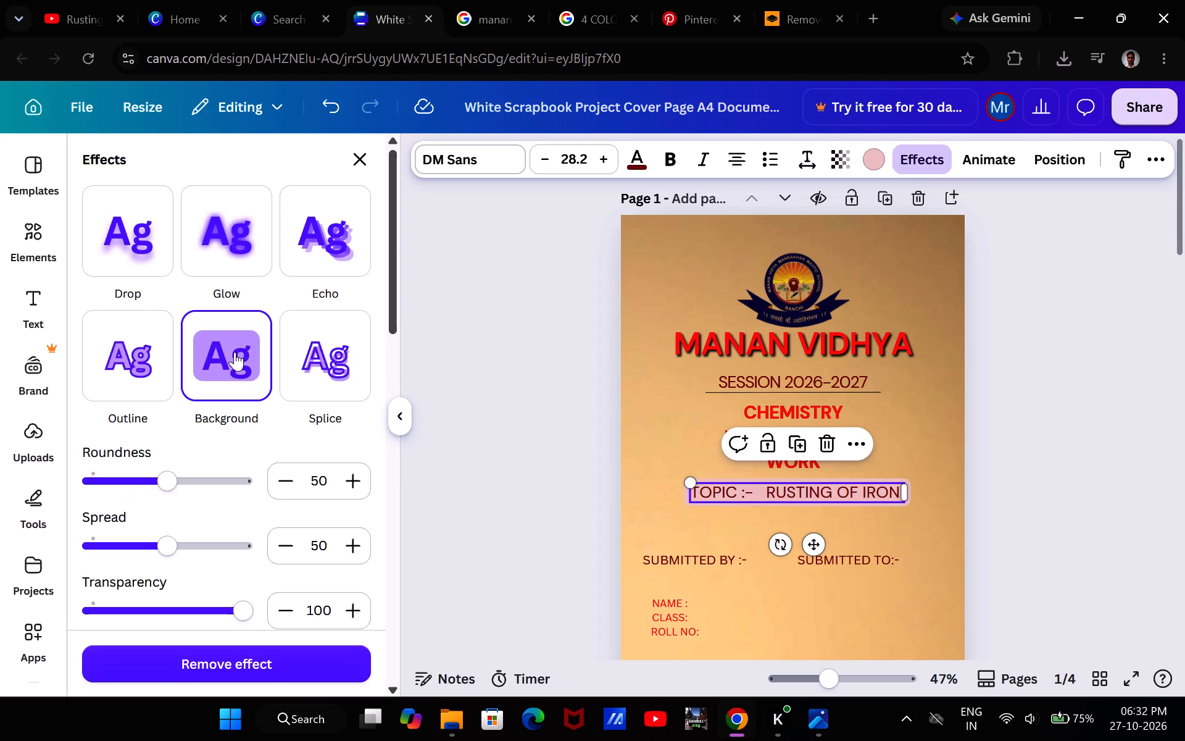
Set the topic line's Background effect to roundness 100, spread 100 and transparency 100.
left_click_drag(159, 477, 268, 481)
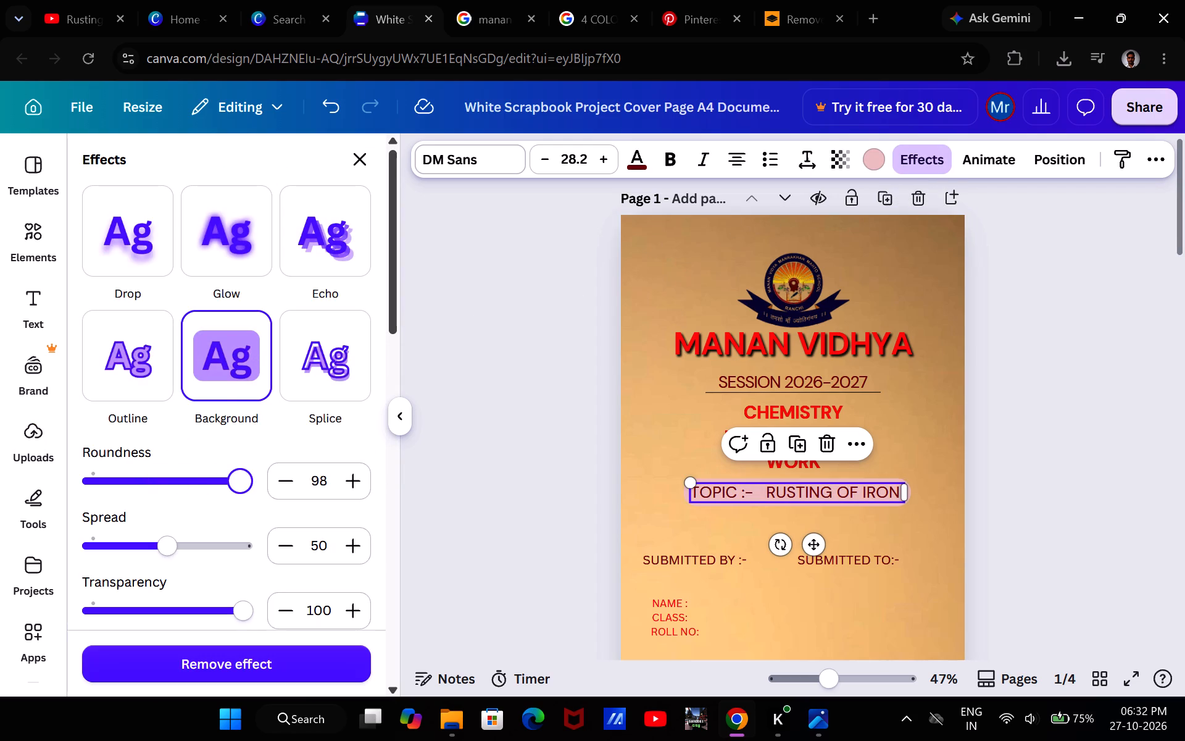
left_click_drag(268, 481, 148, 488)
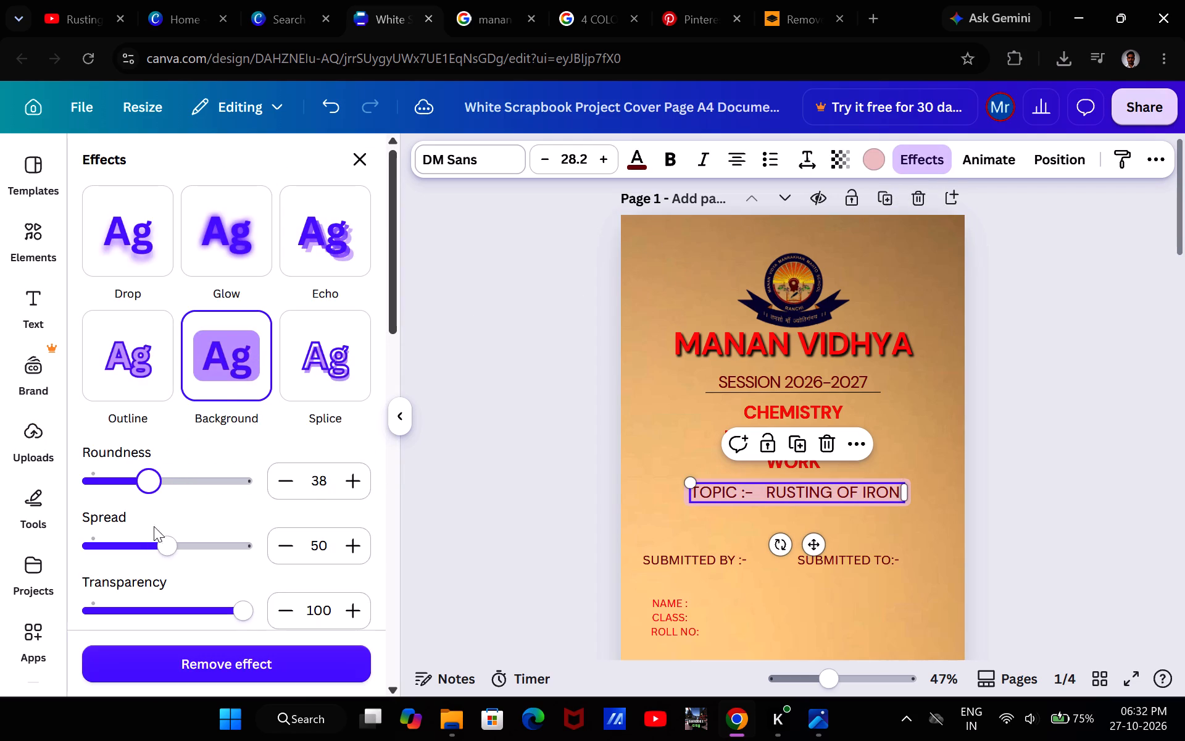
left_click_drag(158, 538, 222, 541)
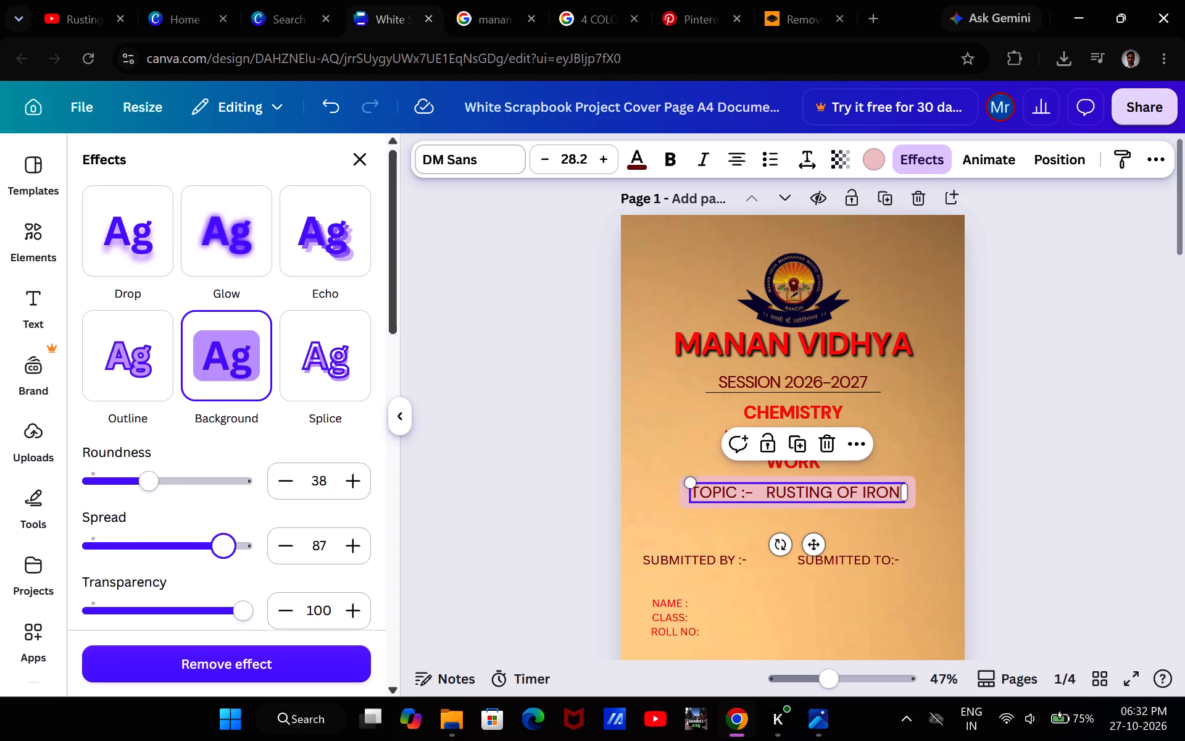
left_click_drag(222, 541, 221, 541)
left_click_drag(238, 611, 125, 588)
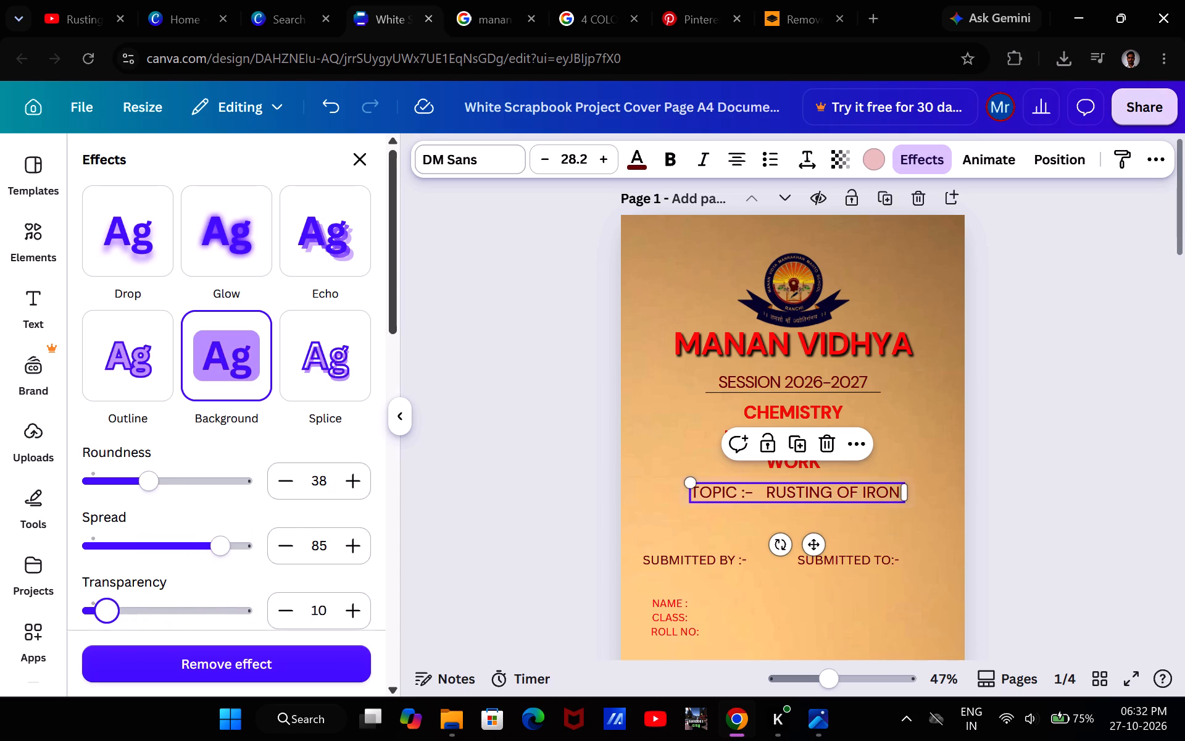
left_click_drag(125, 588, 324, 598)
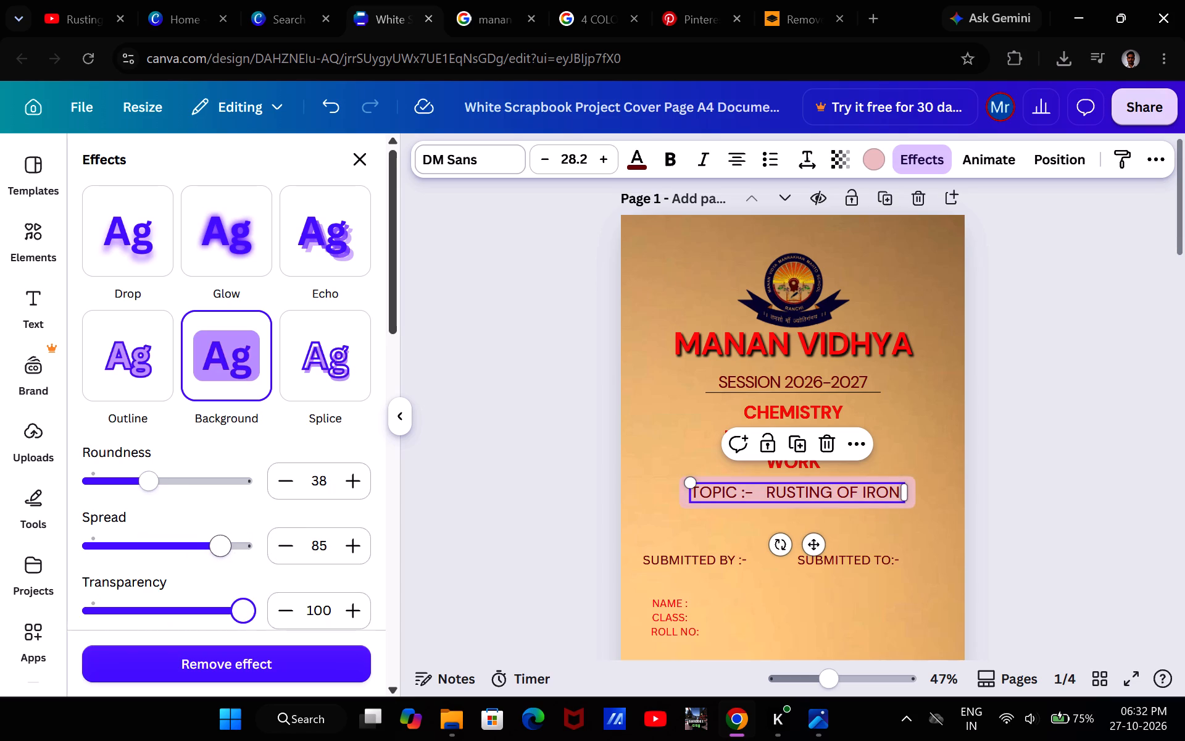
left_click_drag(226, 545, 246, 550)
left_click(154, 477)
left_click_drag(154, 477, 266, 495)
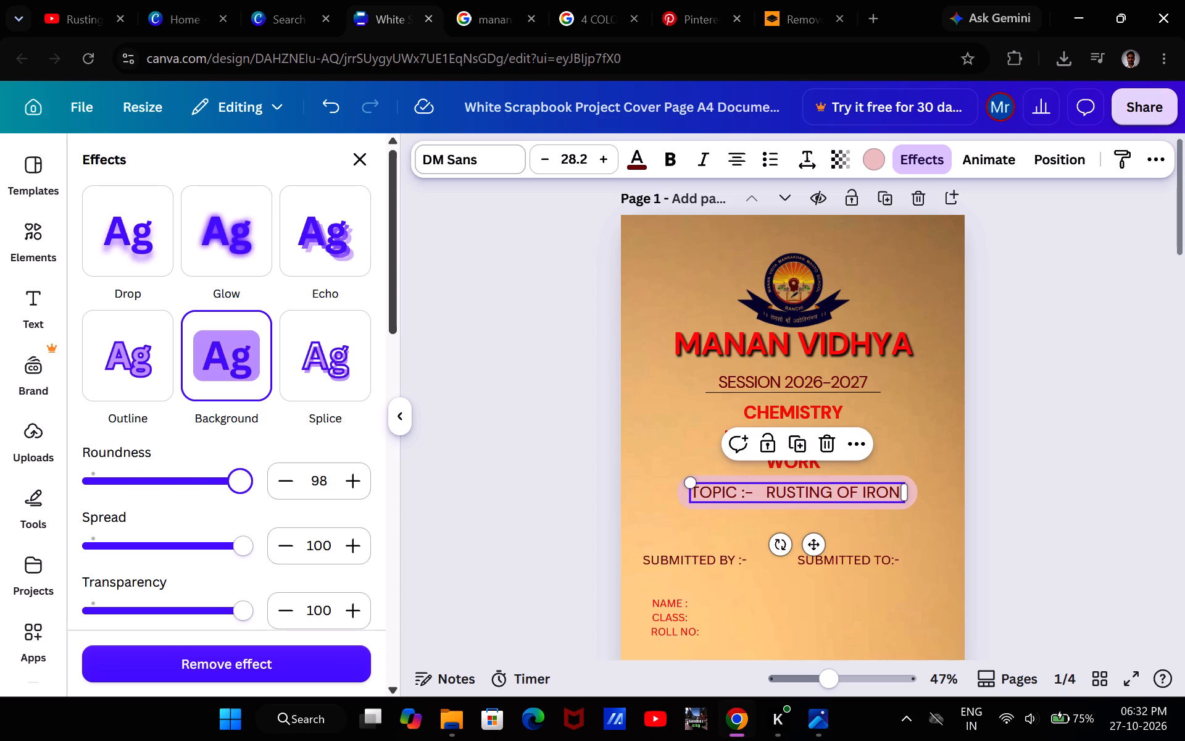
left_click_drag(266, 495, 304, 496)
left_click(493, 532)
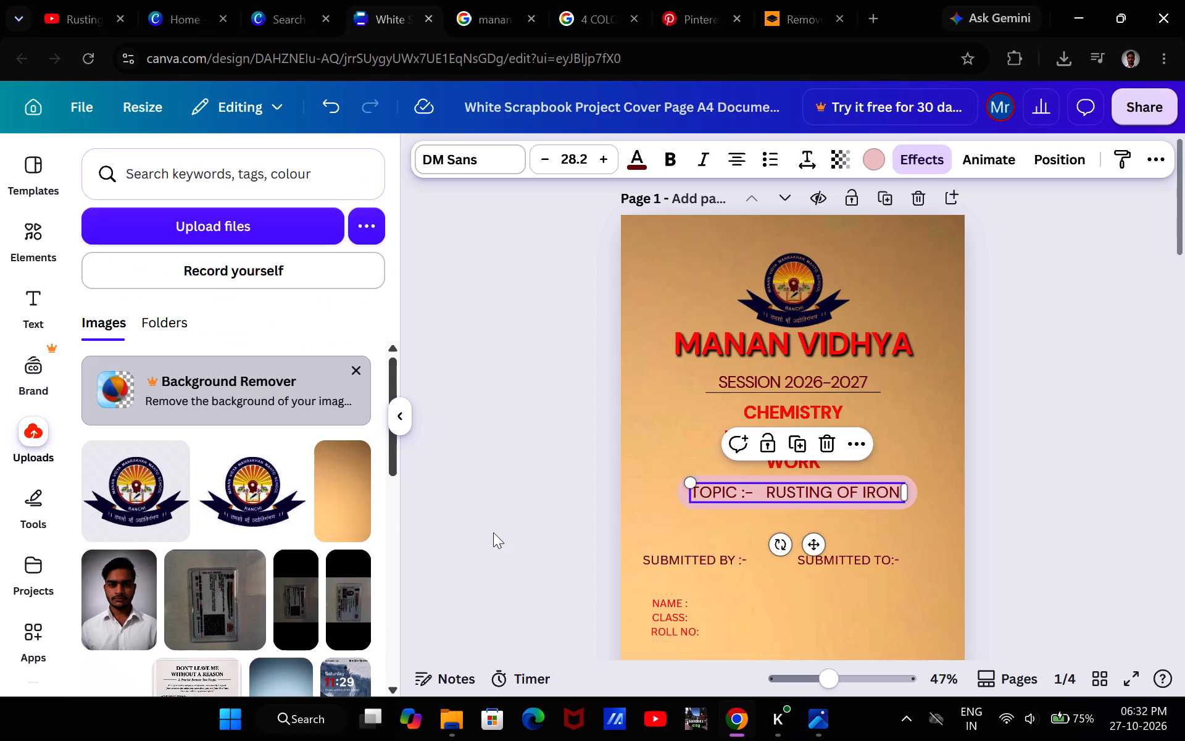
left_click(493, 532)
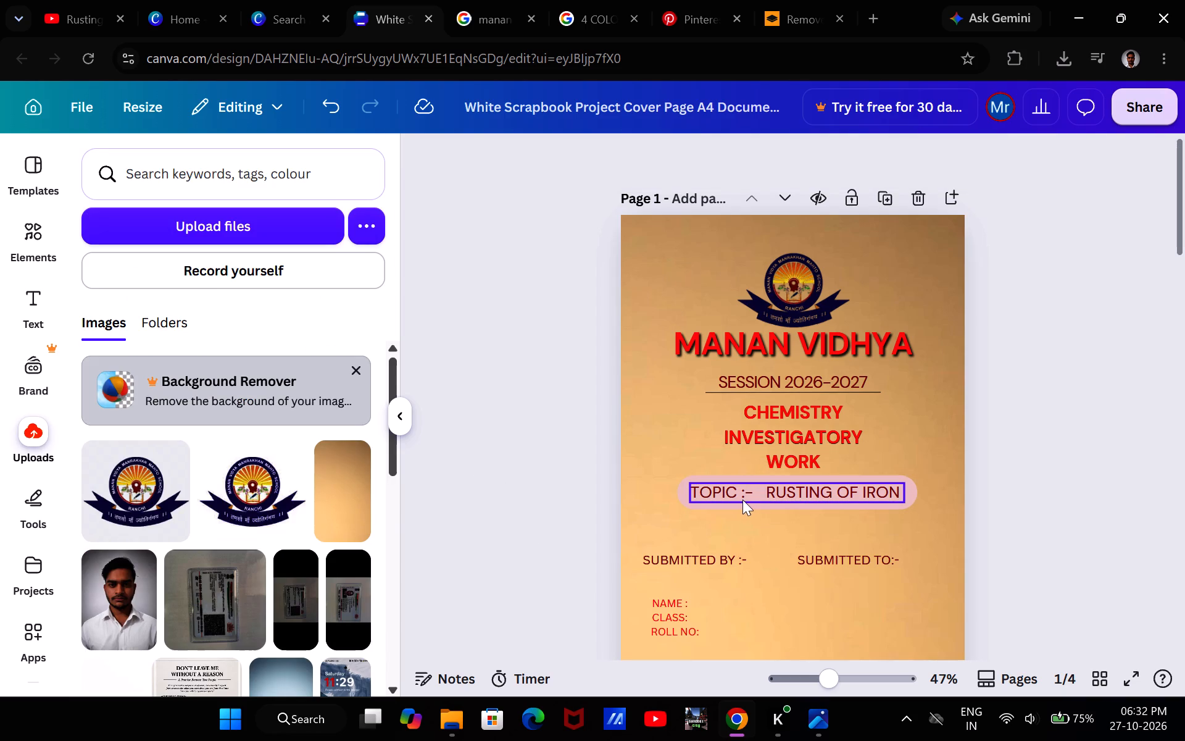
Apply the advanced 70s text effect to the "TOPIC :- RUSTING OF IRON" line.
double_click(741, 499)
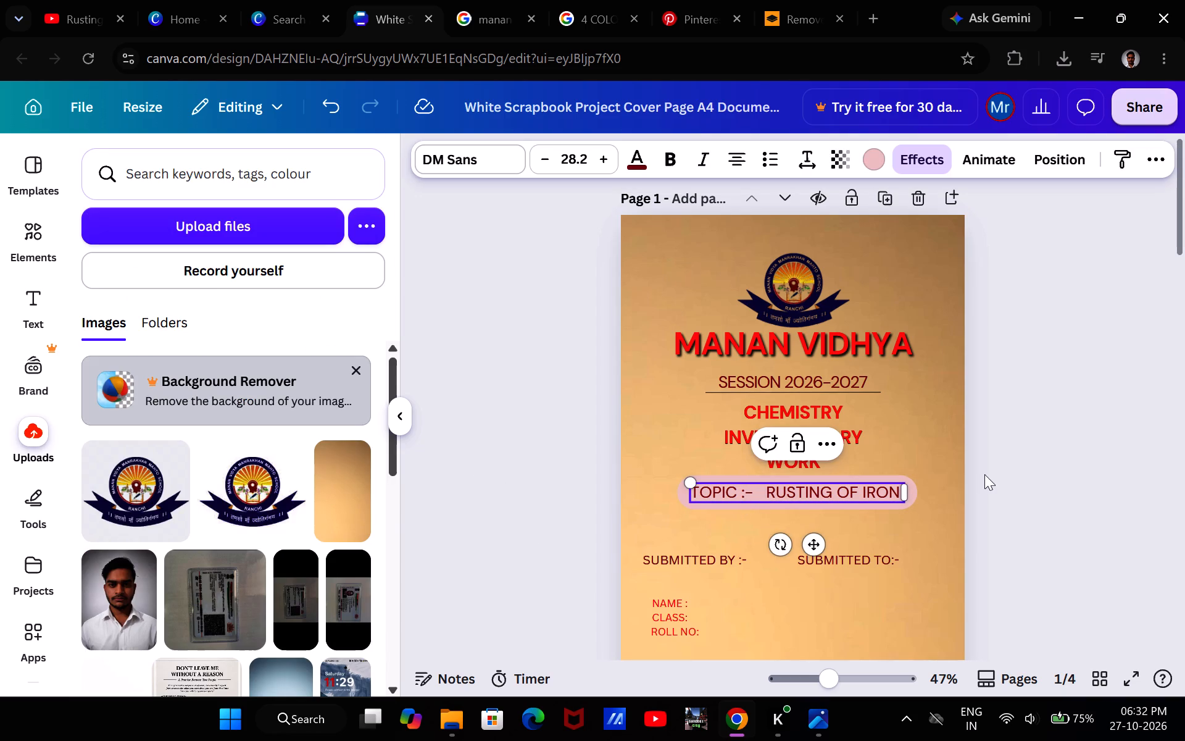
left_click(984, 474)
left_click(844, 495)
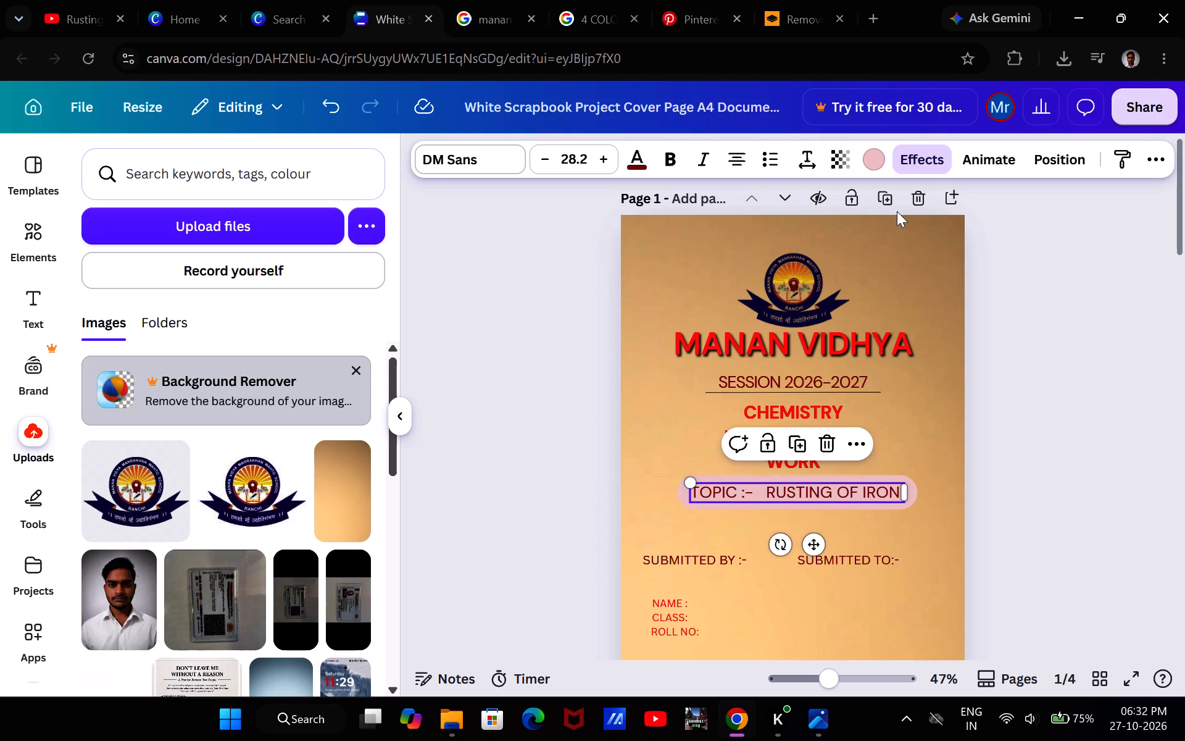
left_click(920, 141)
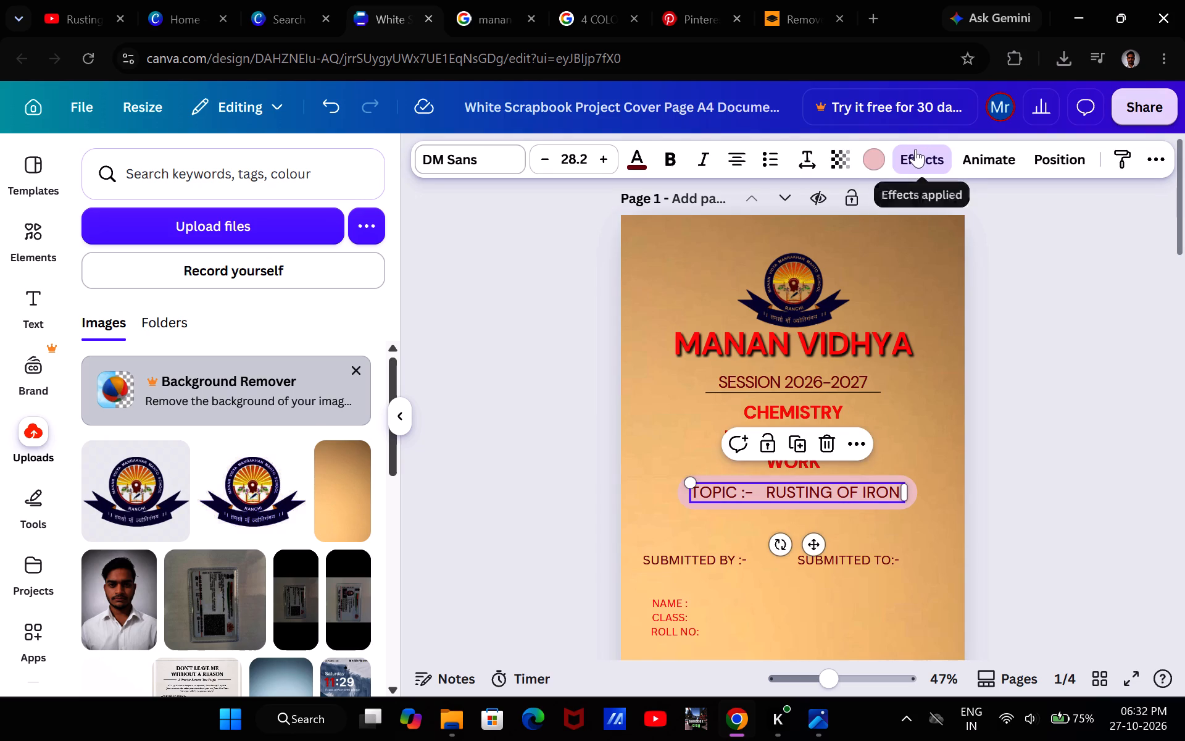
left_click(915, 149)
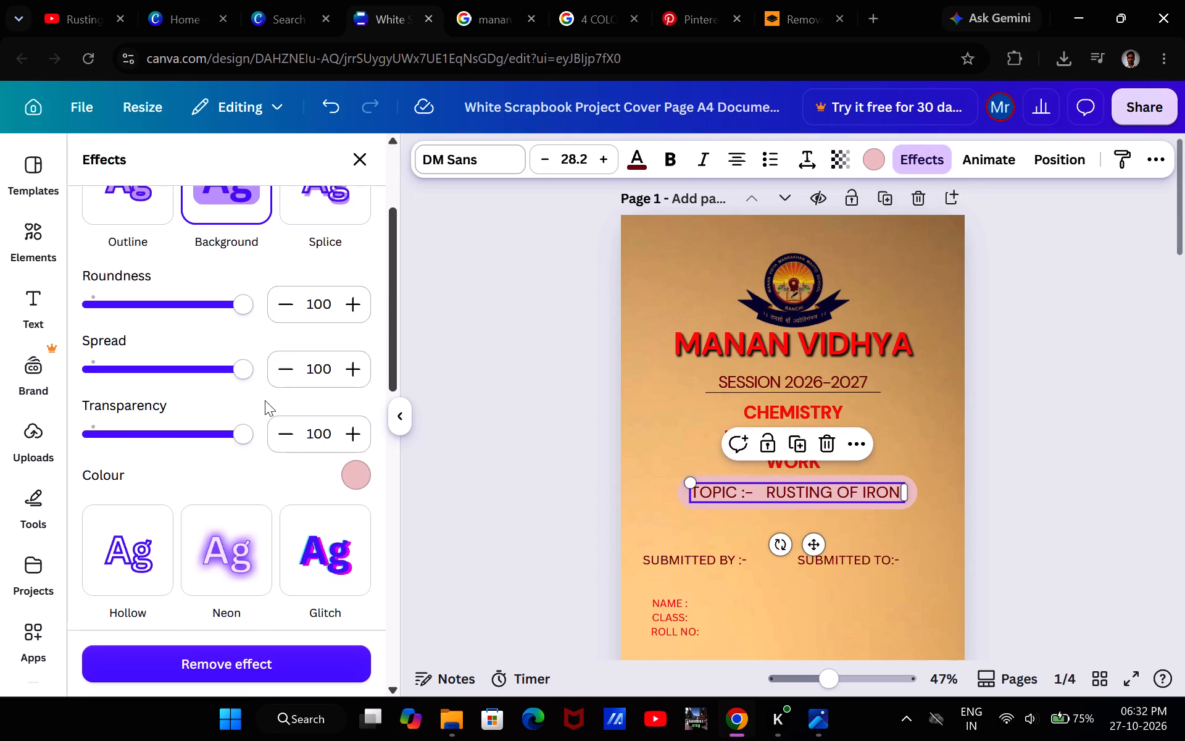
scroll(265, 400, "down", 3)
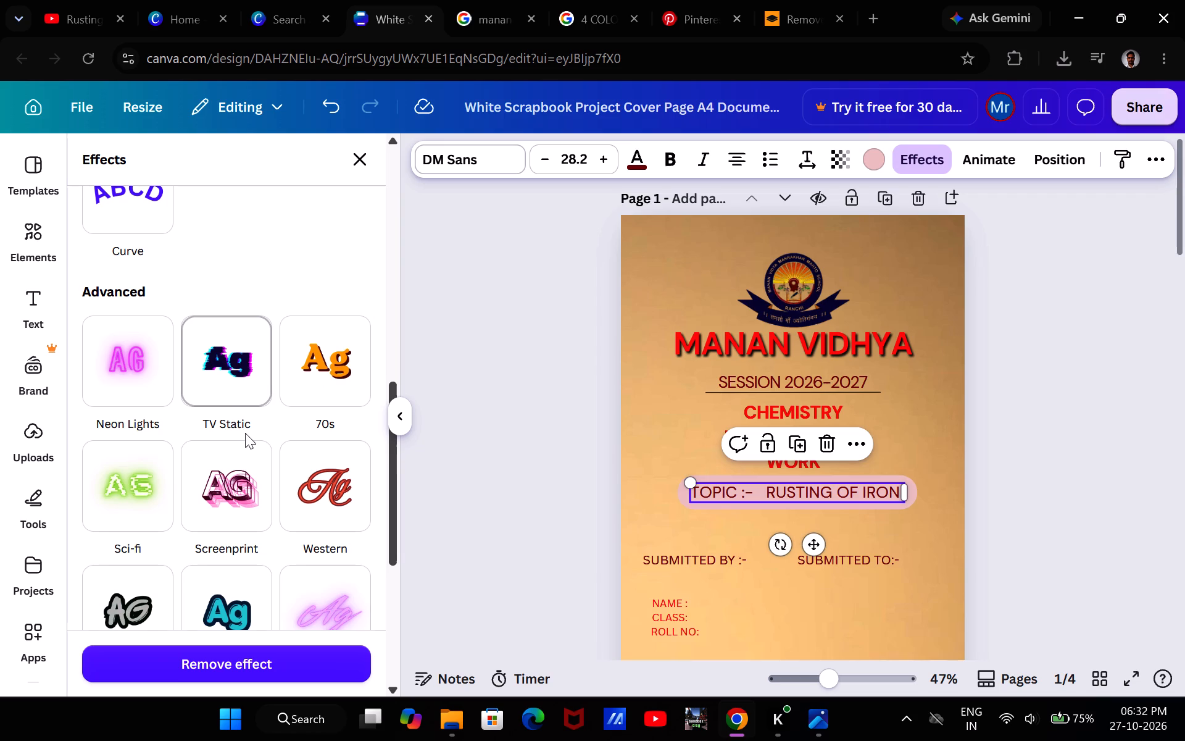
left_click(351, 374)
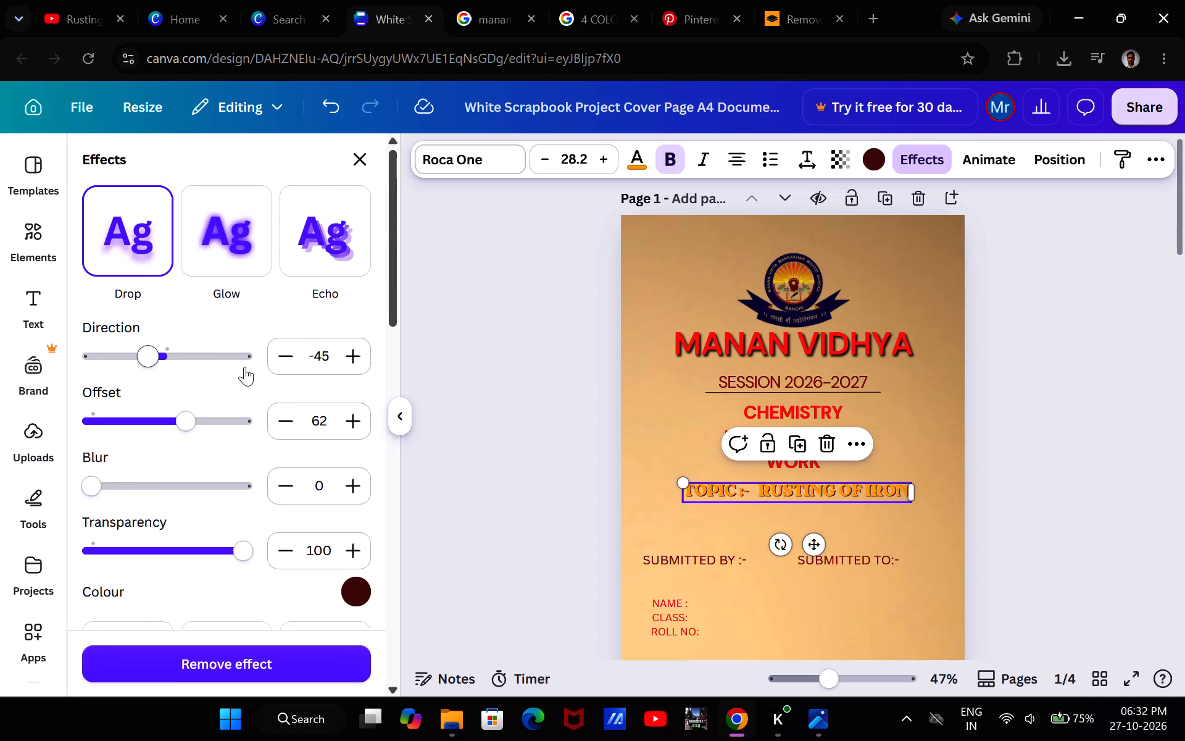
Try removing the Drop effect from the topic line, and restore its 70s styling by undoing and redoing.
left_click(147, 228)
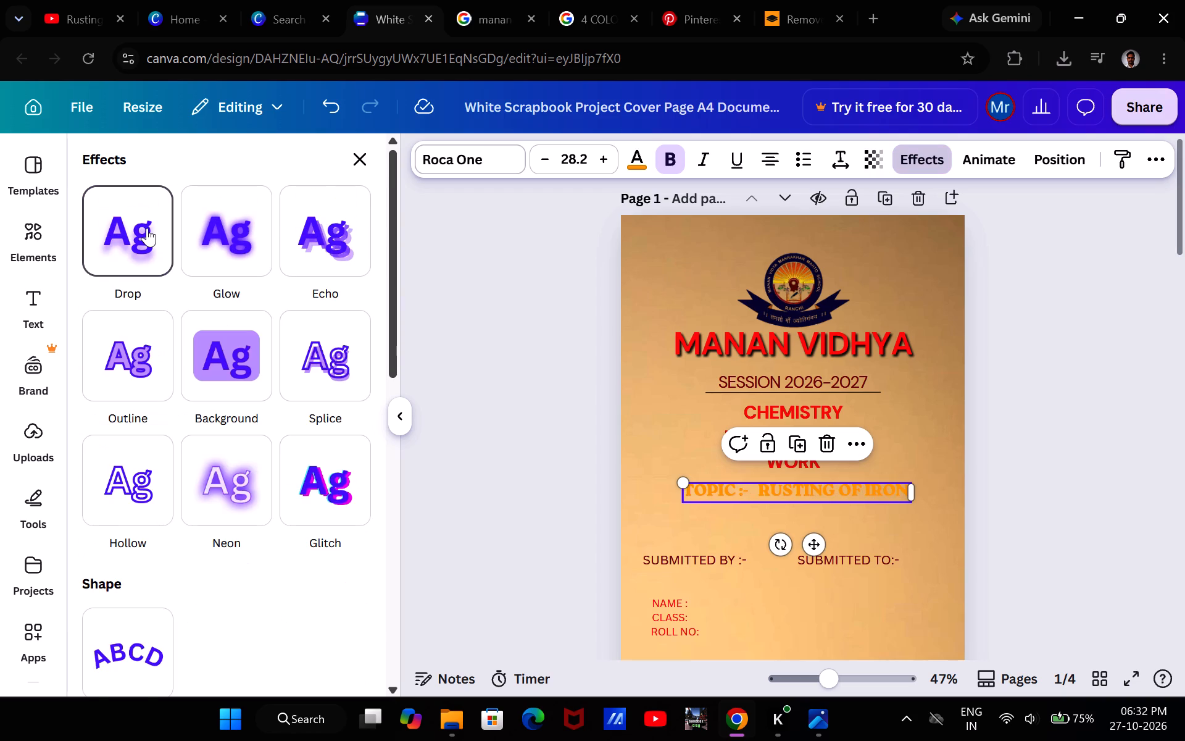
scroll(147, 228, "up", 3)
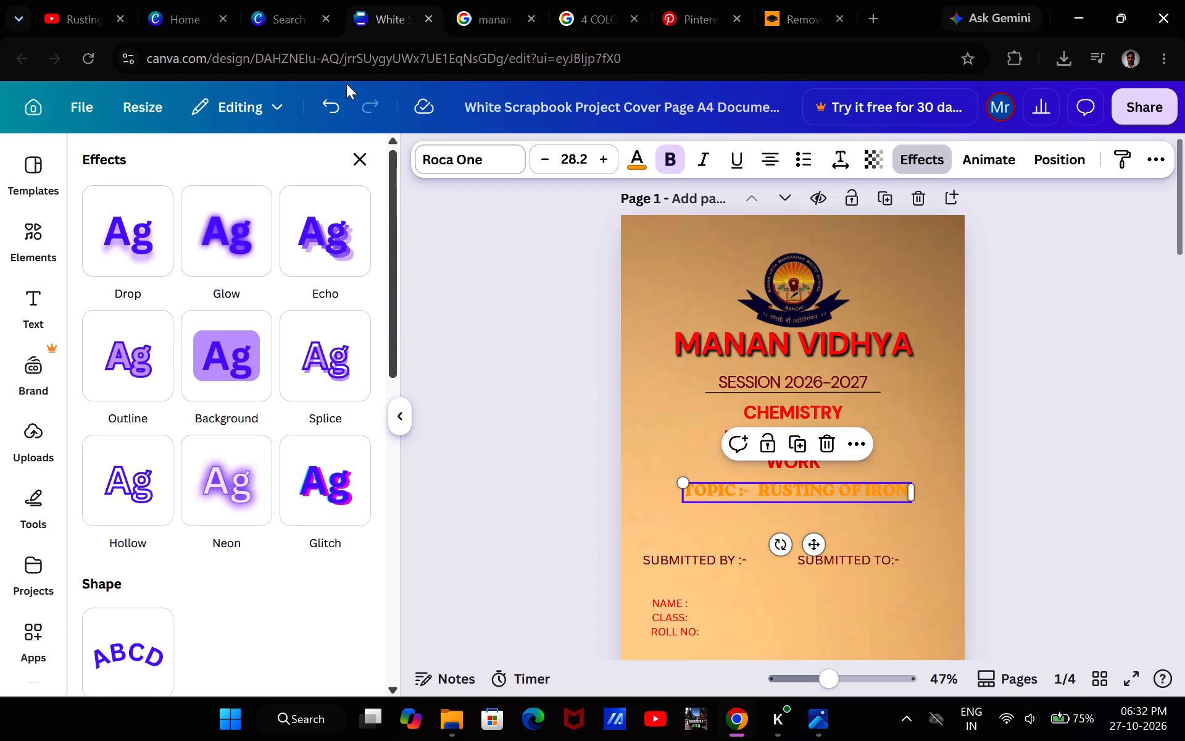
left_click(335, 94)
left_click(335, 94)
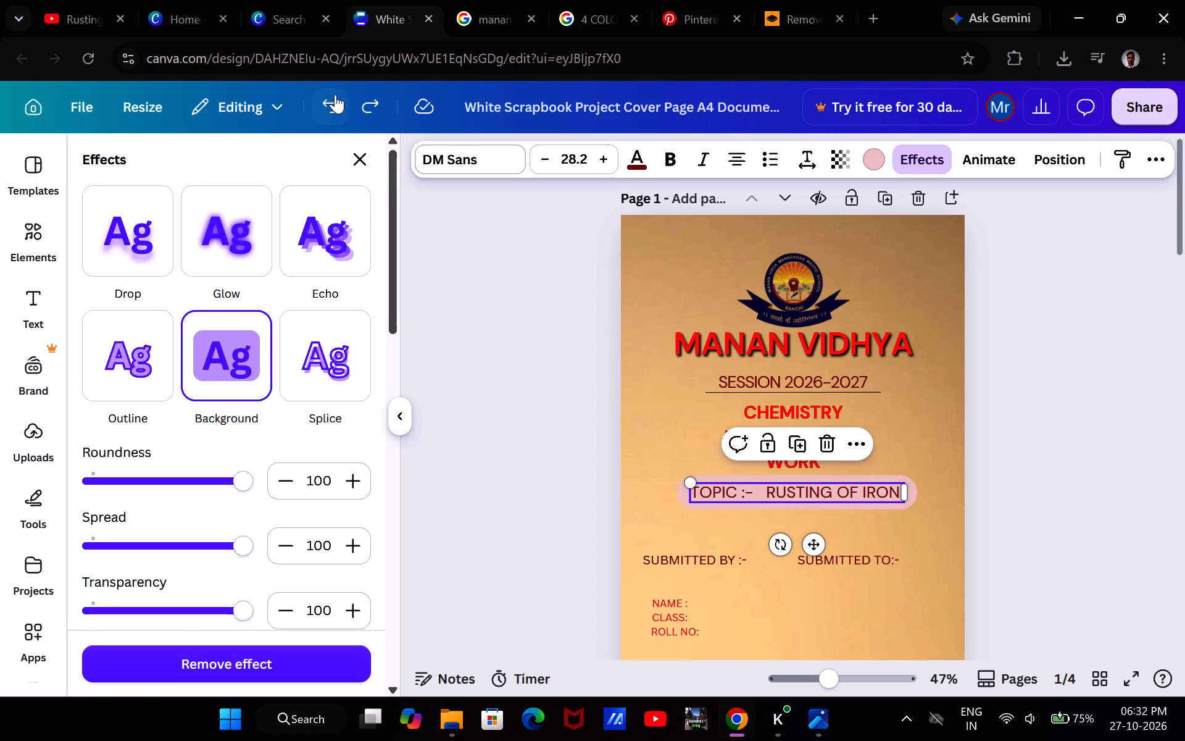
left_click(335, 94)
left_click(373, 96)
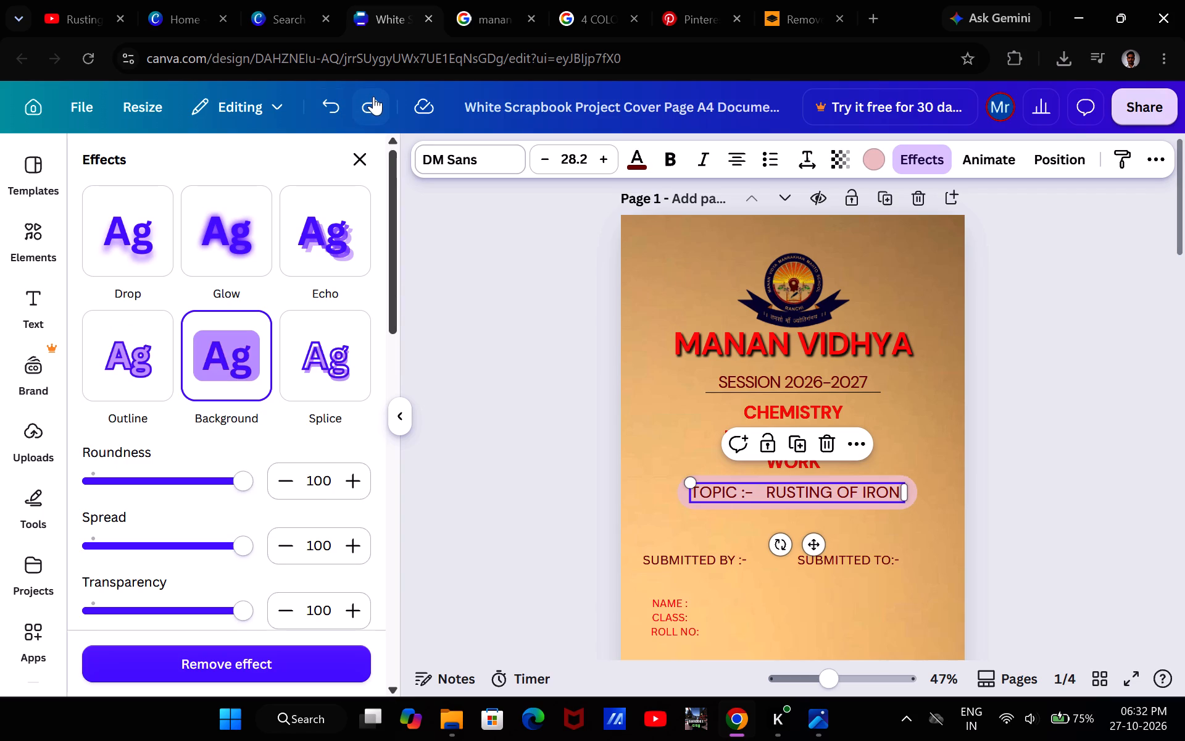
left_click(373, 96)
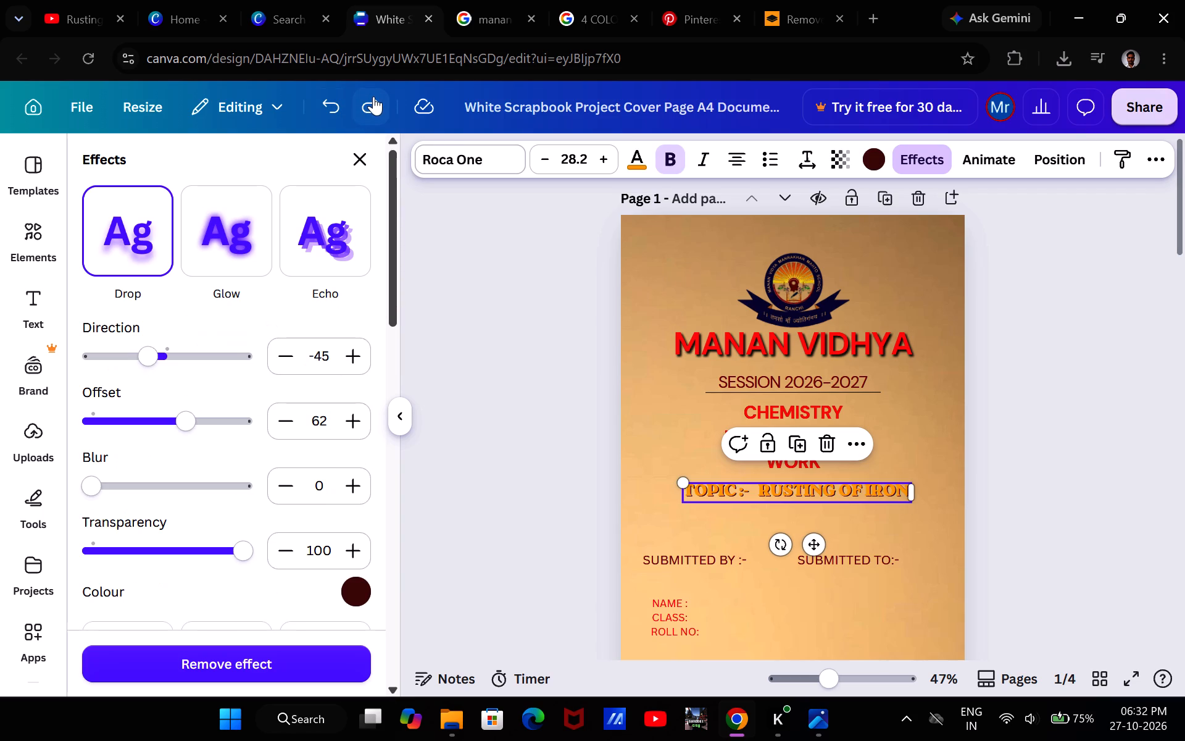
Recolour the "TOPIC :- RUSTING OF IRON" text burnt orange from the logo's photo colours, after trying two dark reds.
left_click(634, 153)
left_click(218, 285)
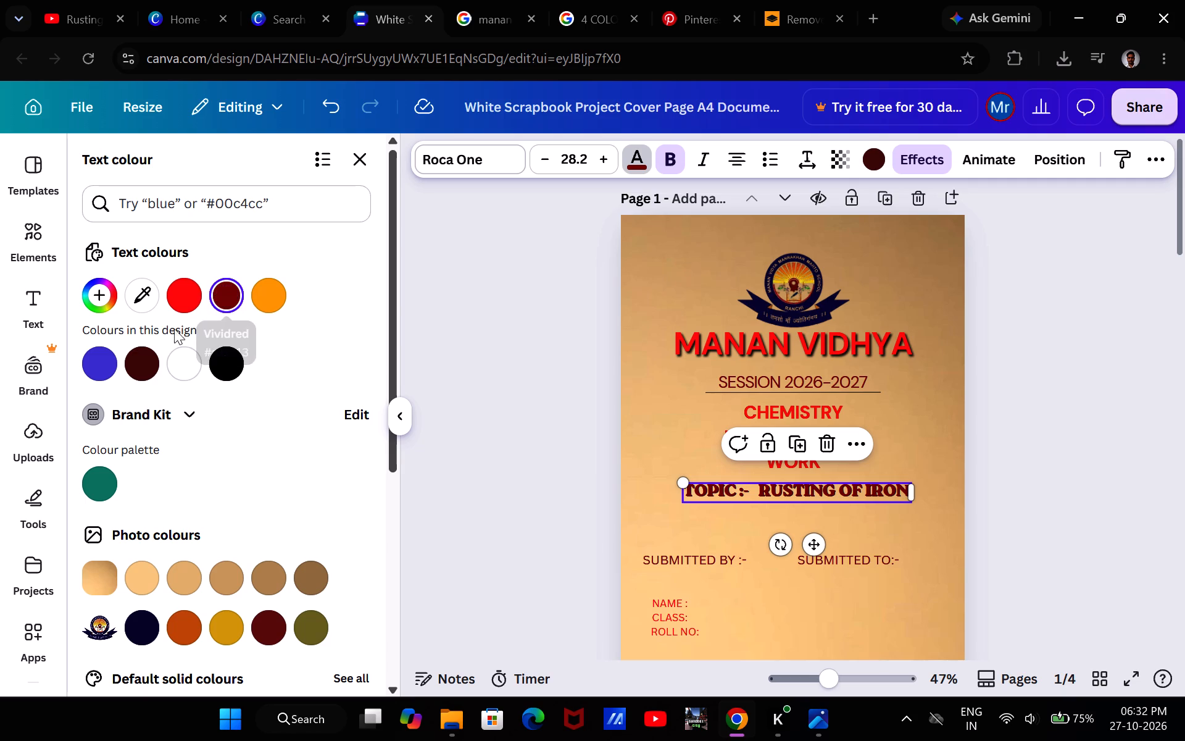
left_click(264, 632)
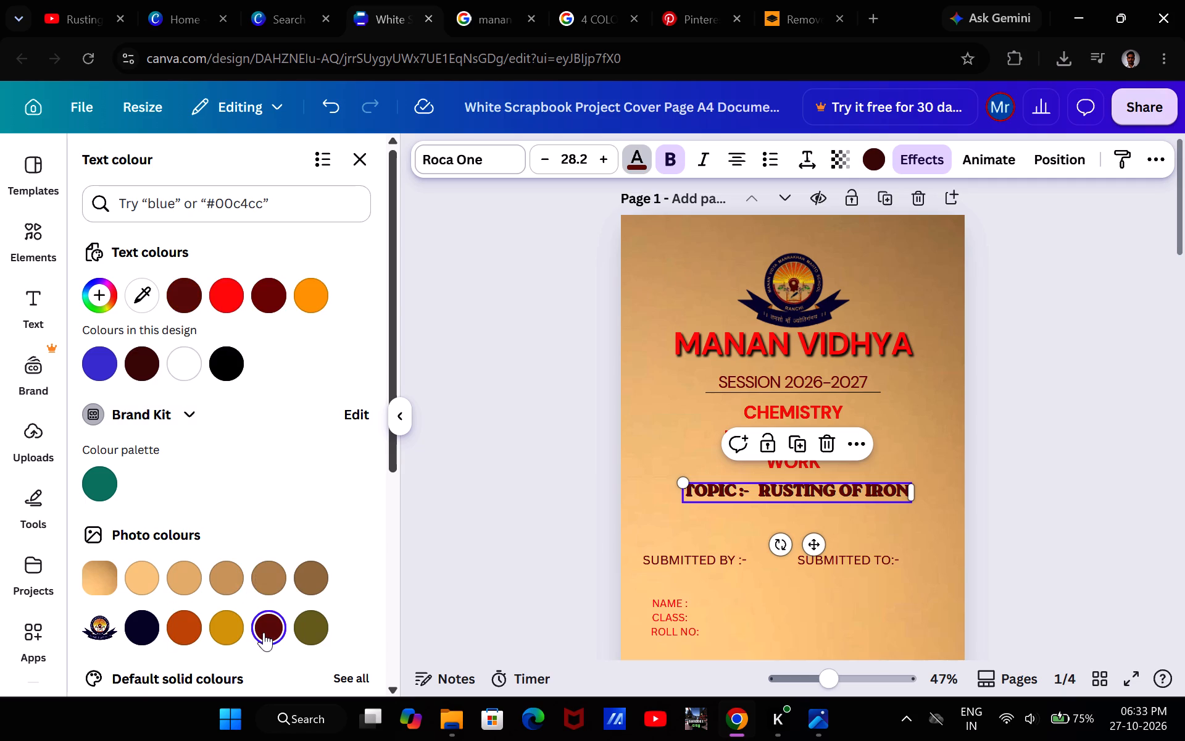
left_click(187, 630)
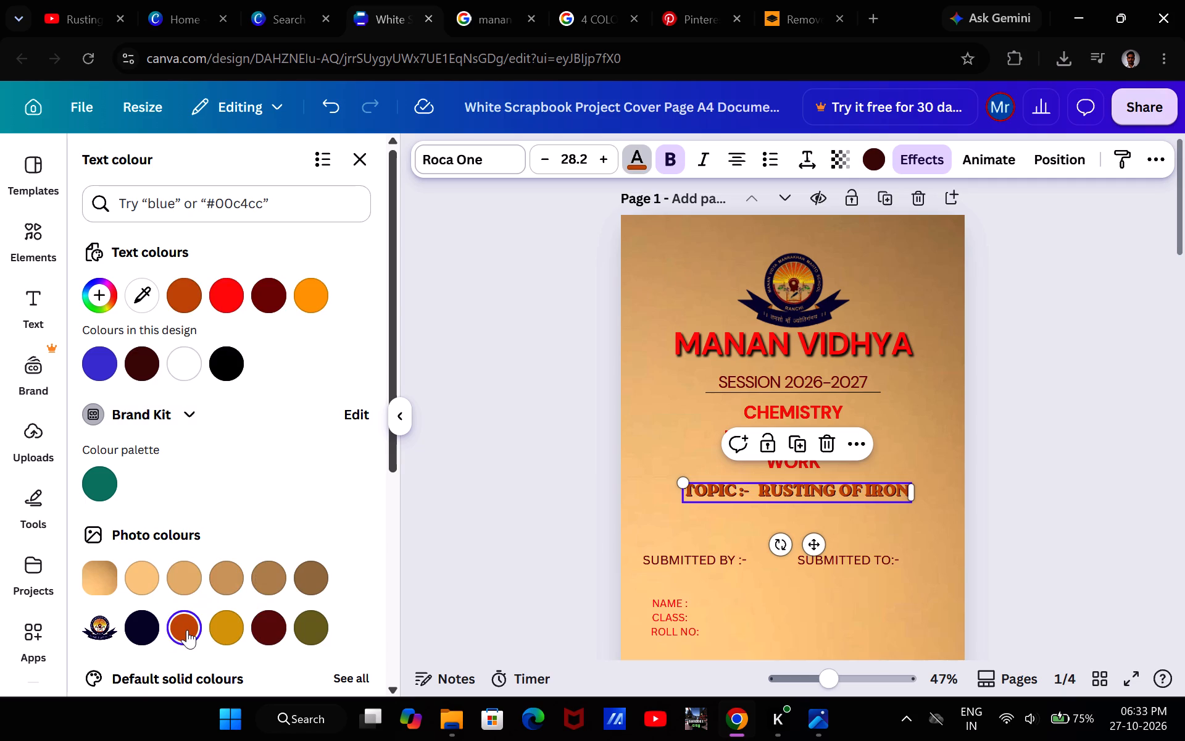
left_click(484, 548)
left_click(484, 548)
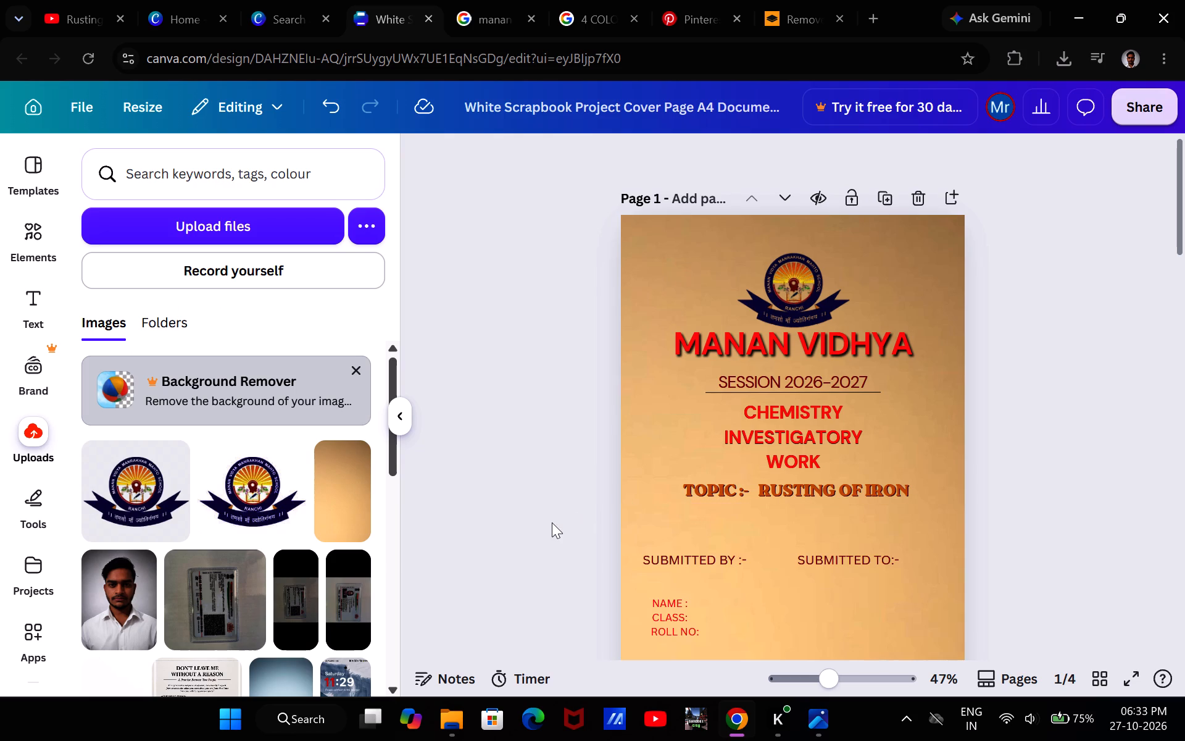
Enter the student's name after the NAME label in the details block under SUBMITTED BY.
scroll(552, 522, "down", 1)
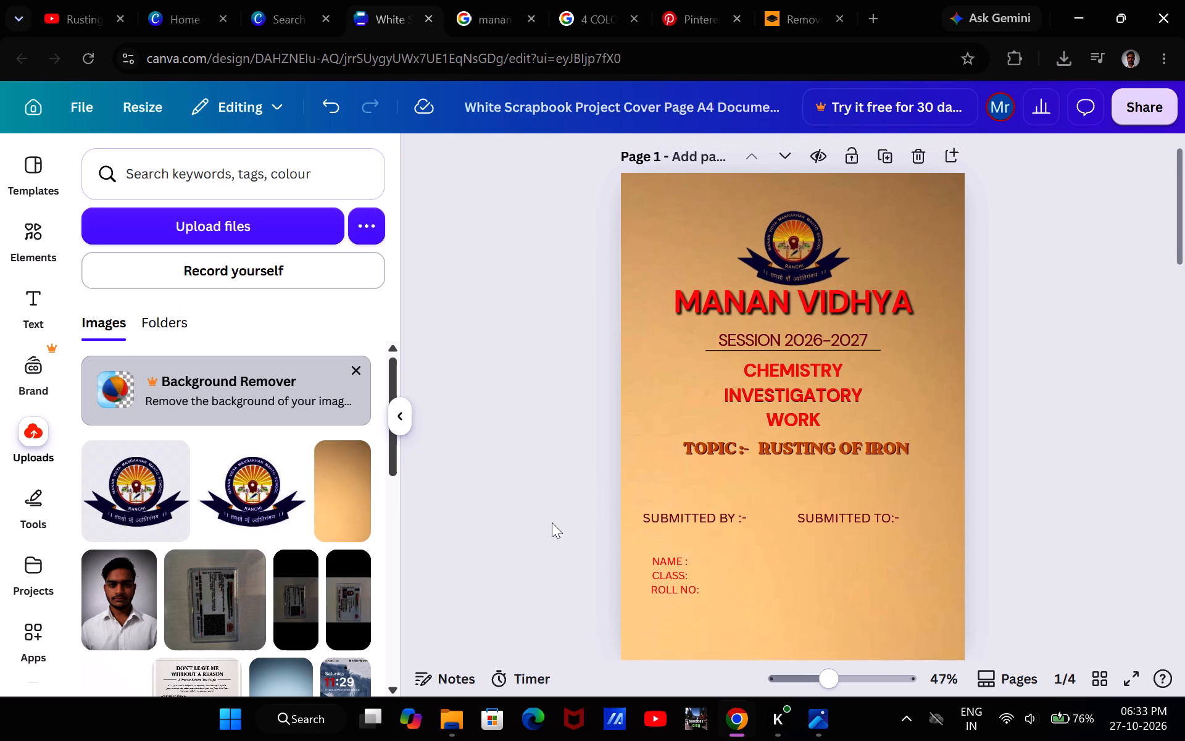
left_click(685, 559)
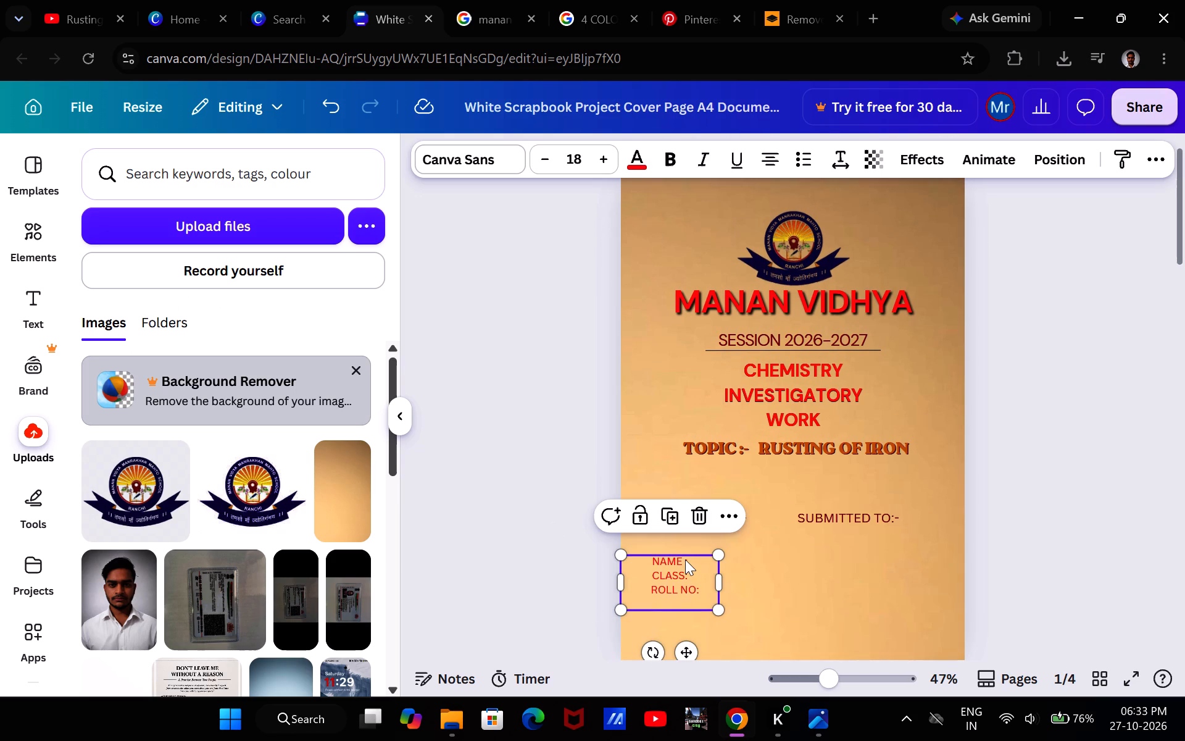
left_click(681, 563)
double_click(681, 563)
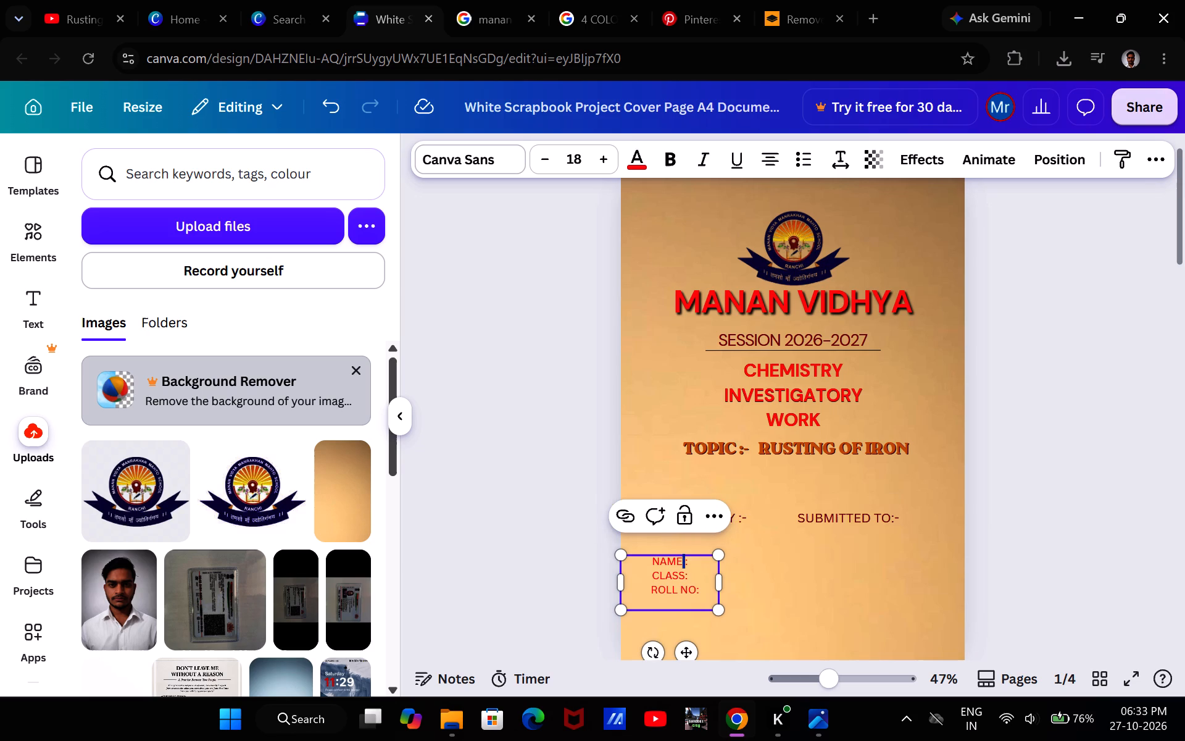
key("Right")
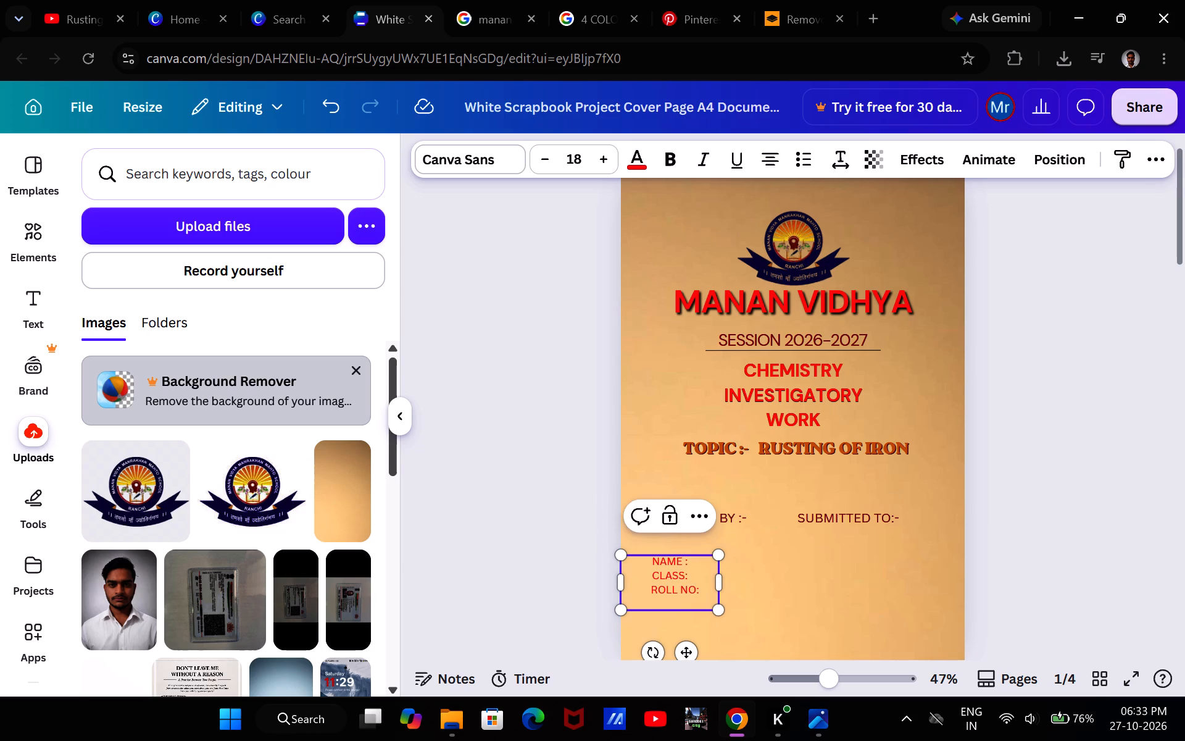
key("Right")
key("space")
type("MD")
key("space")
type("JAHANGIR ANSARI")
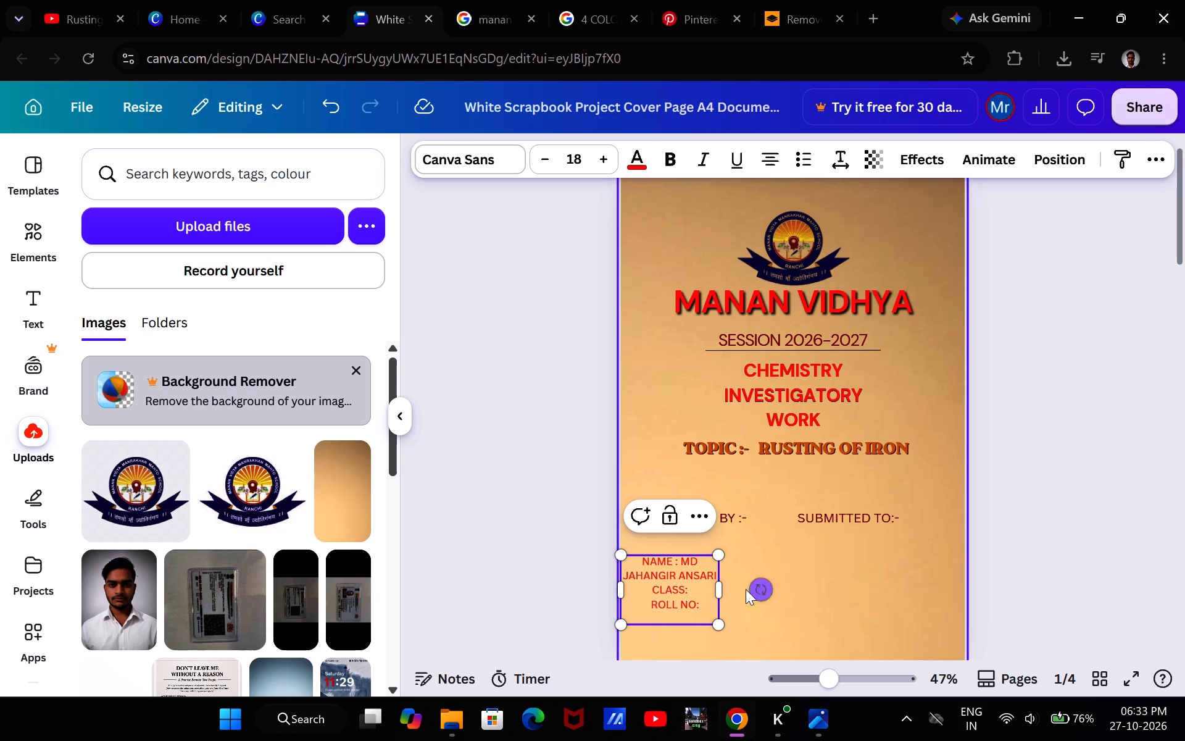
Widen the student details text box to about 12.3 so the name fits on one line.
left_click_drag(720, 595, 827, 587)
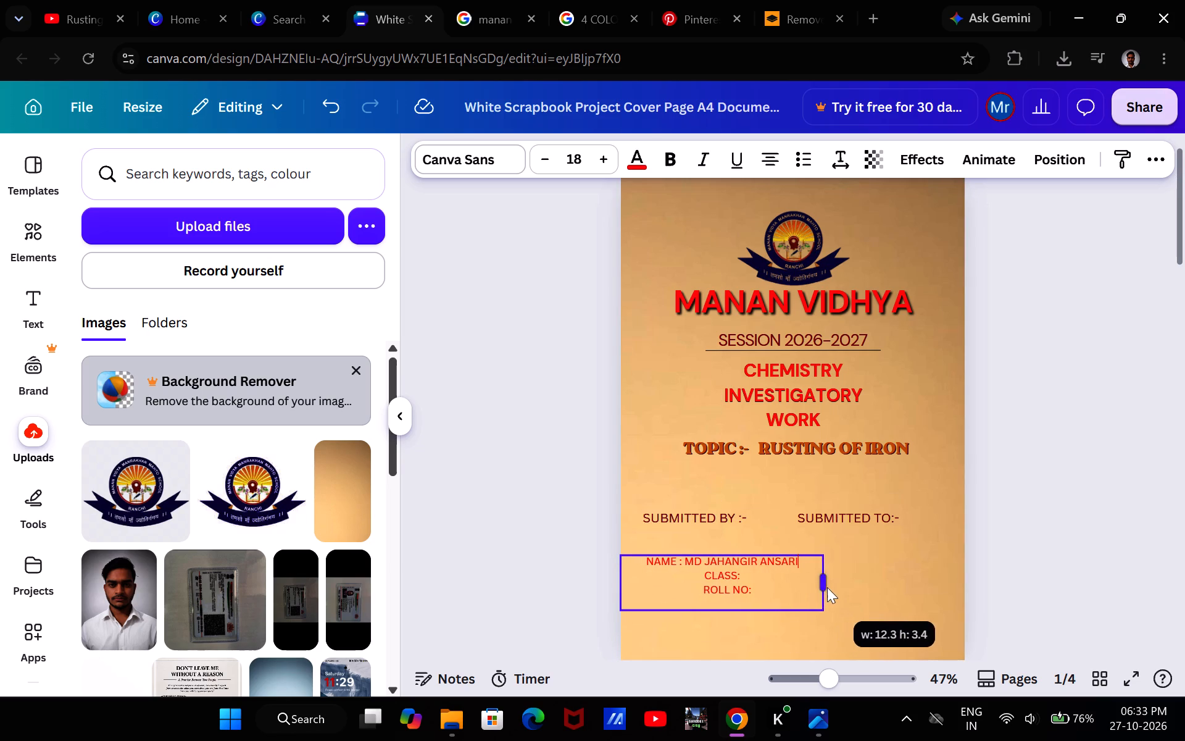
left_click_drag(827, 587, 828, 588)
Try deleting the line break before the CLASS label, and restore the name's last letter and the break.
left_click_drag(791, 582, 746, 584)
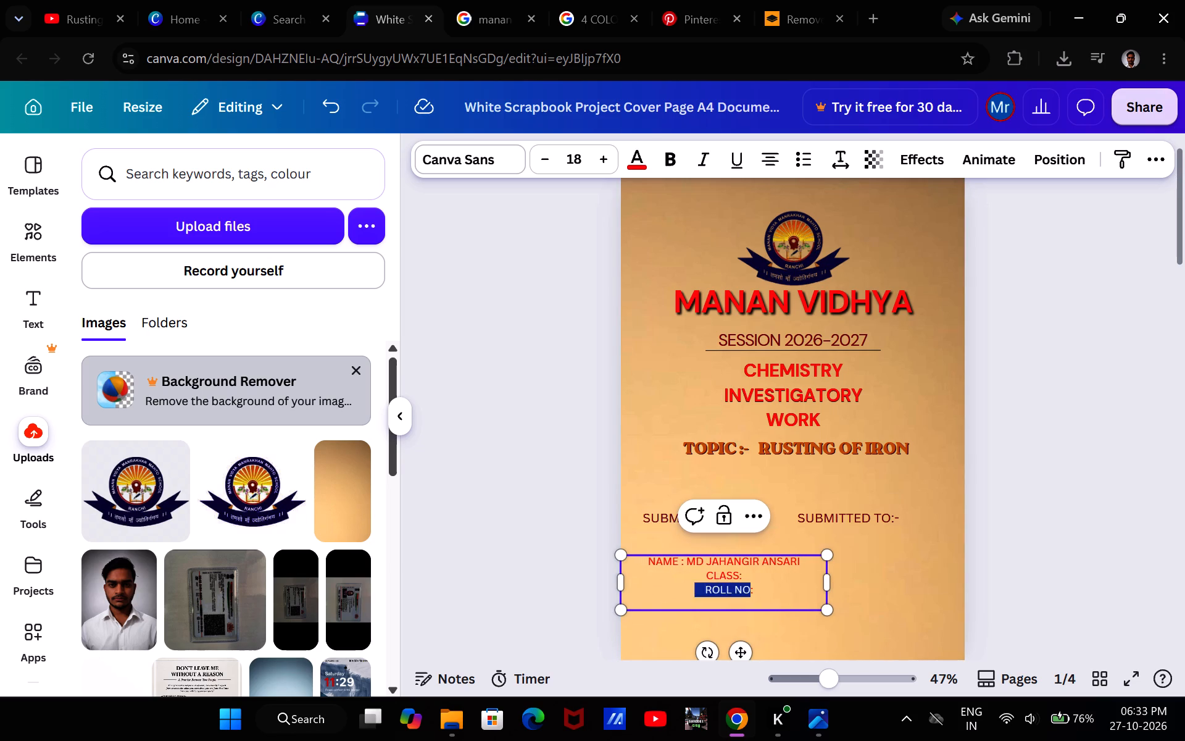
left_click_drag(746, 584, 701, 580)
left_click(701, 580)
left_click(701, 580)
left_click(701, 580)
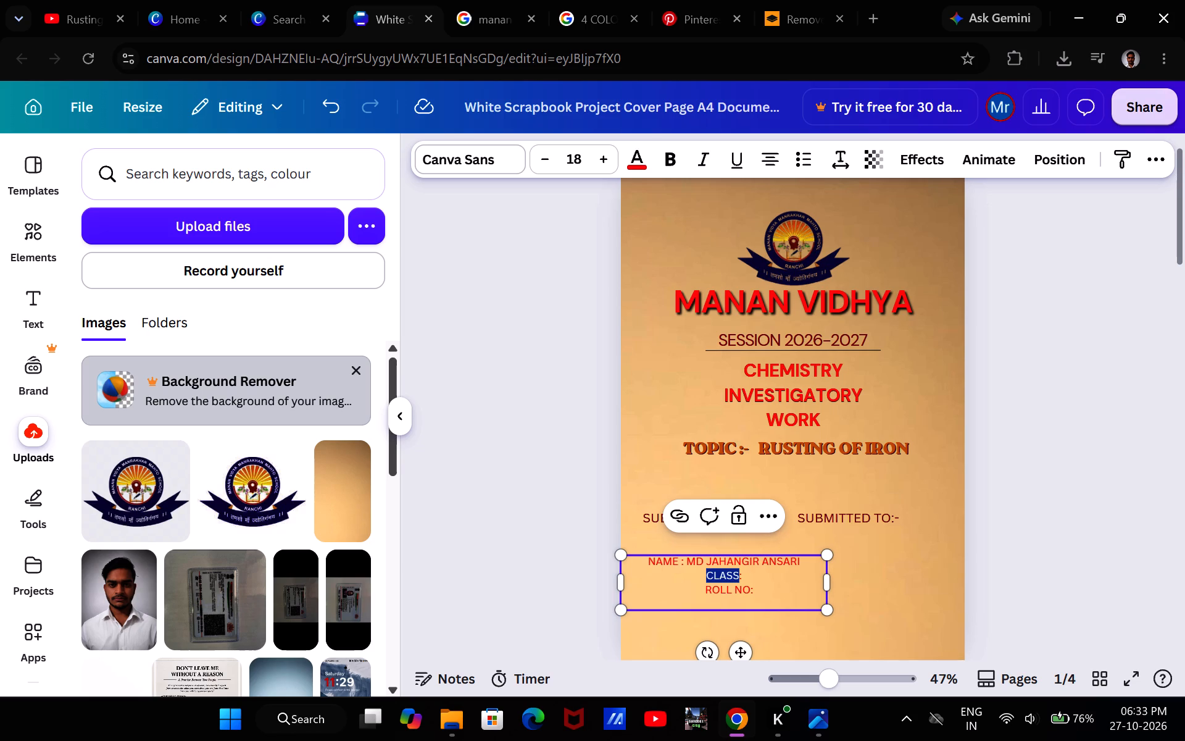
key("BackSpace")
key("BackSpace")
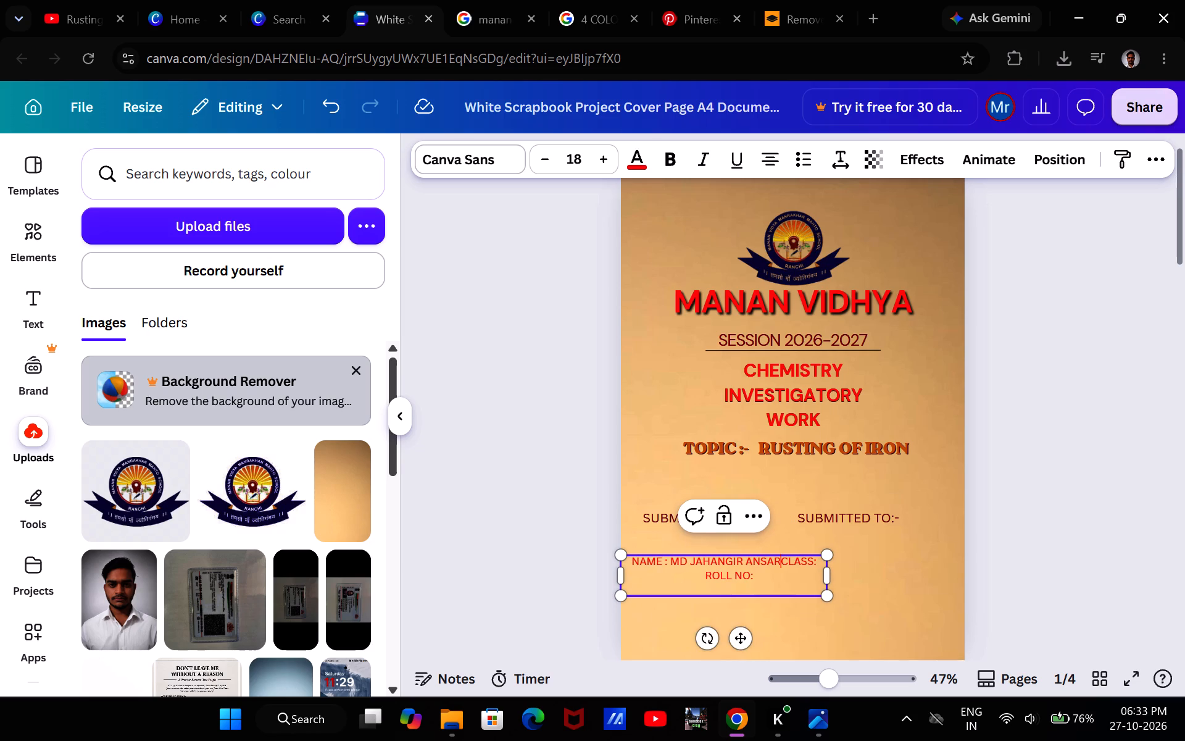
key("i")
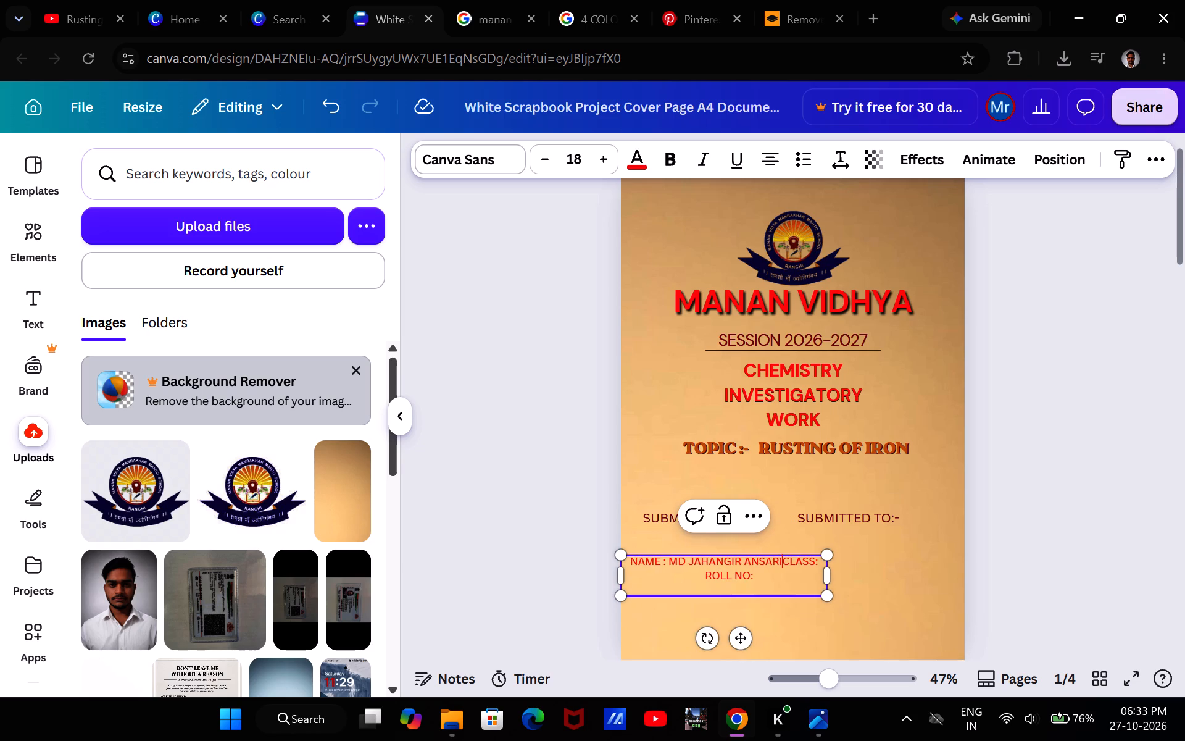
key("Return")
Enter XII'B' after the CLASS label in the student details block.
left_click(749, 574)
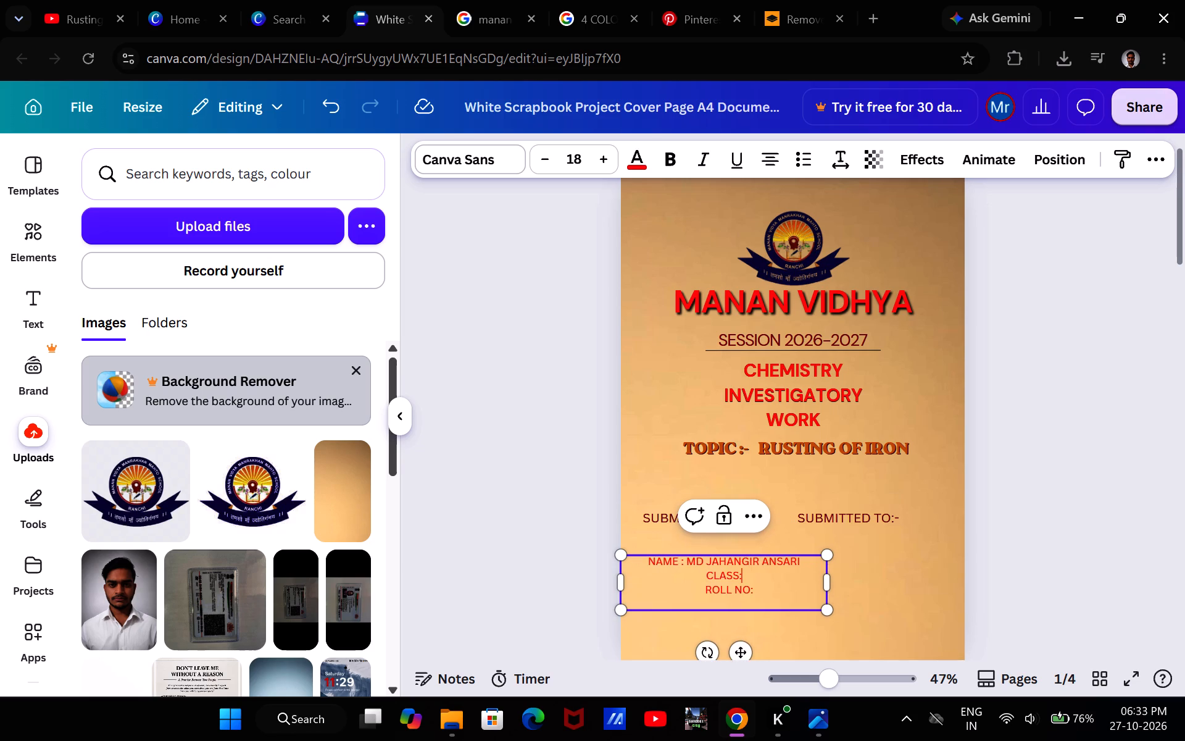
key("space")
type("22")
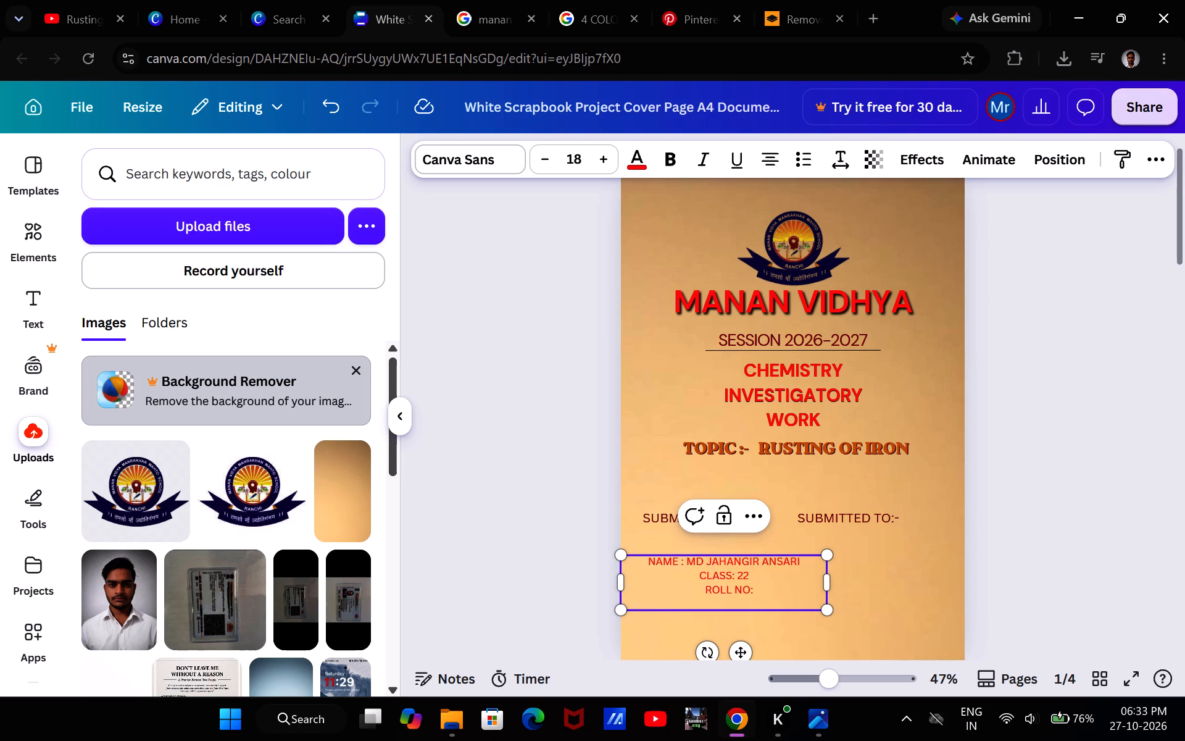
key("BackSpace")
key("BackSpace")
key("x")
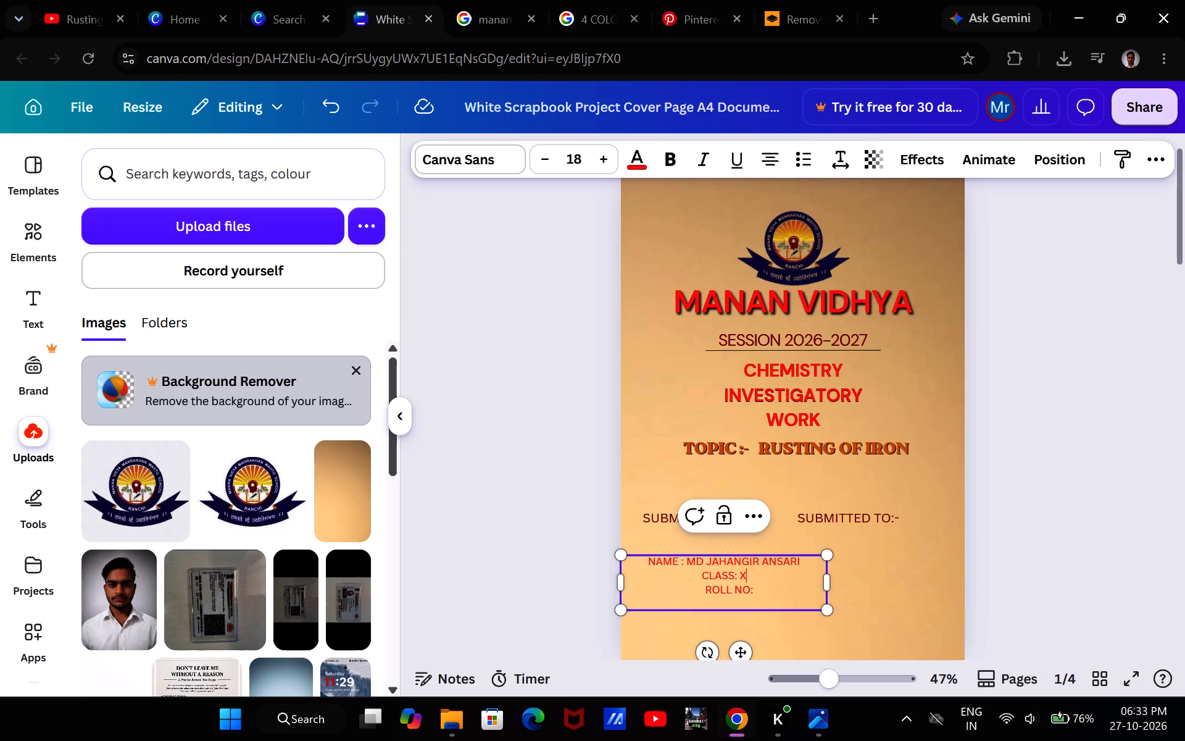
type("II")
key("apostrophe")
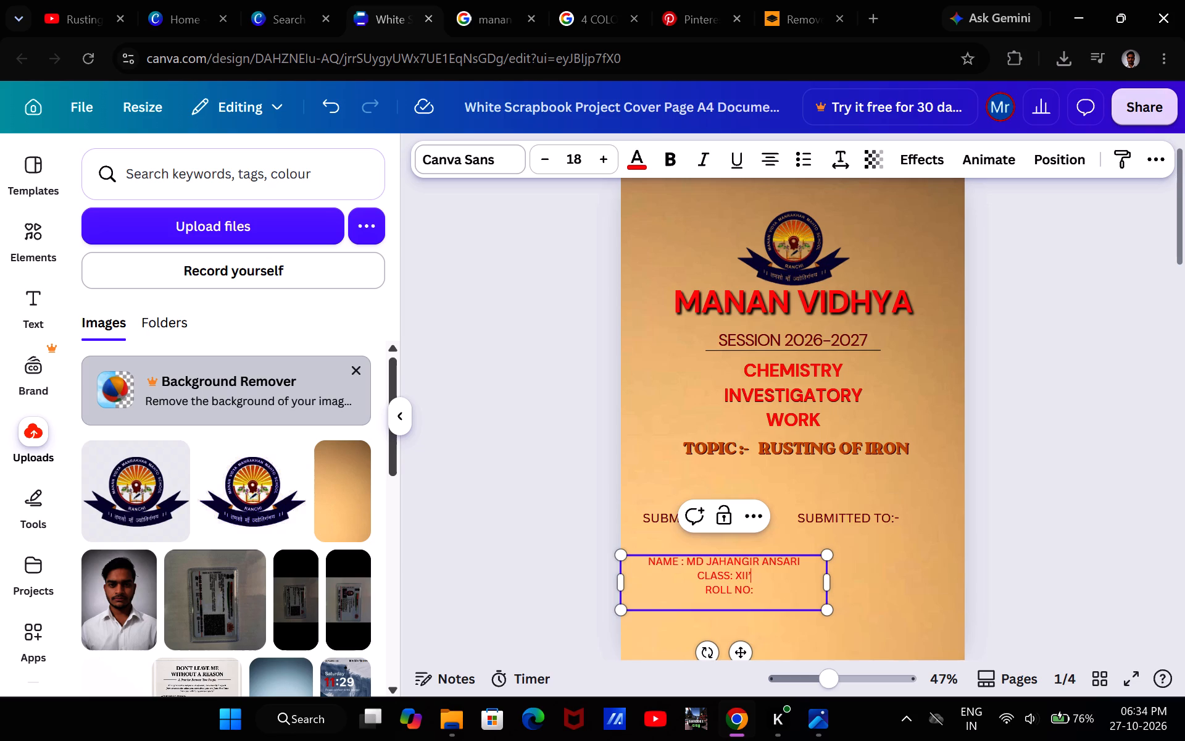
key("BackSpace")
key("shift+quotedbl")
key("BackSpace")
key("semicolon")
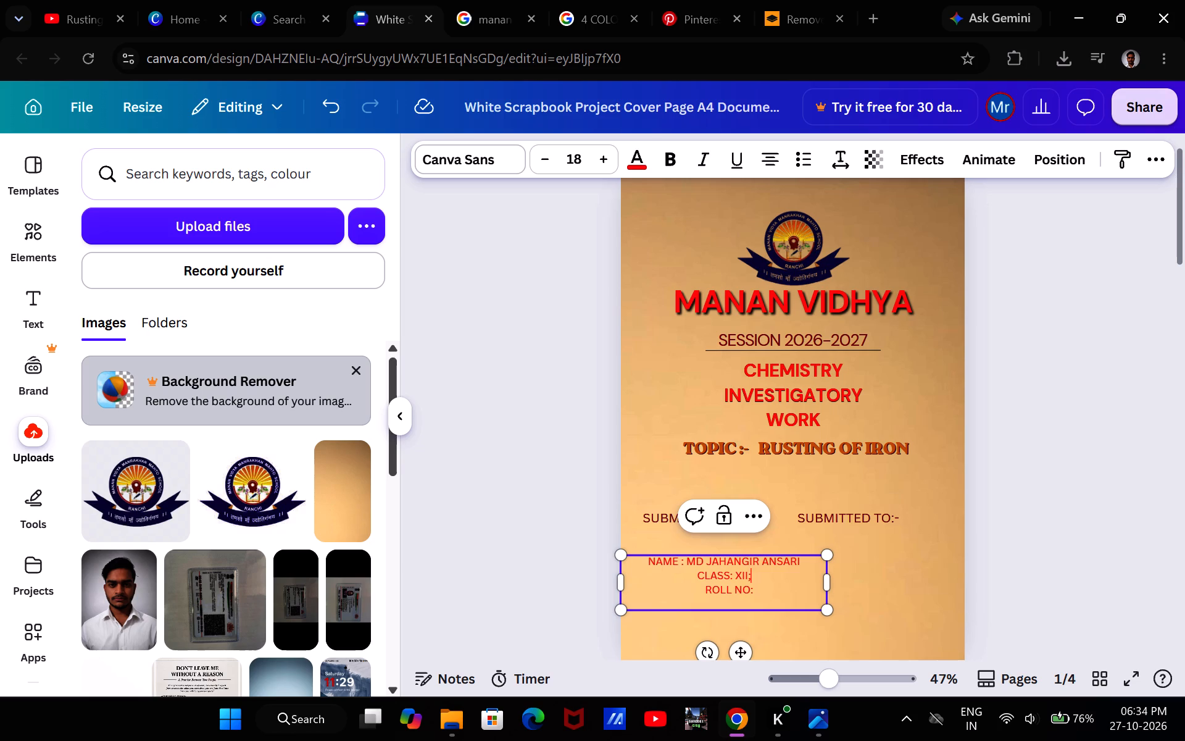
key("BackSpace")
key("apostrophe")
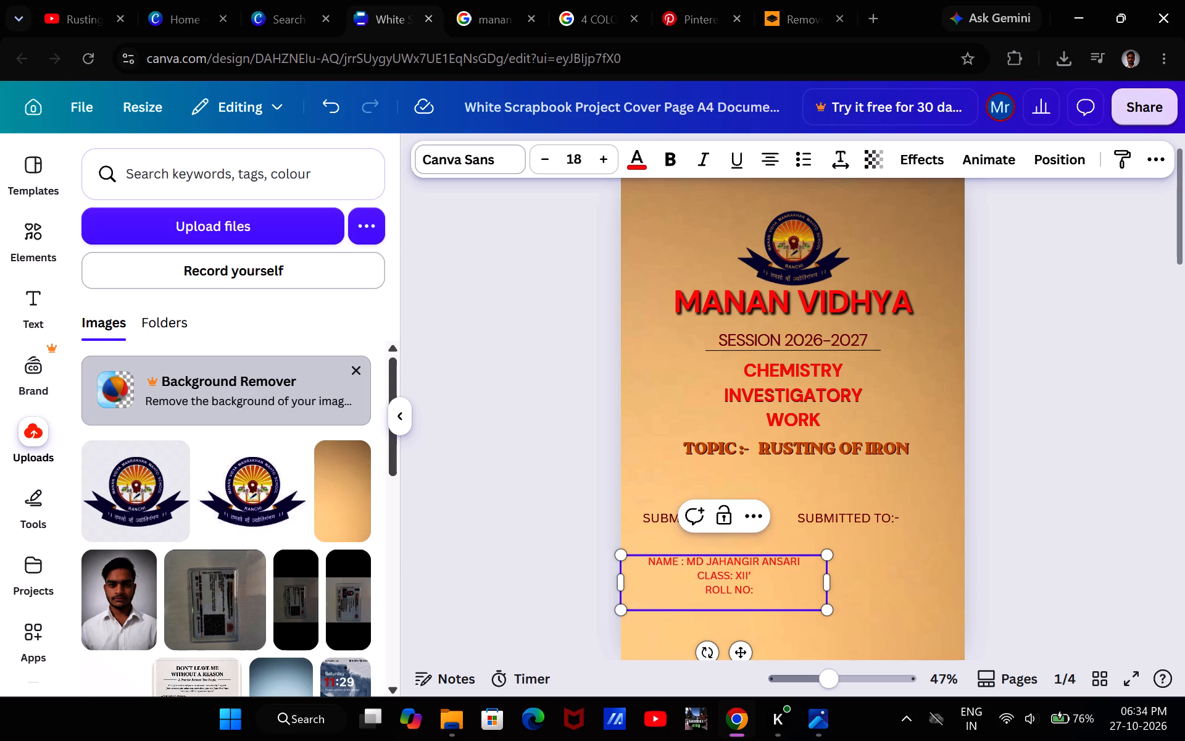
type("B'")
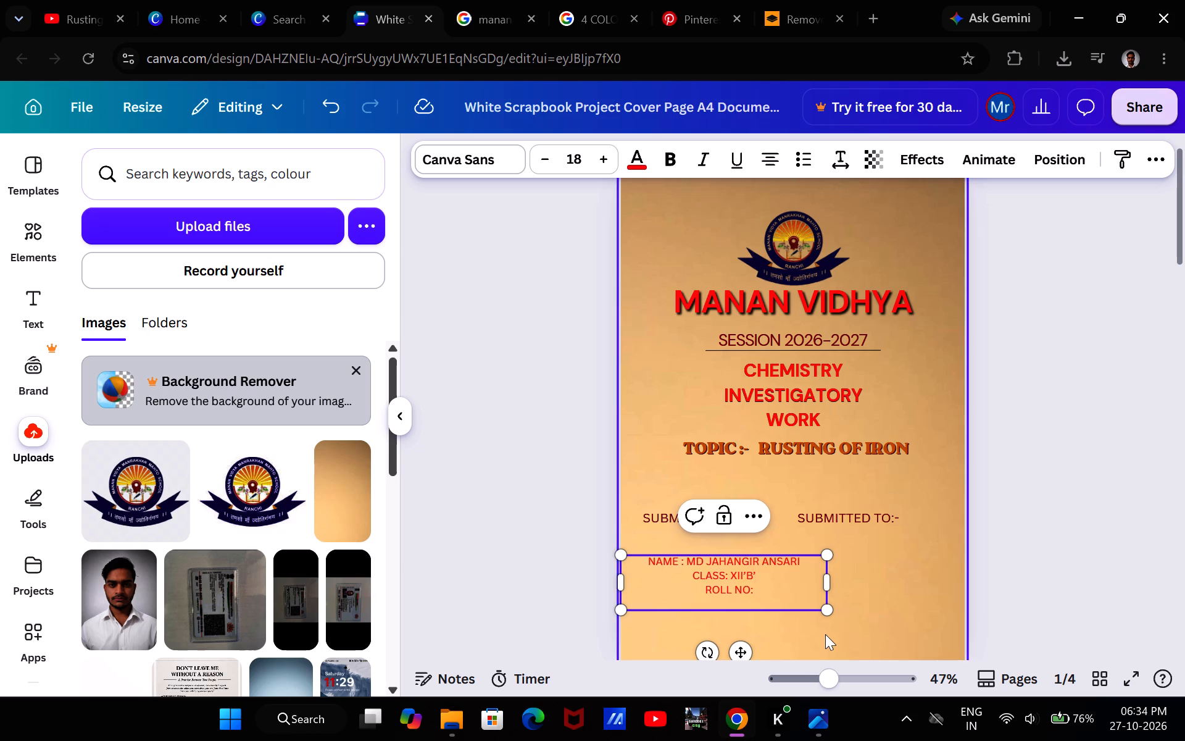
Enter the student's roll number after the ROLL NO label.
left_click(772, 592)
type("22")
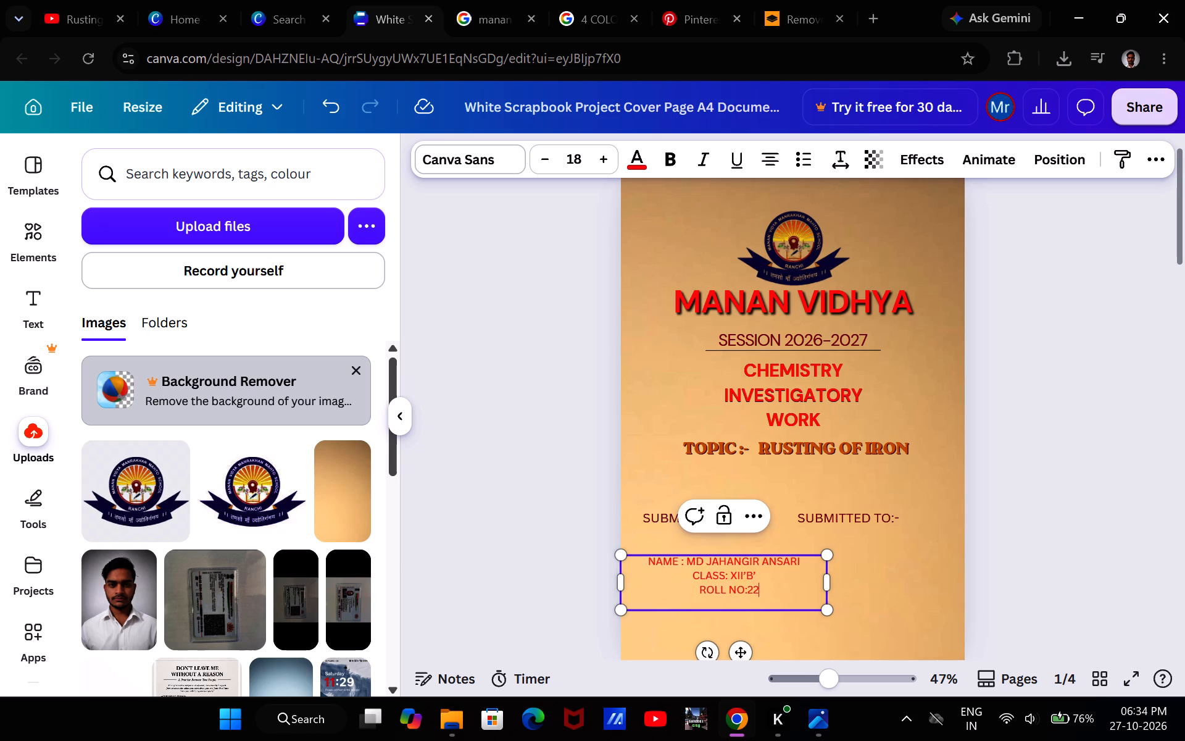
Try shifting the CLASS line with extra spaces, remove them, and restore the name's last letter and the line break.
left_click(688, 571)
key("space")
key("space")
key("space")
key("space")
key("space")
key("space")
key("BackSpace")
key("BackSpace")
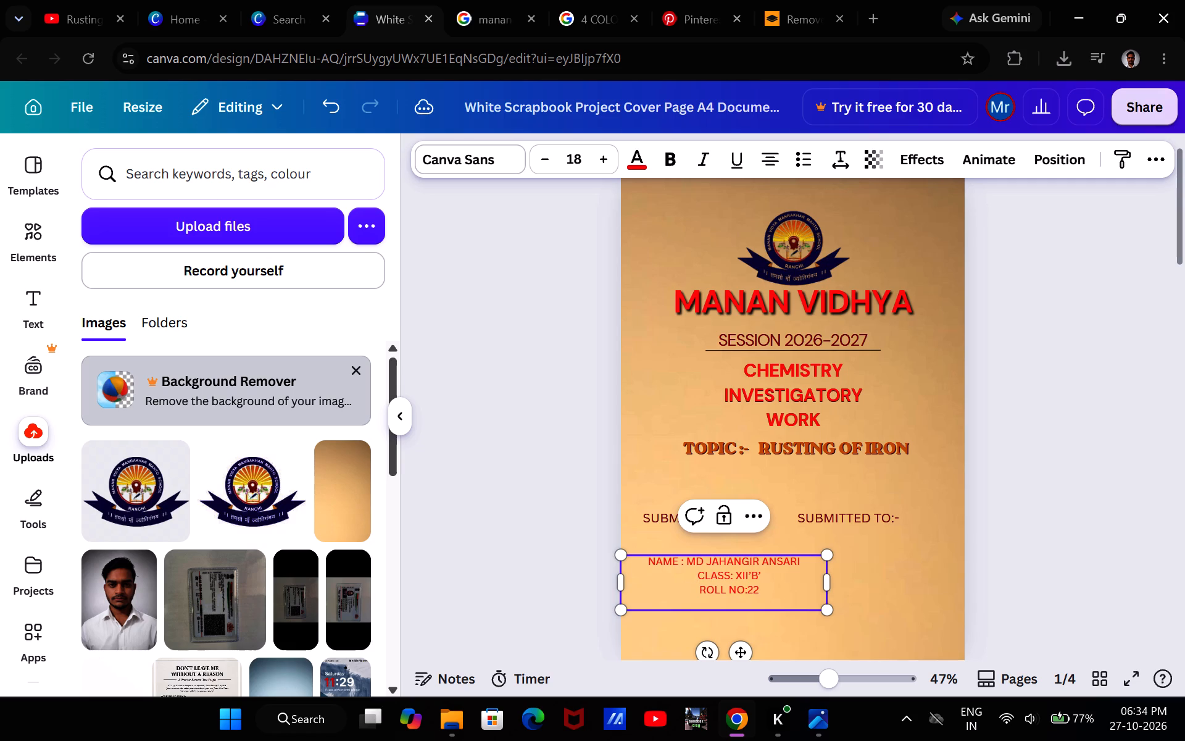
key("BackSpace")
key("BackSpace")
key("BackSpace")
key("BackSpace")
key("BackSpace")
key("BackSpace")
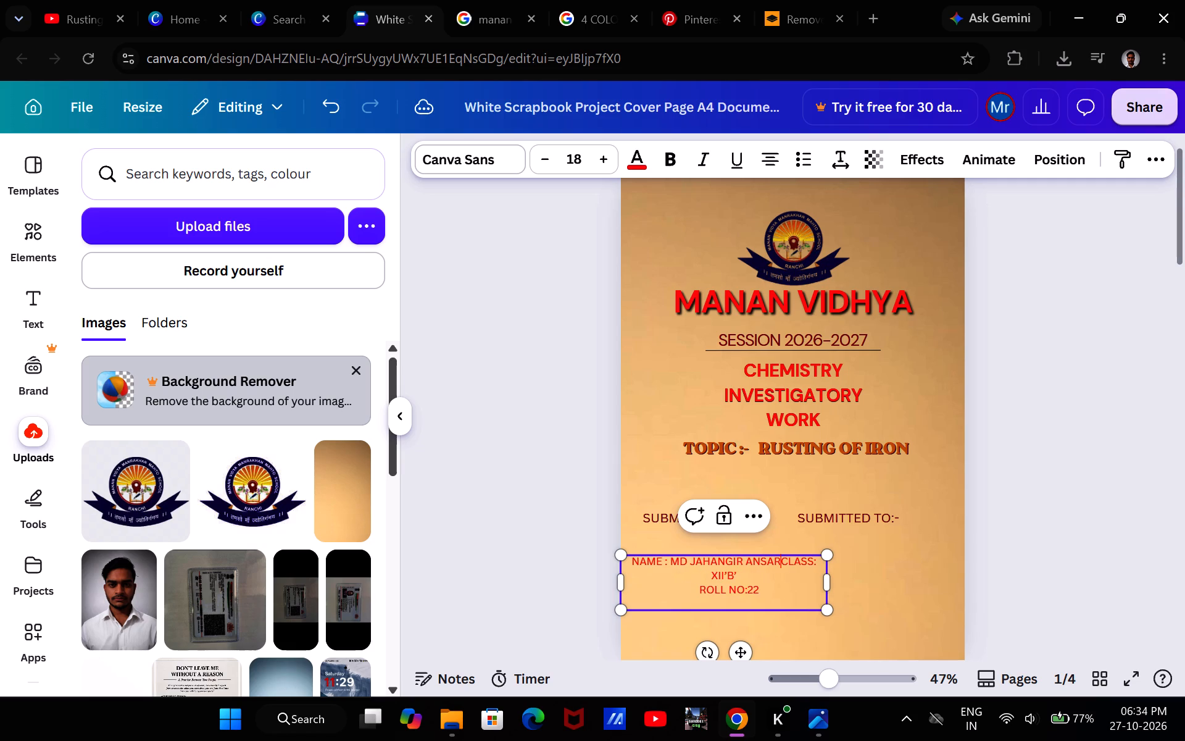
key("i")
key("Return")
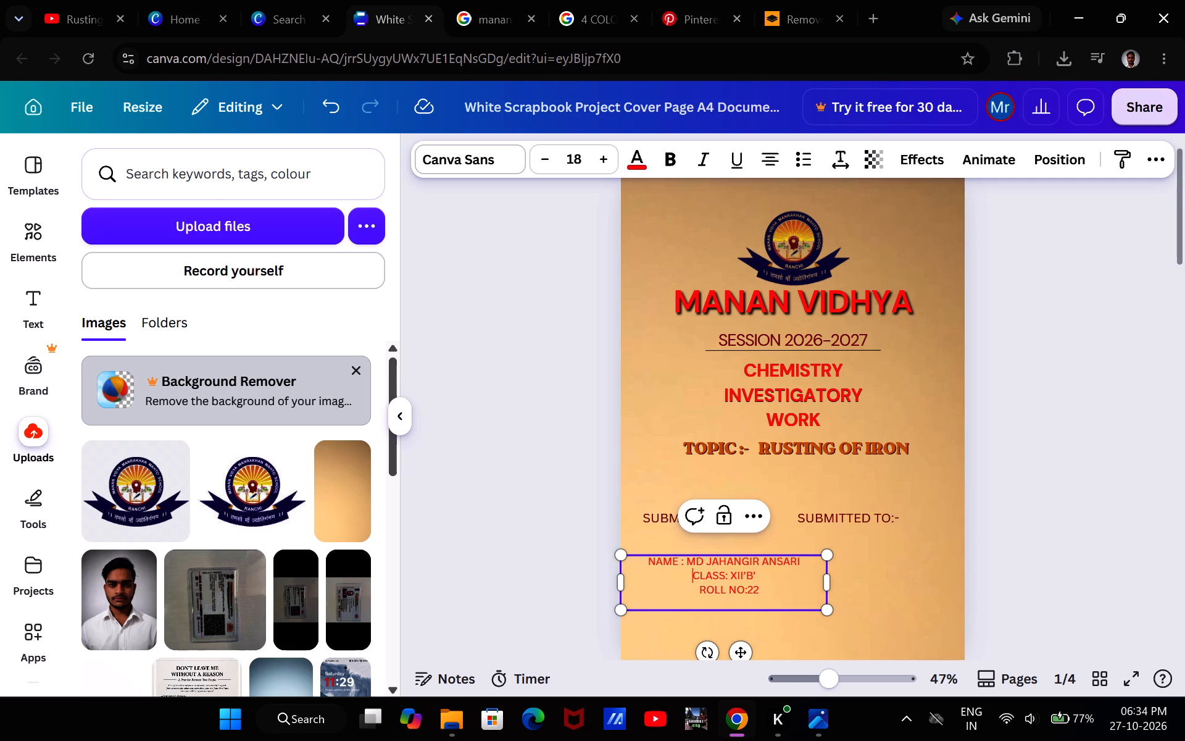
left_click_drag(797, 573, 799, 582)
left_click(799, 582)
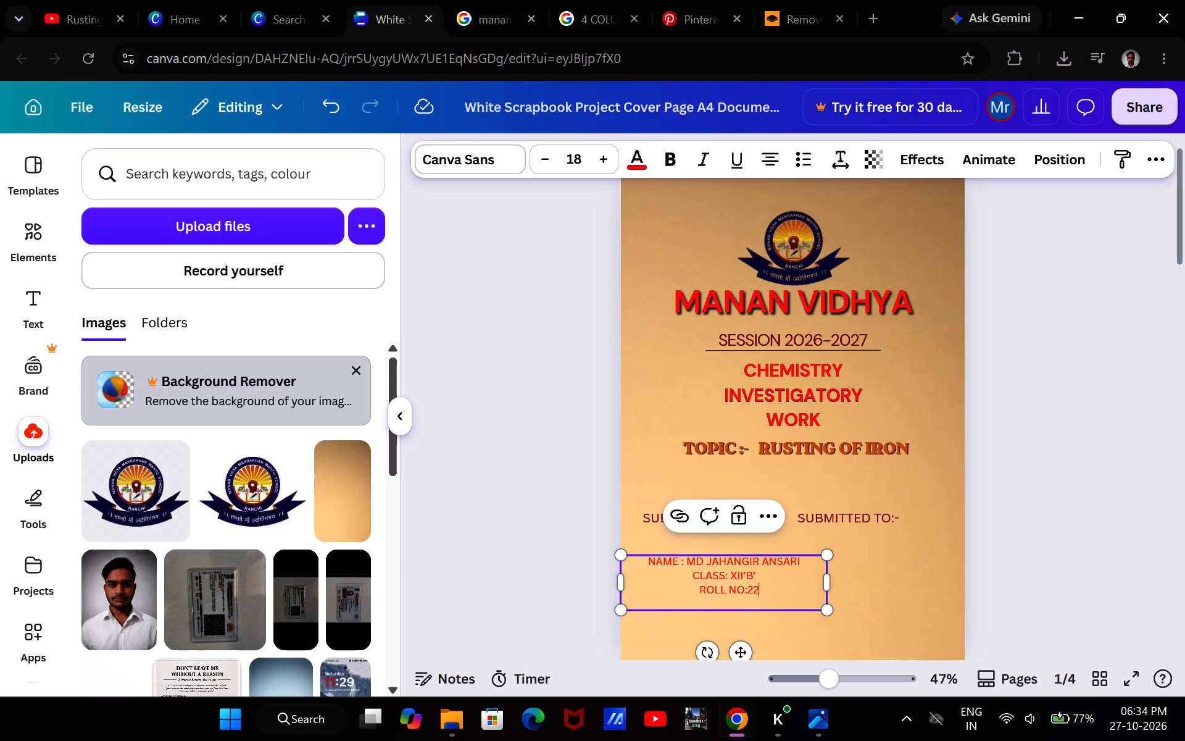
Try narrower and wider widths for the student details text box and leave it slightly wider, ending just past the SUBMITTED TO label's start.
left_click_drag(829, 584, 808, 588)
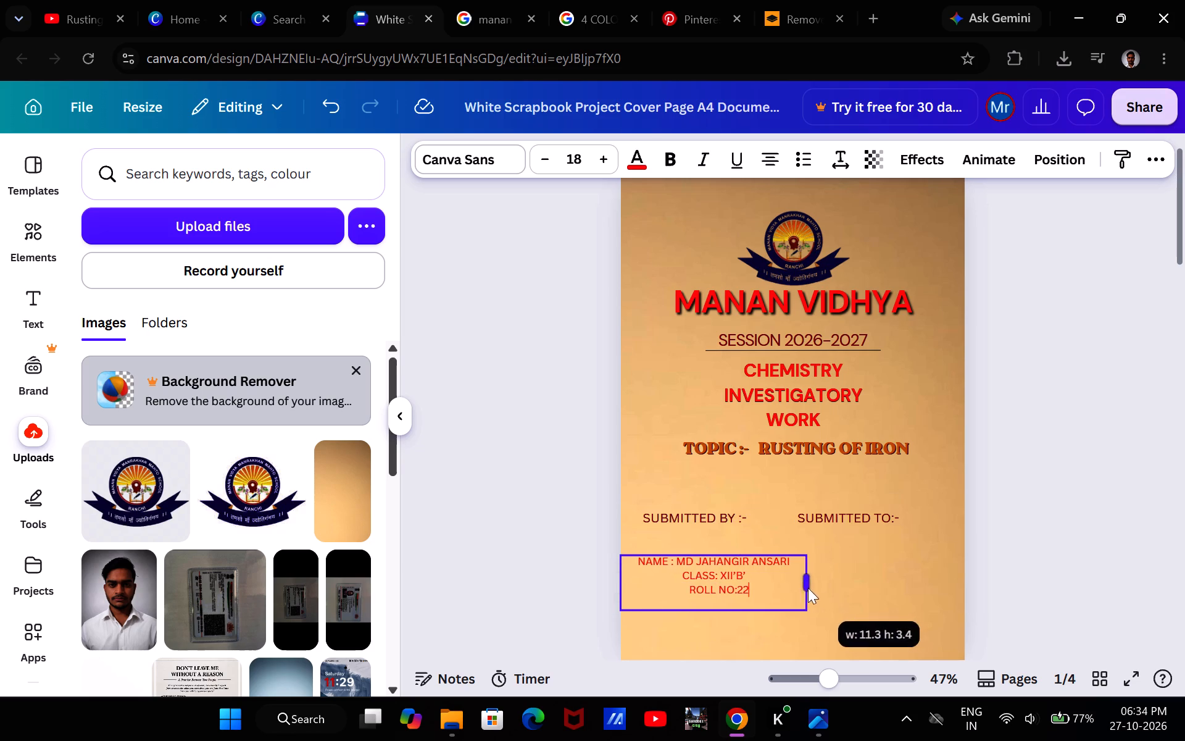
left_click_drag(808, 588, 704, 585)
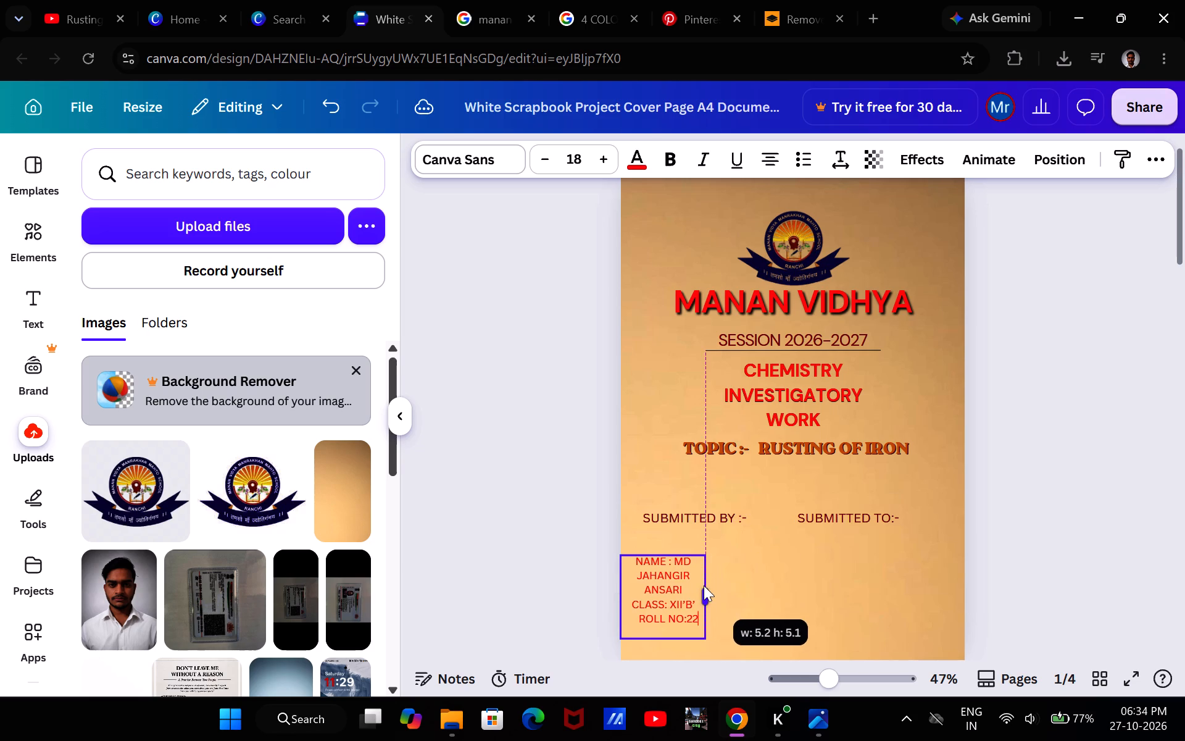
left_click_drag(704, 585, 950, 547)
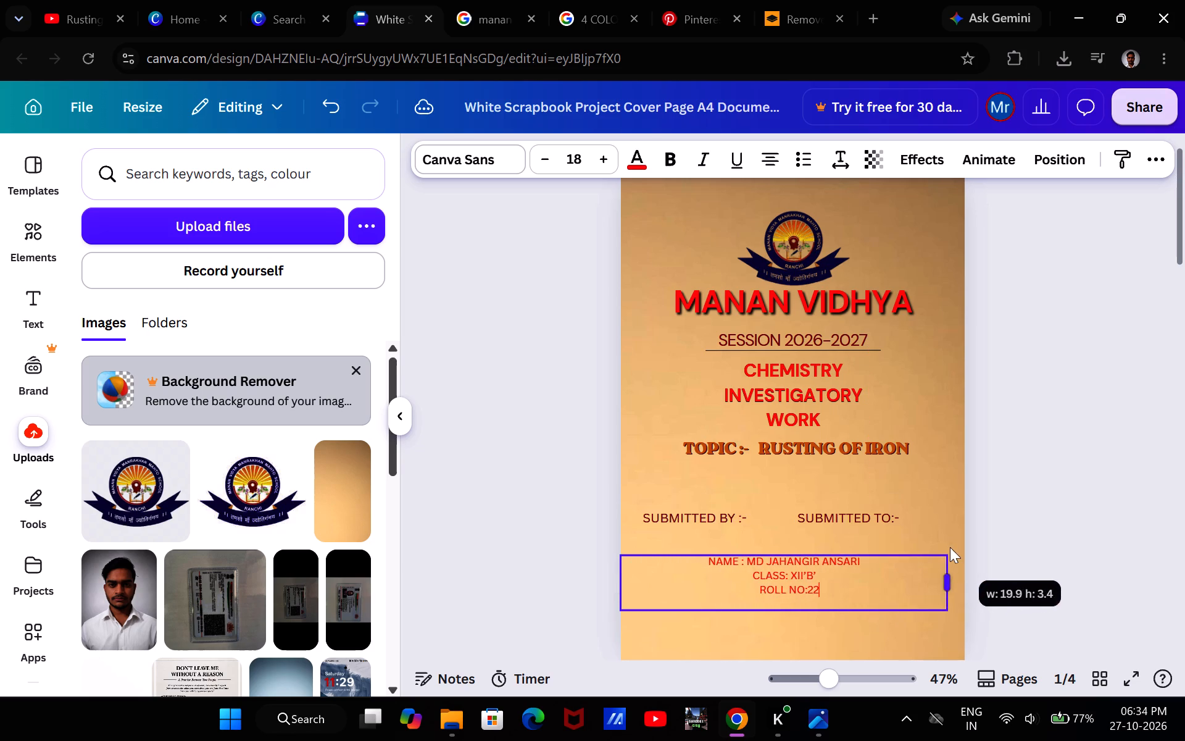
left_click_drag(950, 547, 858, 571)
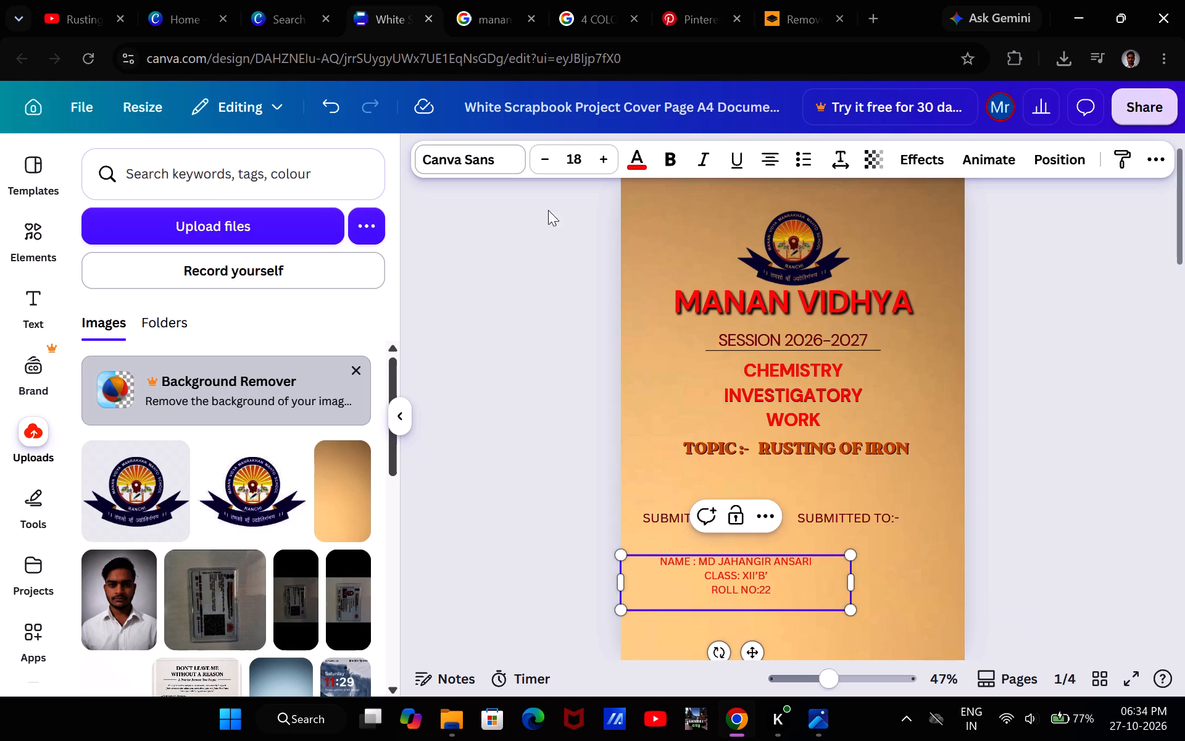
Delete the CLASS and ROLL NO lines from the student details text box, keeping only the NAME line.
double_click(805, 585)
left_click_drag(780, 584, 732, 590)
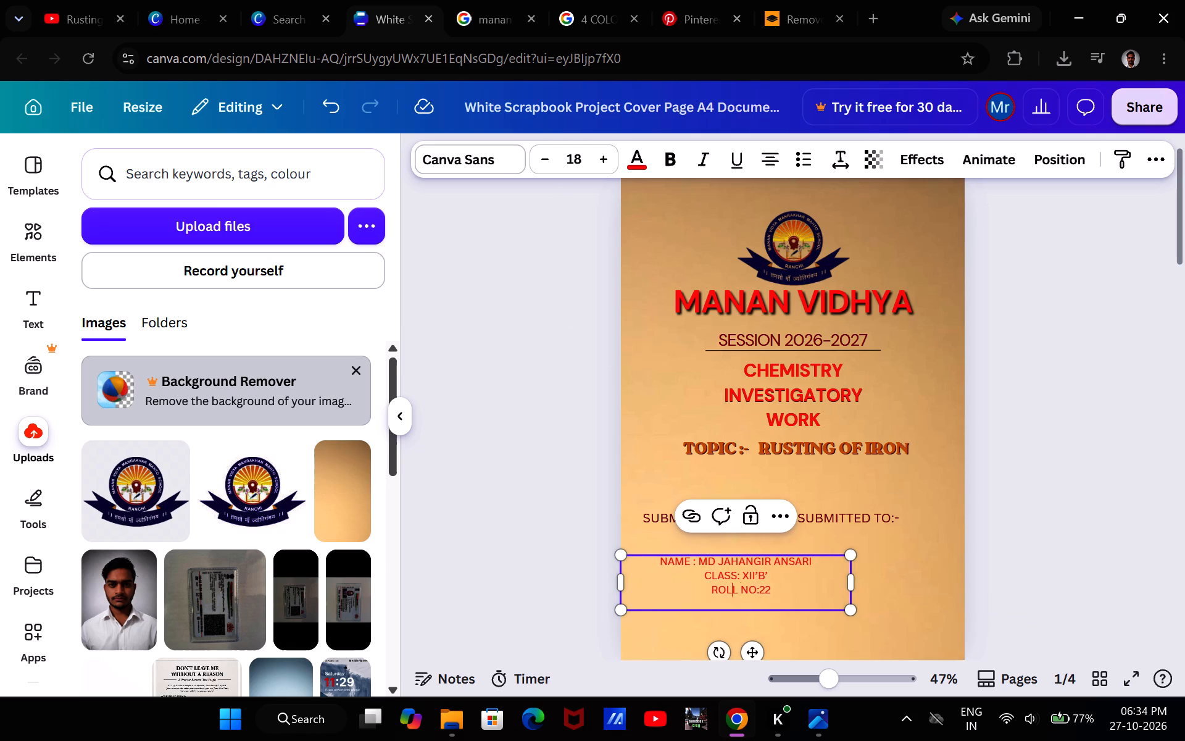
left_click_drag(732, 590, 714, 583)
left_click_drag(706, 577, 755, 585)
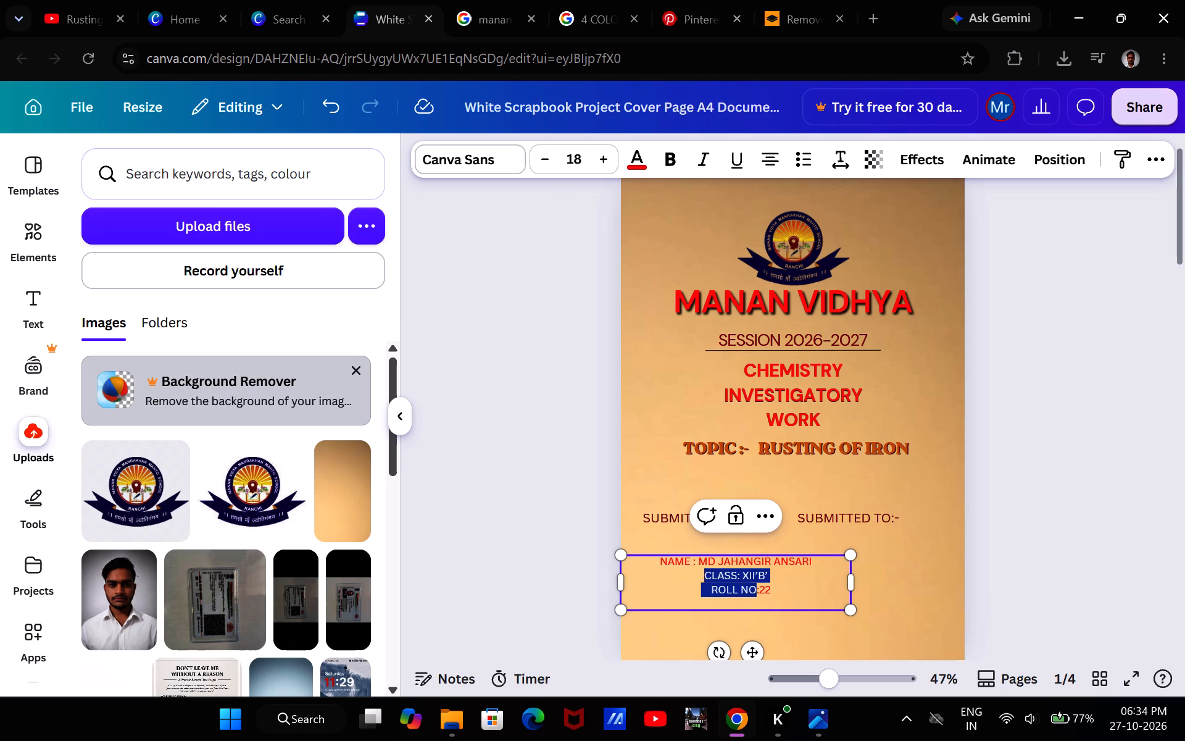
left_click_drag(755, 585, 788, 590)
key("BackSpace")
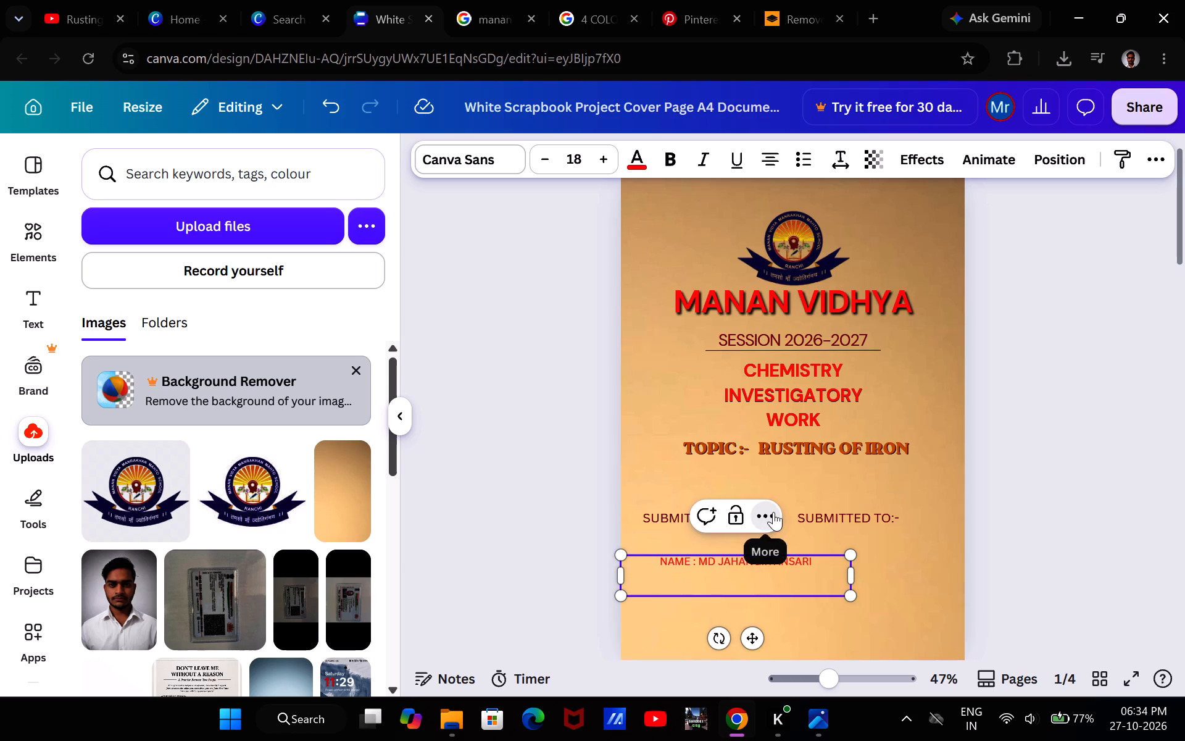
left_click(901, 554)
Duplicate the NAME text box and place the copy directly below the original, aligned with it.
left_click(810, 556)
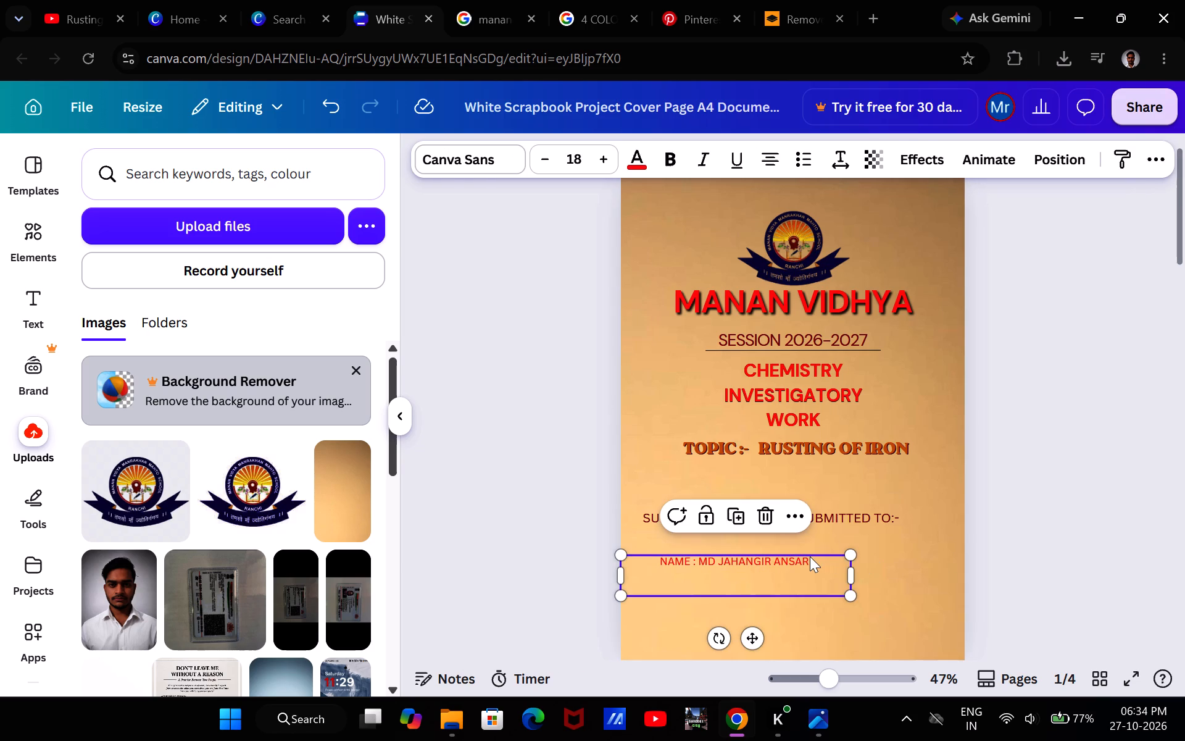
left_click(734, 509)
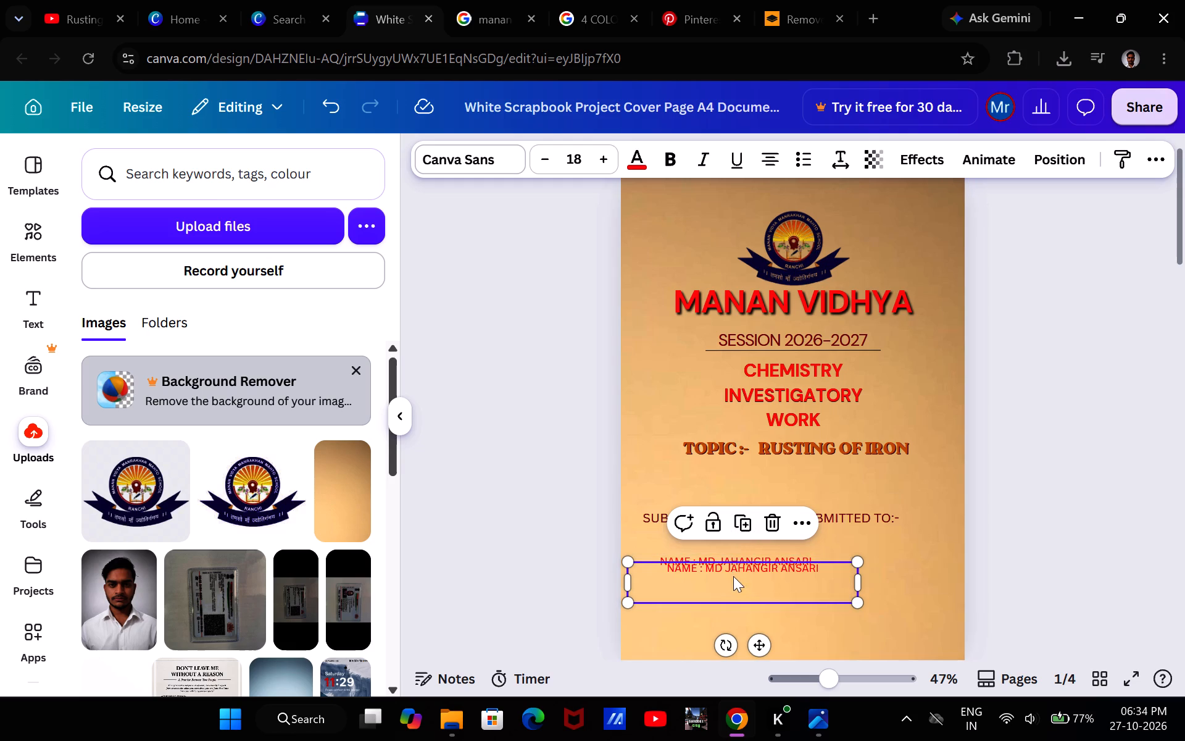
left_click_drag(734, 577, 732, 591)
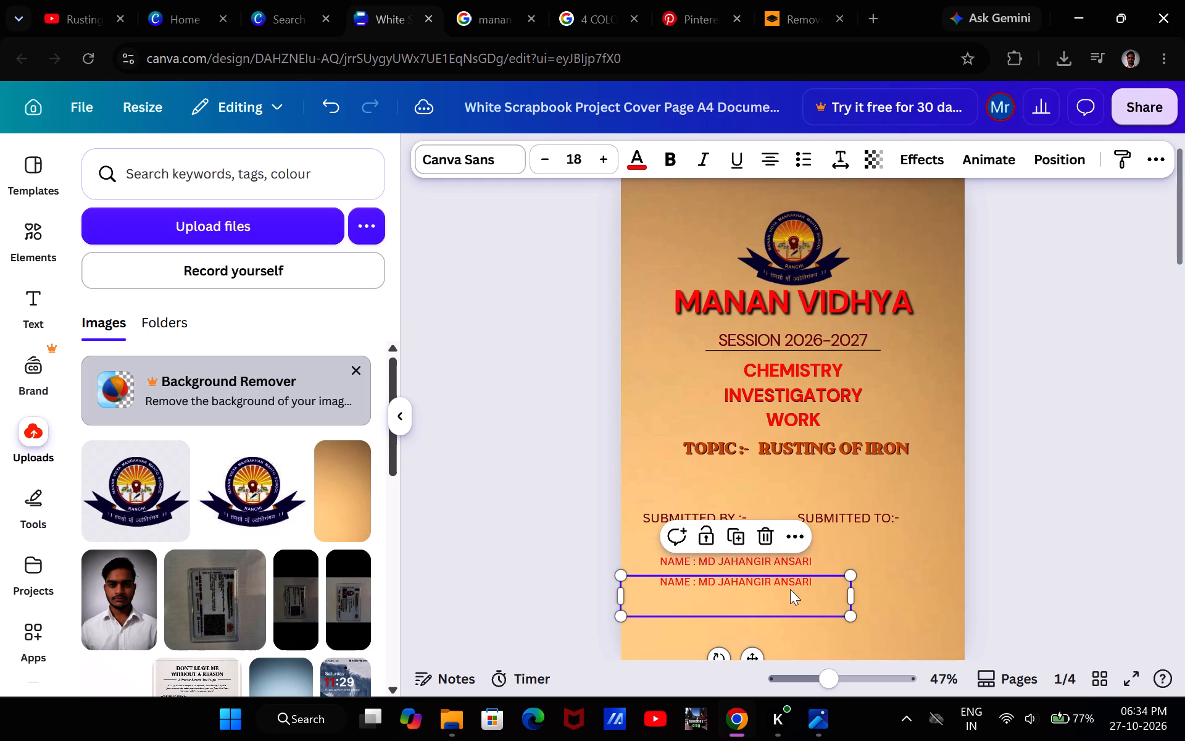
Replace the duplicated text box's content with CLASS : XII.
left_click(812, 585)
left_click(812, 585)
key("BackSpace")
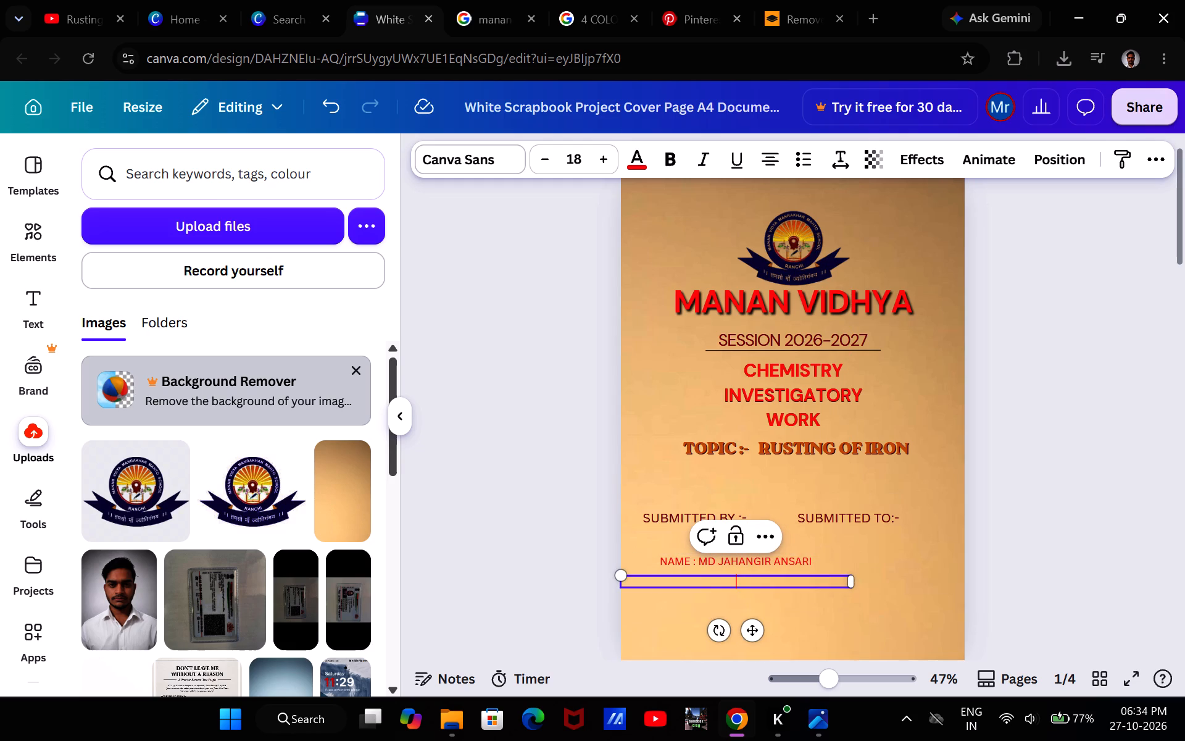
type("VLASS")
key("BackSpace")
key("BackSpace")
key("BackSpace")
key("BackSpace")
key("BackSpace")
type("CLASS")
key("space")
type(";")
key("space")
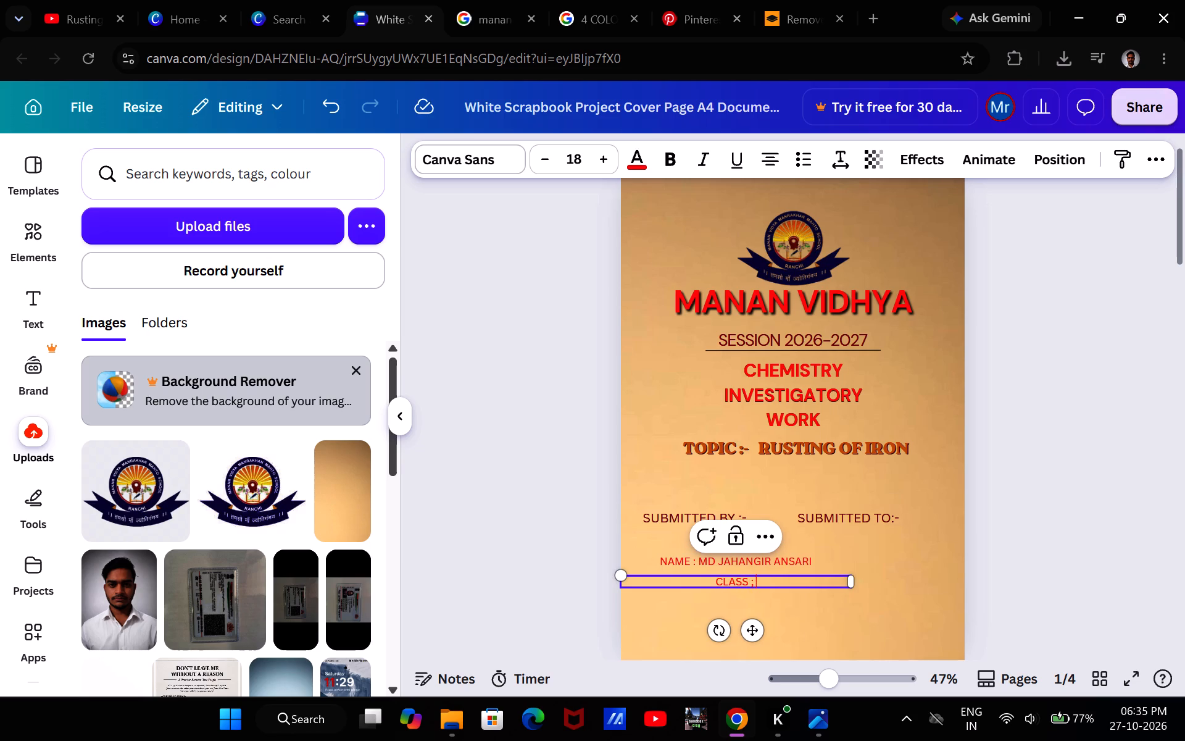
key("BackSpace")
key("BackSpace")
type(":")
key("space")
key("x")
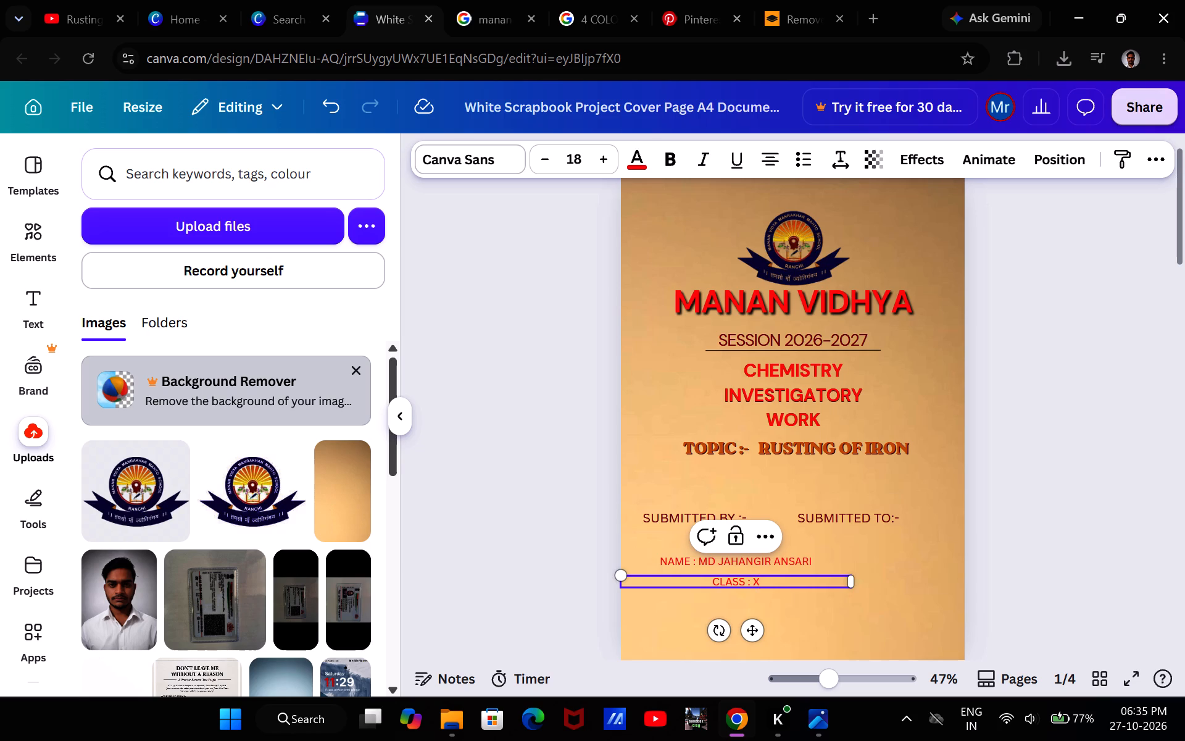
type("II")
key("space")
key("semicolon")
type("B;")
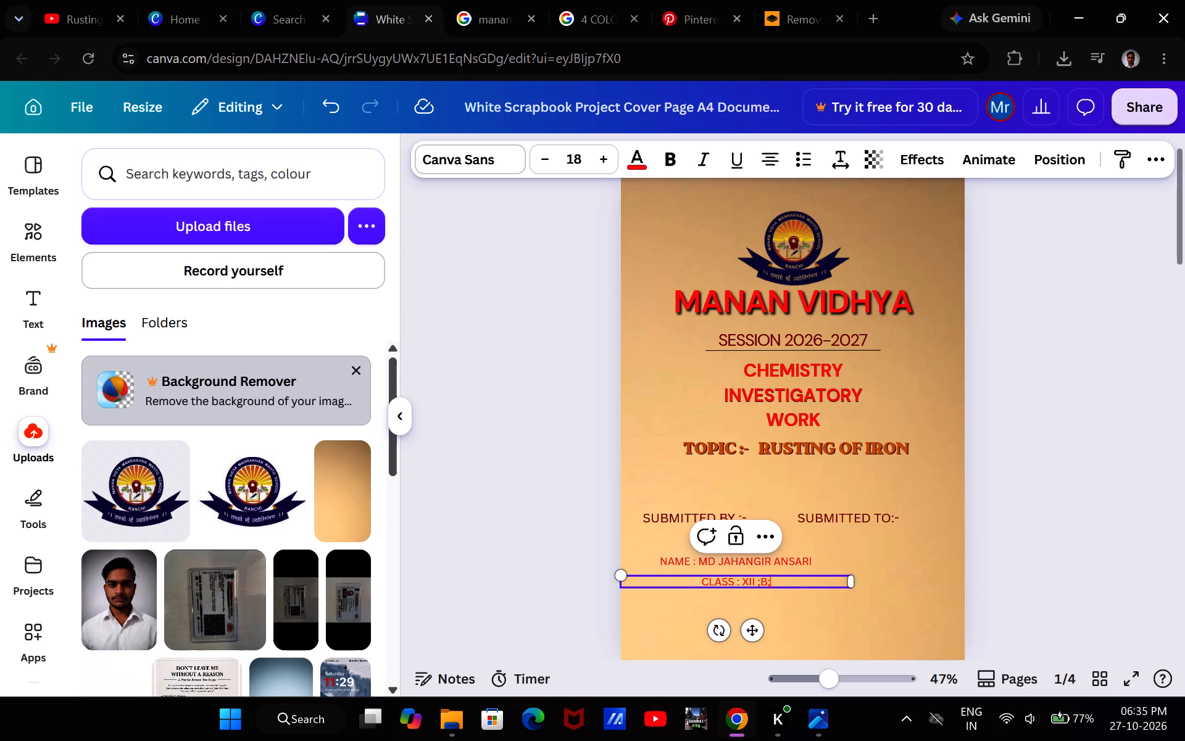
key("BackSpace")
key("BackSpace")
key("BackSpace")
Complete the CLASS line with the section in single quotes so it reads CLASS : XII 'B'.
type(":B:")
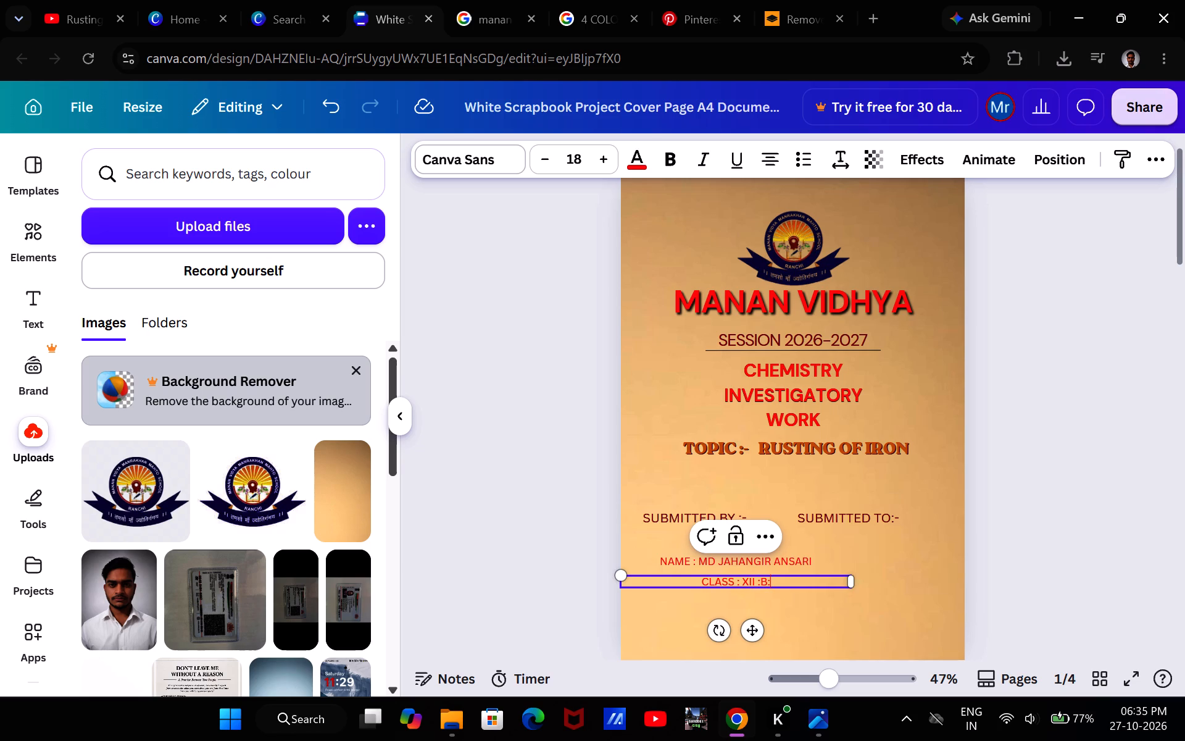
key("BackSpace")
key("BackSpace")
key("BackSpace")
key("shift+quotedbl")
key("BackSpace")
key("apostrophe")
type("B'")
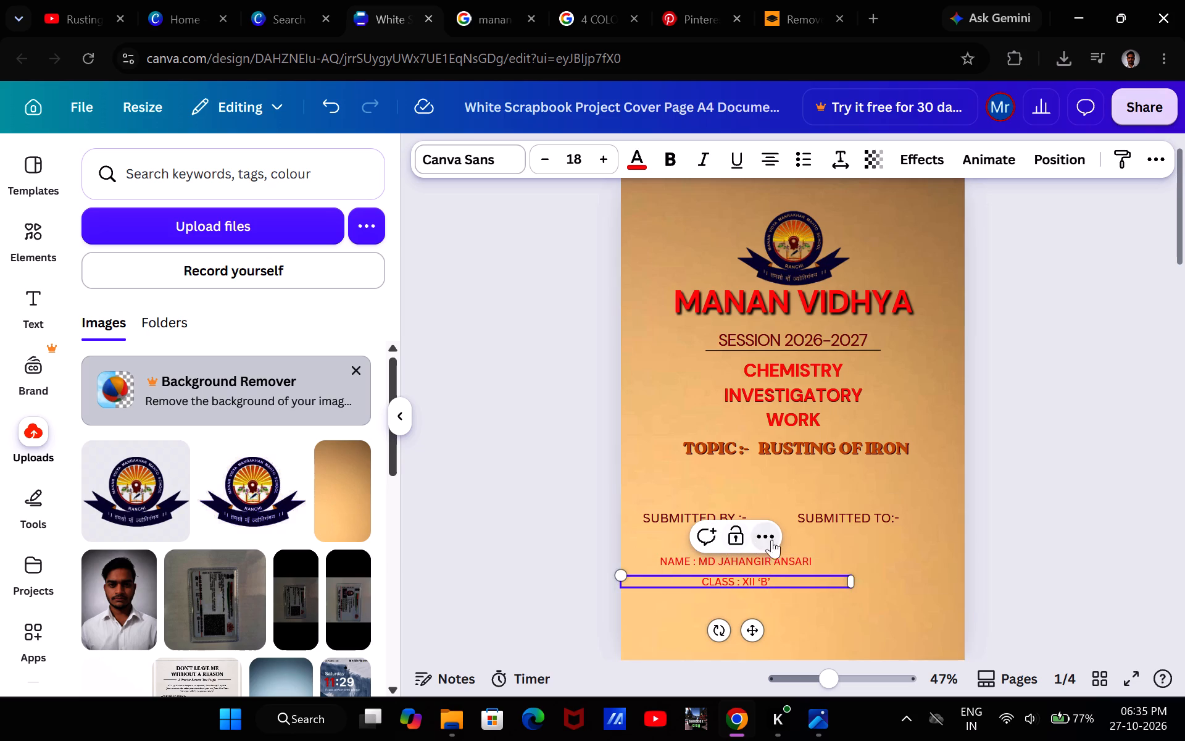
left_click(908, 562)
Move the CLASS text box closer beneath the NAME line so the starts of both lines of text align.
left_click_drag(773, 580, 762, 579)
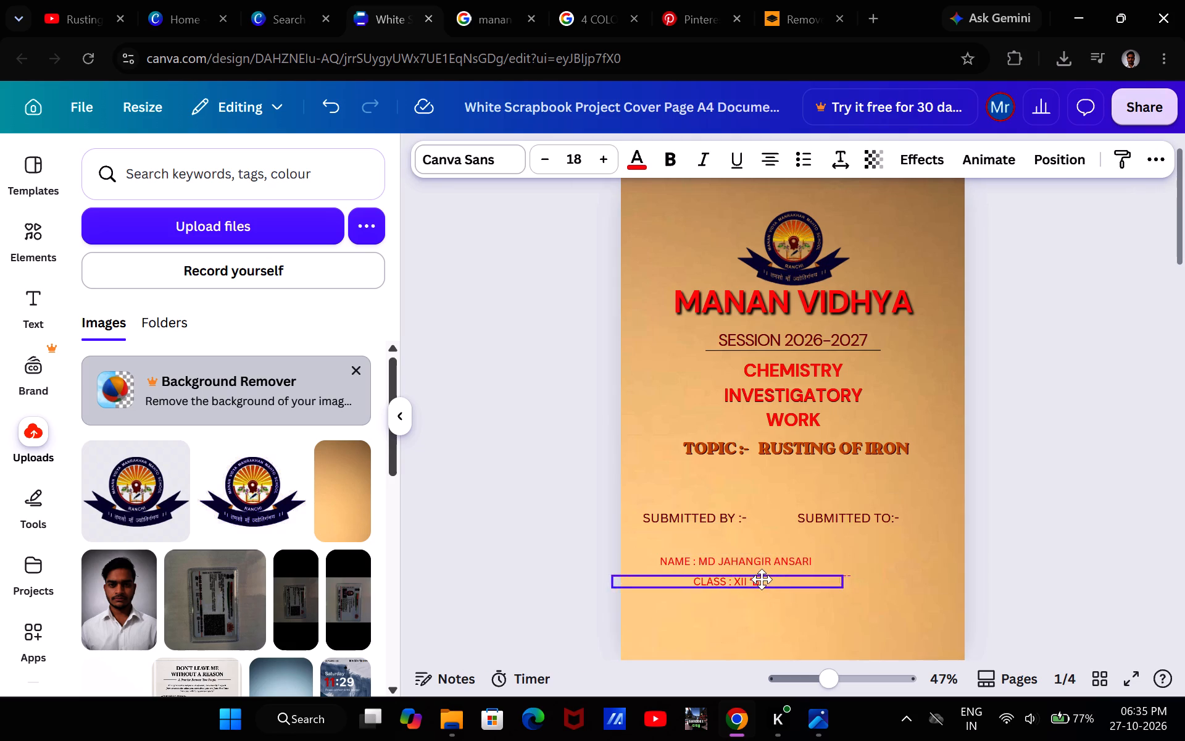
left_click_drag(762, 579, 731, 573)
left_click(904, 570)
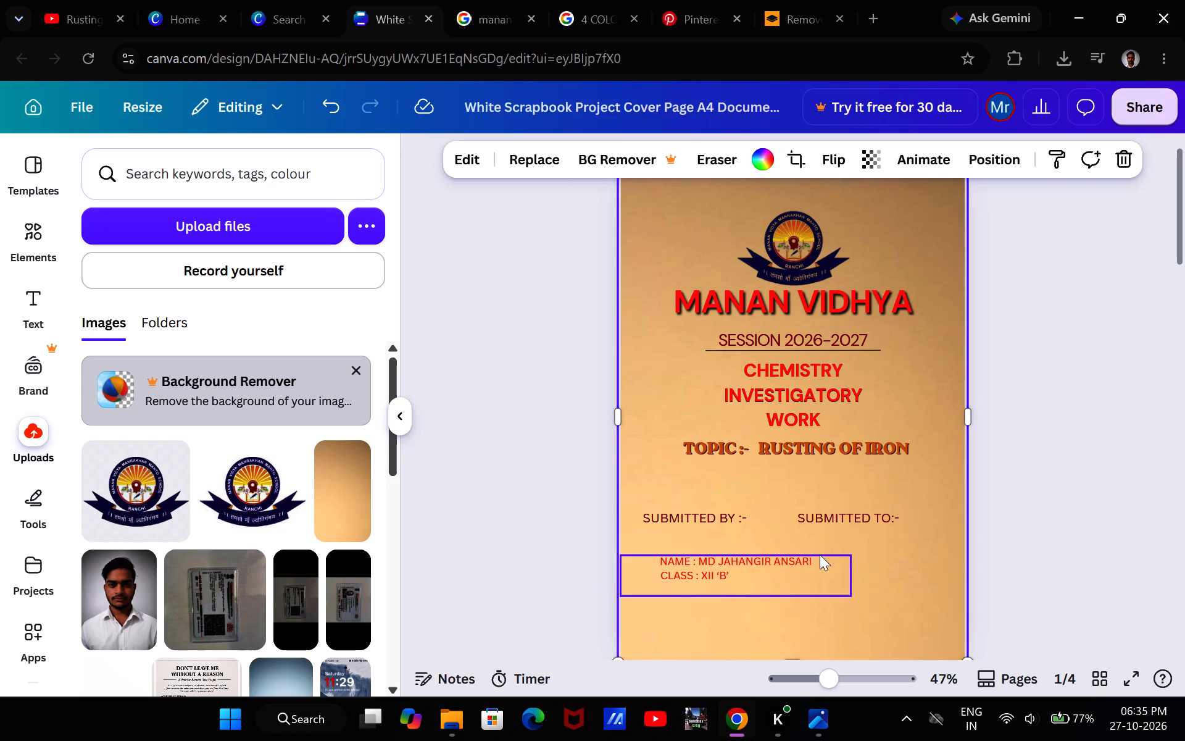
Move the NAME text box closer under SUBMITTED BY so its text starts flush with that label.
left_click_drag(820, 555, 784, 553)
left_click(784, 553)
left_click_drag(784, 553, 768, 549)
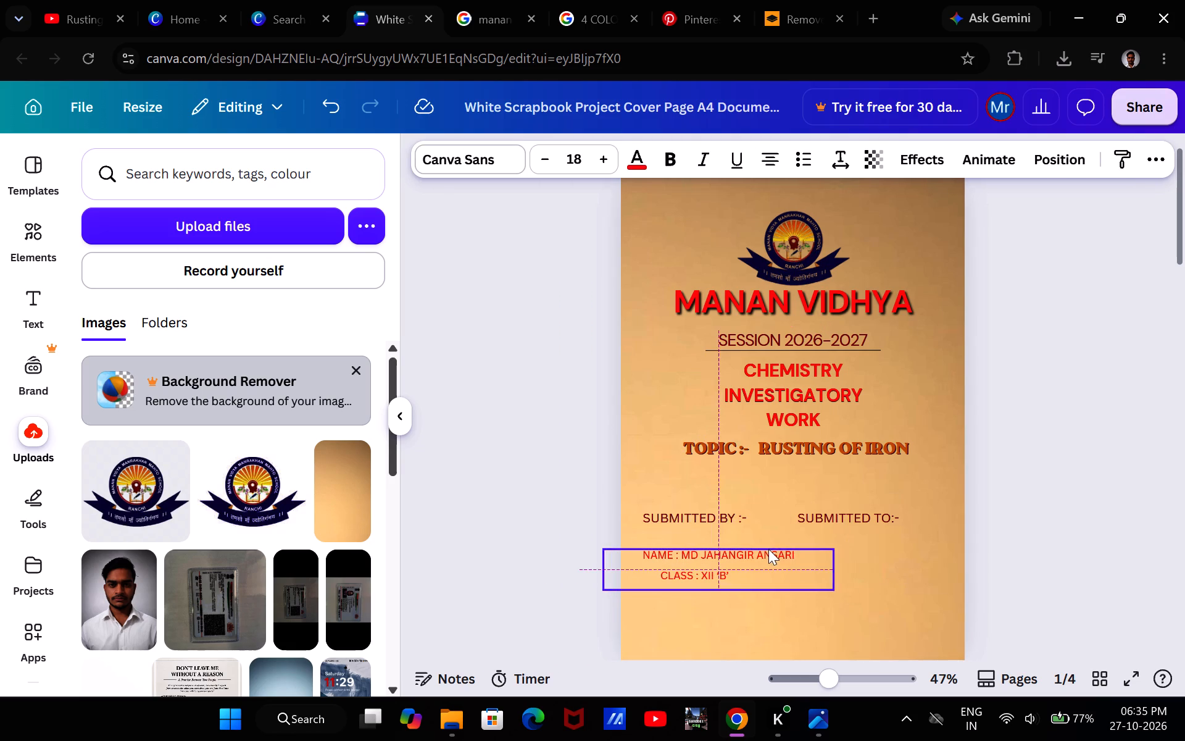
left_click_drag(768, 549, 770, 539)
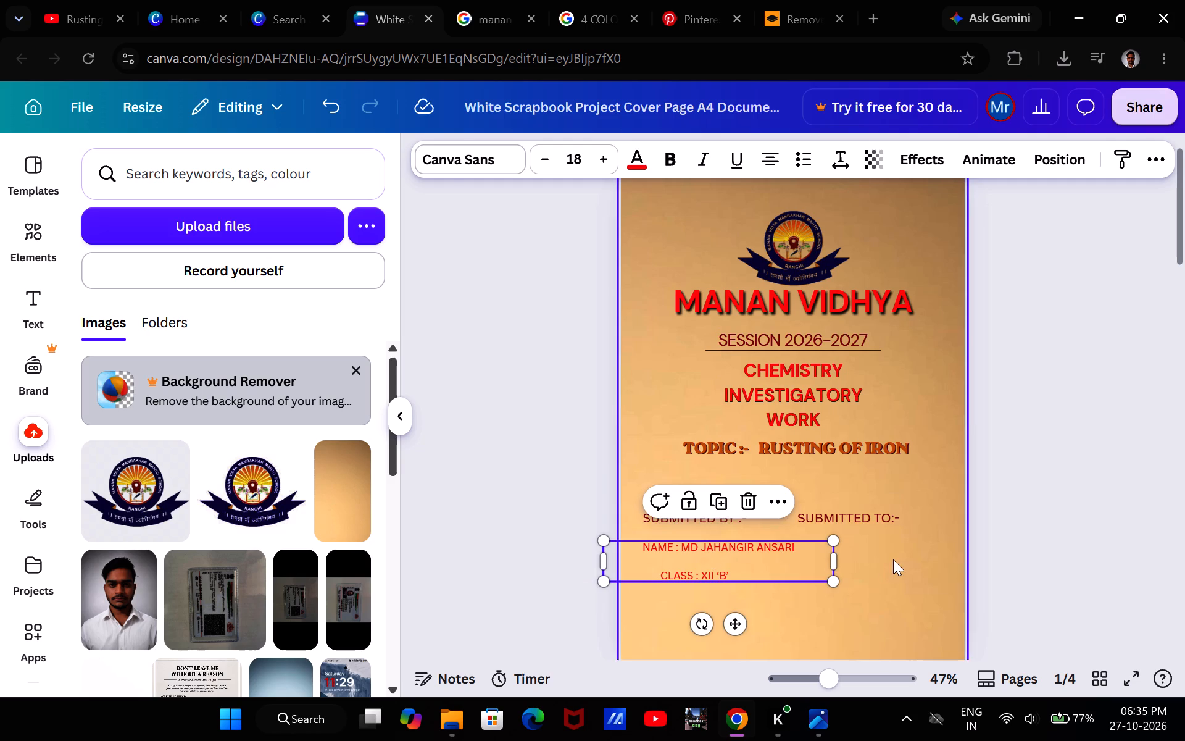
left_click(893, 559)
Move the CLASS text box directly beneath the NAME line so its text starts nearly flush with NAME and SUBMITTED BY.
left_click(719, 579)
left_click_drag(719, 579, 718, 575)
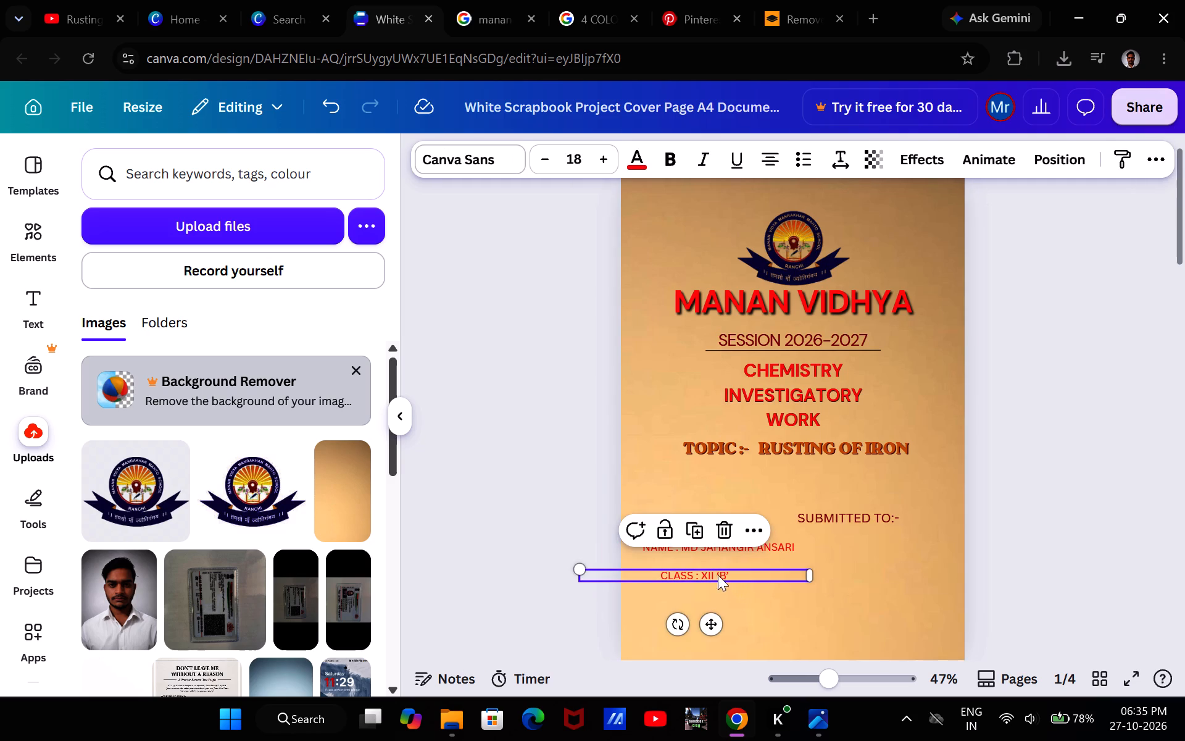
left_click_drag(718, 575, 699, 567)
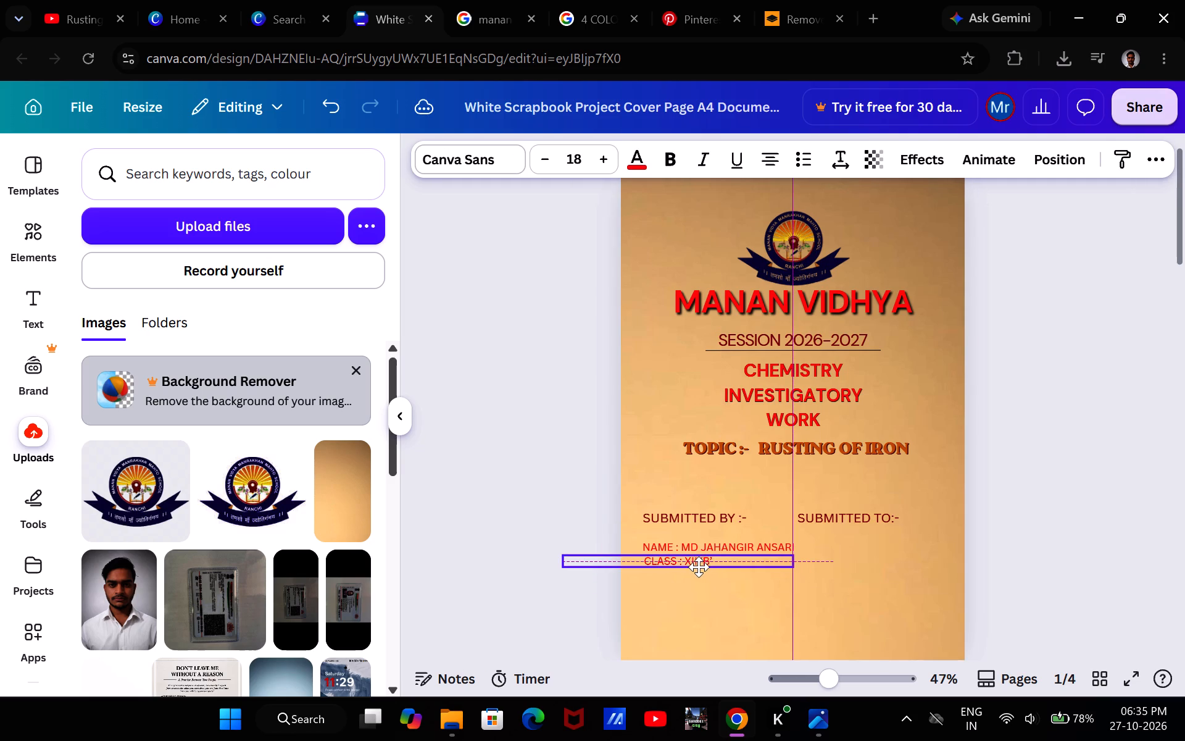
left_click_drag(699, 567, 701, 564)
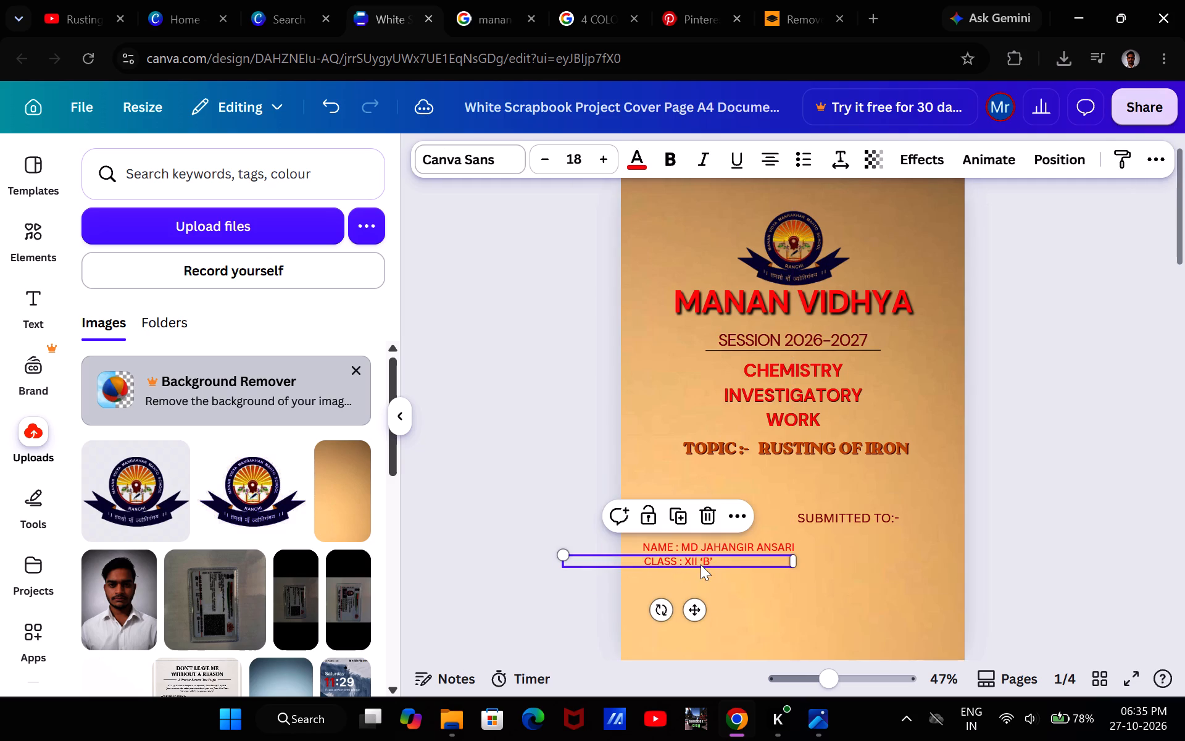
left_click(885, 558)
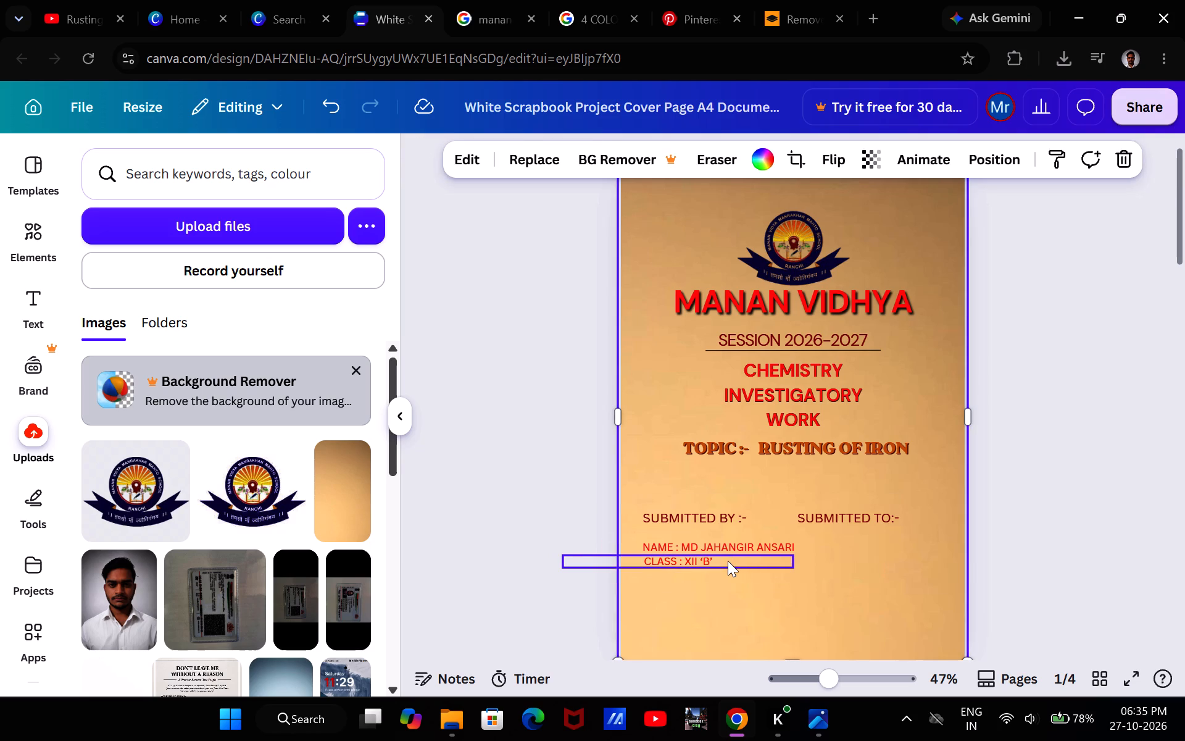
Duplicate the CLASS text box and place the copy directly beneath the original CLASS line.
left_click(728, 561)
left_click(677, 525)
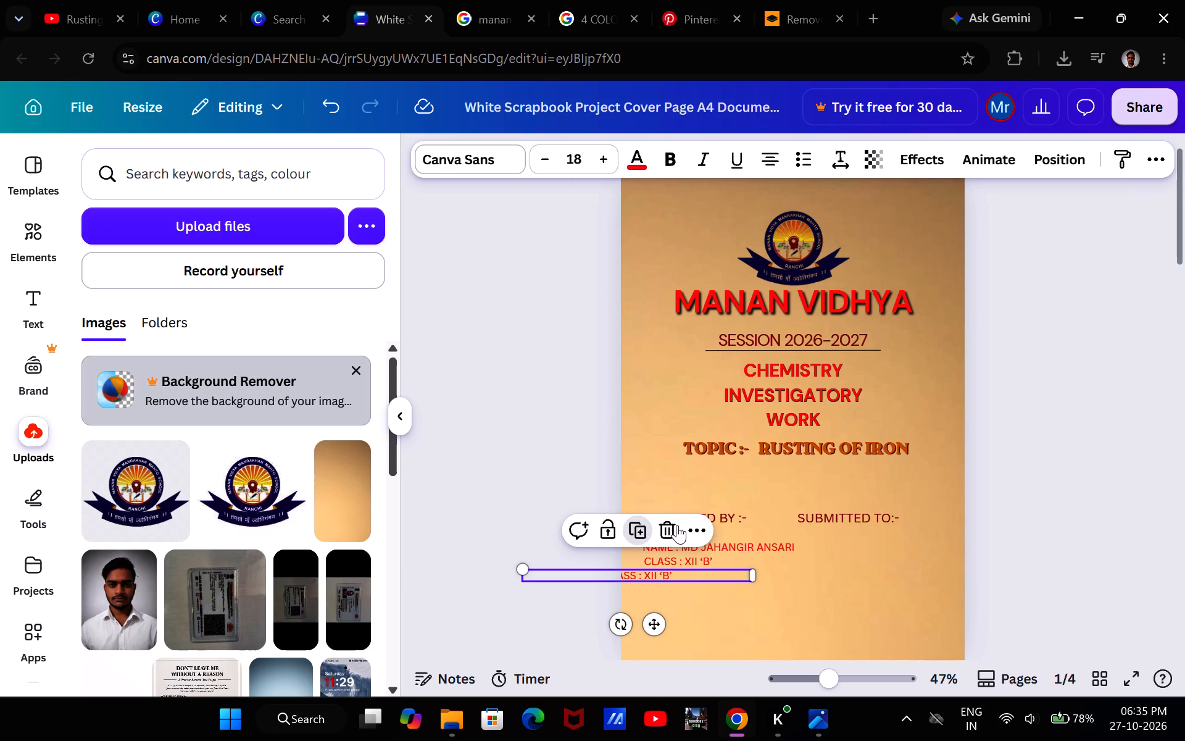
left_click_drag(651, 626, 684, 623)
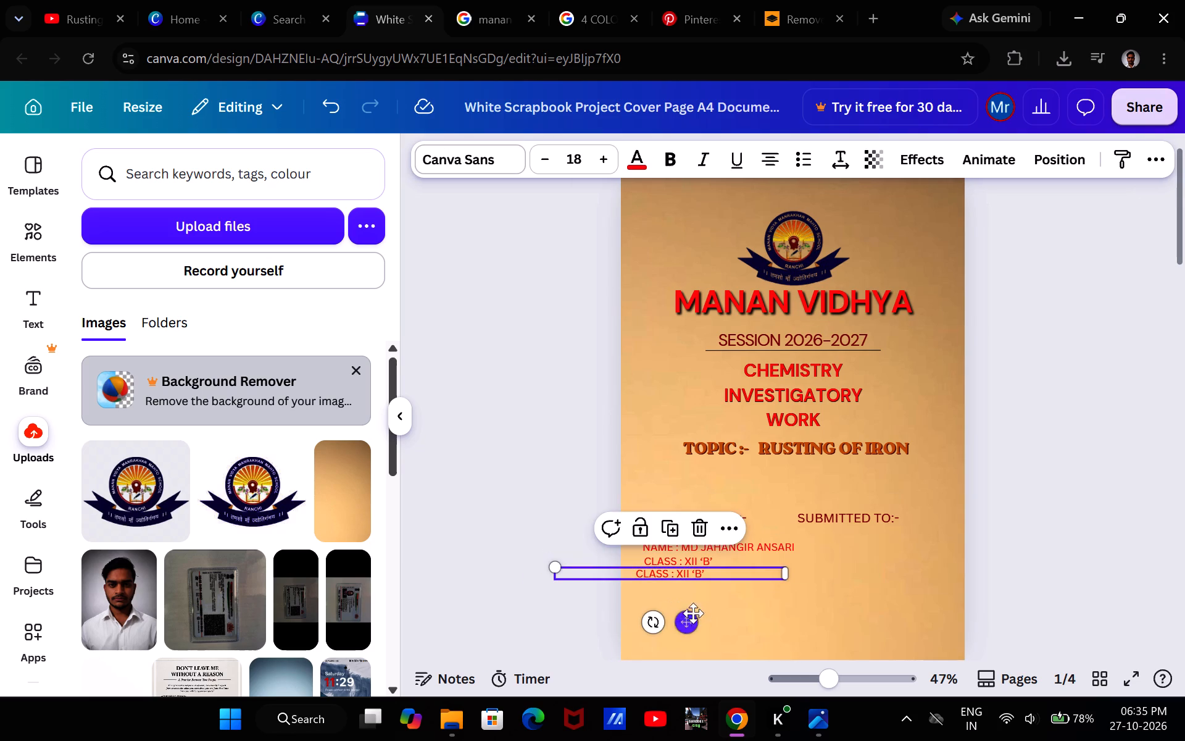
Replace the text of the lowest duplicated CLASS line with ROLL NO : followed by the student's roll number.
double_click(739, 572)
key("BackSpace")
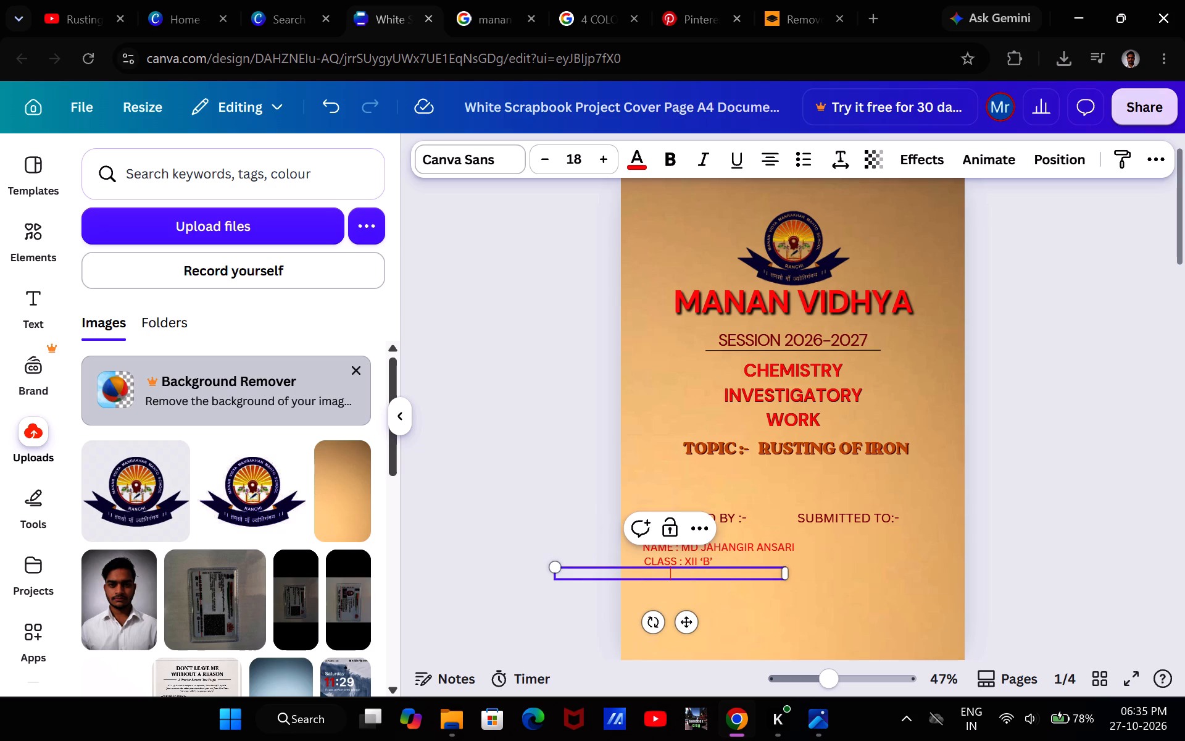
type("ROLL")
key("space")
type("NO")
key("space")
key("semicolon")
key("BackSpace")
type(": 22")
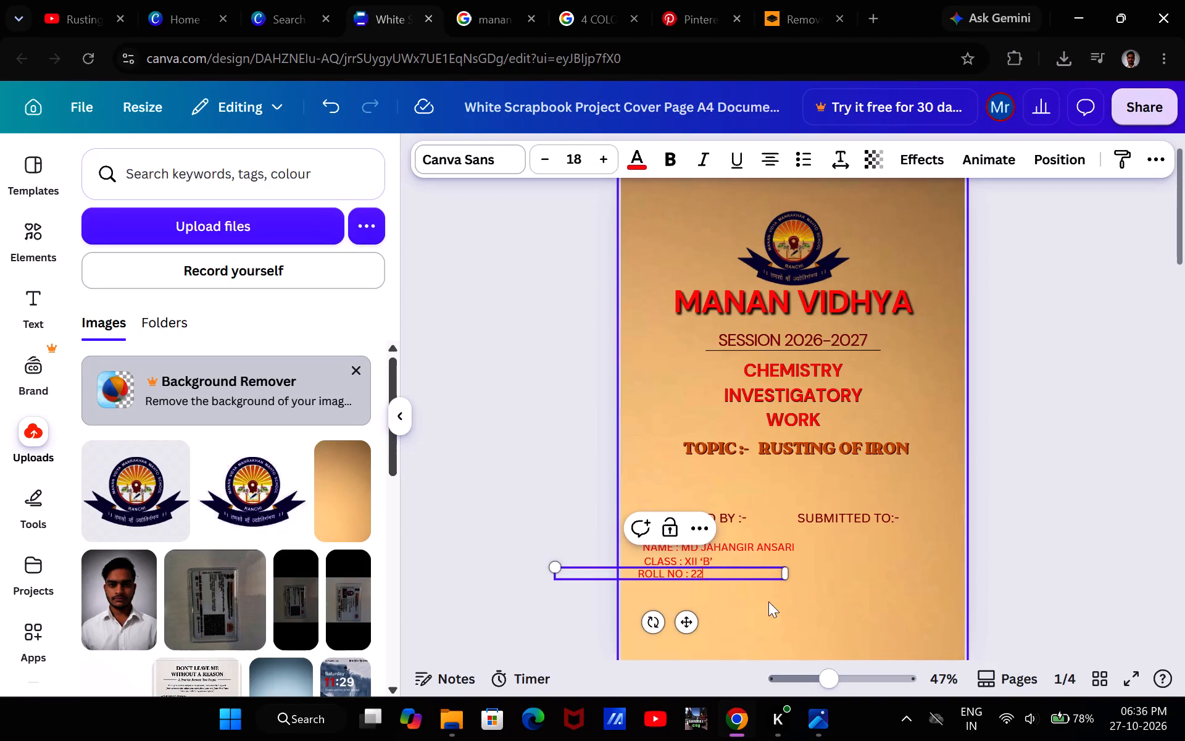
Nudge the ROLL NO text box slightly so it sits beneath the CLASS line.
left_click(682, 614)
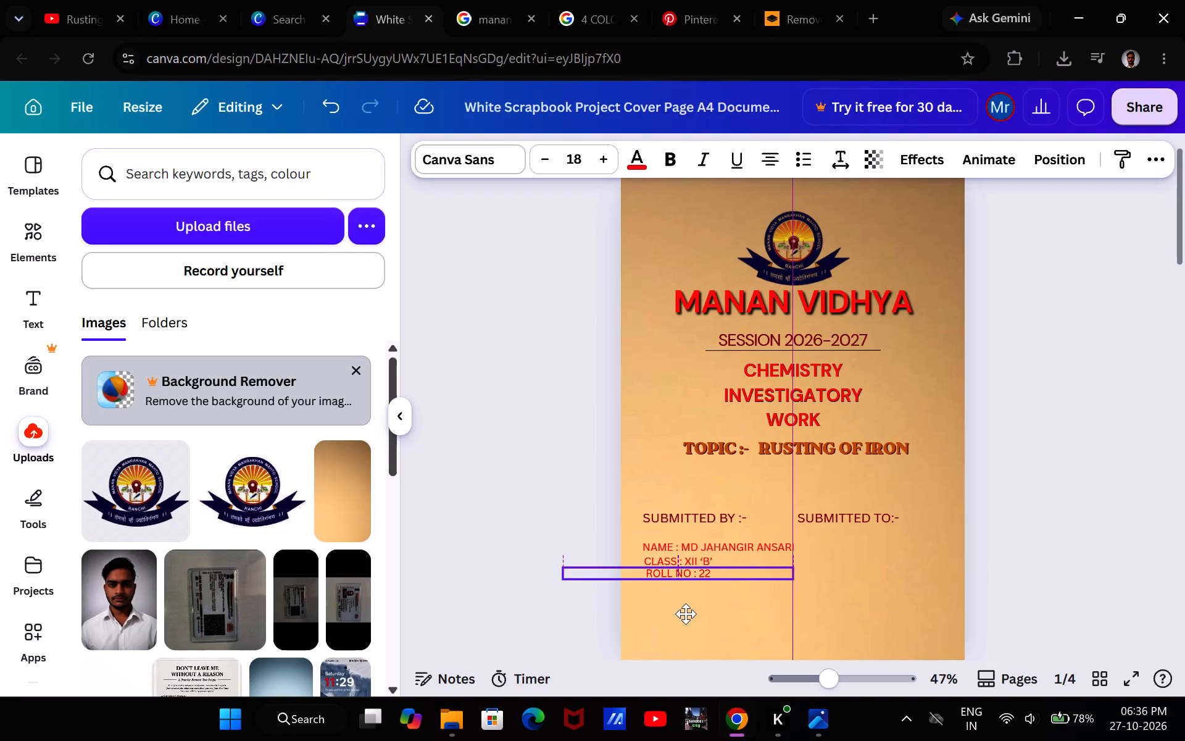
left_click(802, 593)
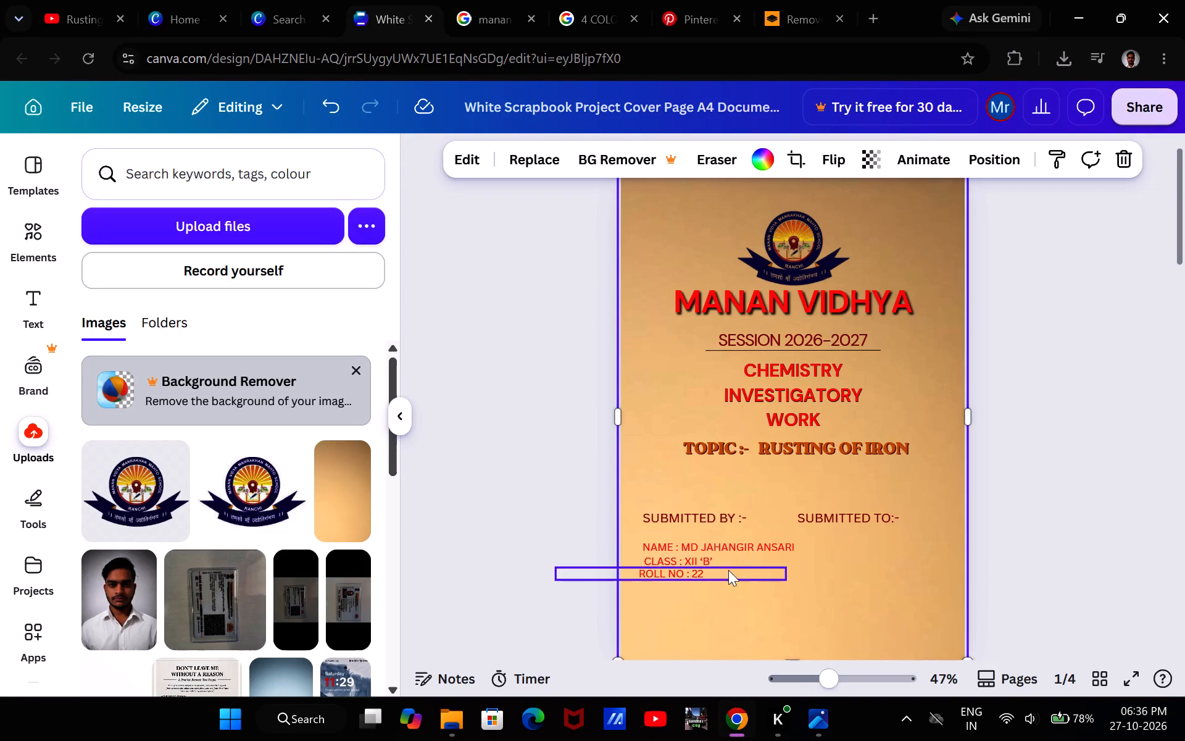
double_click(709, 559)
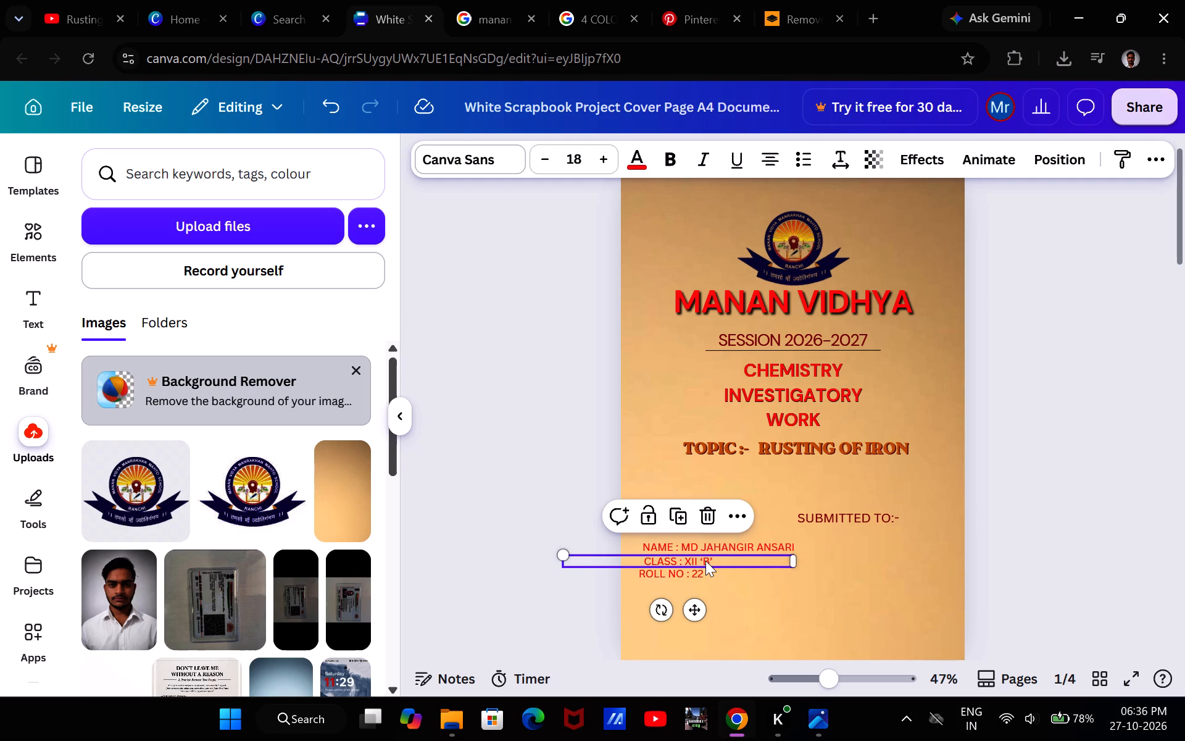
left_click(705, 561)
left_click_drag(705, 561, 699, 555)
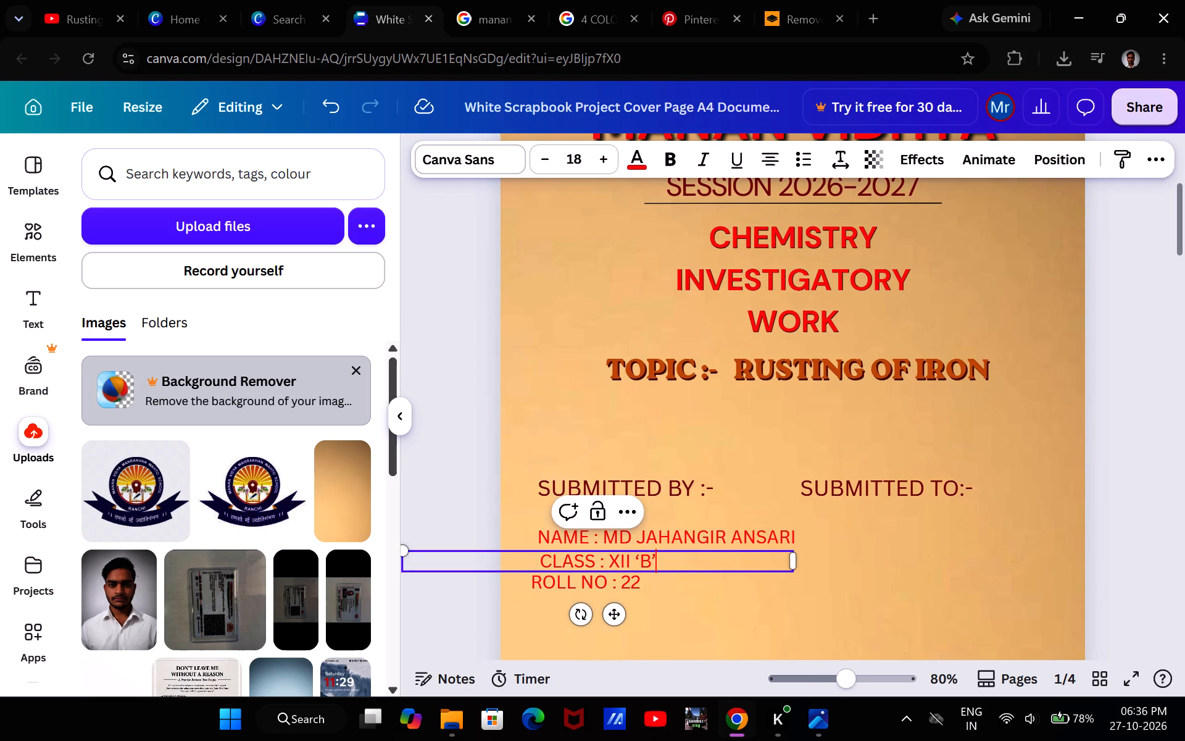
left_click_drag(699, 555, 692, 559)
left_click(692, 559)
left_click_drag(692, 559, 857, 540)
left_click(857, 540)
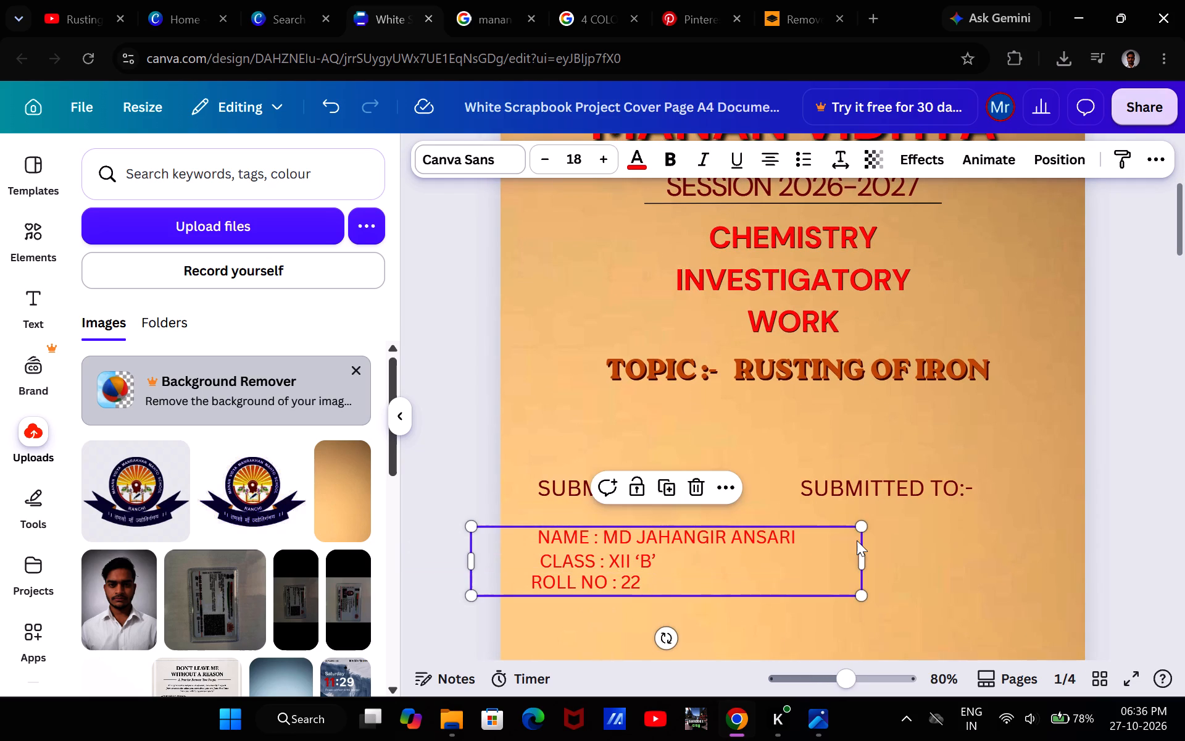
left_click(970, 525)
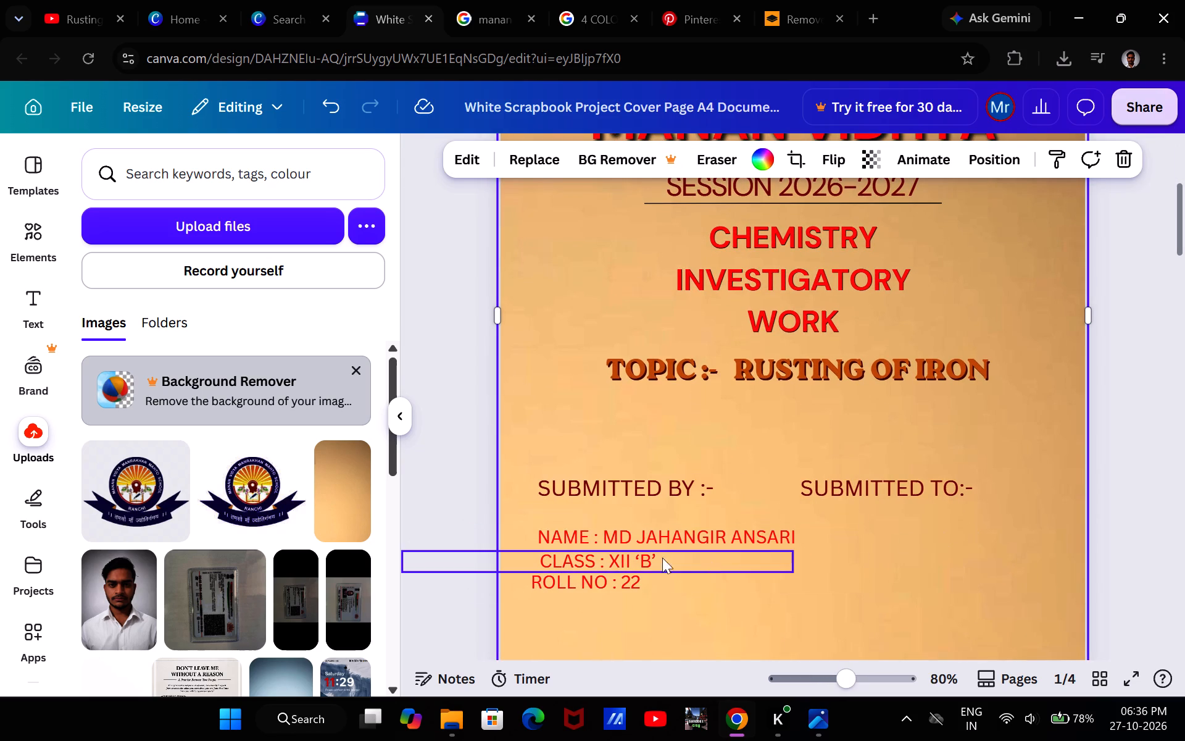
Shift the CLASS and ROLL NO lines slightly so they align beneath the NAME line.
left_click(631, 557)
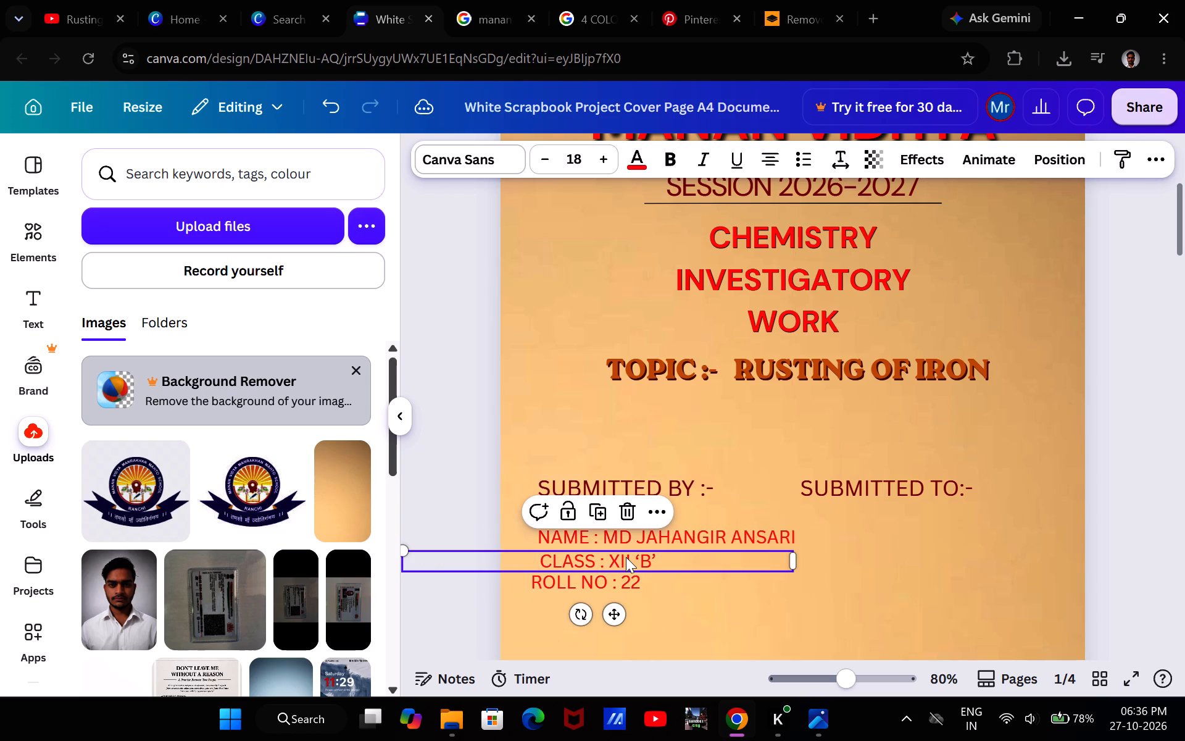
left_click(626, 557)
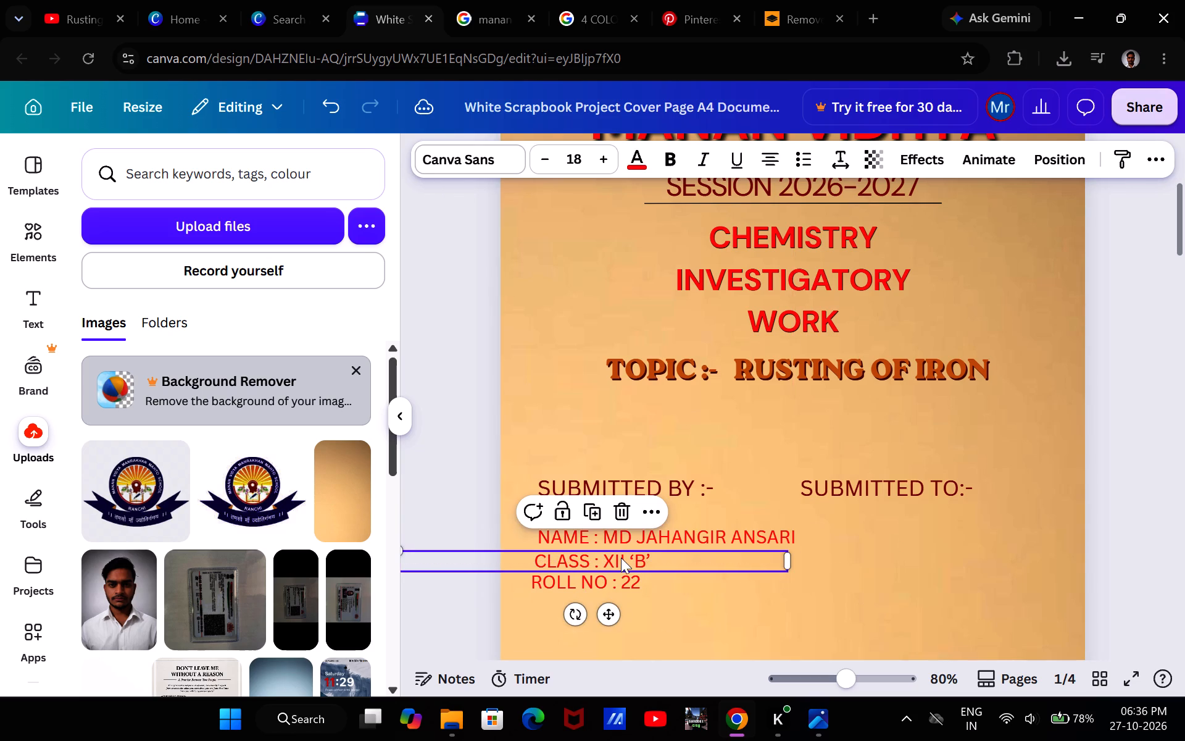
left_click(720, 627)
left_click(627, 582)
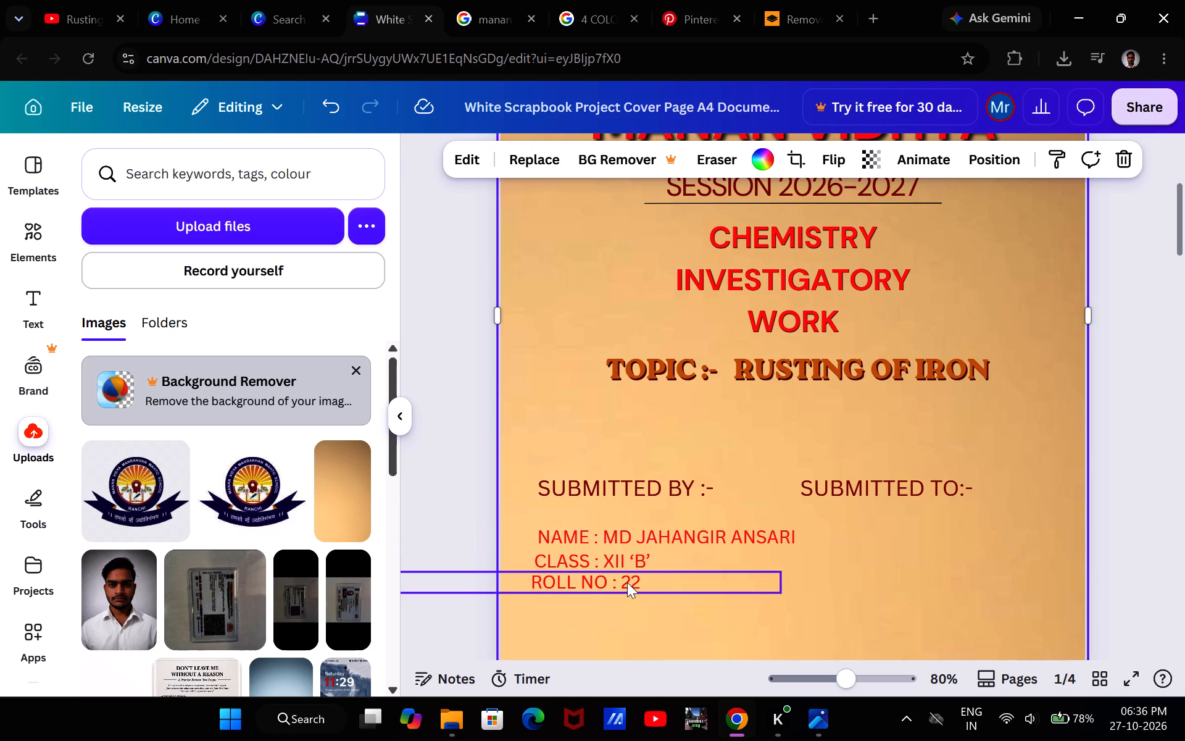
left_click(817, 611)
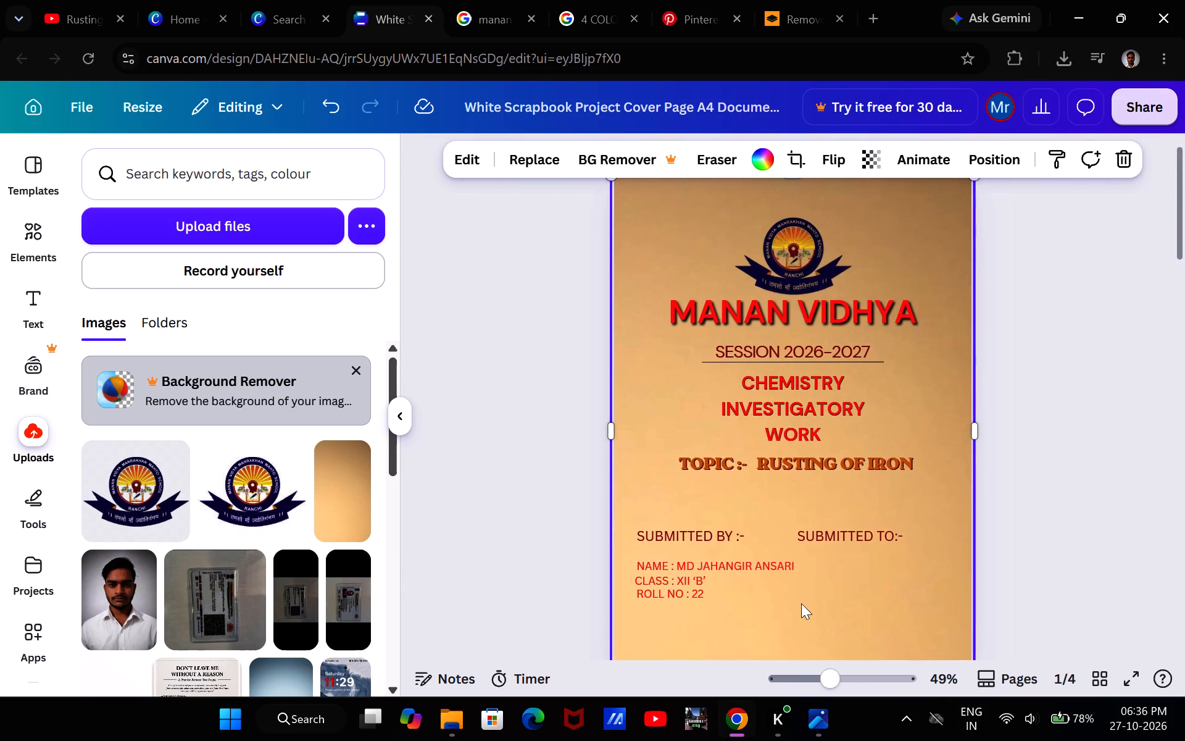
Change the NAME line's text colour to black (#000000).
right_click(704, 559)
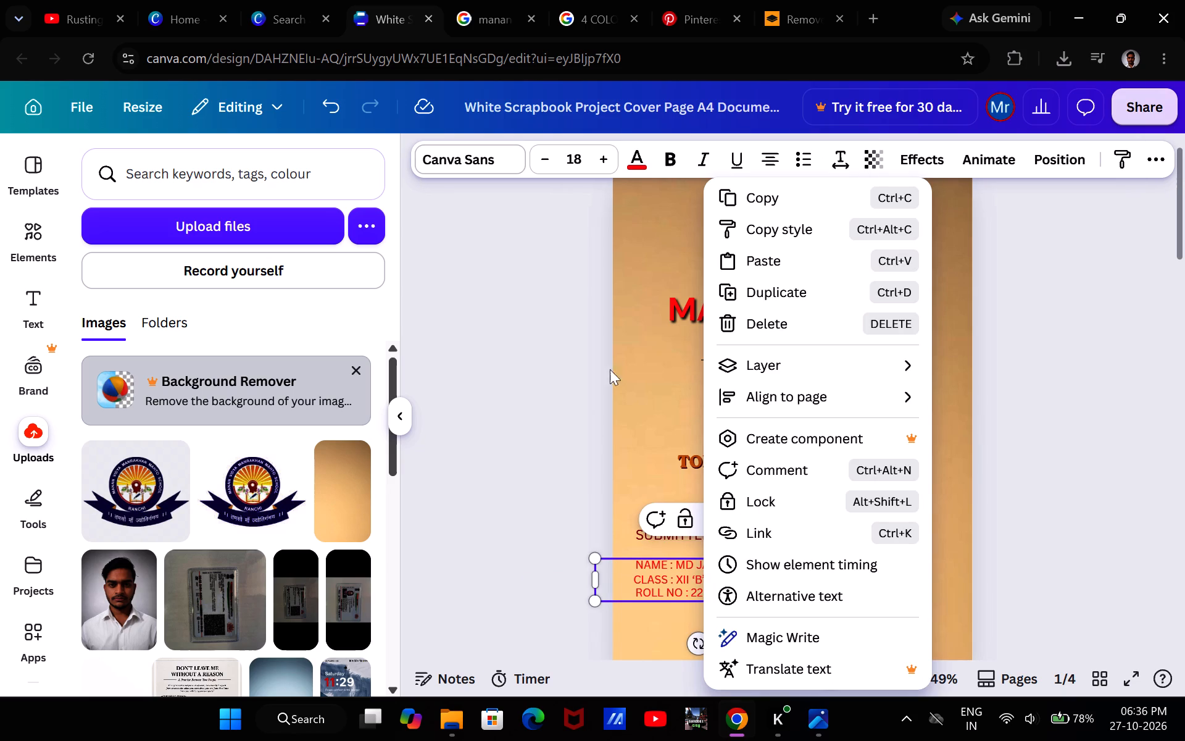
left_click(639, 157)
left_click(639, 157)
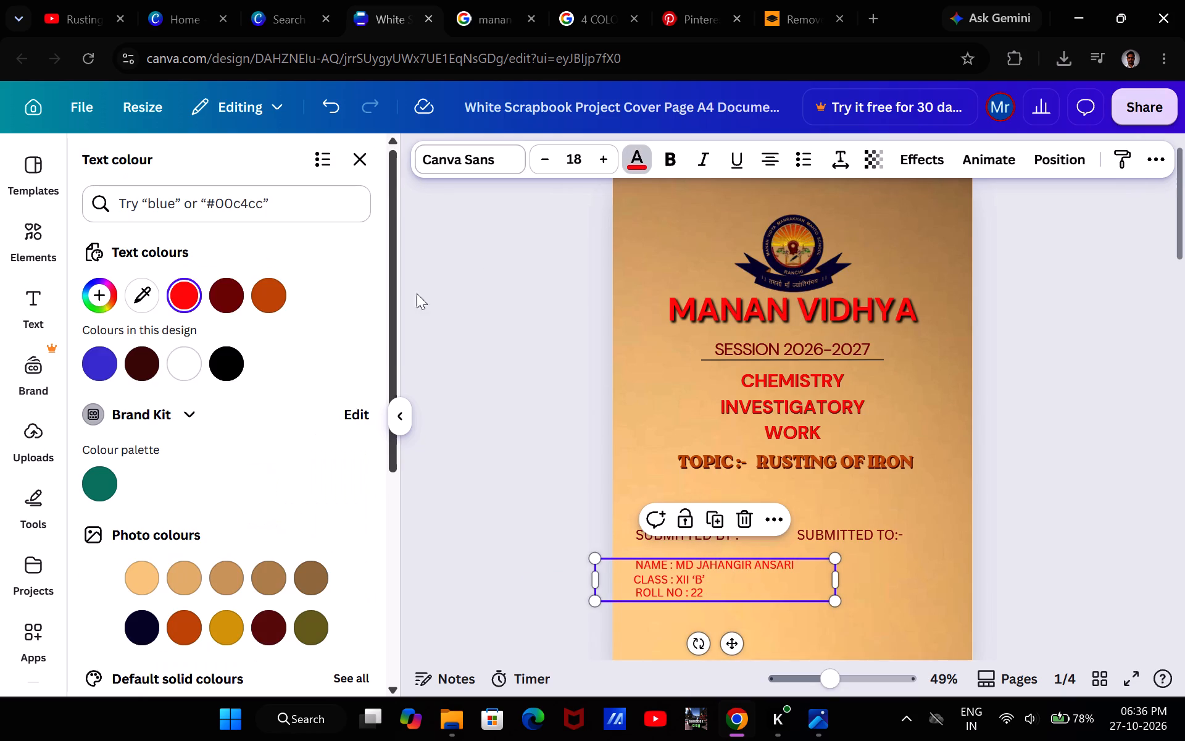
left_click(228, 355)
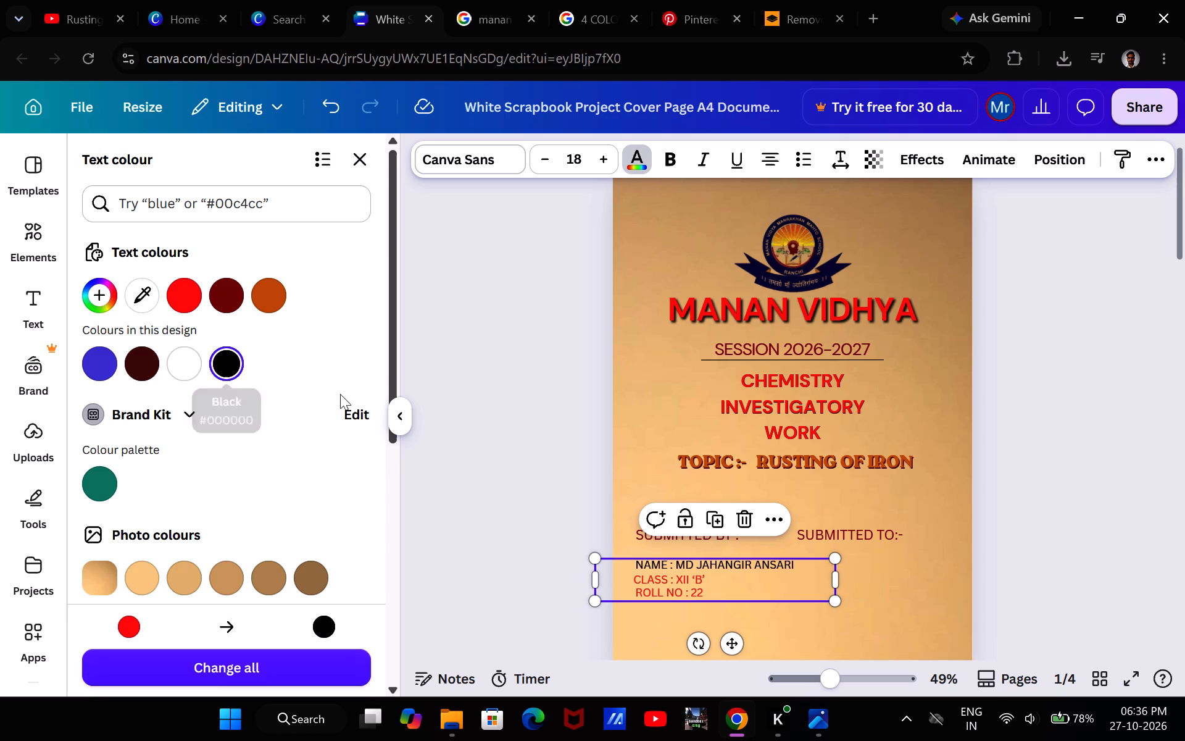
left_click(492, 414)
left_click(565, 562)
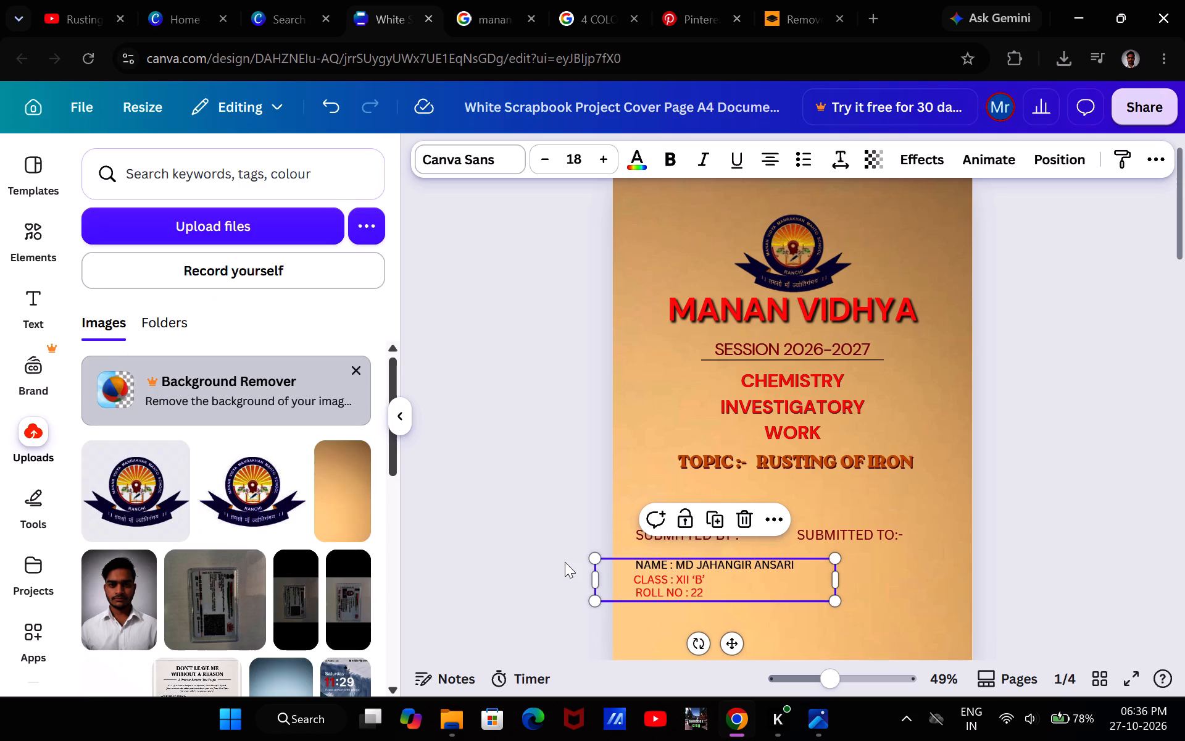
Change the CLASS line's text colour to black (#000000).
left_click(660, 576)
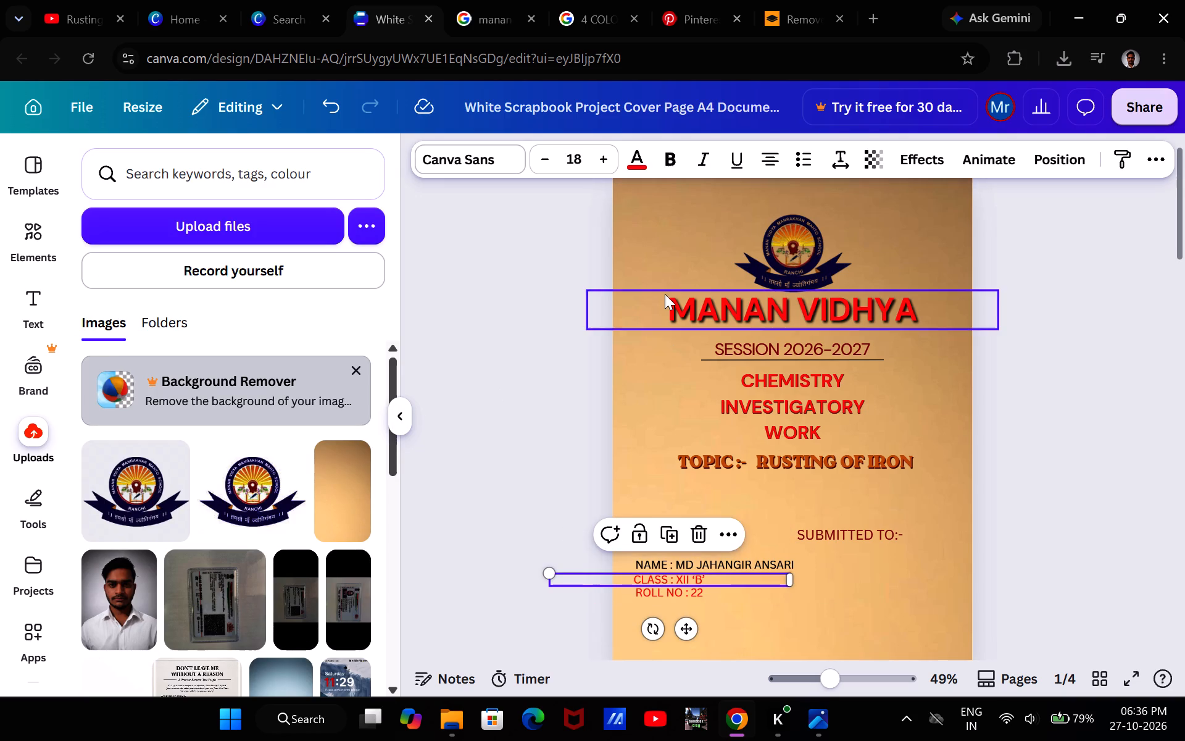
left_click(631, 155)
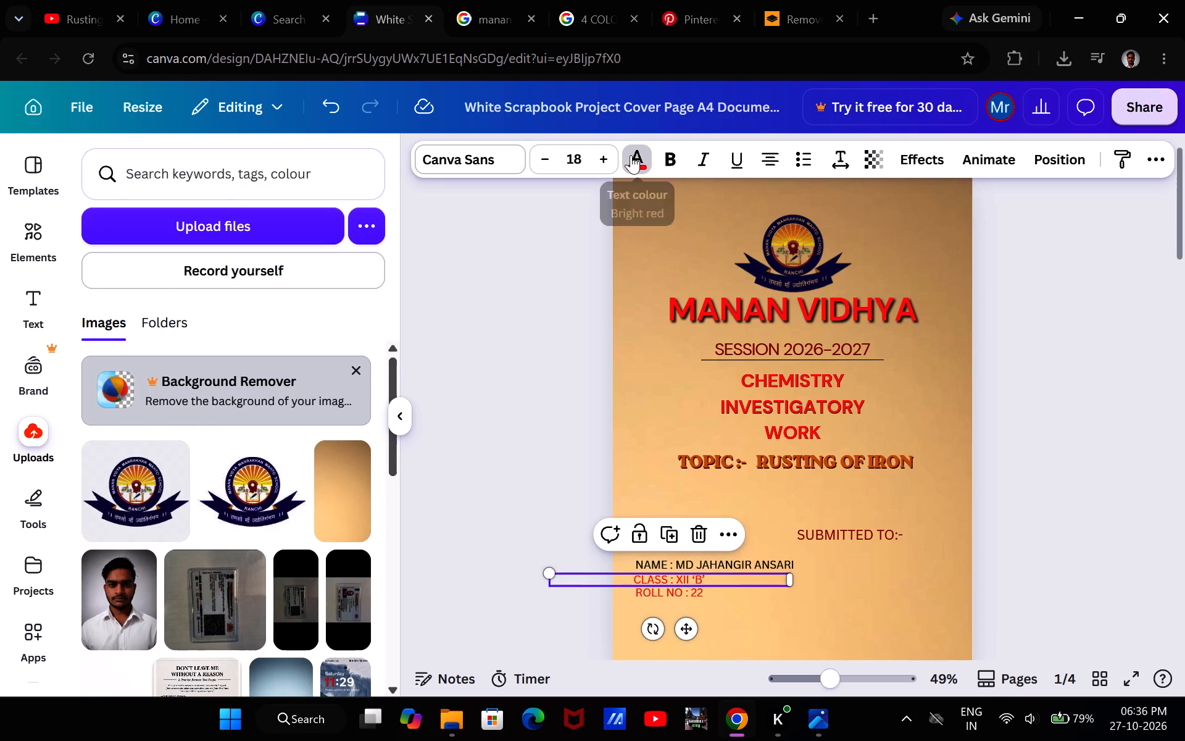
left_click(323, 285)
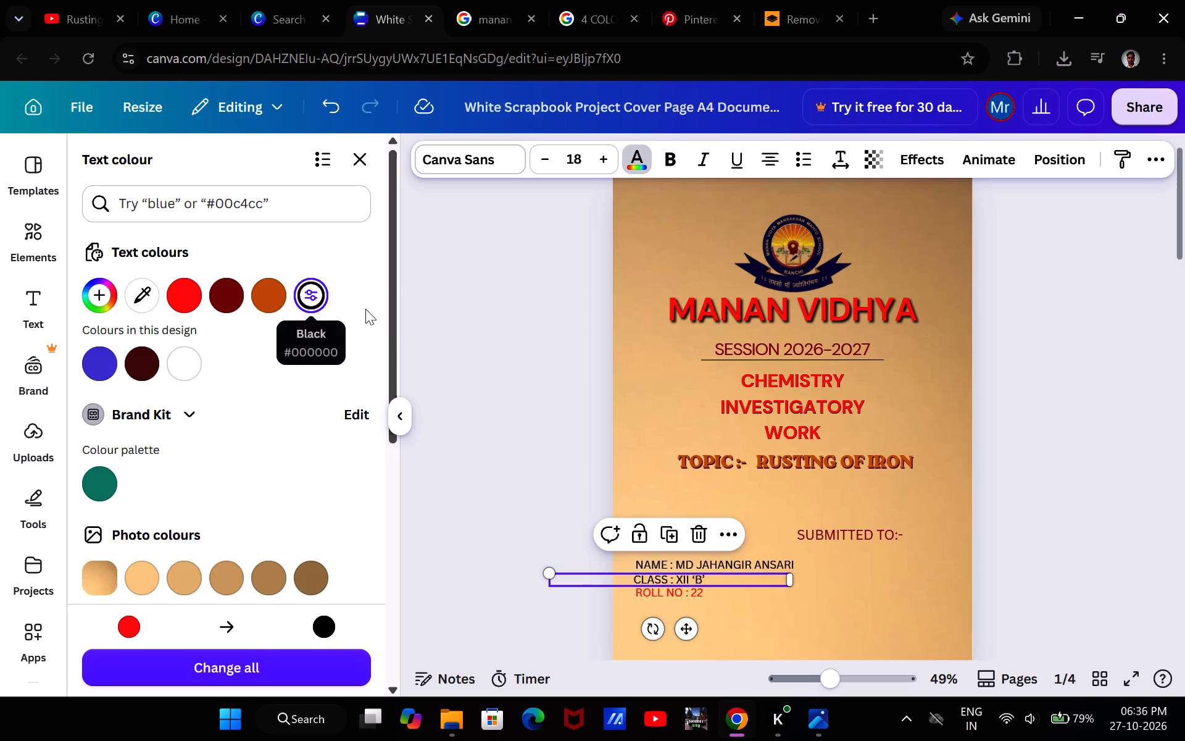
left_click(485, 355)
left_click(485, 355)
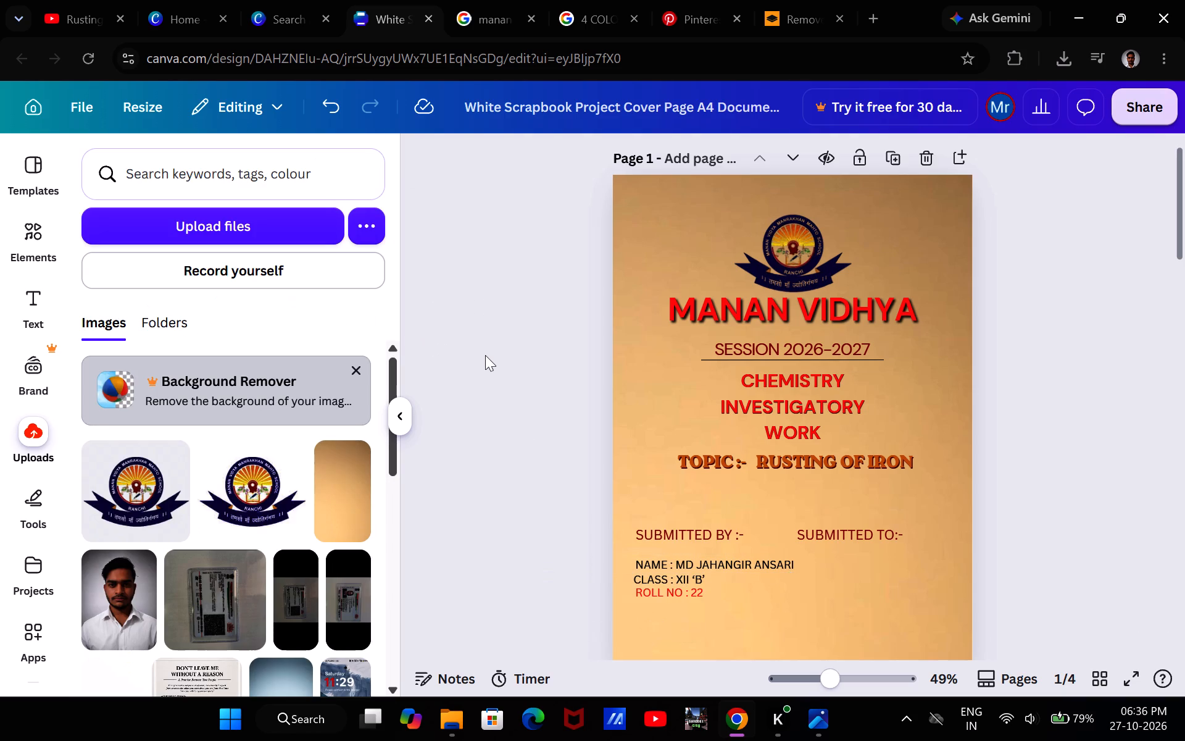
Change the entire ROLL NO line's text colour to black.
left_click(680, 590)
left_click(680, 590)
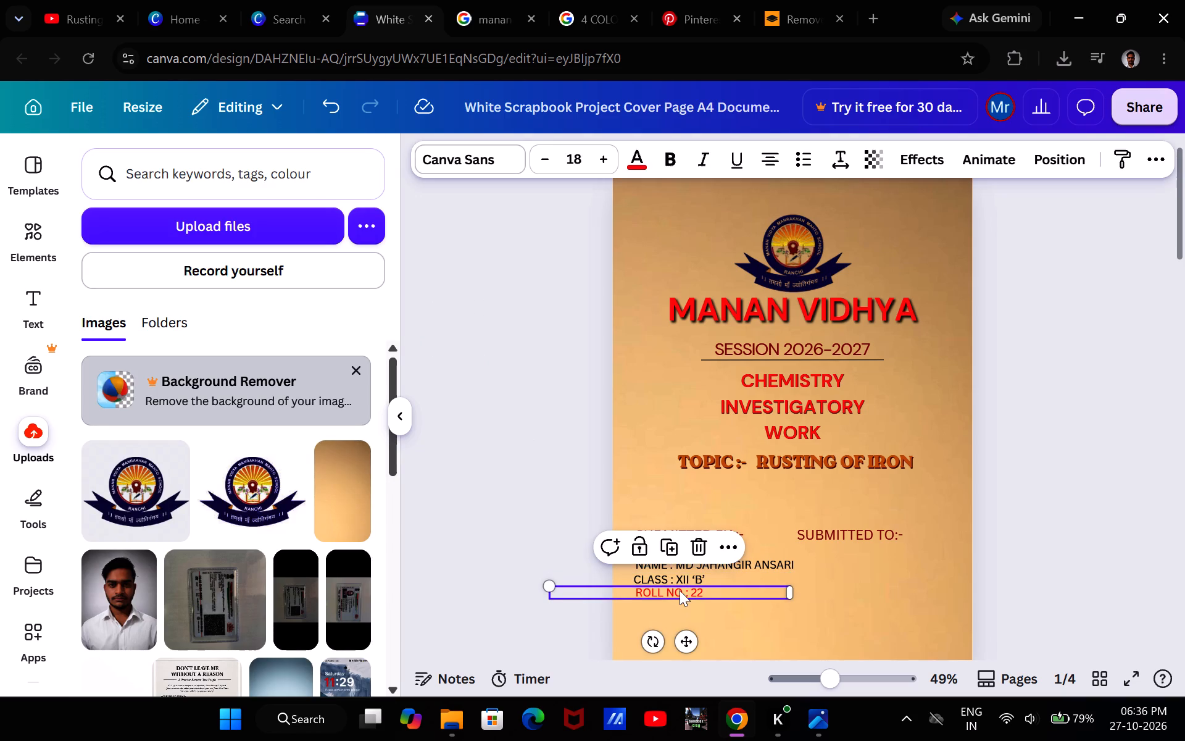
double_click(680, 590)
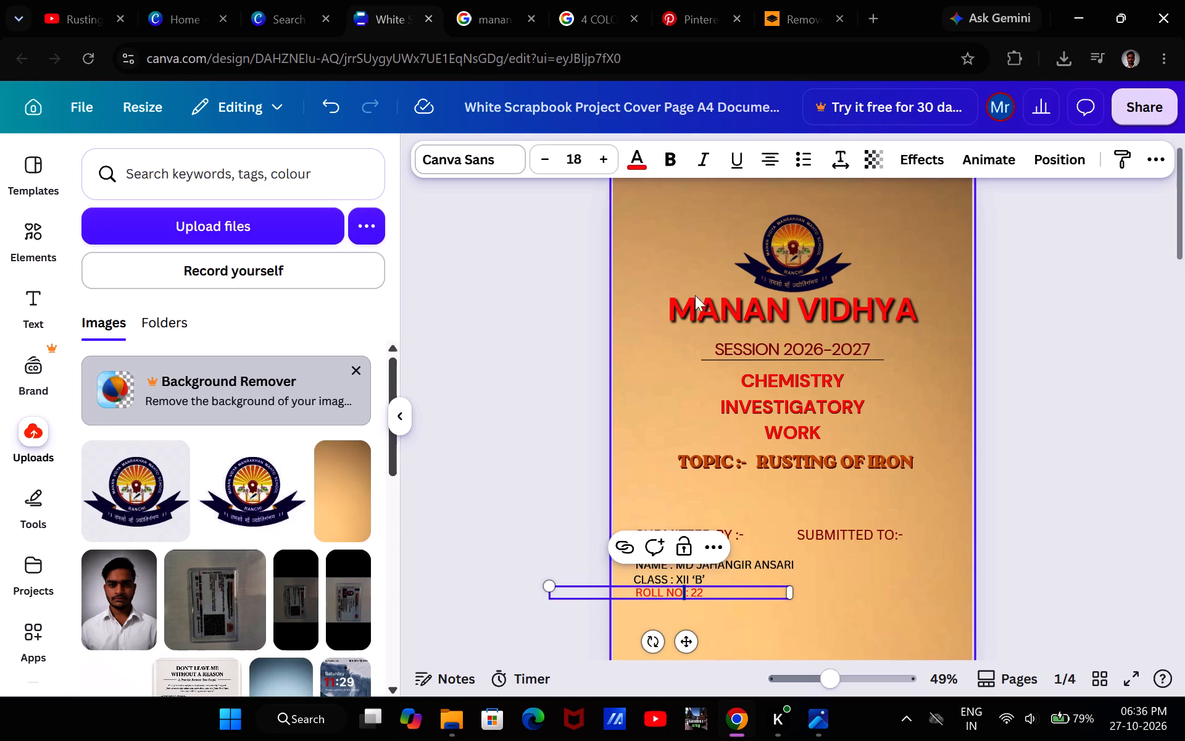
left_click(636, 150)
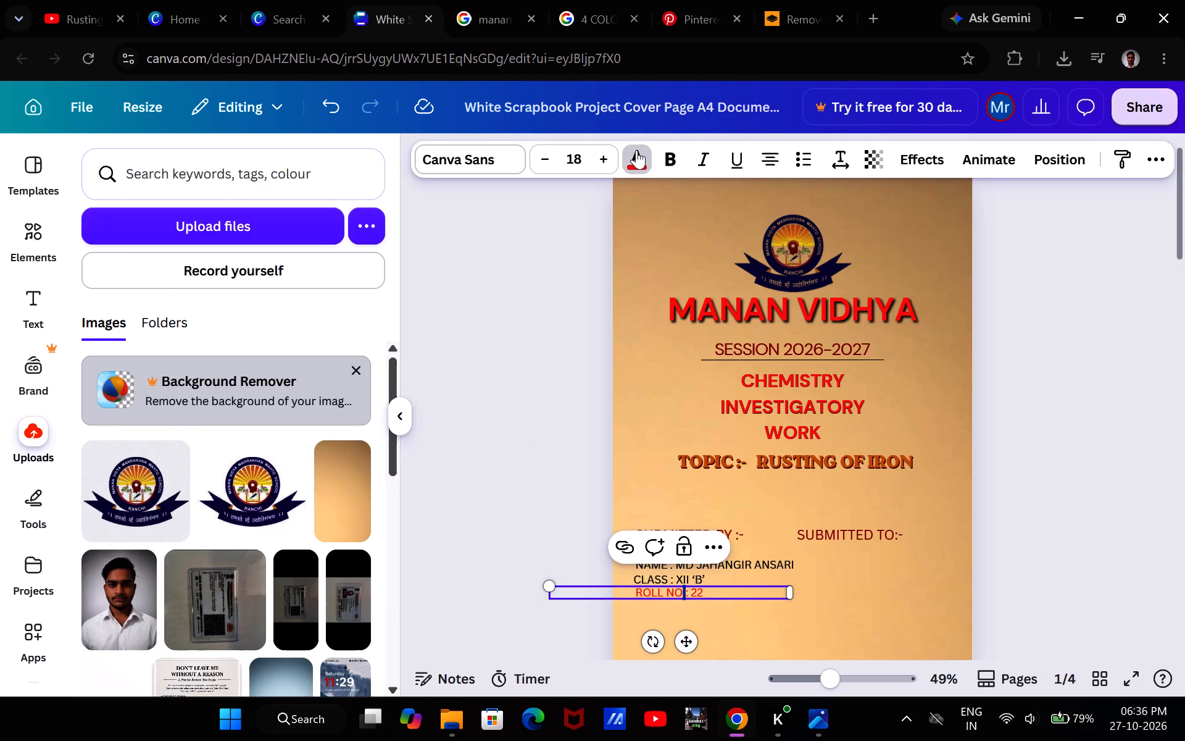
left_click(312, 297)
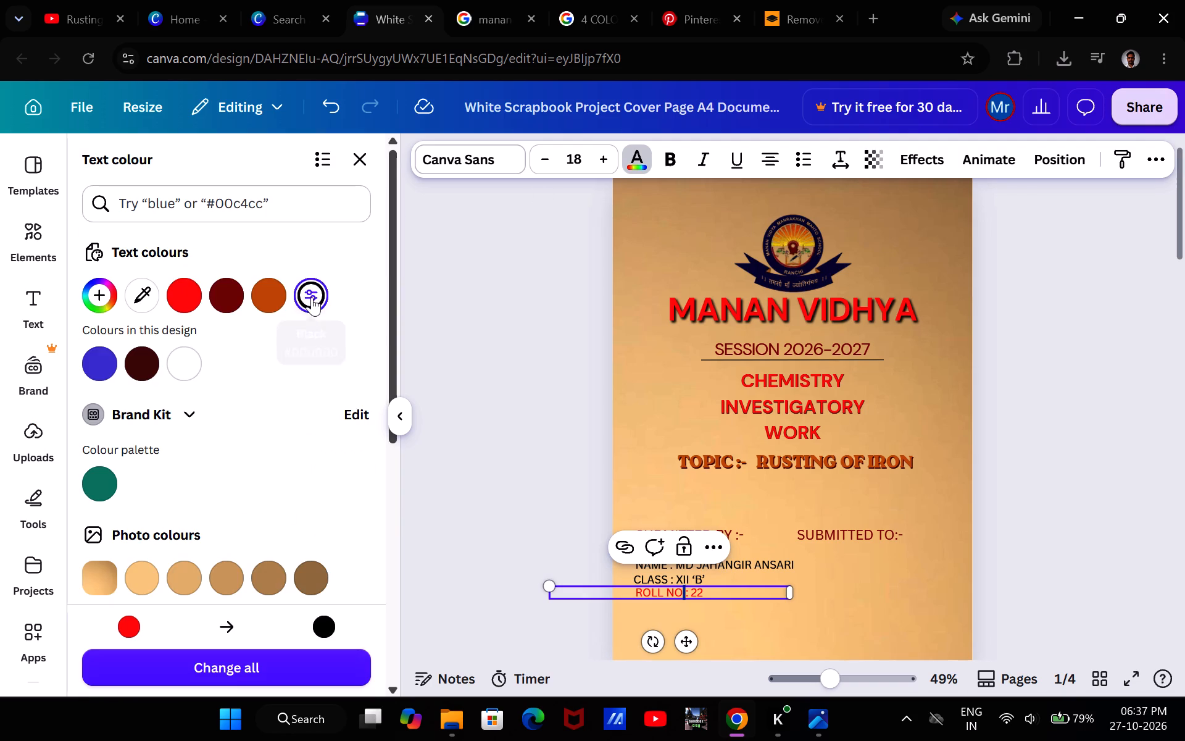
left_click(454, 295)
left_click(573, 444)
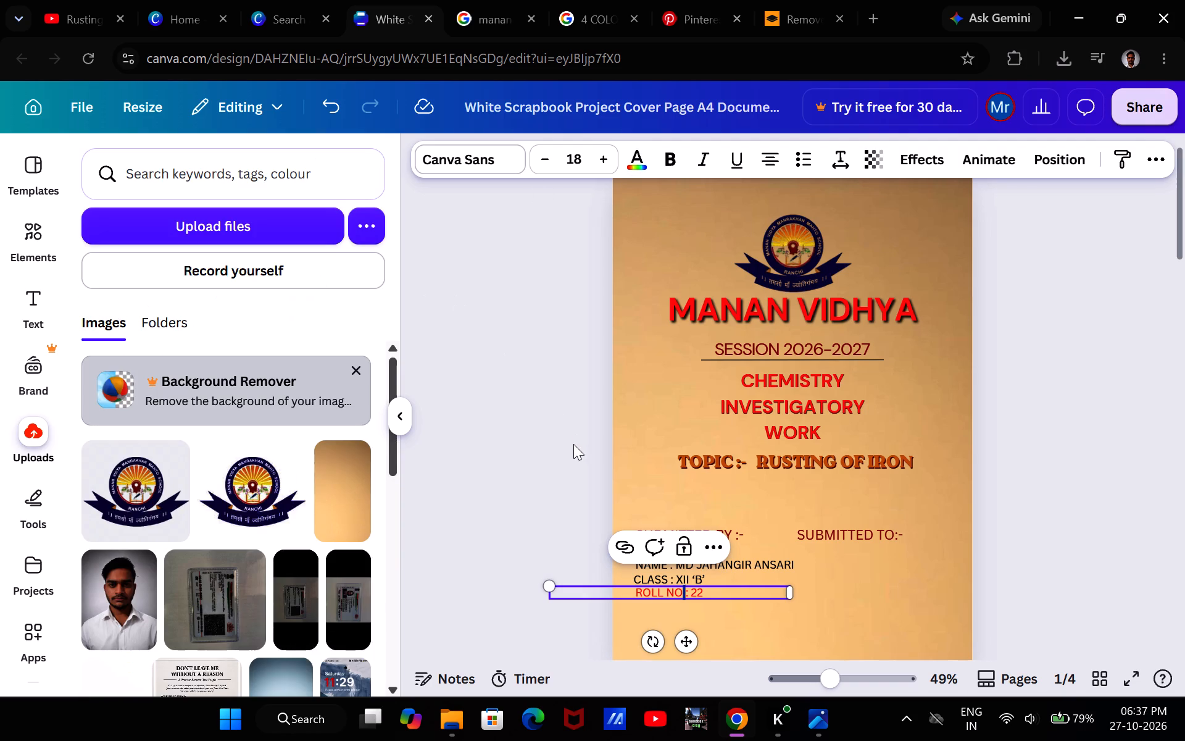
left_click(692, 595)
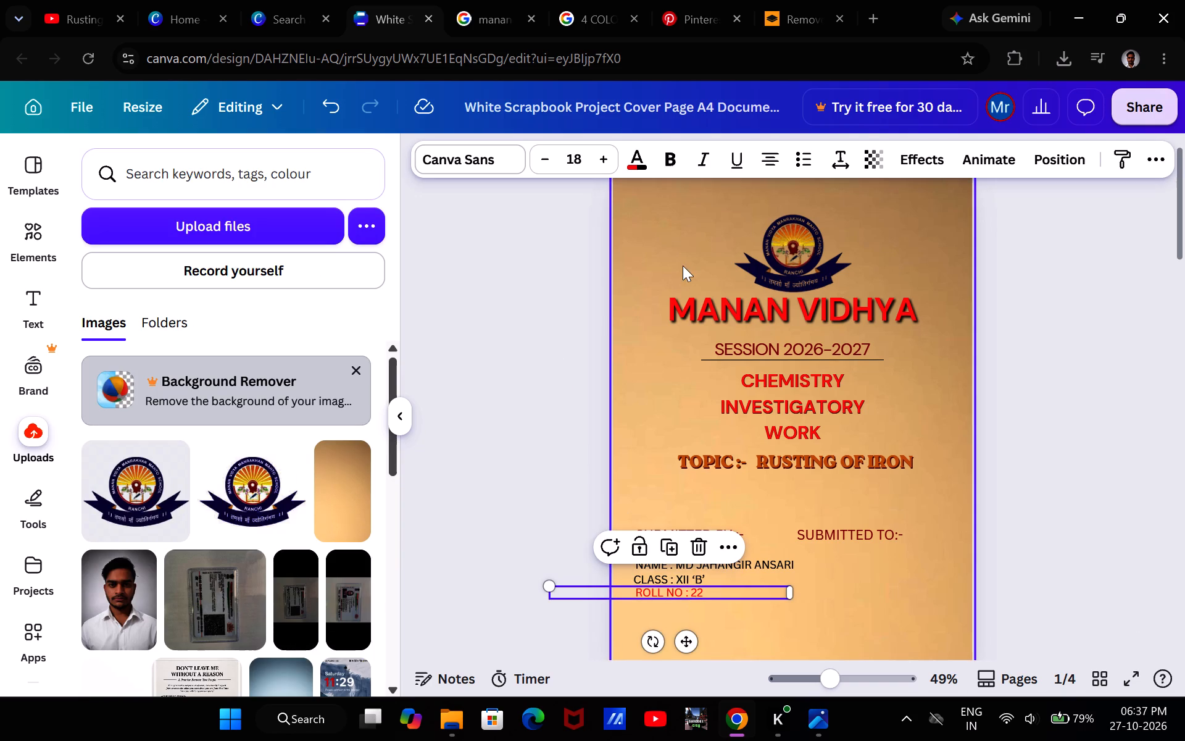
left_click(639, 148)
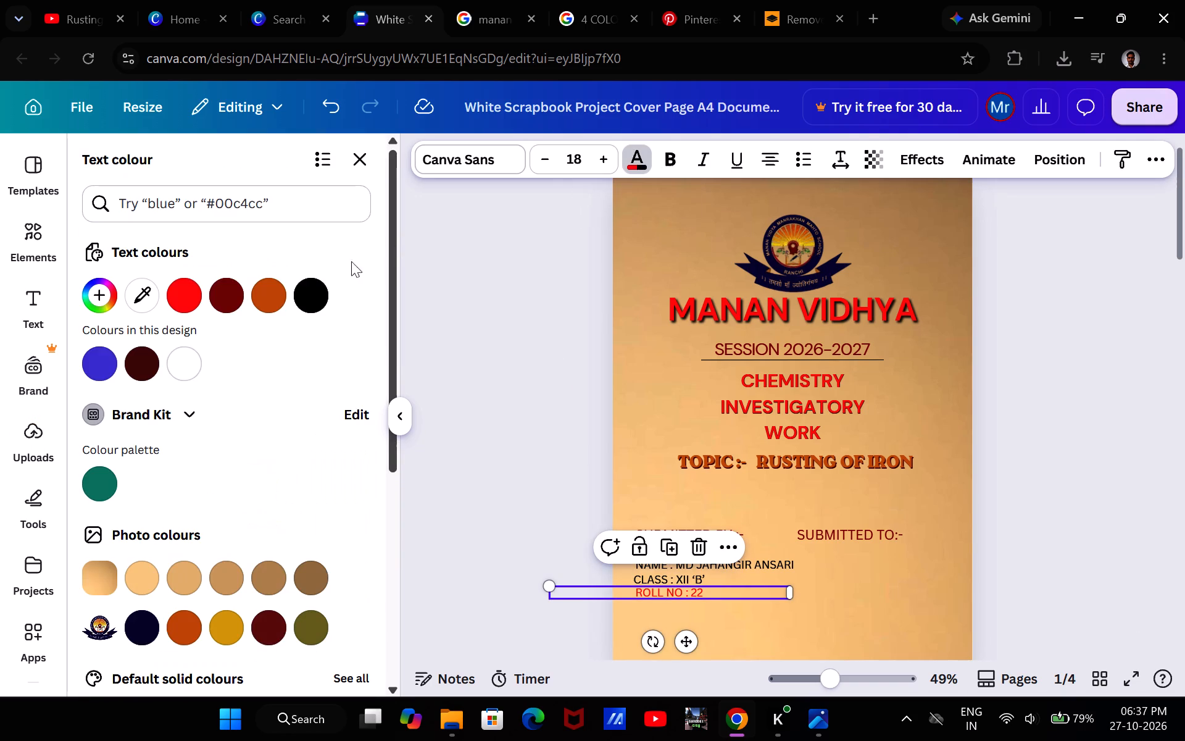
left_click(315, 288)
left_click(525, 376)
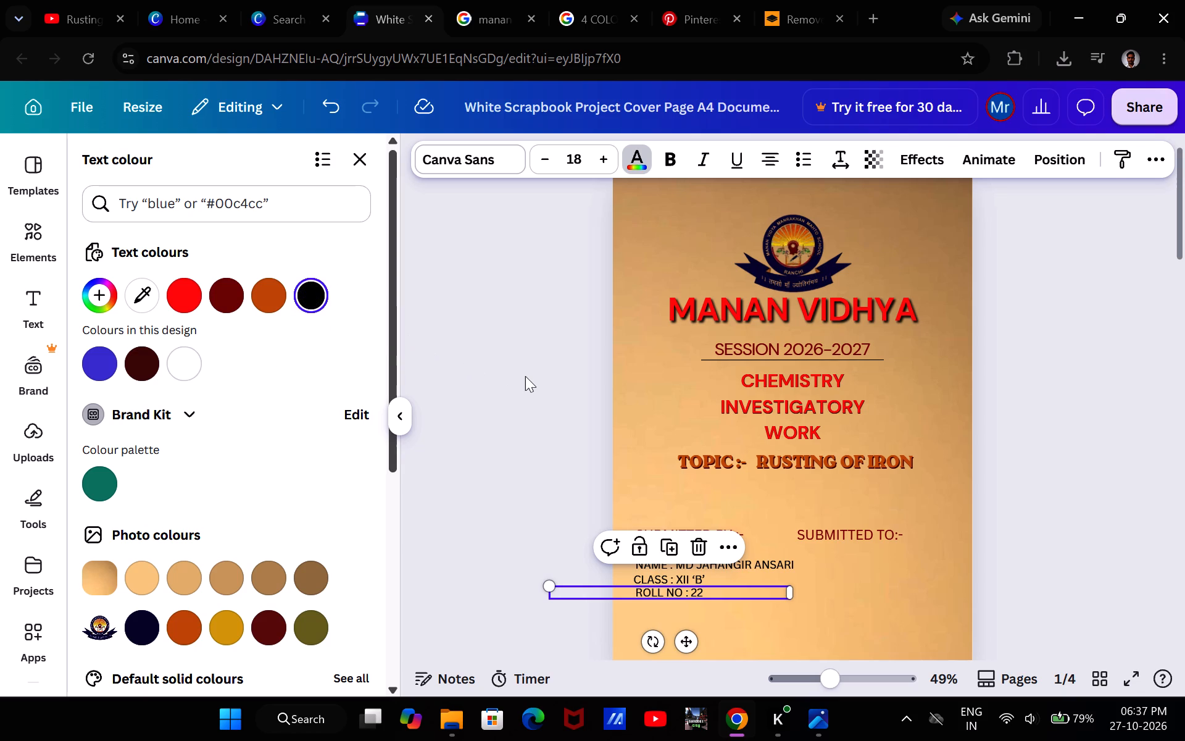
left_click(525, 376)
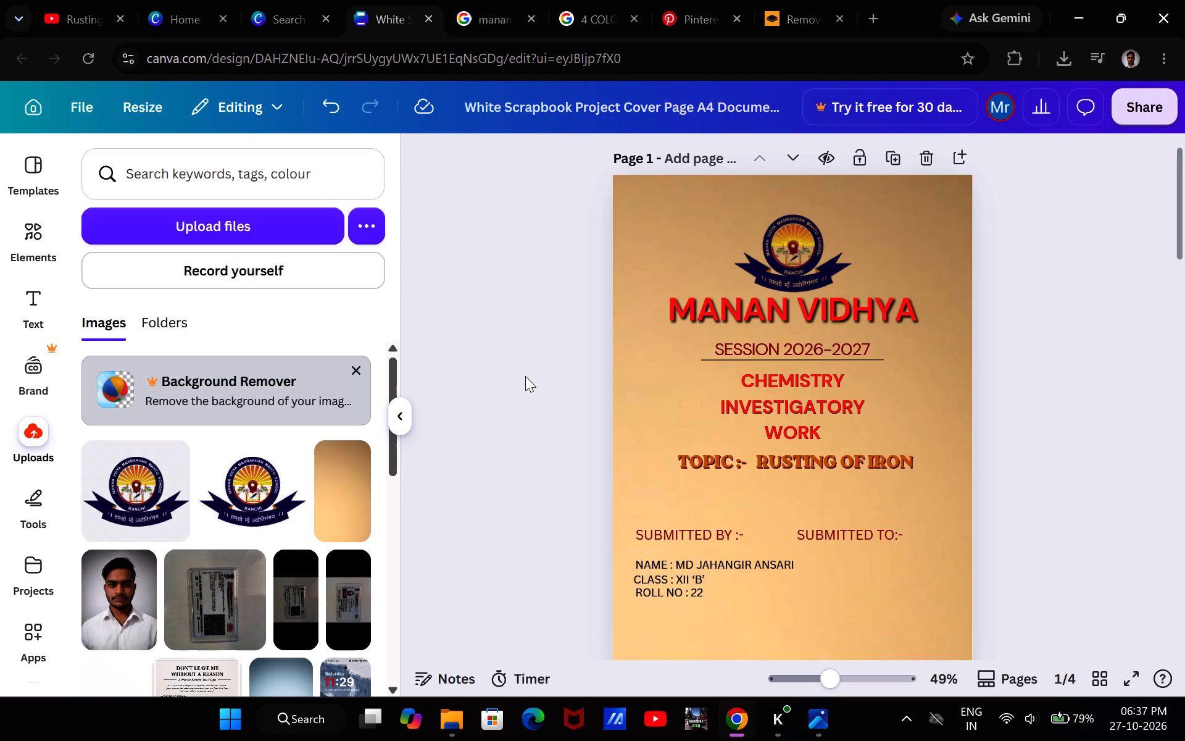
Recolour only the student's name after the NAME label to the dark indigo (#29176C) taken from the school logo.
left_click(713, 561)
left_click(713, 561)
left_click_drag(713, 561, 754, 561)
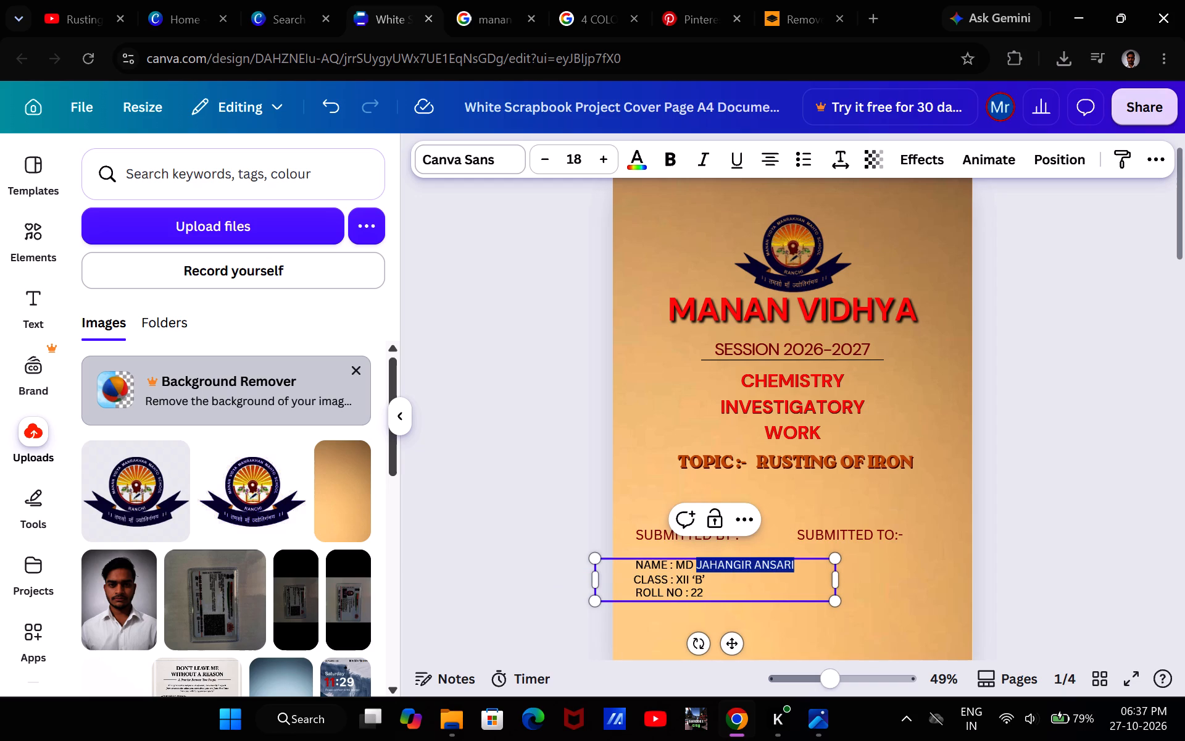
left_click_drag(754, 561, 765, 561)
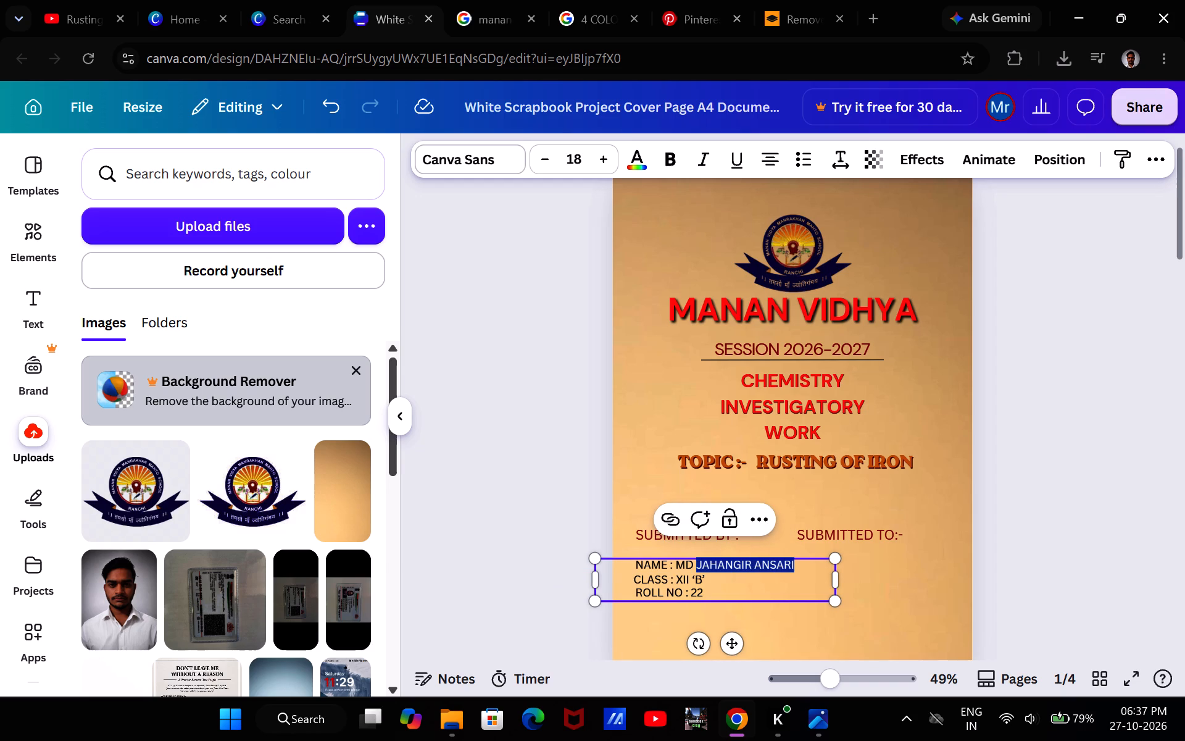
left_click(674, 566)
left_click_drag(674, 566, 794, 559)
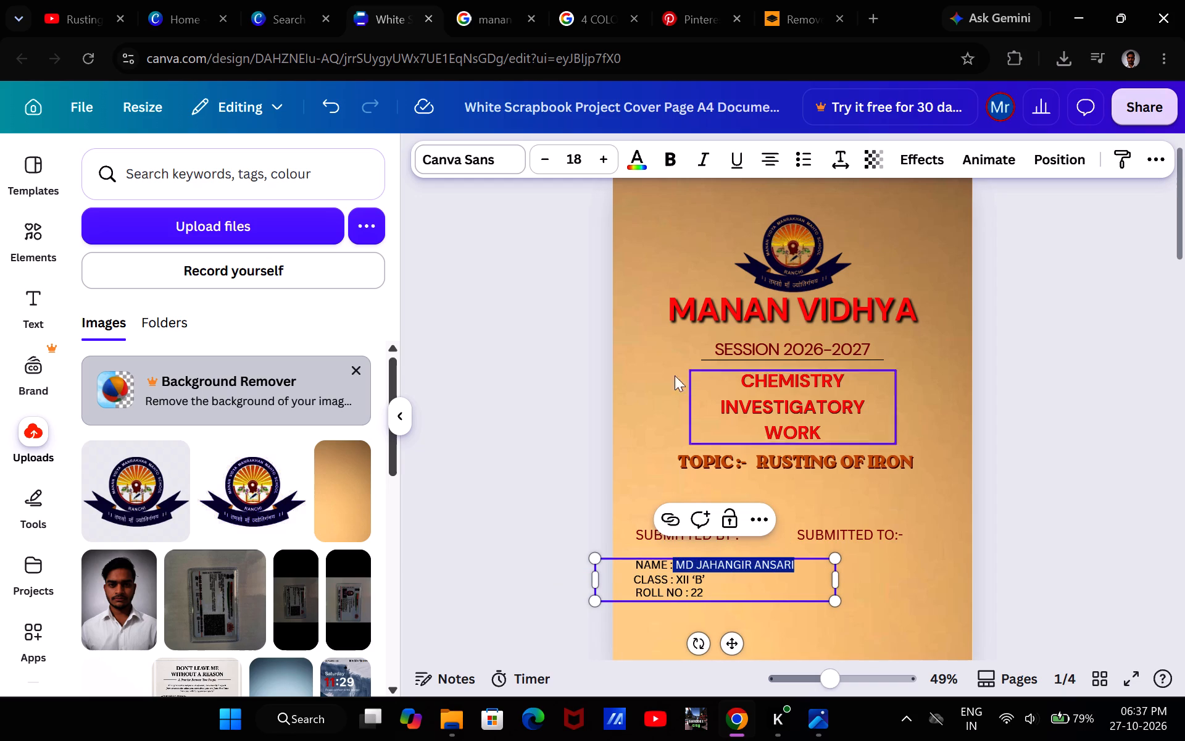
left_click(626, 169)
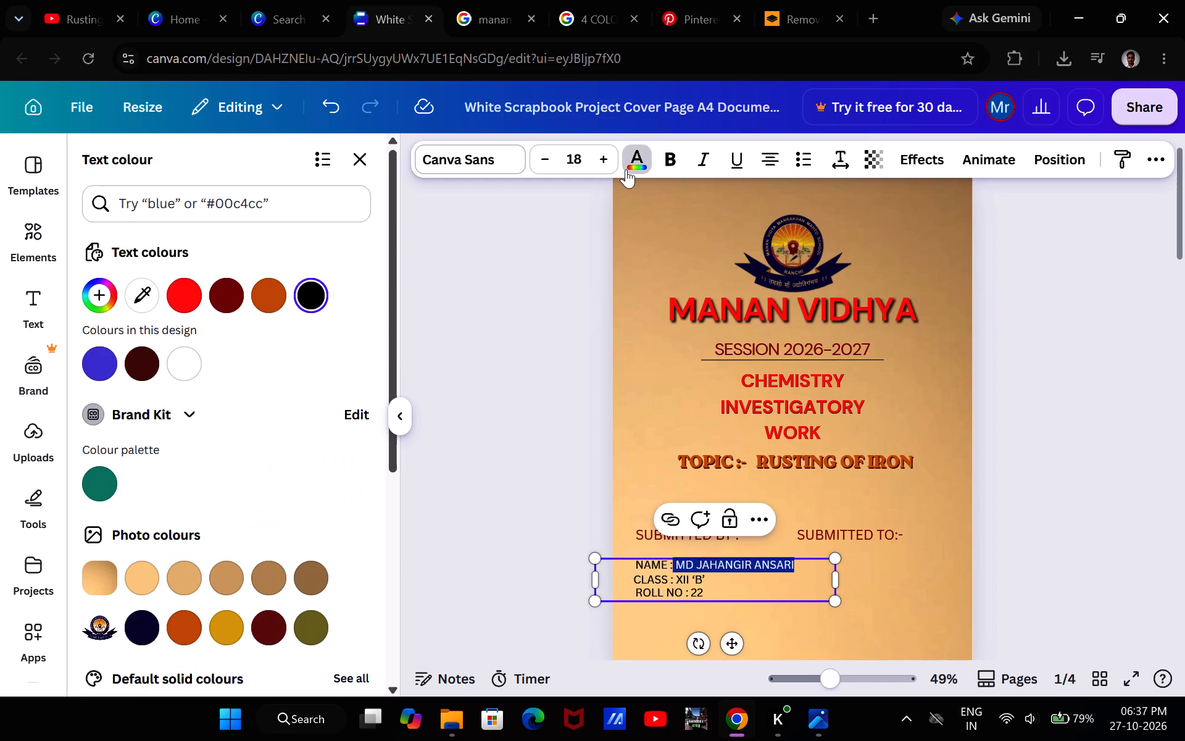
left_click(146, 624)
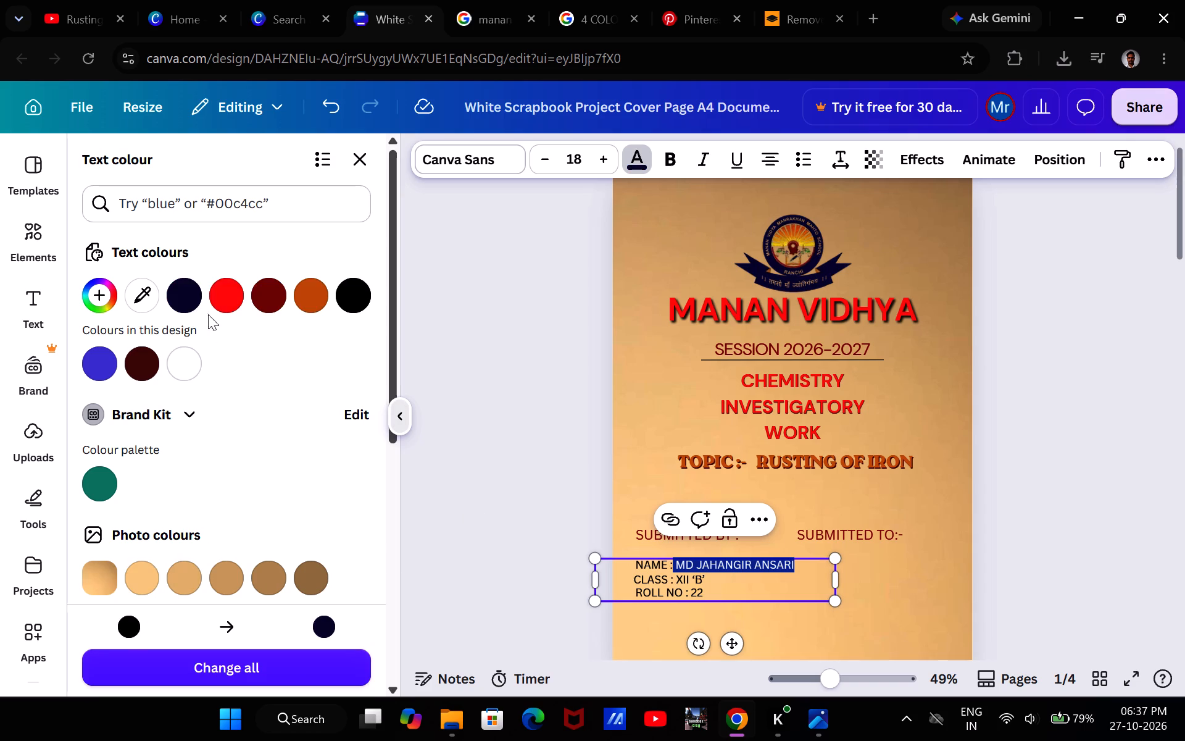
left_click(188, 298)
left_click(527, 377)
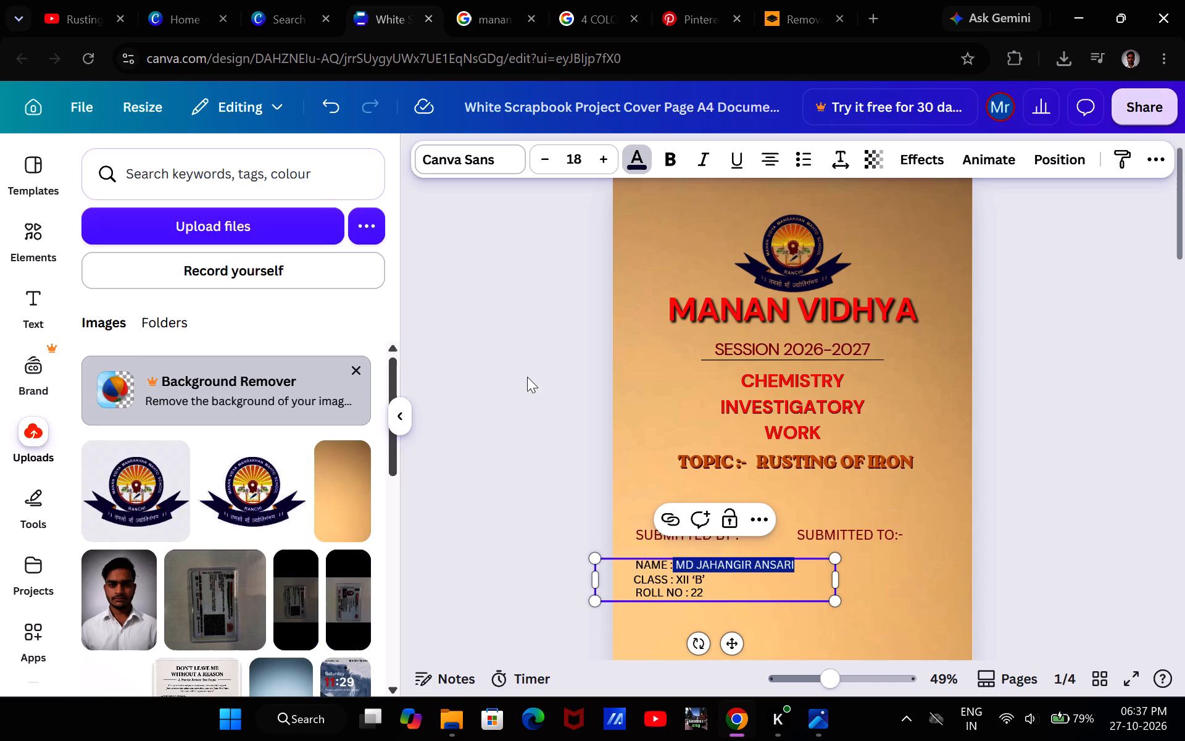
double_click(527, 377)
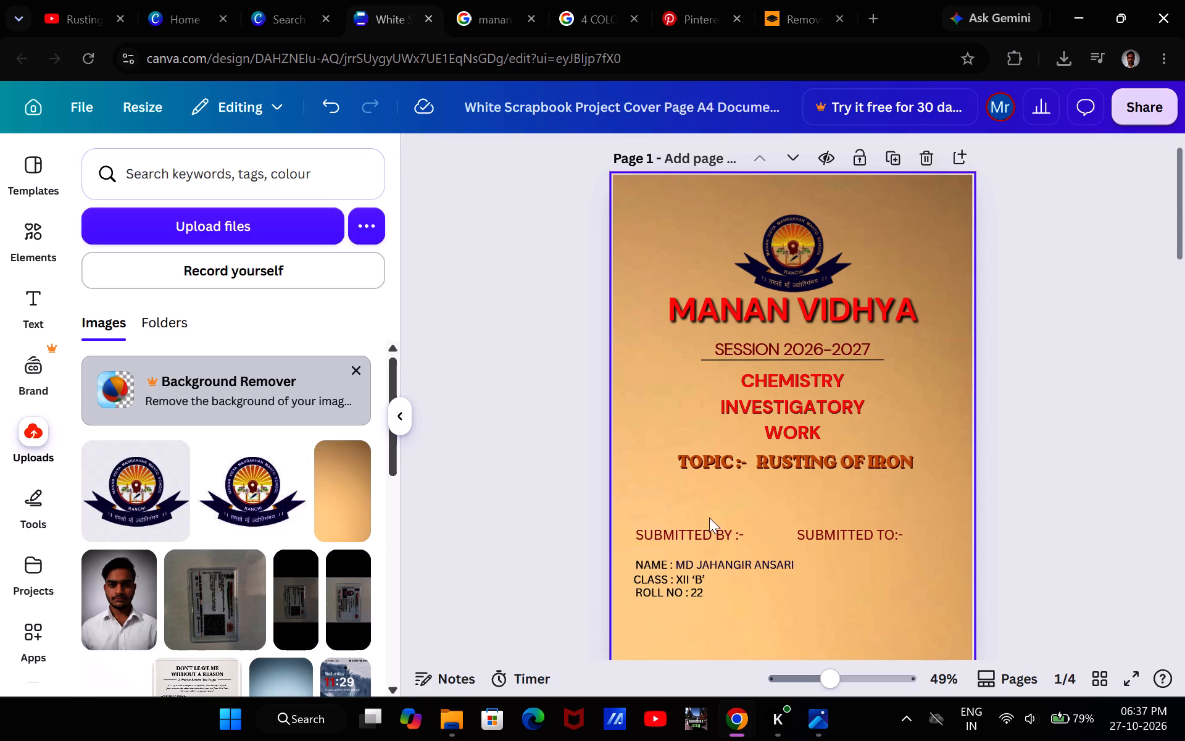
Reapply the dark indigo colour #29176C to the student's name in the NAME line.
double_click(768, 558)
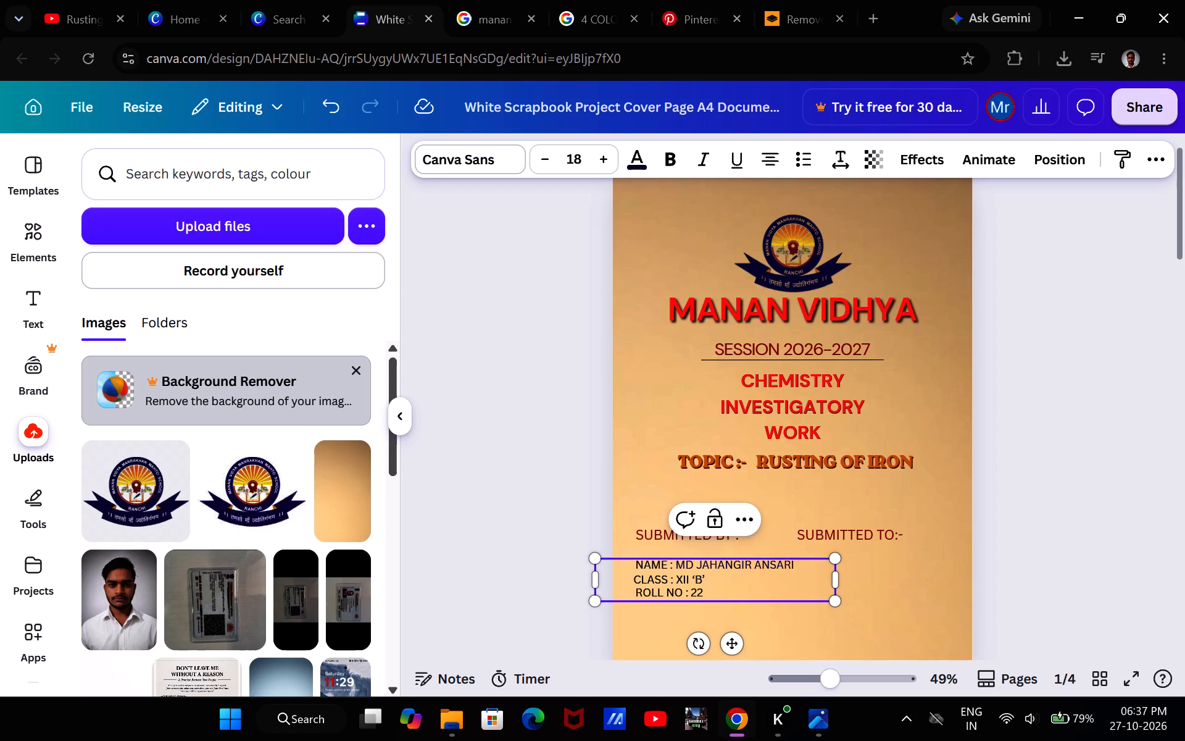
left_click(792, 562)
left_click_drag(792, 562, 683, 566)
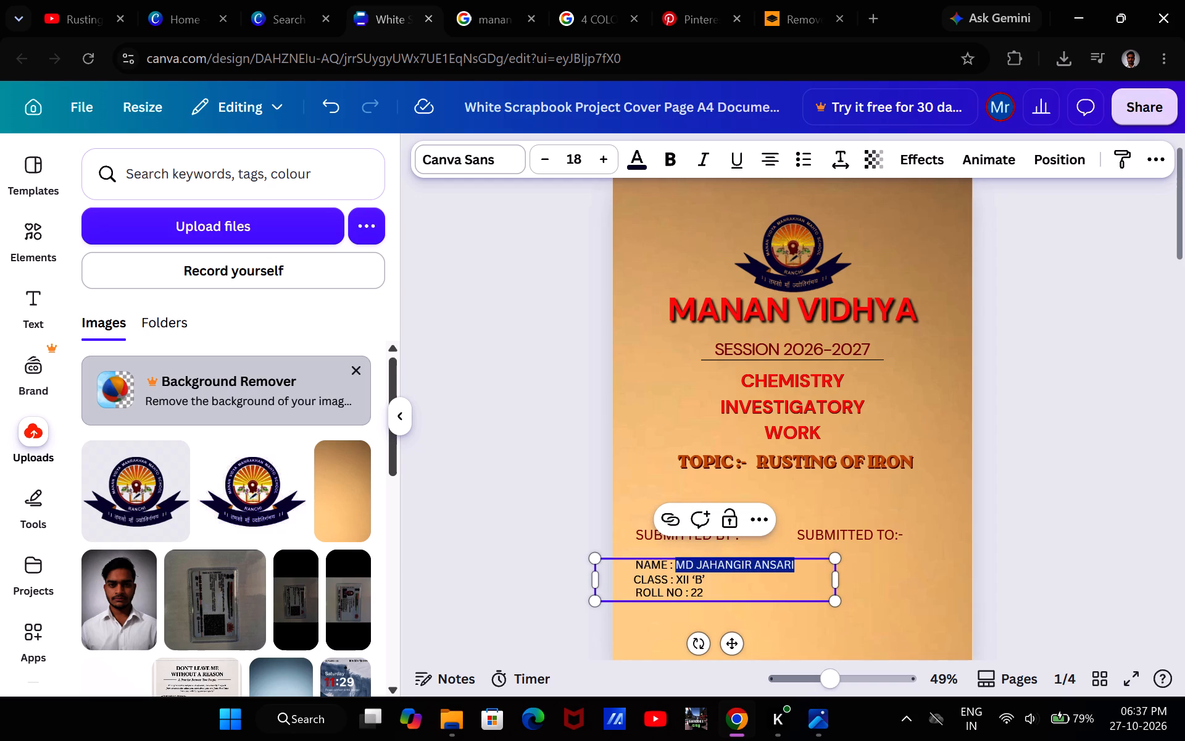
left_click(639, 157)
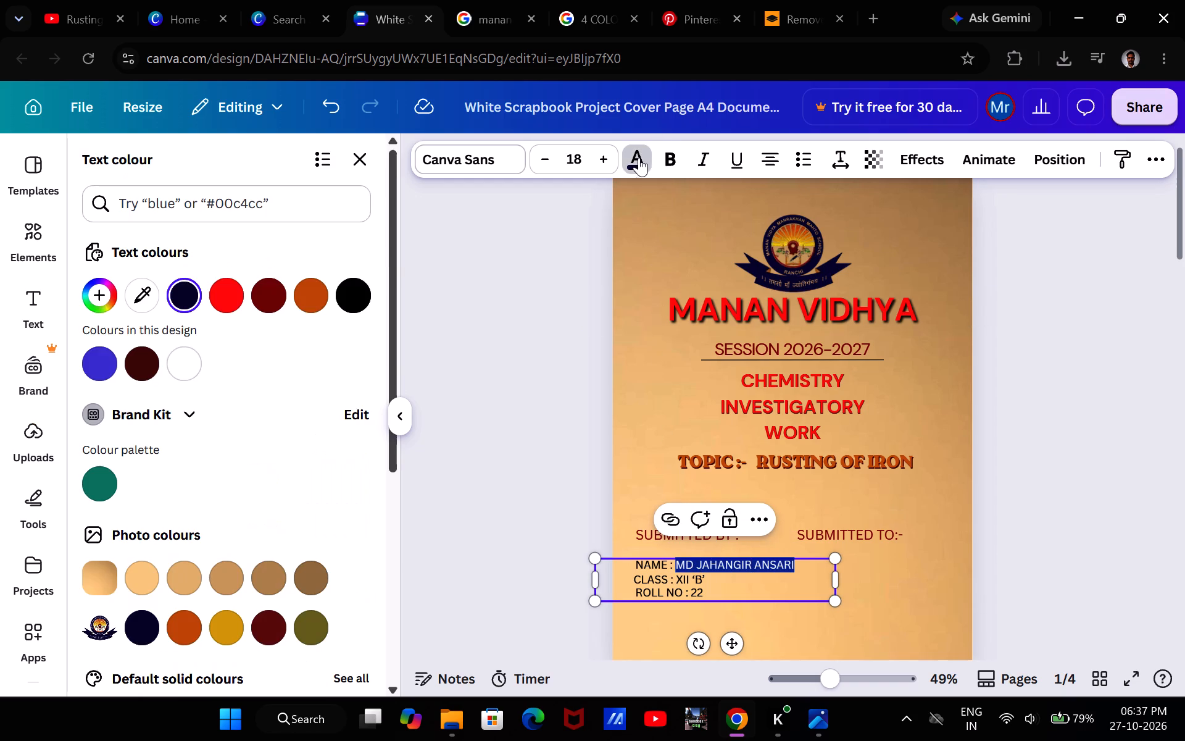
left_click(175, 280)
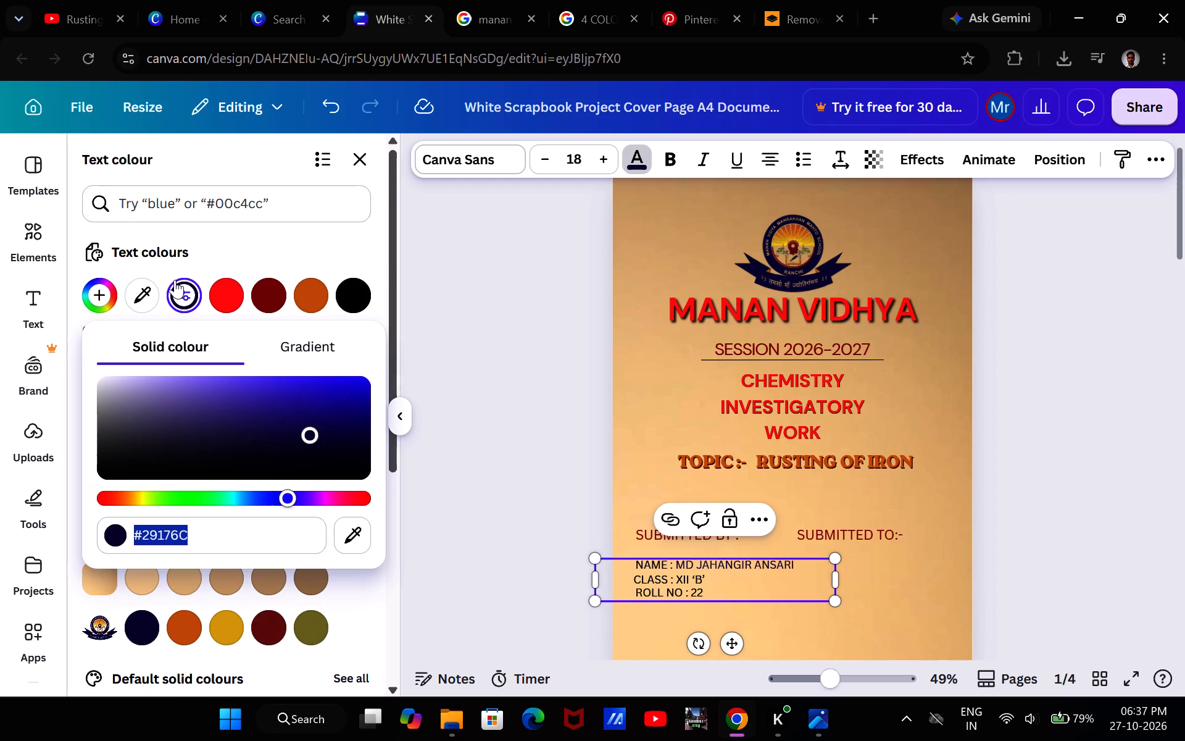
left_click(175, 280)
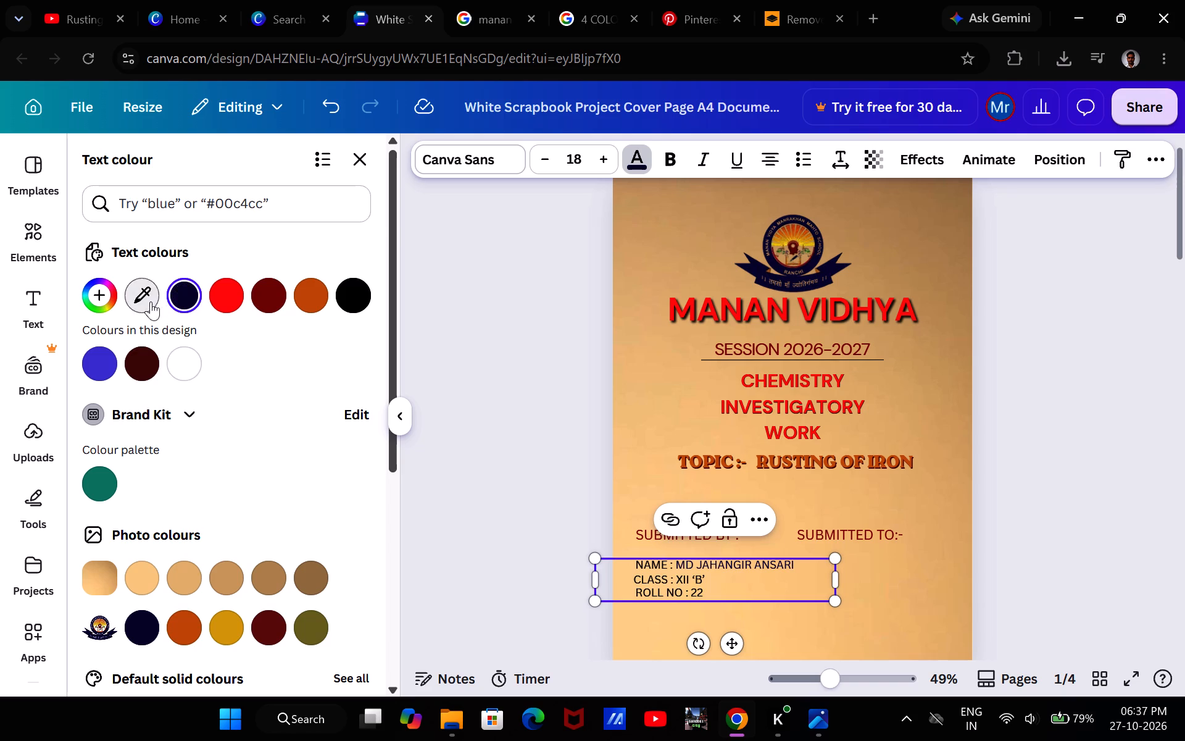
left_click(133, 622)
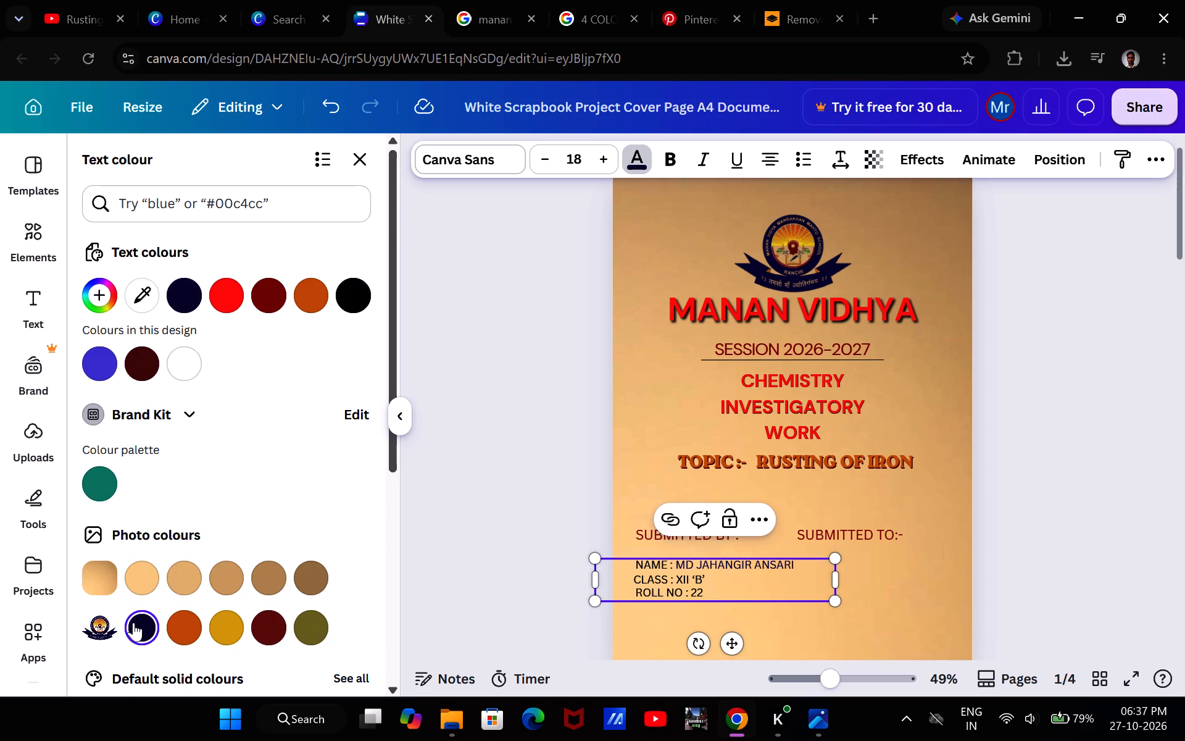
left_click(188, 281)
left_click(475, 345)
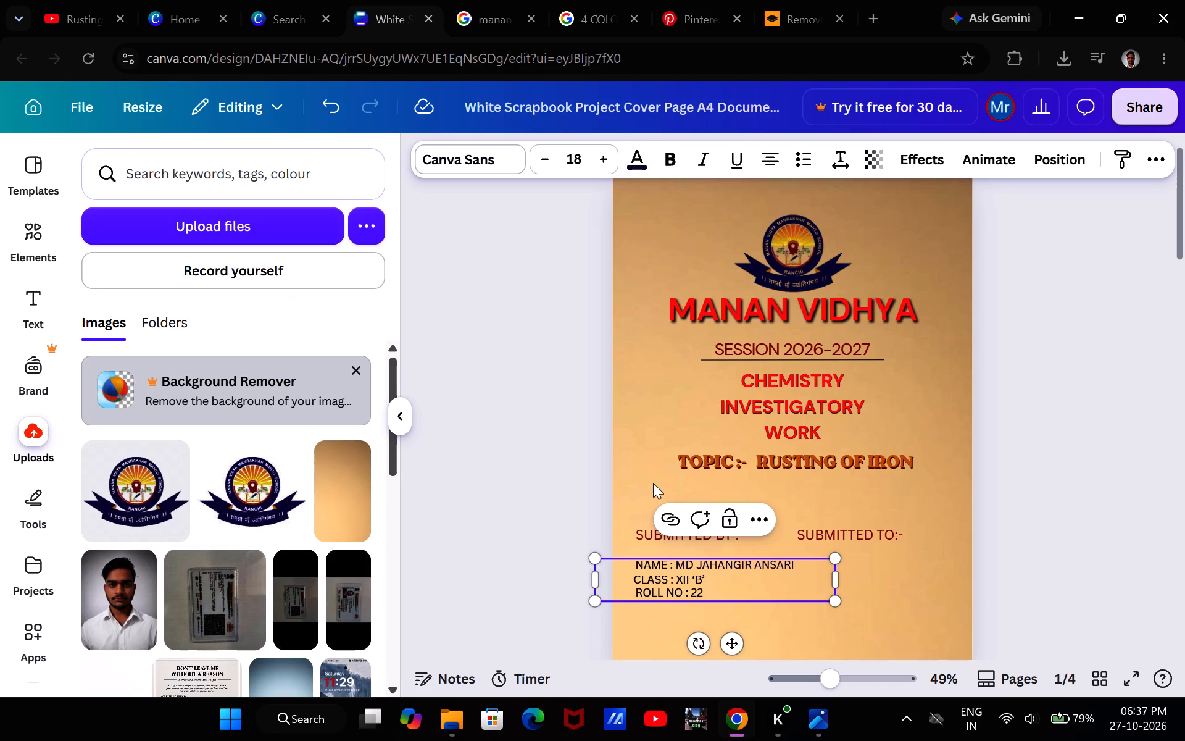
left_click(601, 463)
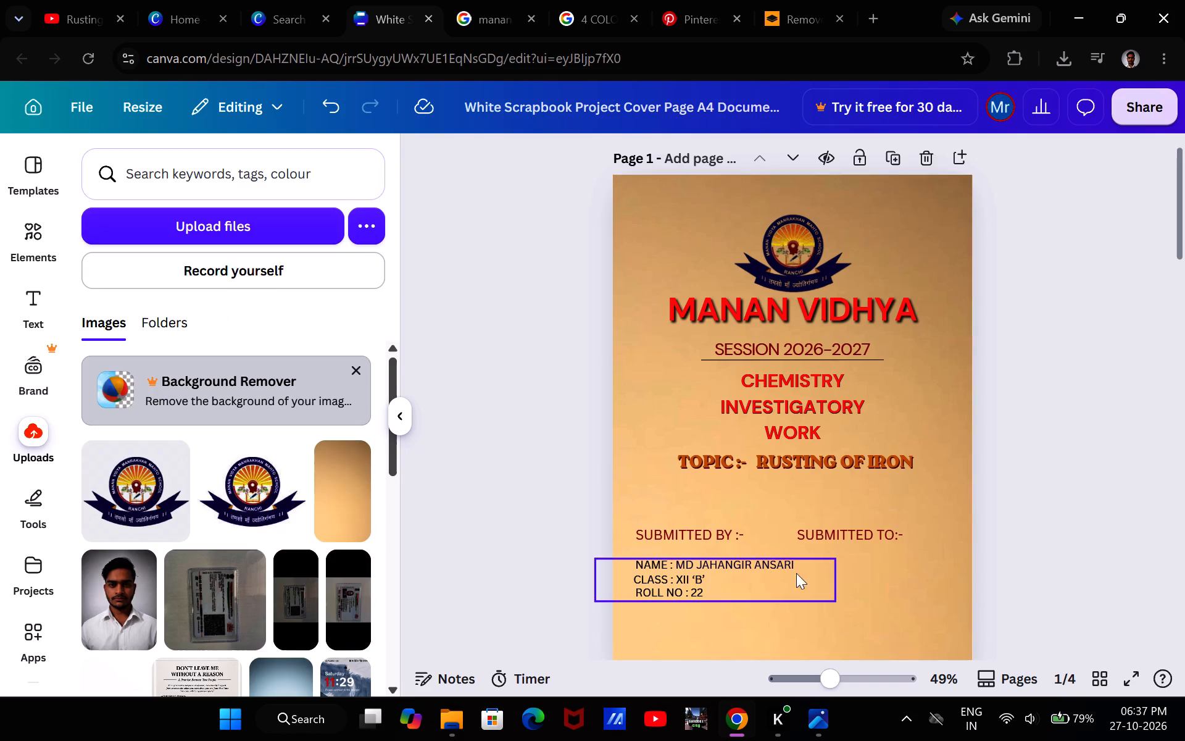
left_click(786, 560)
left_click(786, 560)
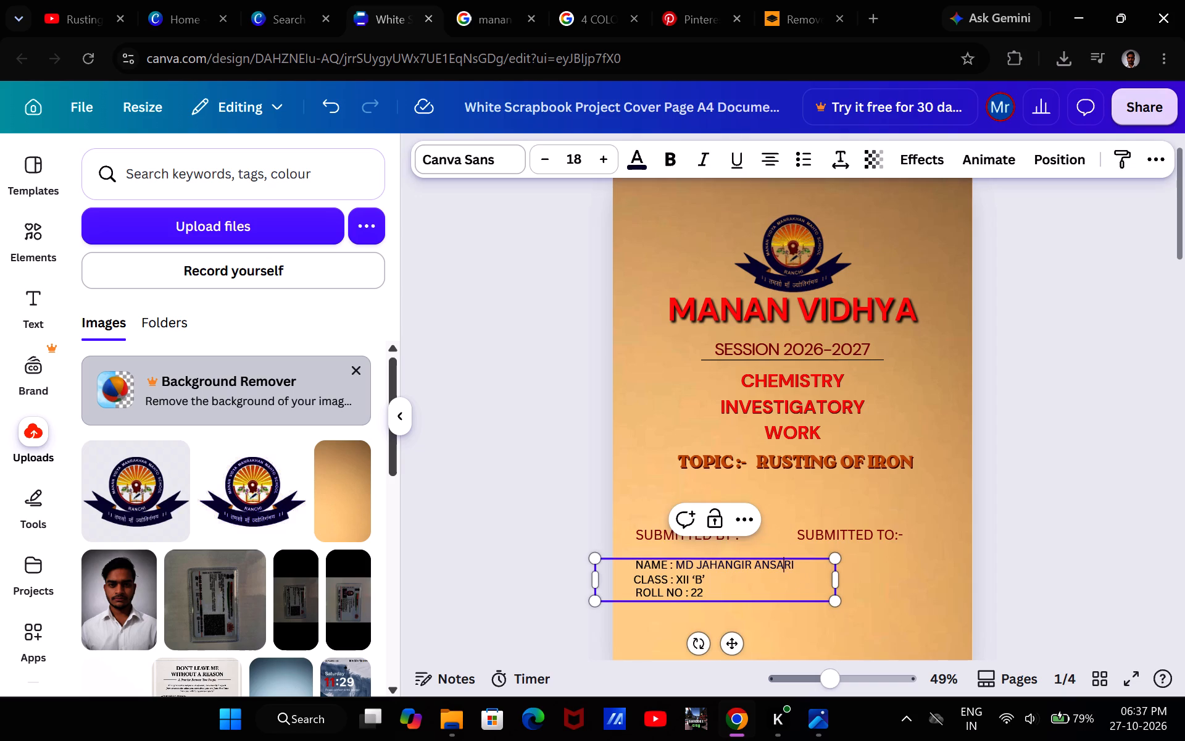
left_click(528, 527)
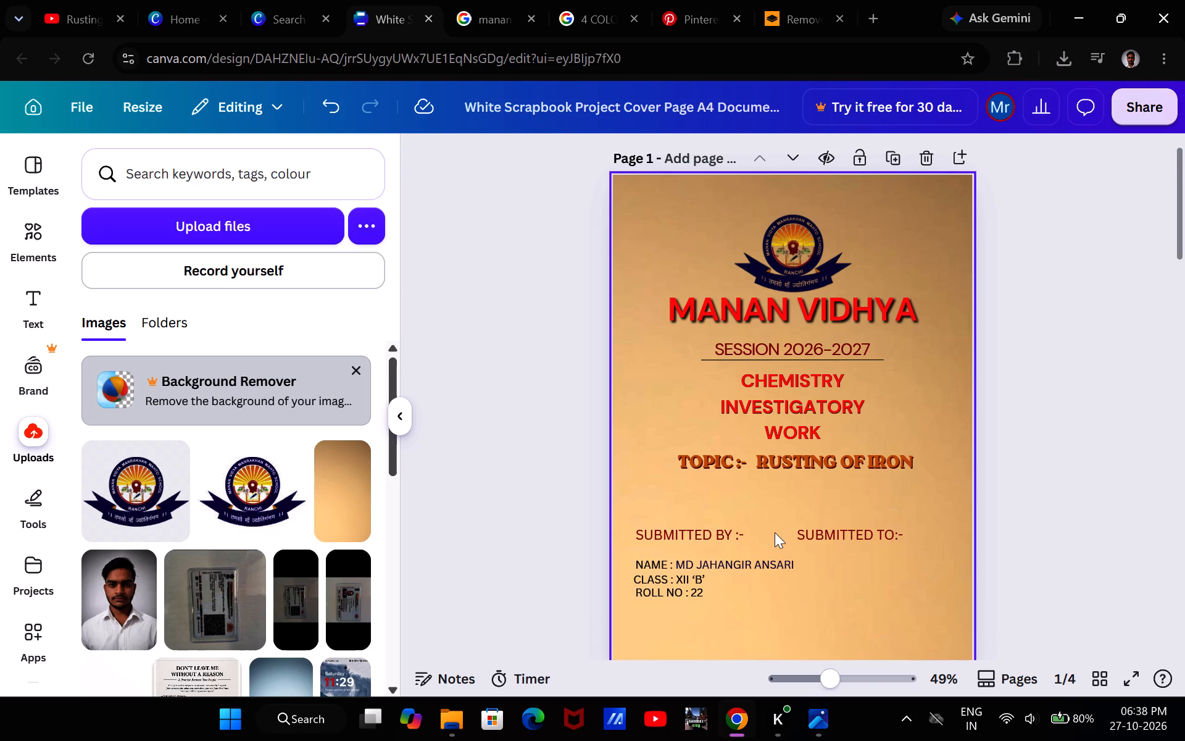
Move the SUBMITTED TO:- heading left, closer to SUBMITTED BY :- and level with it, its right edge aligned with the session underline's end.
left_click(813, 539)
left_click_drag(813, 539, 798, 539)
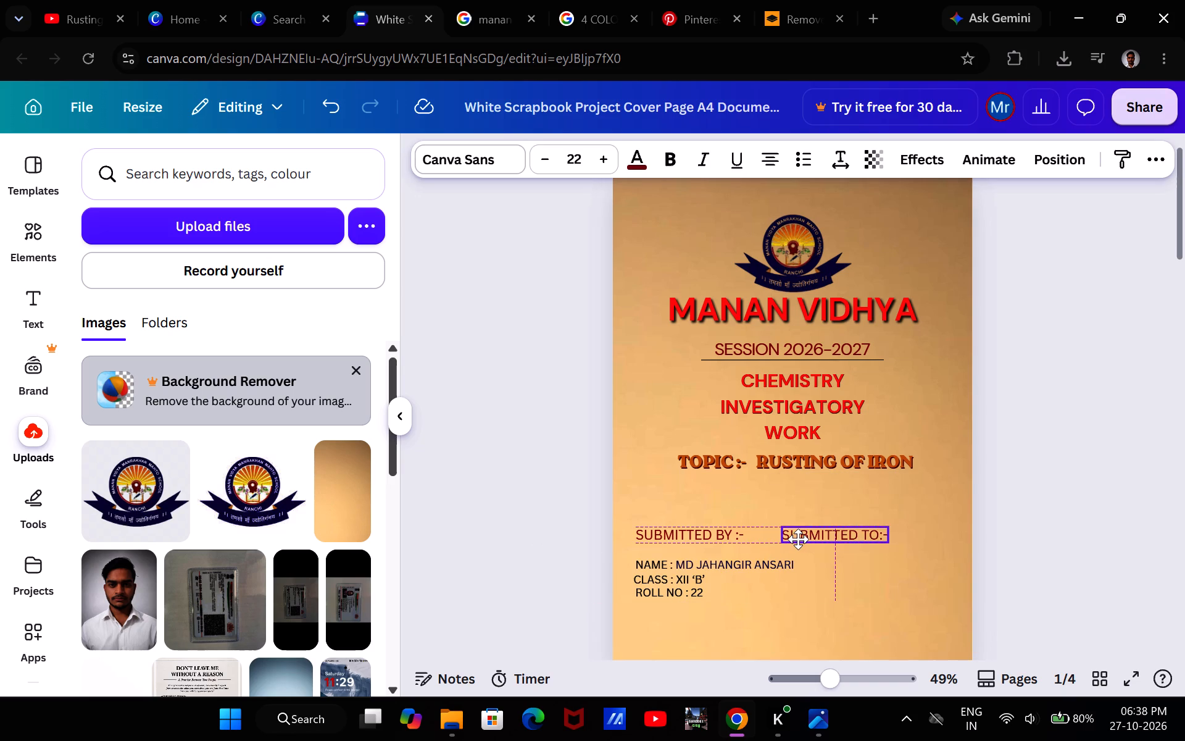
left_click_drag(798, 539, 789, 540)
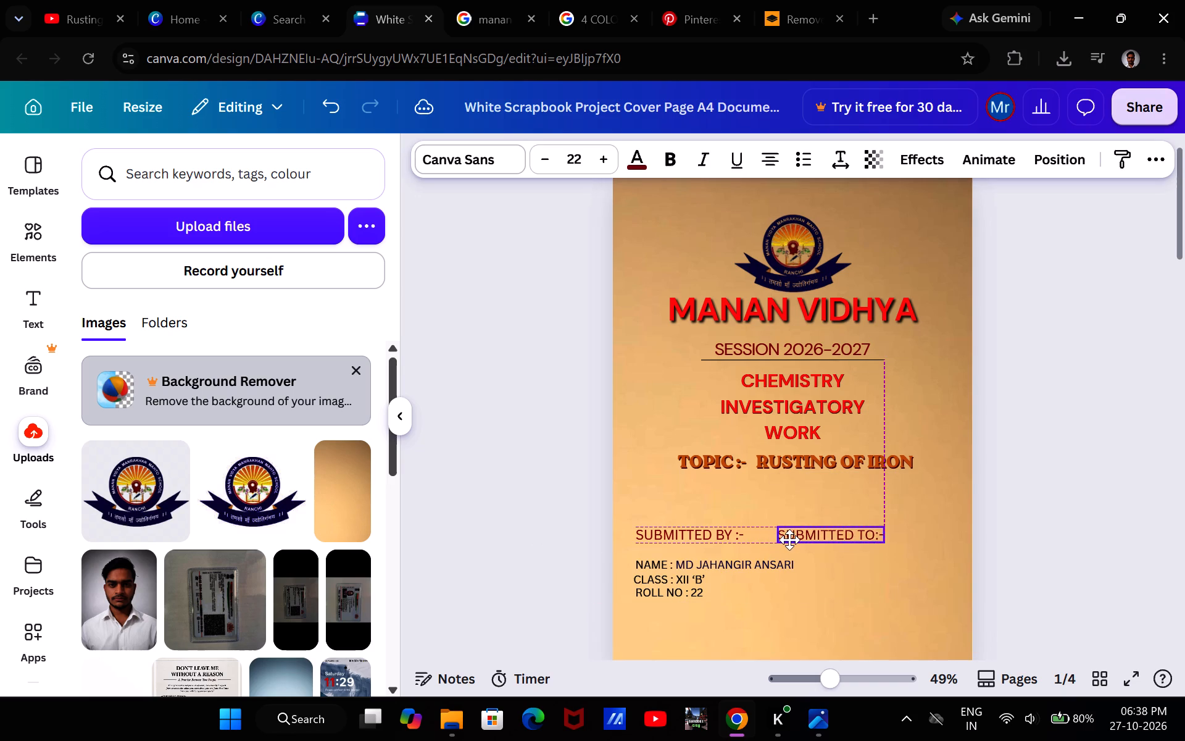
left_click_drag(789, 540, 791, 540)
left_click(545, 526)
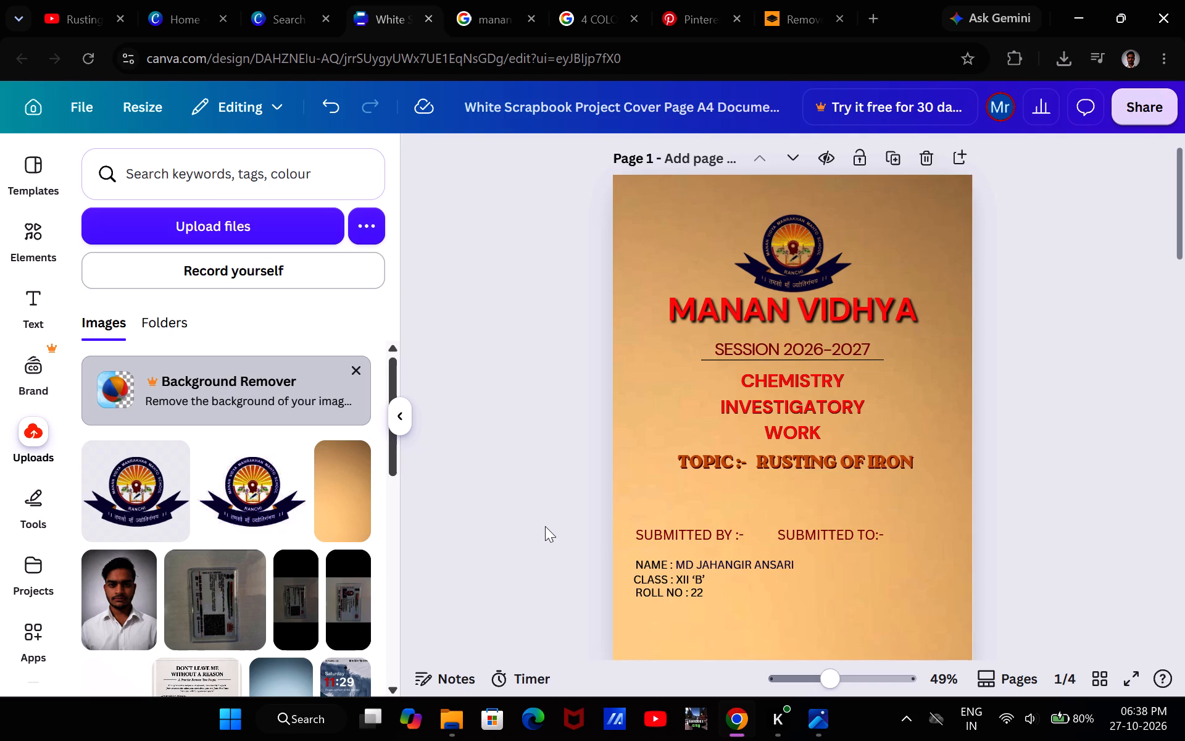
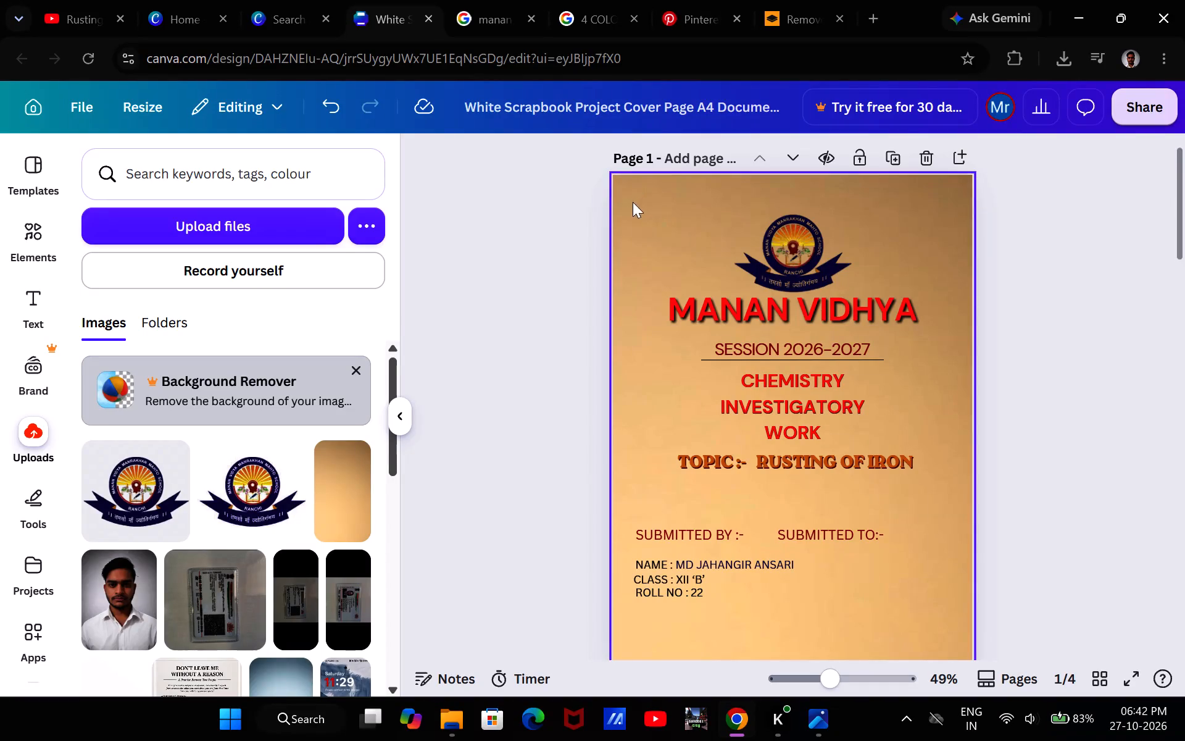
Add the uploaded golden-brown gradient image to the blank page 2.
left_click(554, 228)
scroll(657, 243, "down", 5)
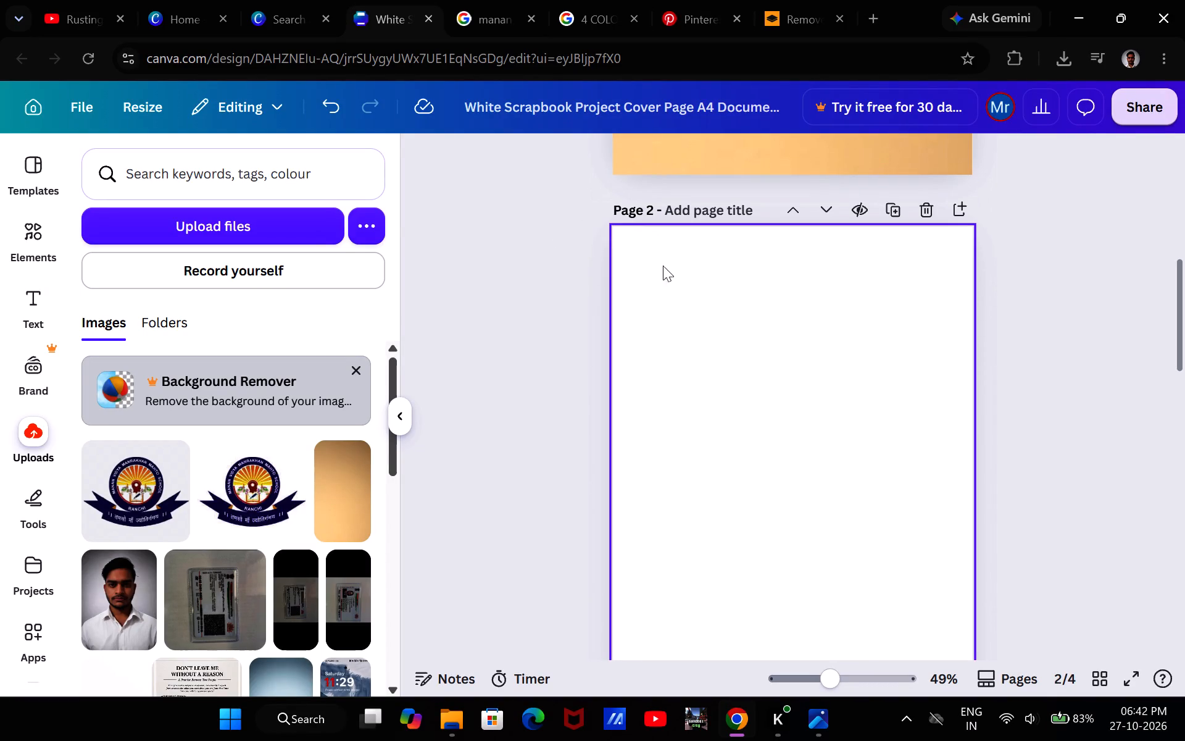
right_click(680, 307)
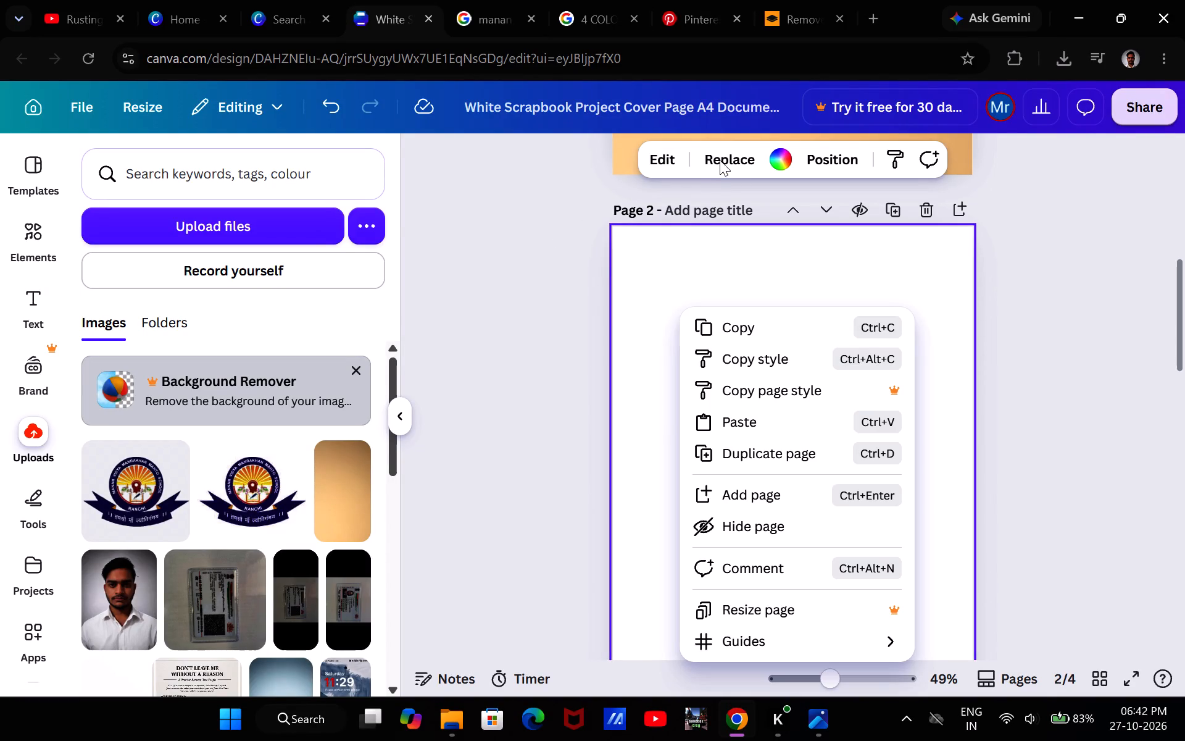
left_click(720, 160)
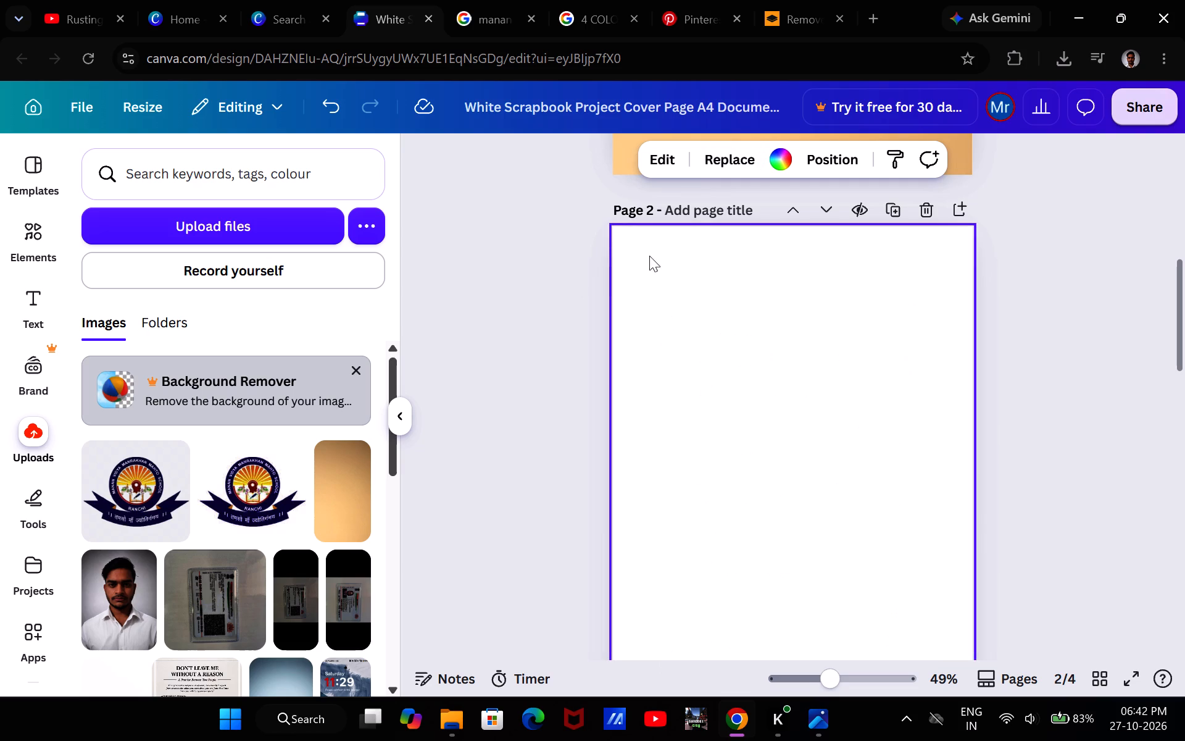
left_click(359, 480)
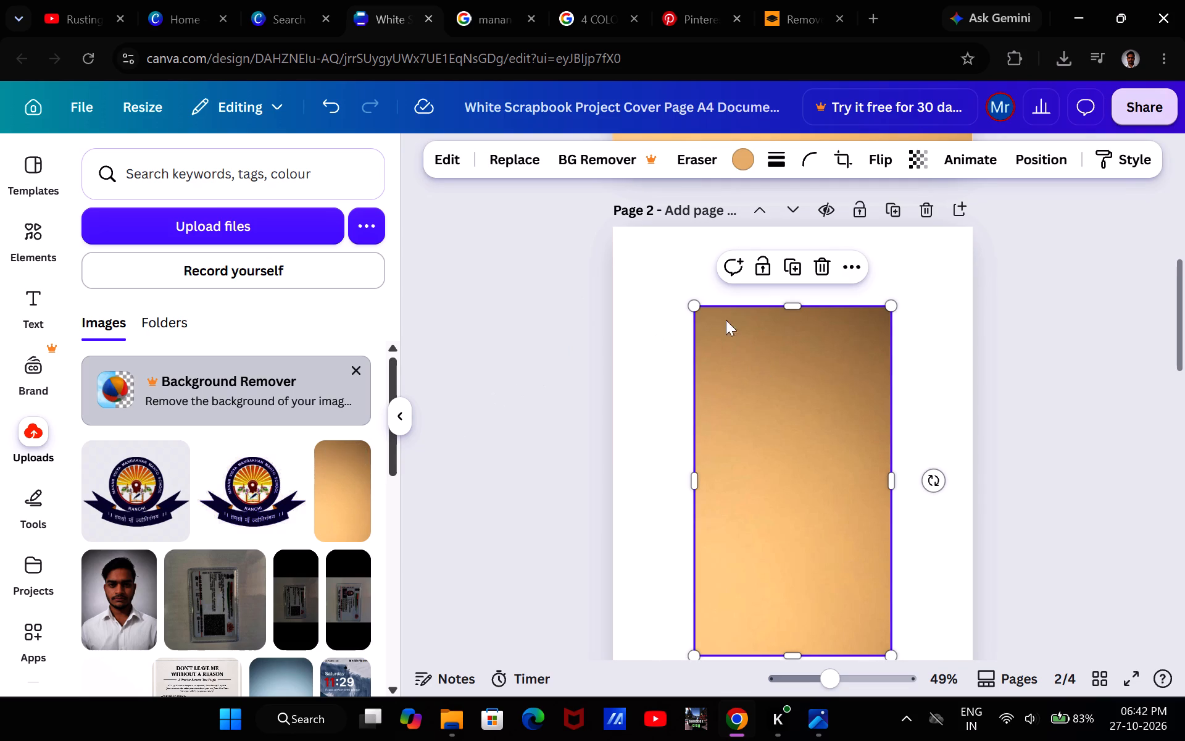
Enlarge the gradient image from opposite corners until it covers all of page 2 as a full-page background.
left_click_drag(694, 308, 537, 230)
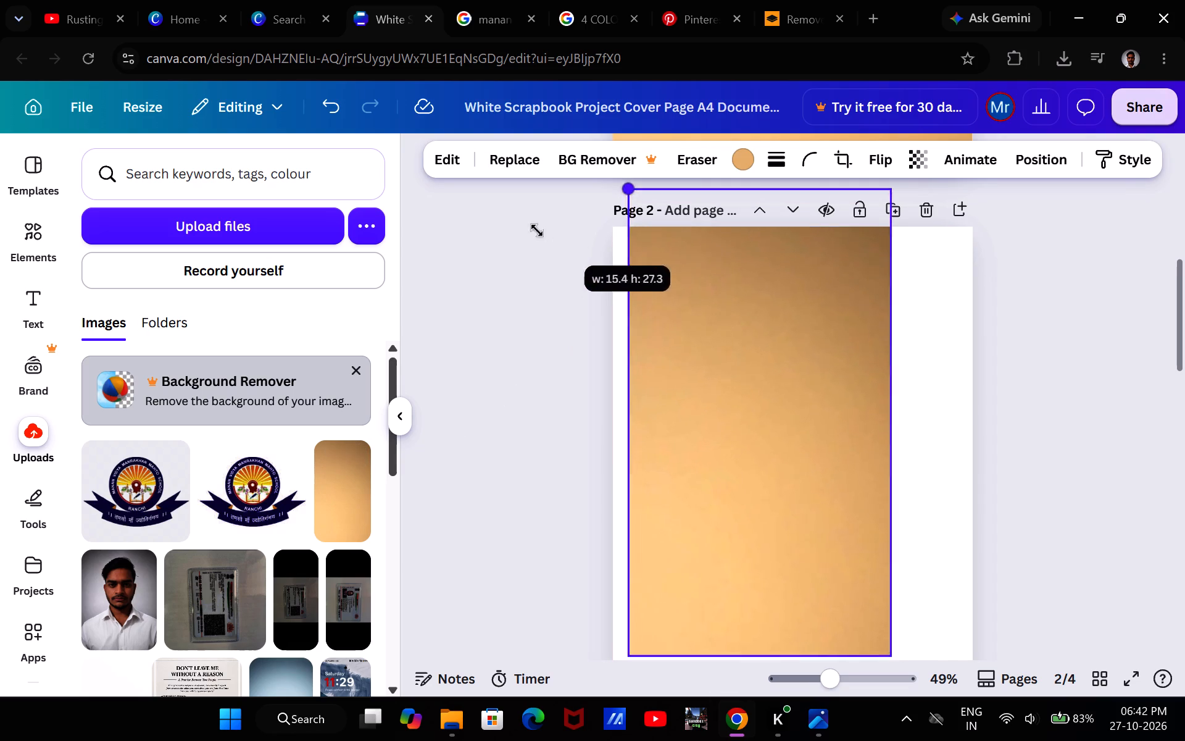
left_click_drag(537, 230, 446, 249)
scroll(630, 248, "down", 2)
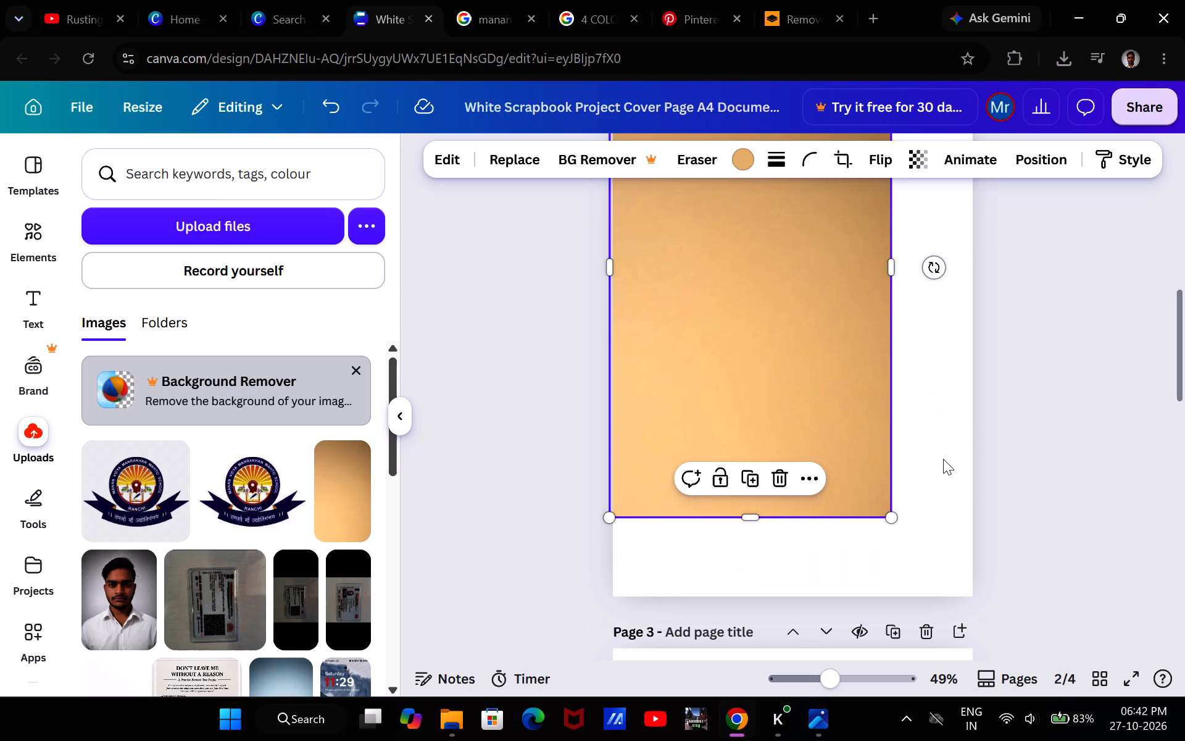
left_click_drag(896, 520, 1145, 571)
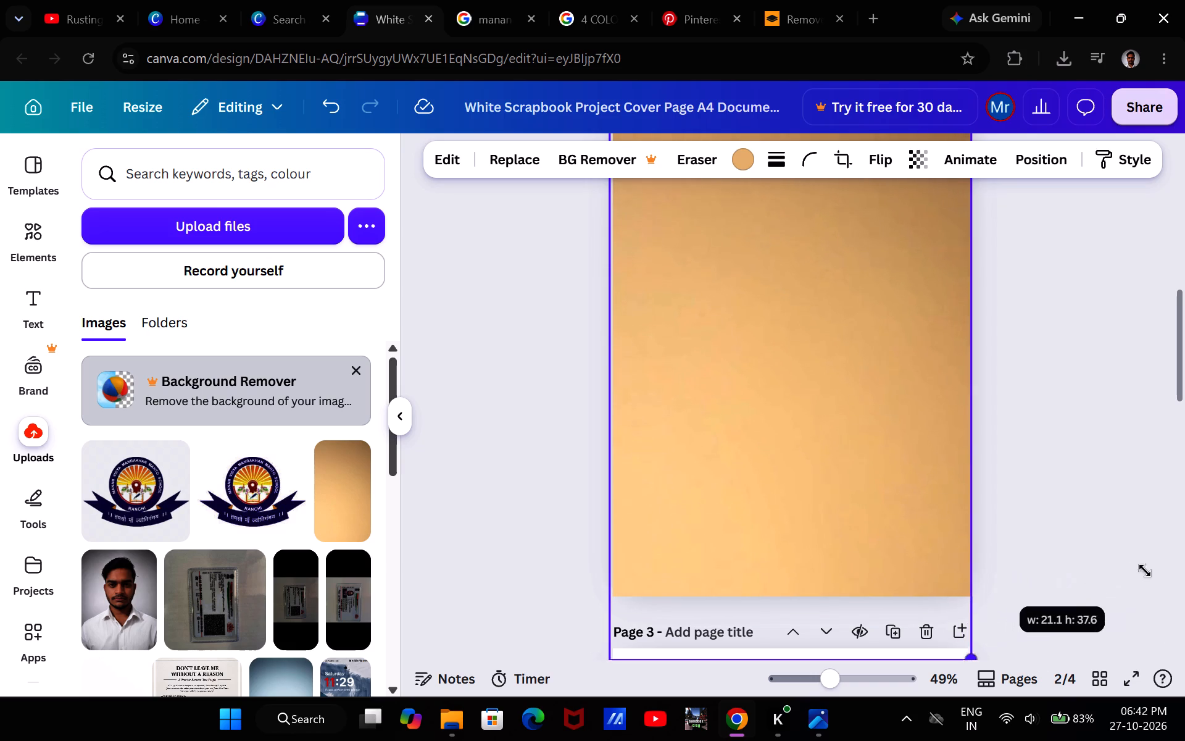
left_click_drag(1145, 571, 1184, 564)
scroll(1113, 519, "up", 4)
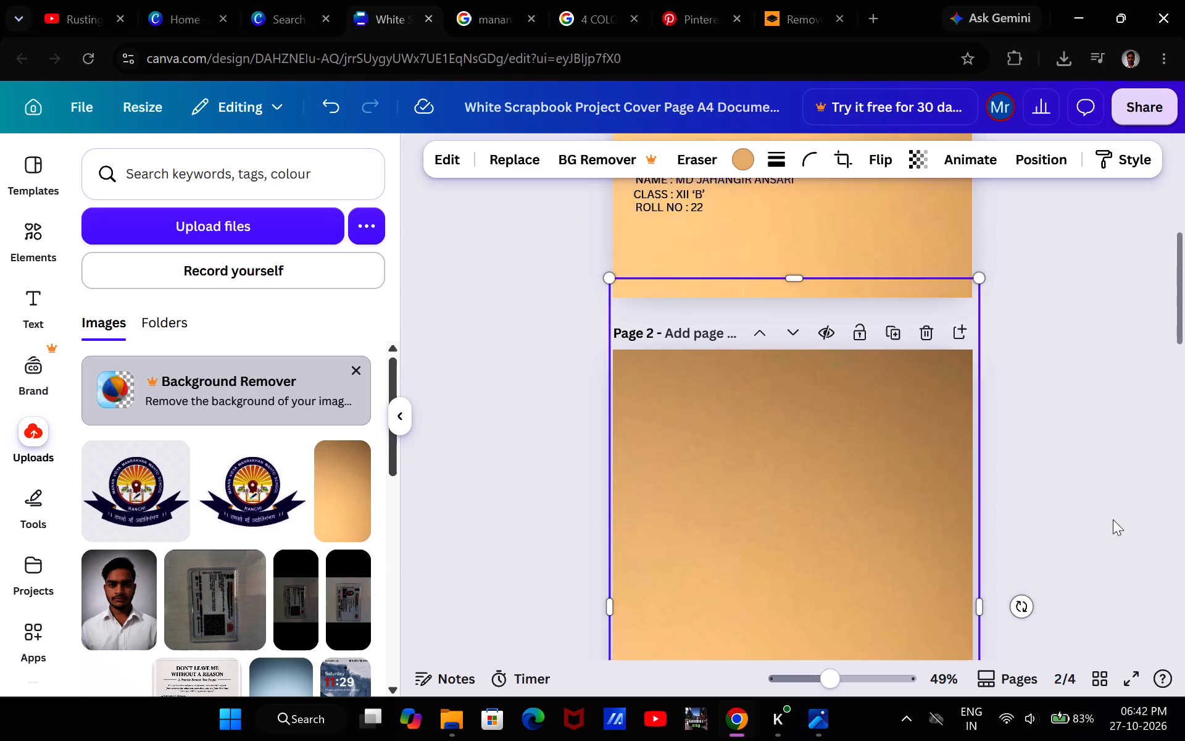
scroll(1113, 519, "up", 2)
left_click(1113, 519)
scroll(1083, 419, "up", 1)
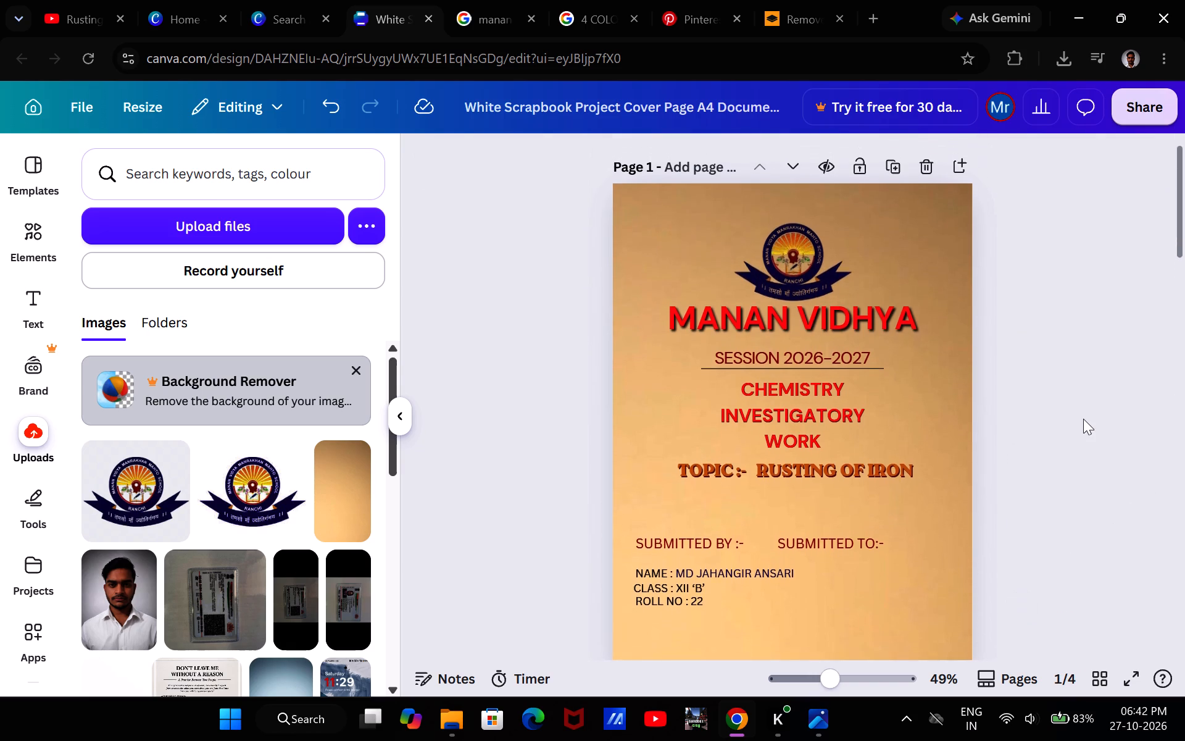
scroll(1083, 419, "up", 1)
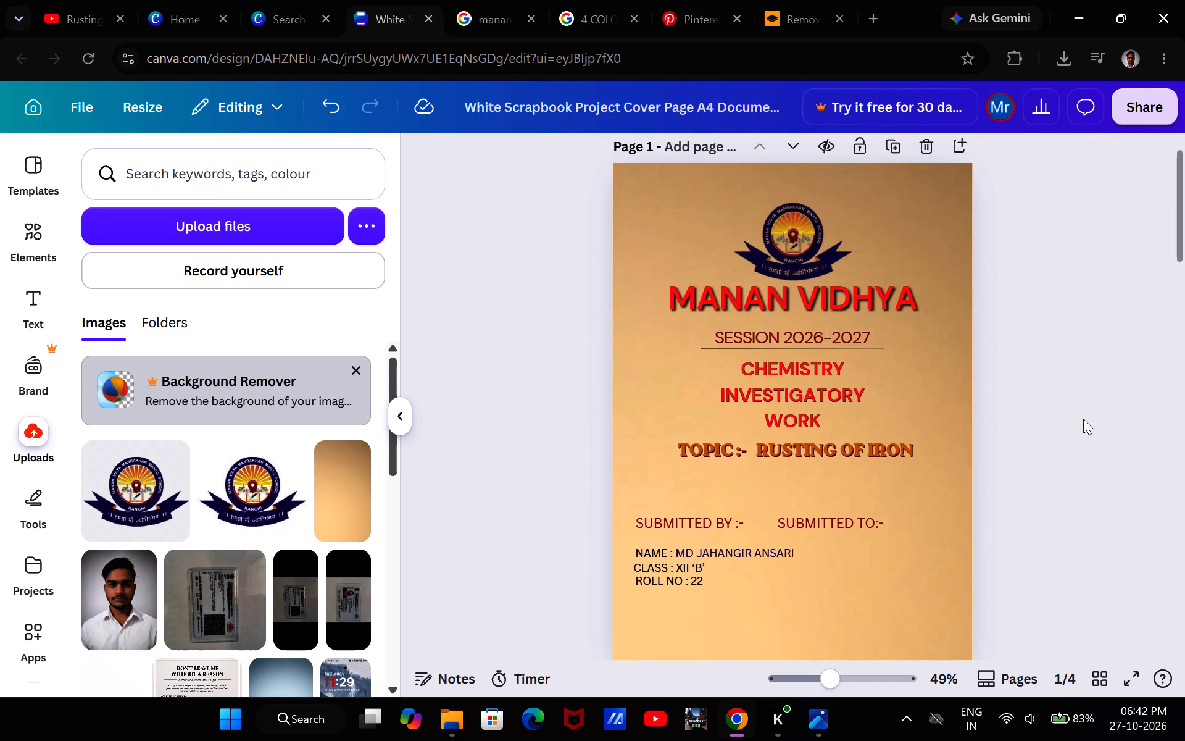
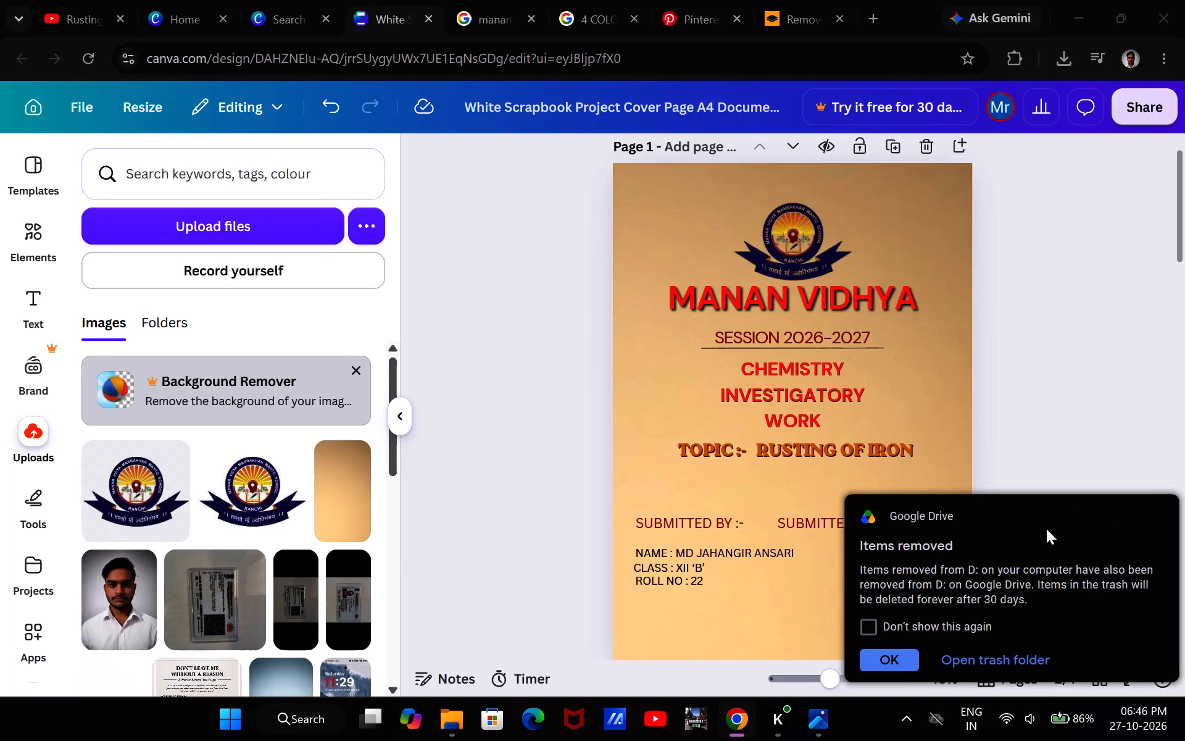
Dismiss the Google Drive notification that covers part of the cover page.
left_click(1146, 520)
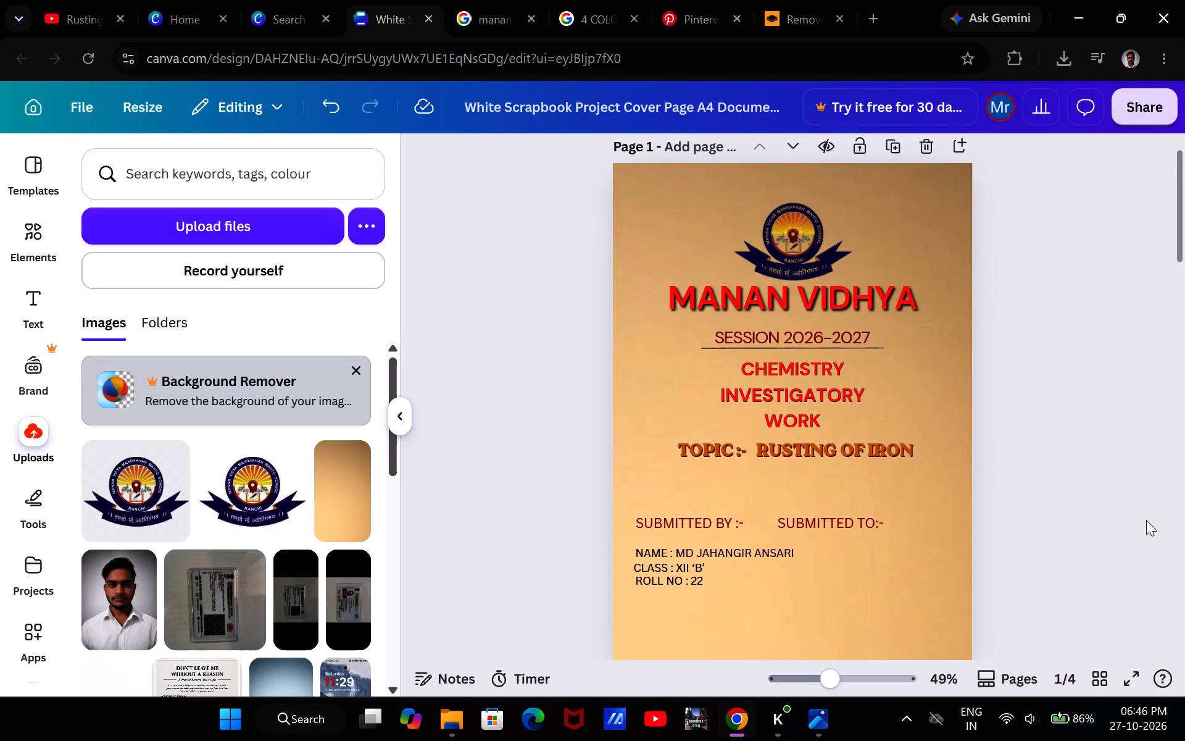
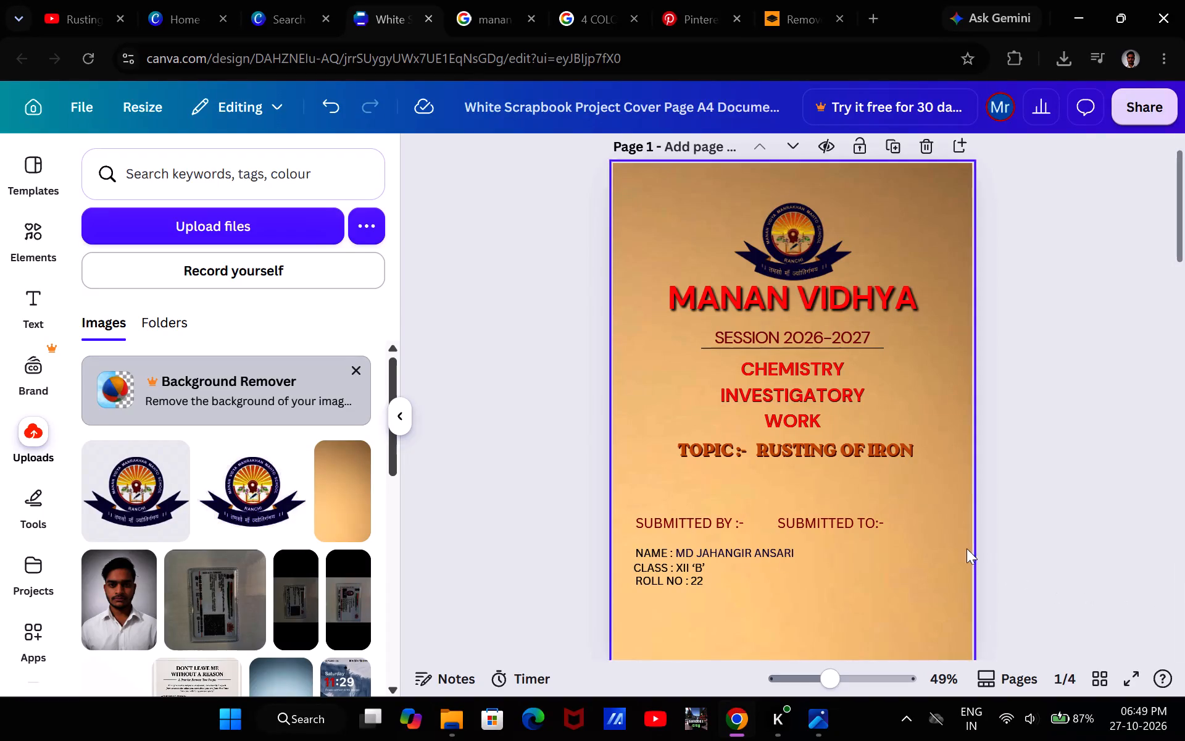
Switch to the Photos window with the gradient background image and minimize the browser window behind it.
scroll(1073, 501, "down", 3)
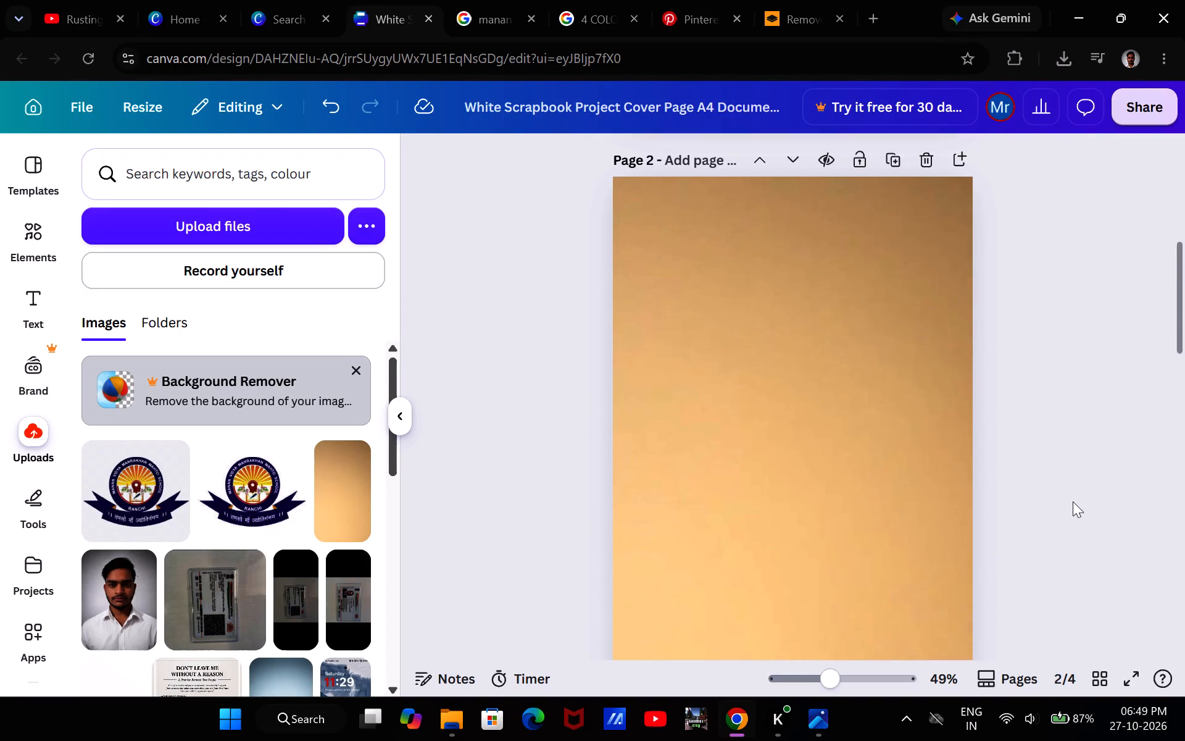
scroll(1073, 501, "down", 1)
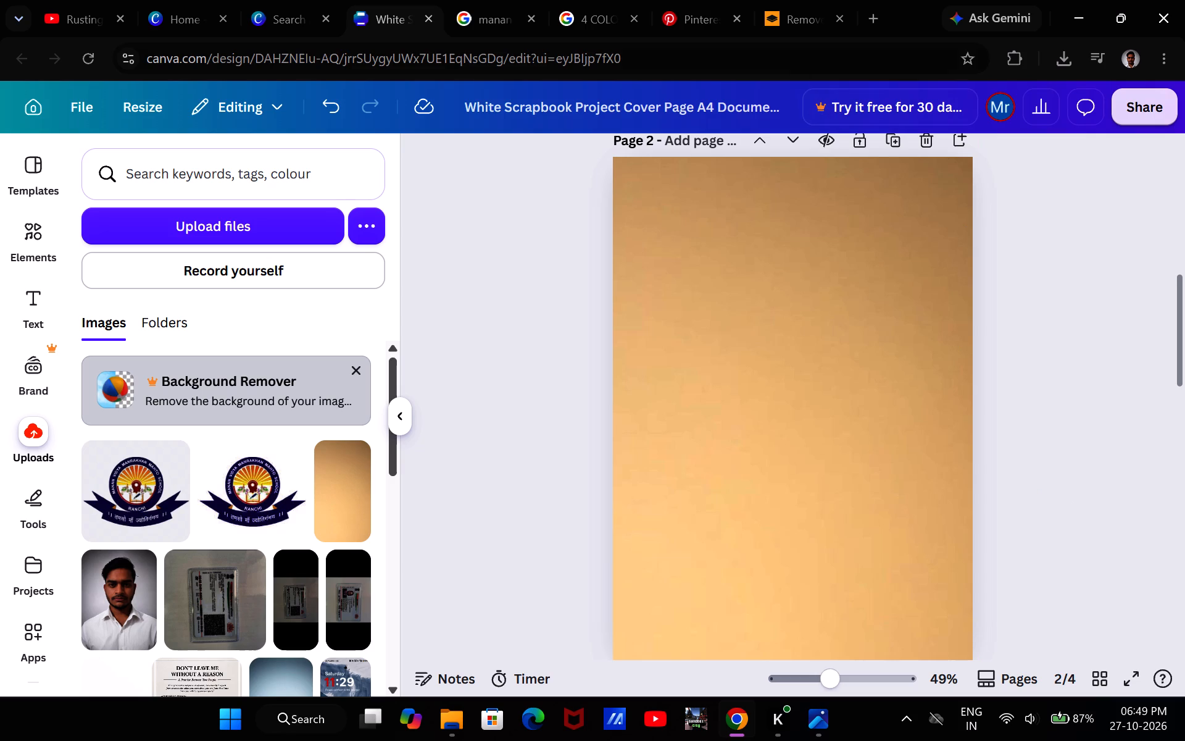
left_click(817, 724)
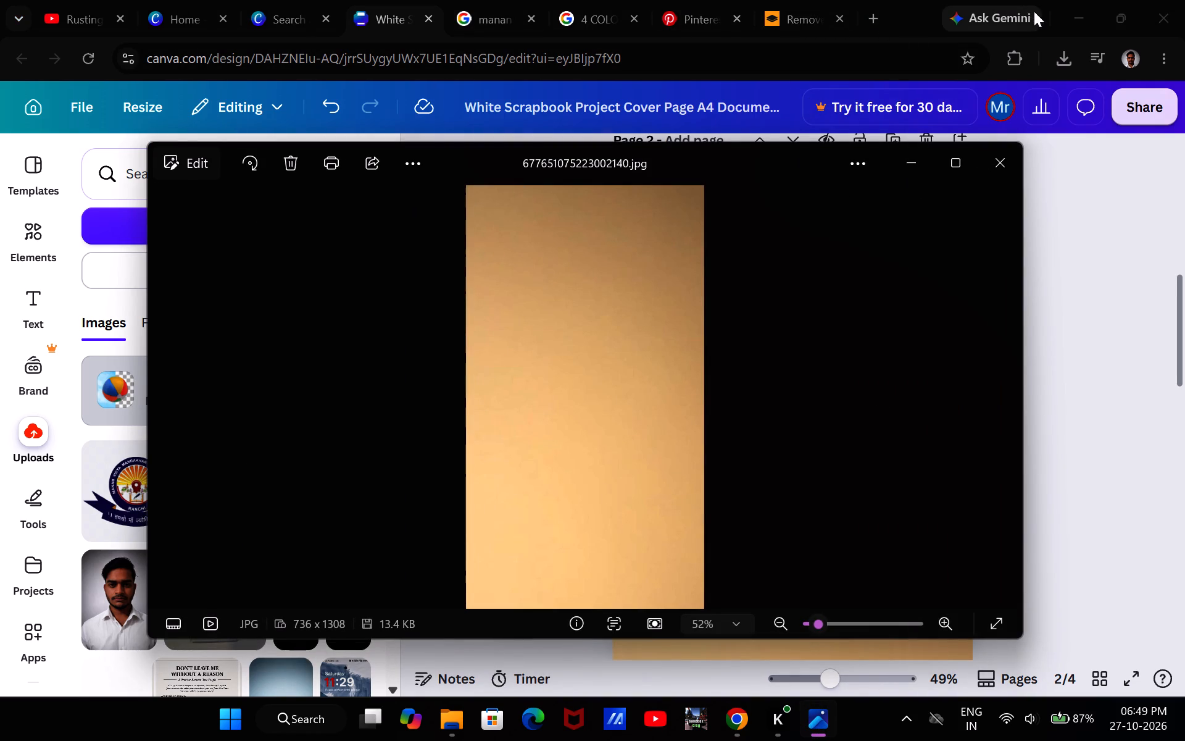
left_click(1099, 11)
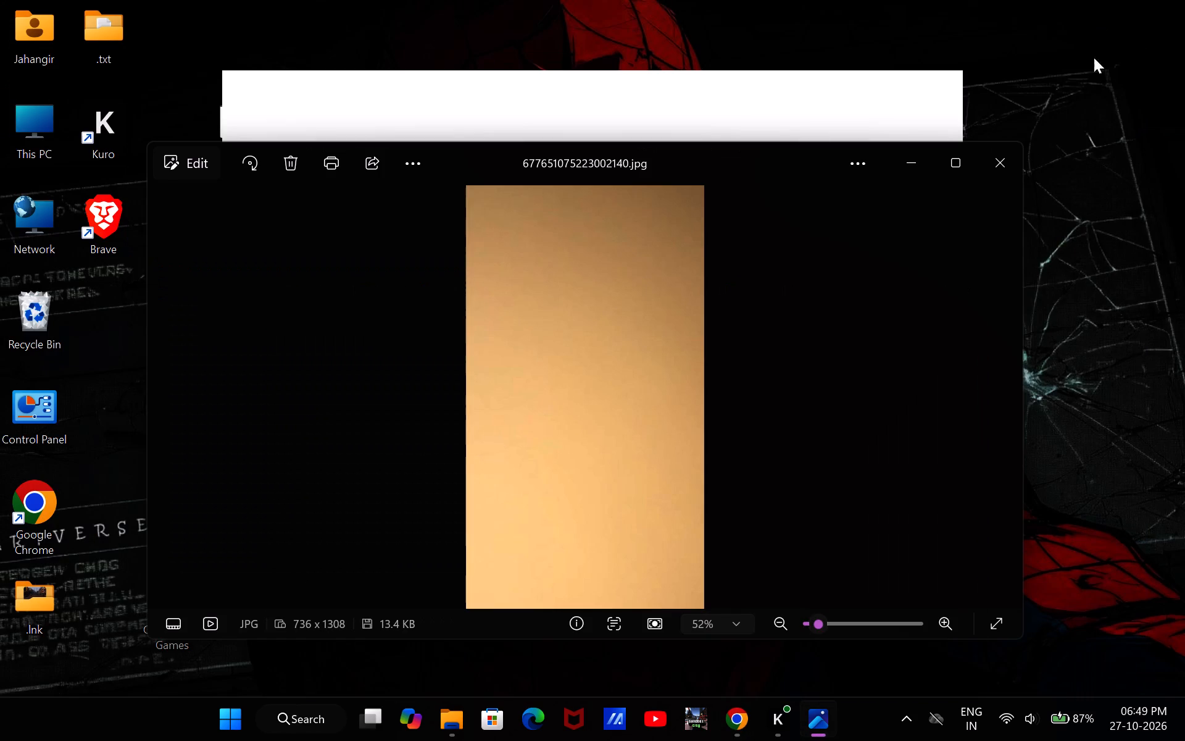
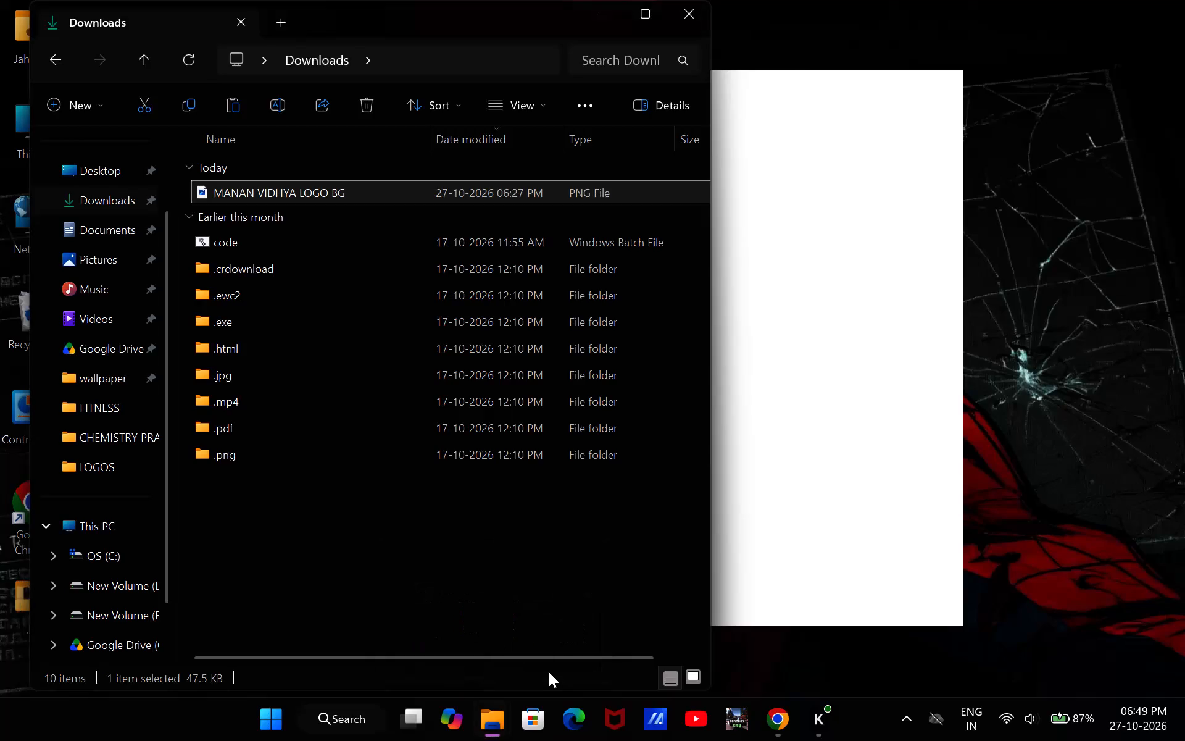
Open the Screenshots folder inside Pictures in File Explorer.
left_click(1119, 159)
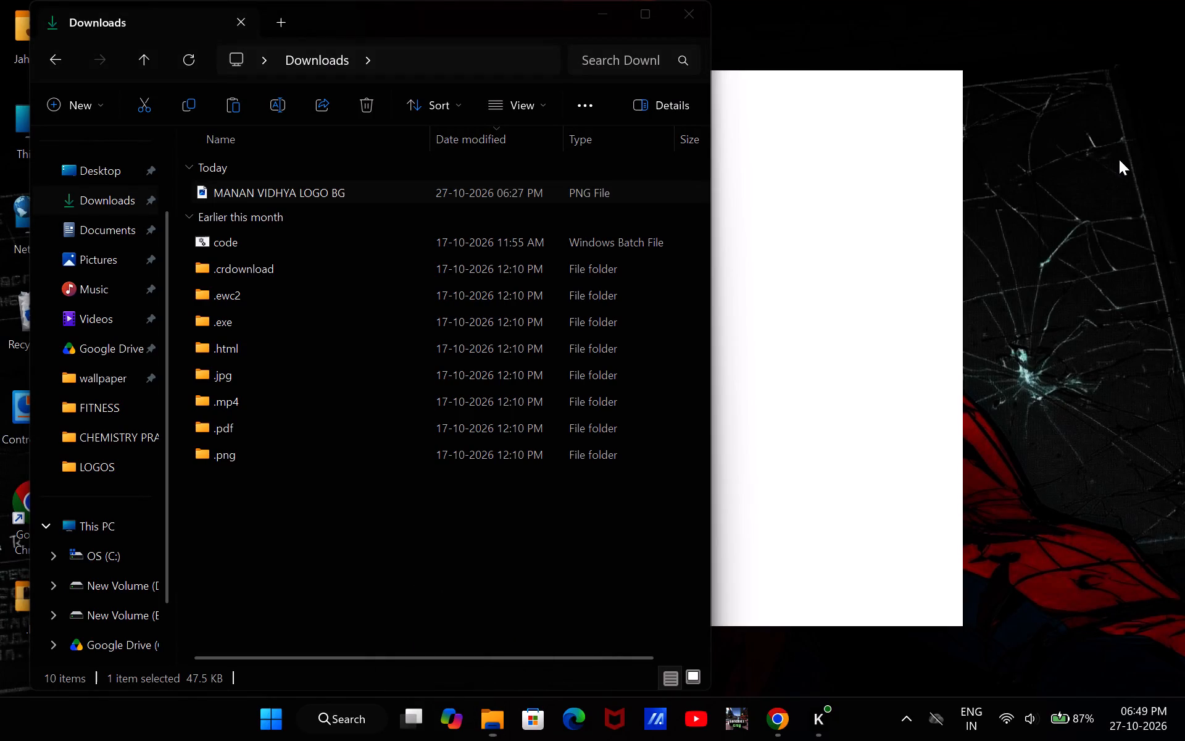
left_click(1119, 159)
left_click(109, 258)
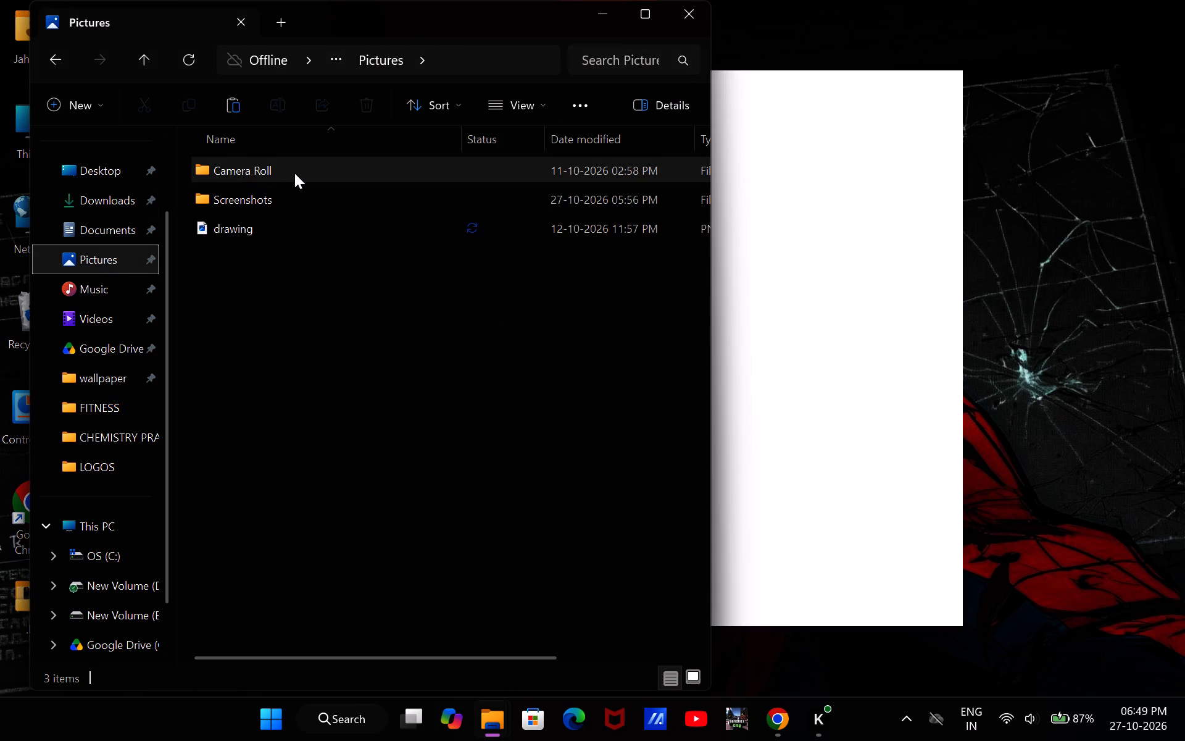
left_click(279, 195)
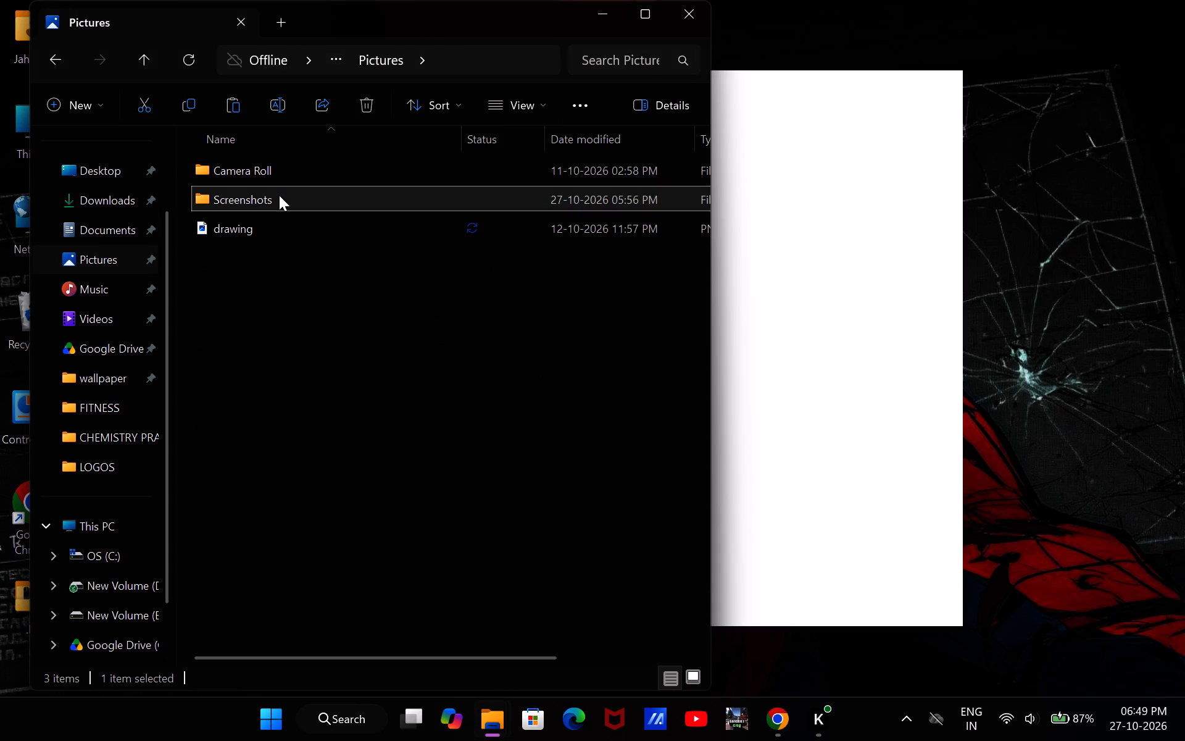
left_click(279, 195)
double_click(279, 195)
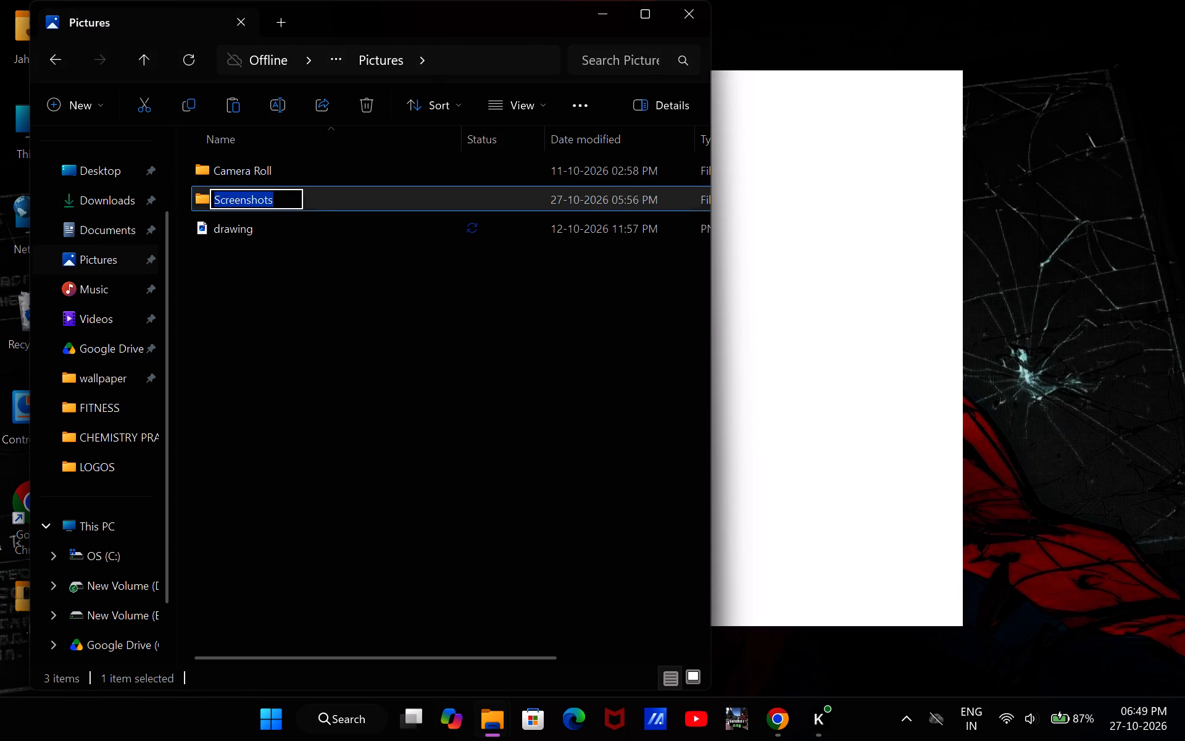
left_click(333, 201)
double_click(333, 201)
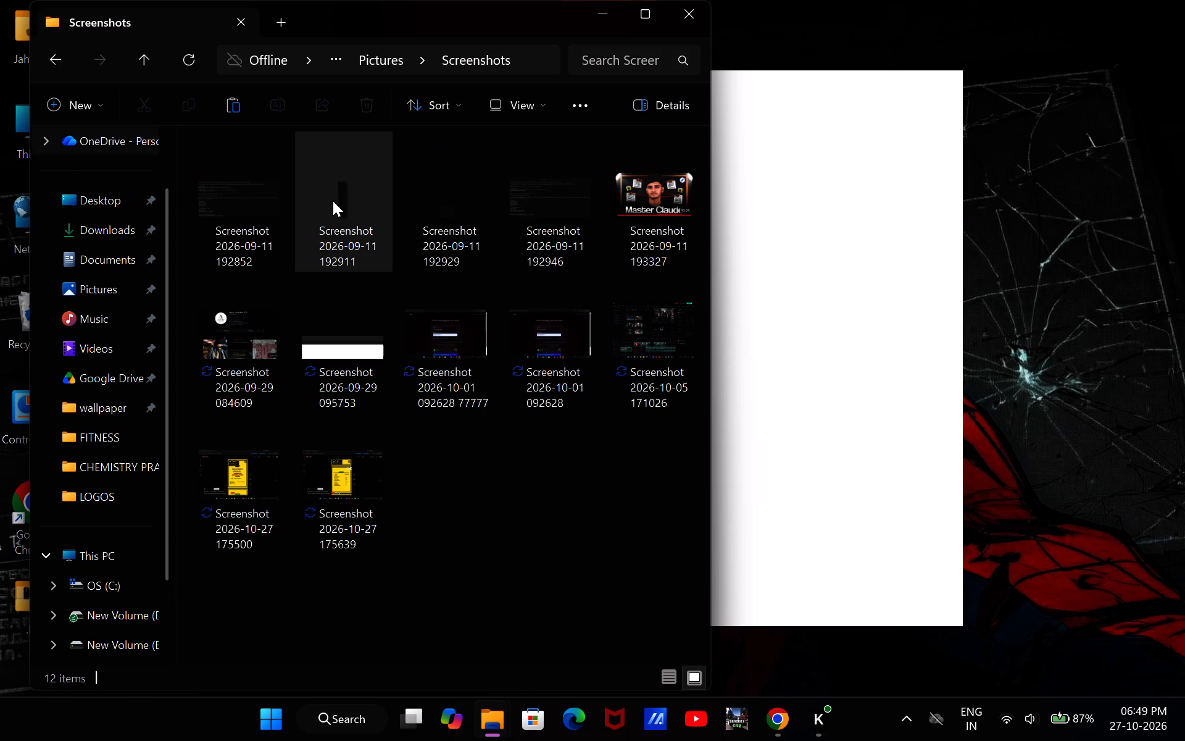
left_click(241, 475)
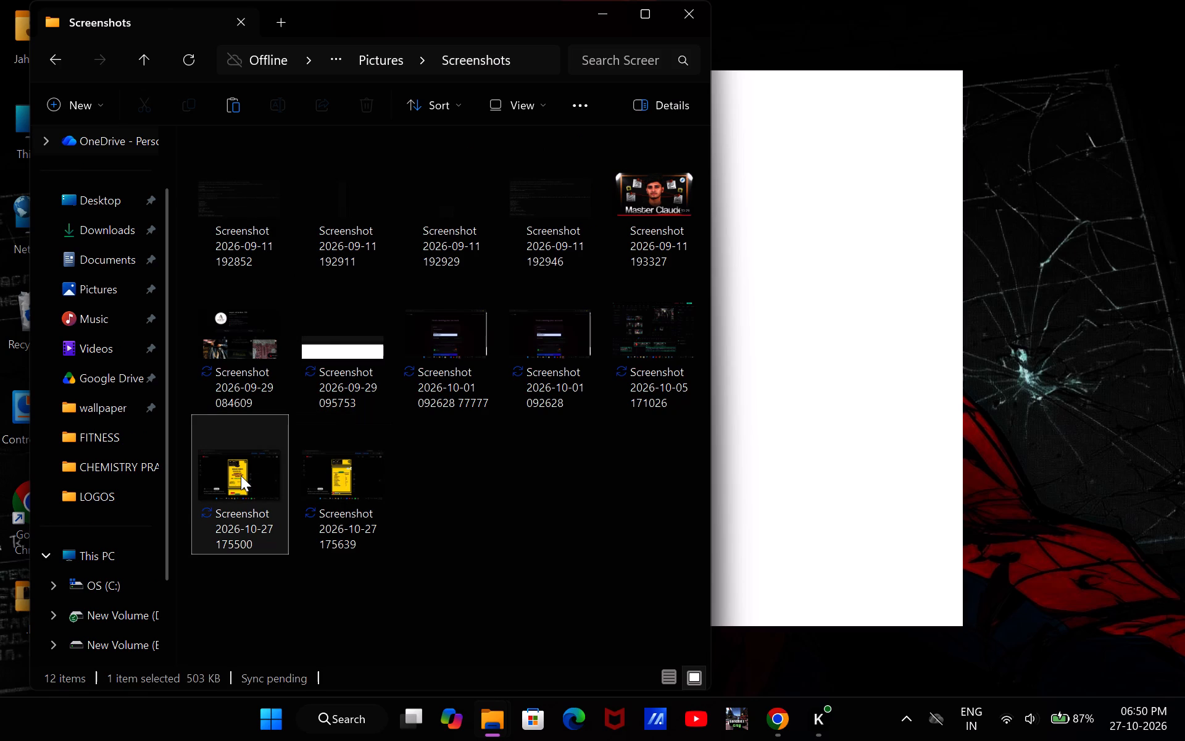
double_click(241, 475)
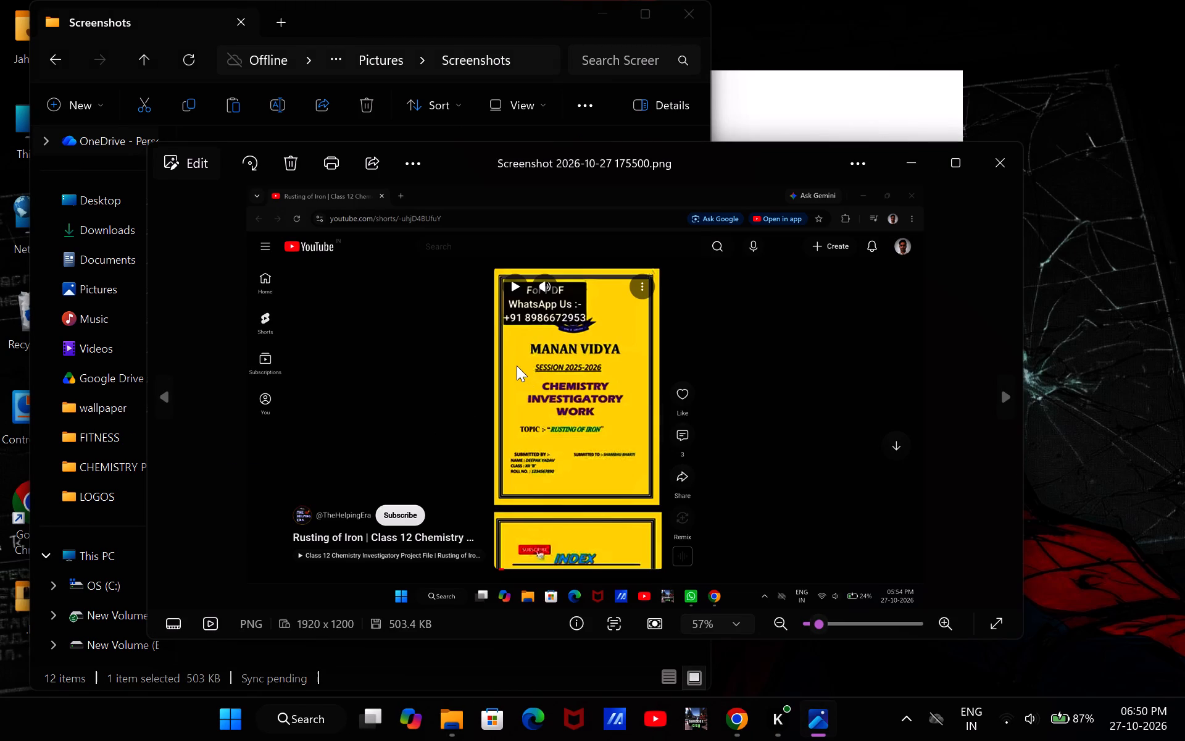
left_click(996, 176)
double_click(359, 474)
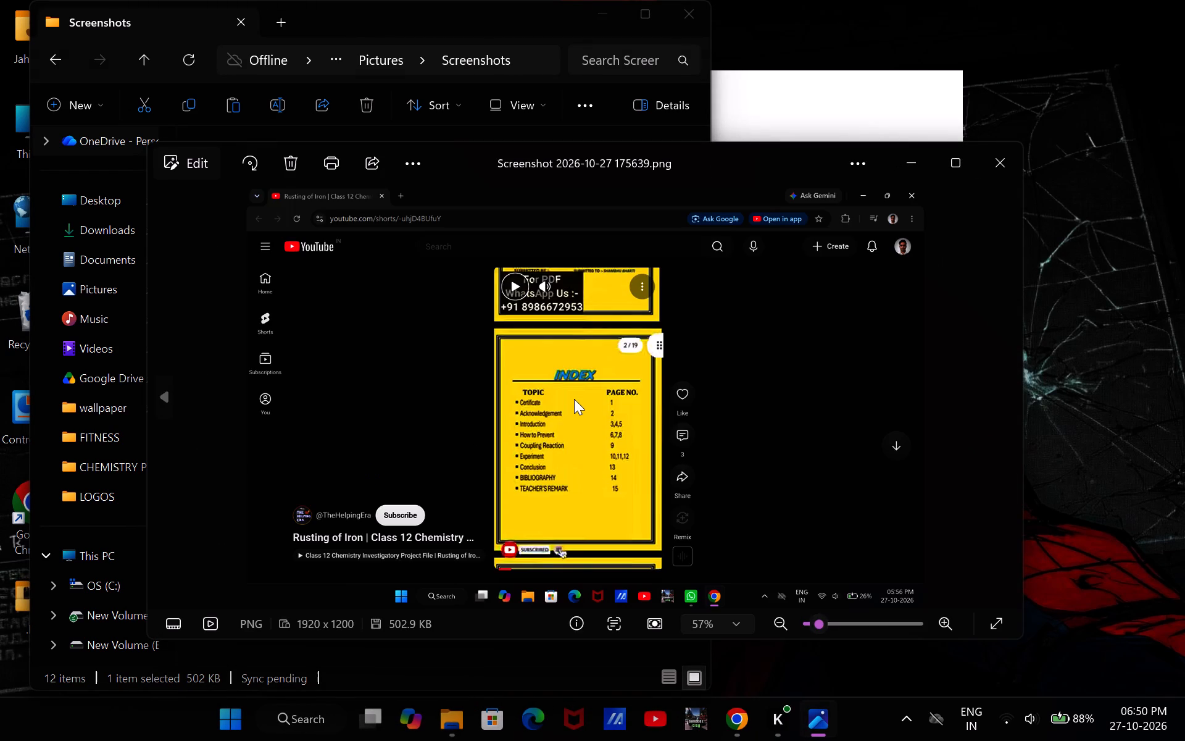
scroll(573, 396, "up", 9, "ctrl")
scroll(573, 396, "down", 7, "ctrl")
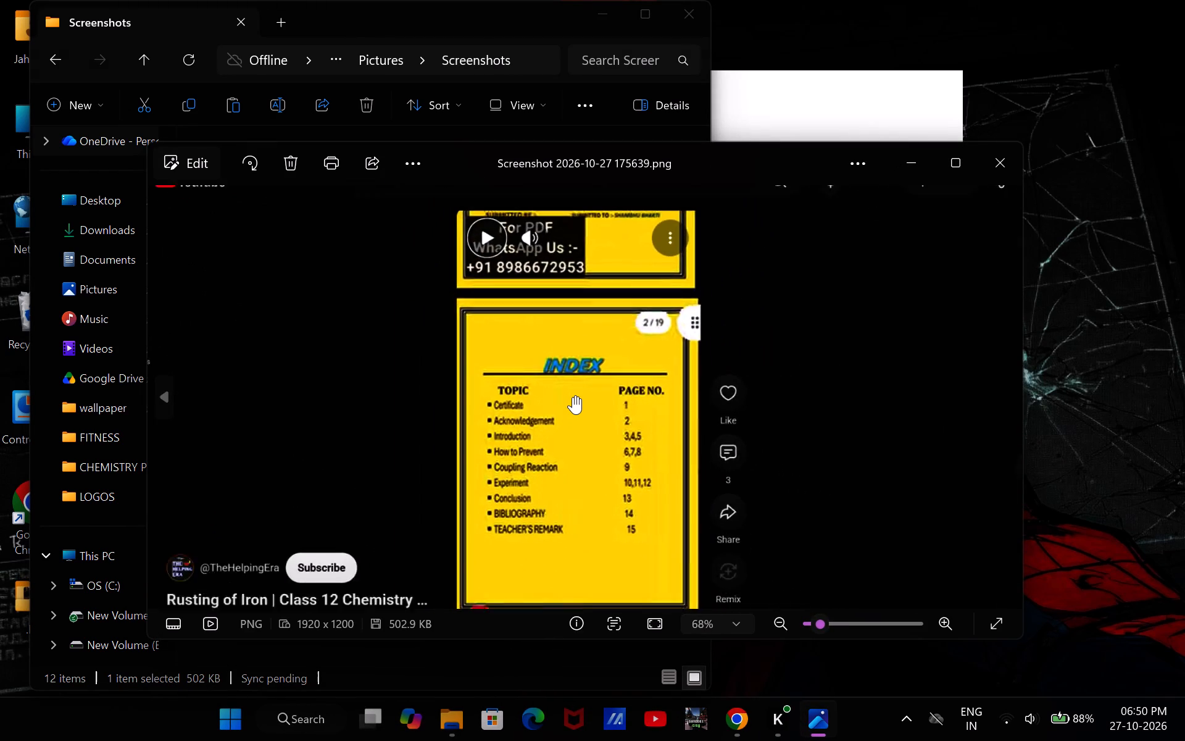
scroll(573, 396, "down", 1, "ctrl")
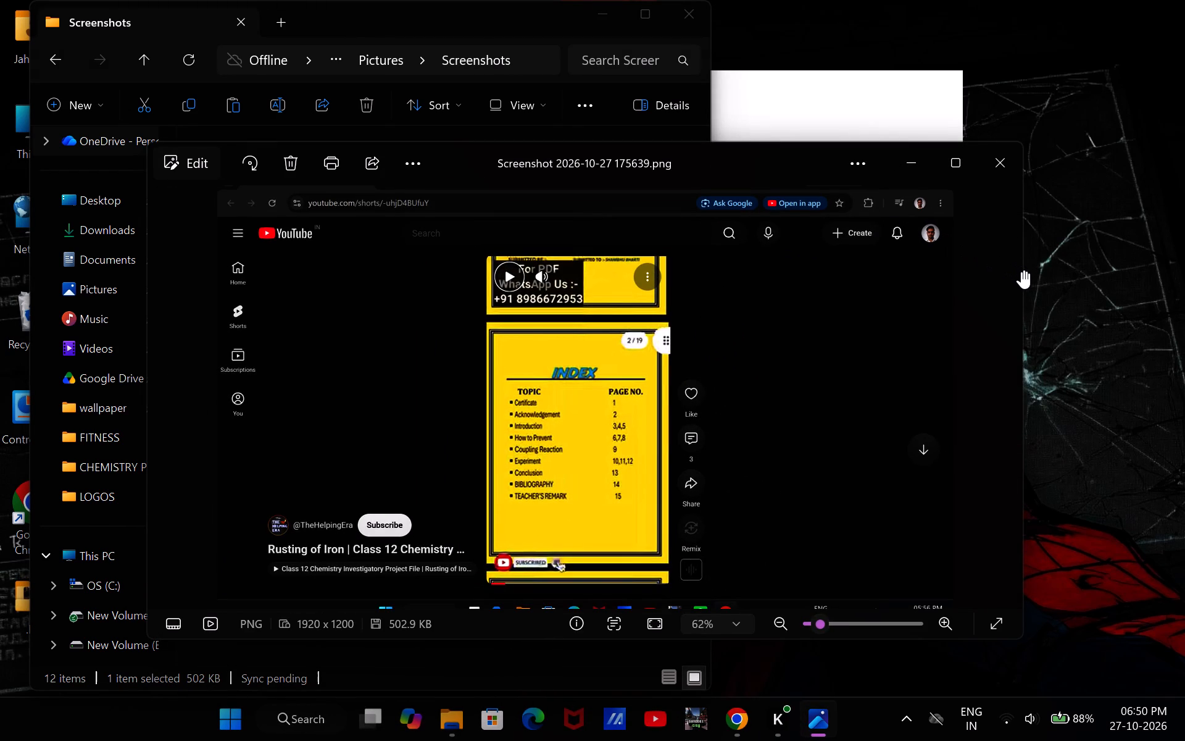
Narrow the Photos window around the Index screenshot and clear the File Explorer window from behind it.
left_click(1021, 286)
left_click_drag(1027, 294, 963, 290)
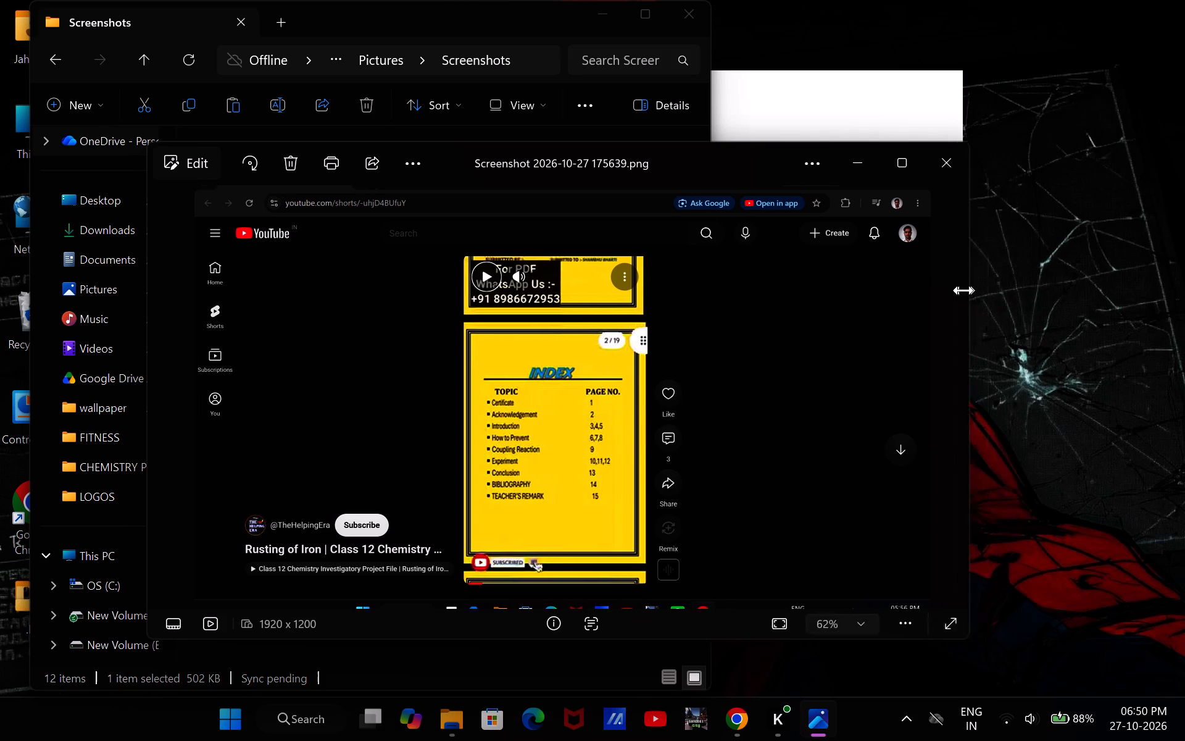
left_click_drag(963, 290, 631, 278)
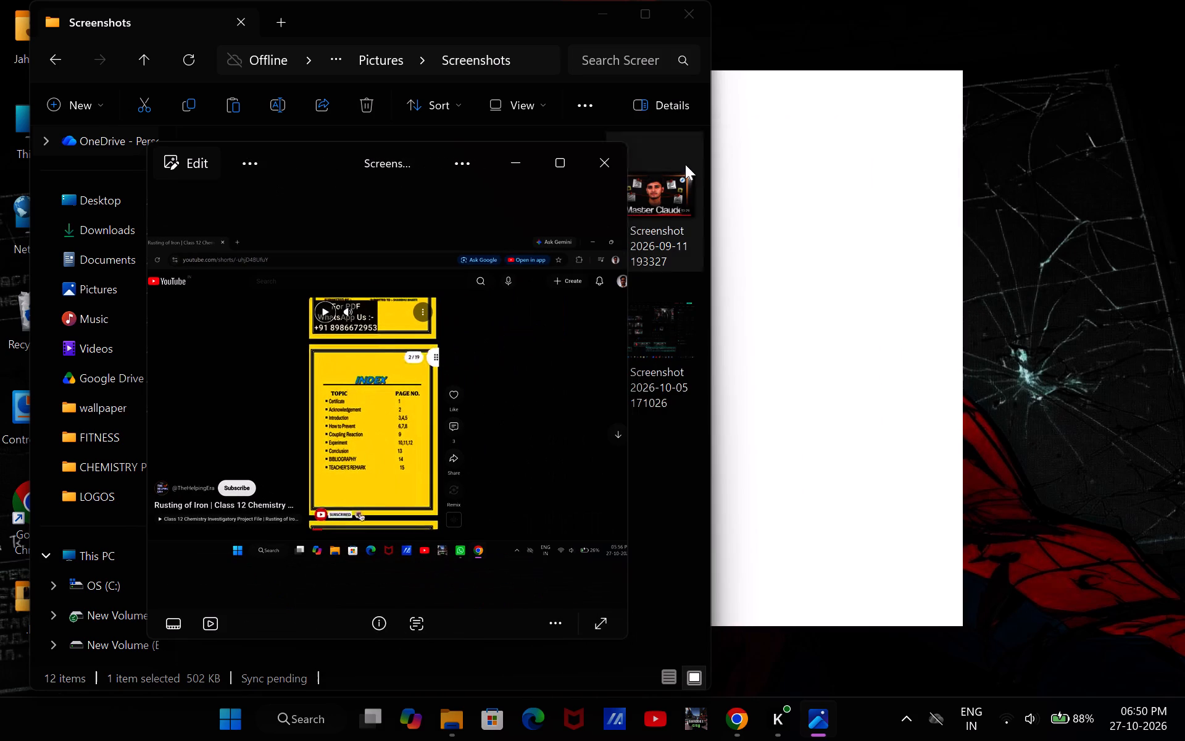
left_click(668, 19)
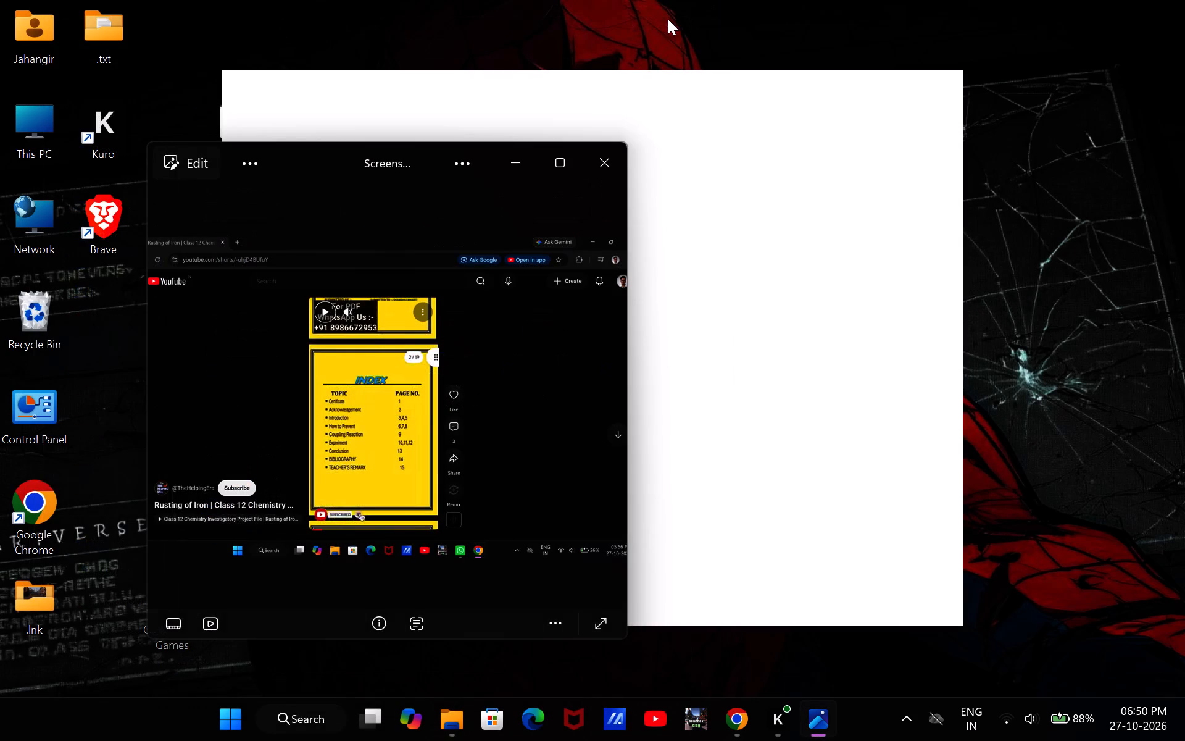
Switch to Chrome and restore it to a smaller window so page 2 of the Canva design sits beside the Index screenshot.
left_click(734, 729)
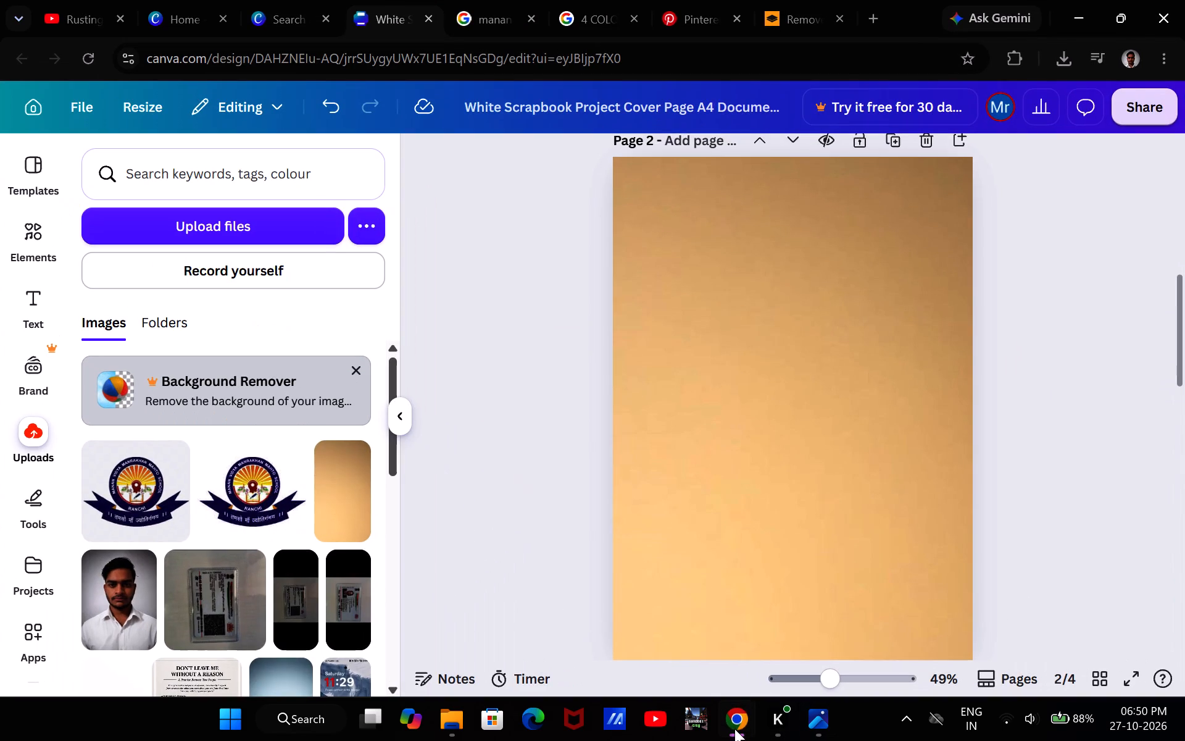
left_click(1133, 18)
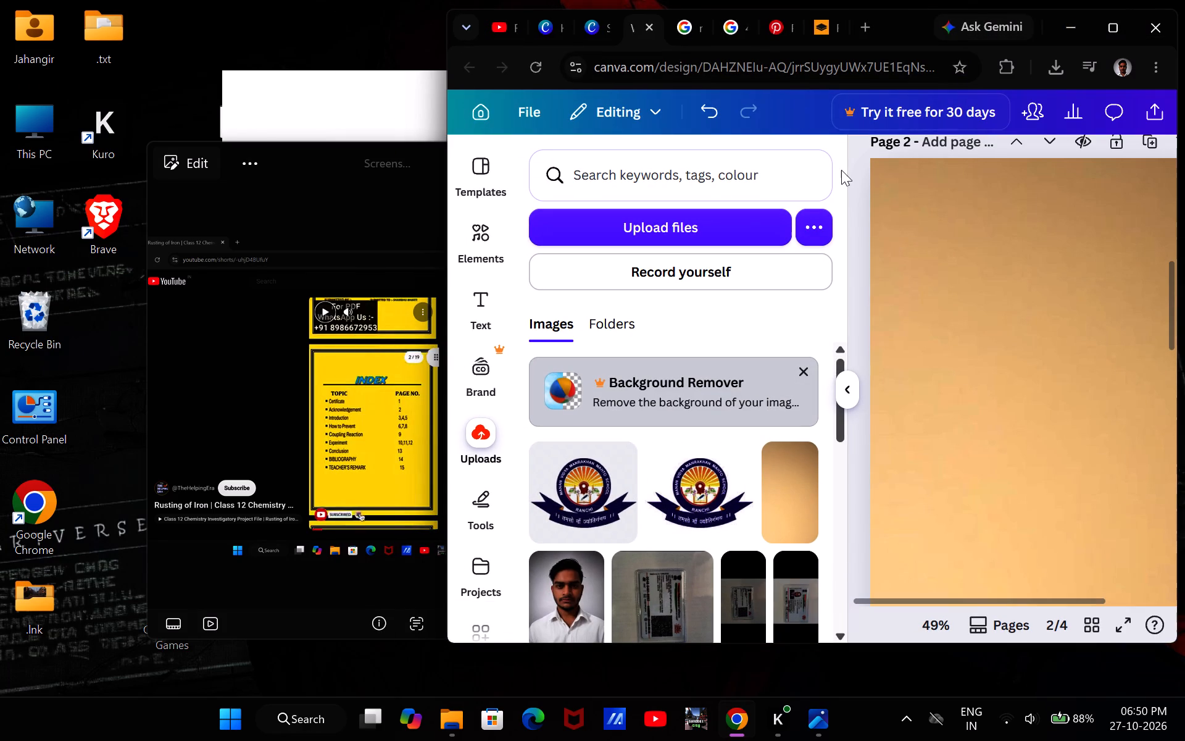
scroll(944, 228, "left", 1)
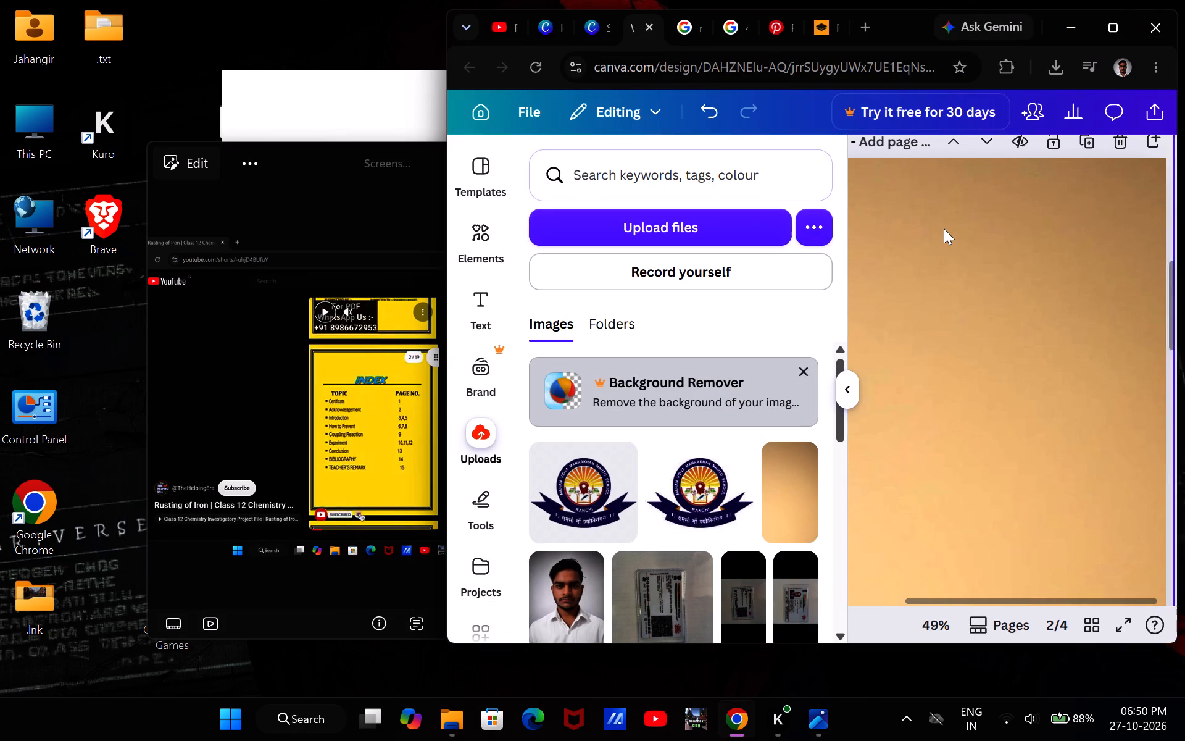
scroll(944, 228, "left", 1)
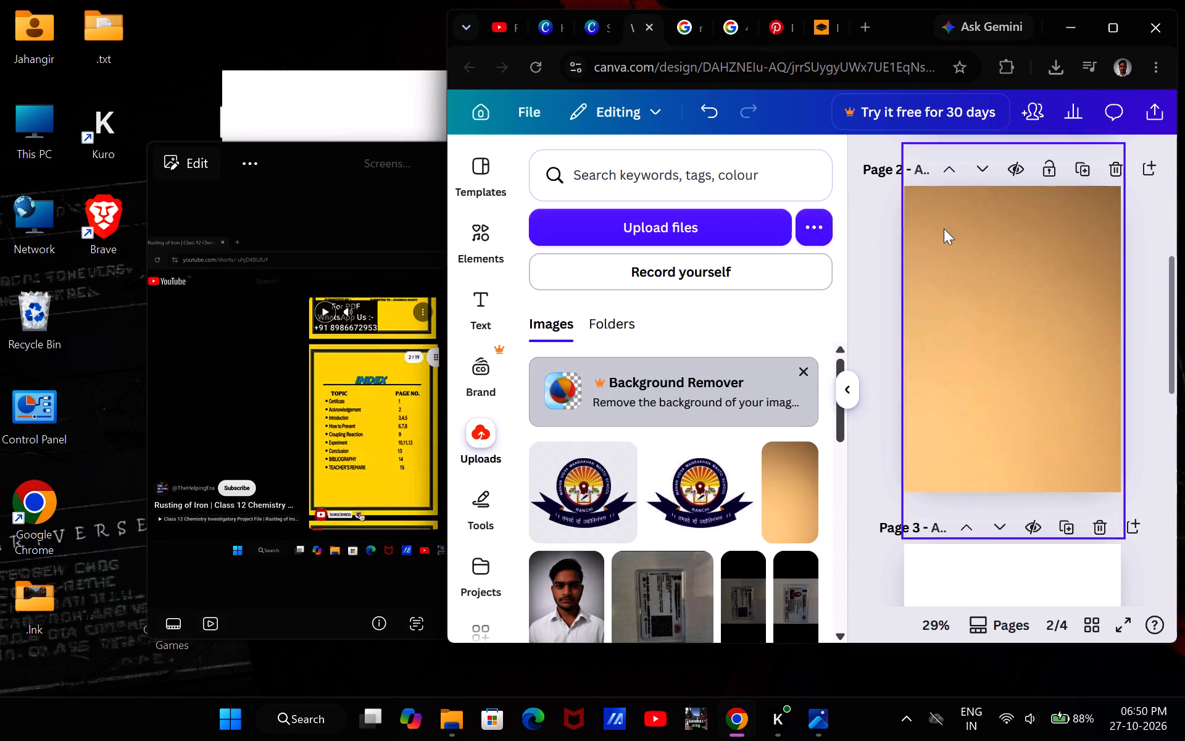
scroll(969, 225, "up", 1)
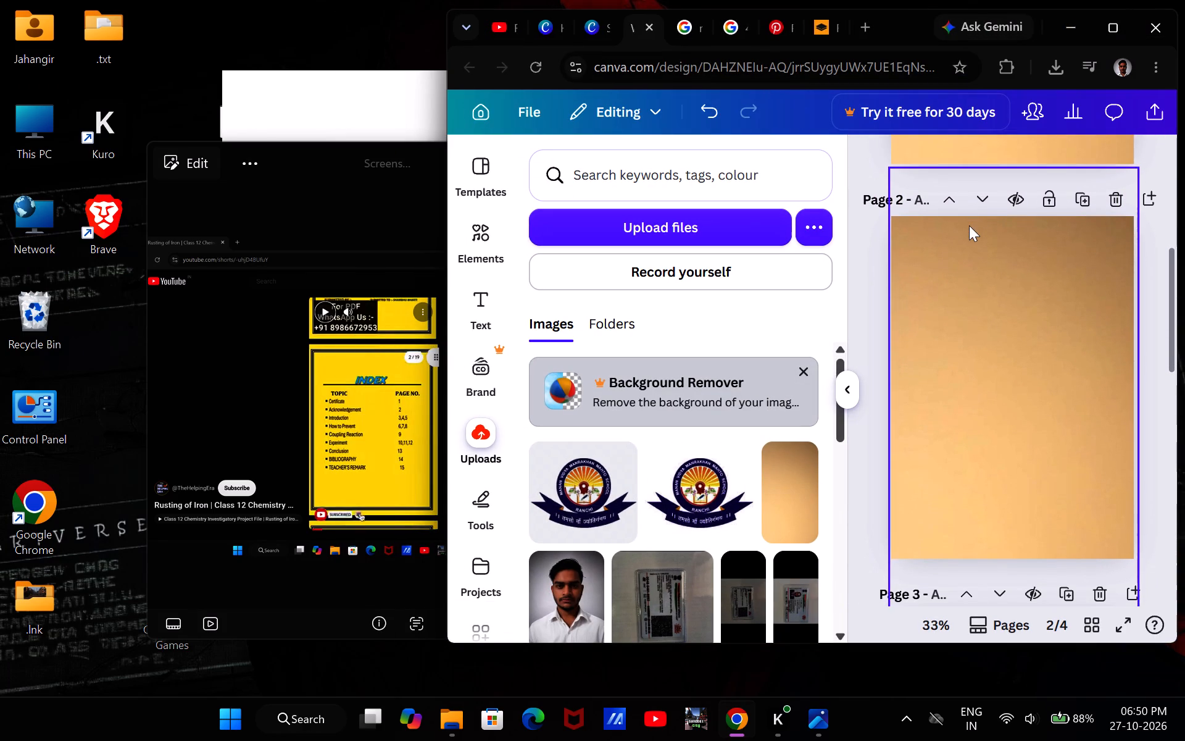
left_click(869, 263)
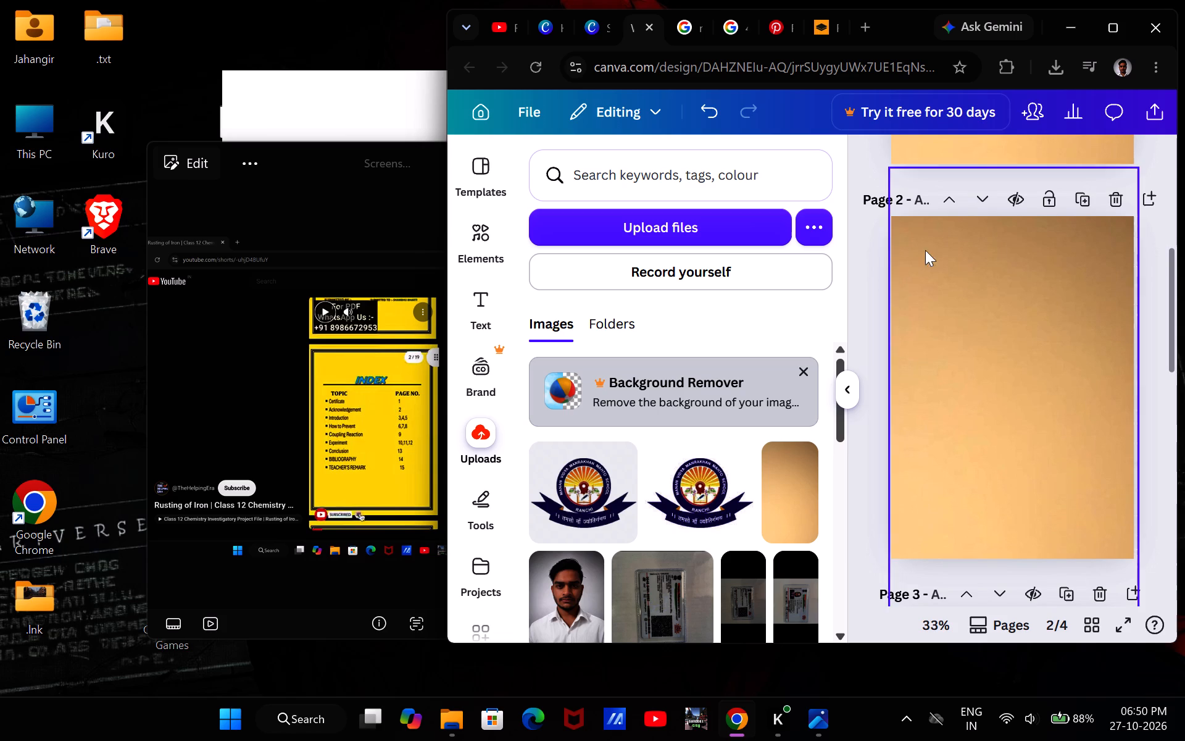
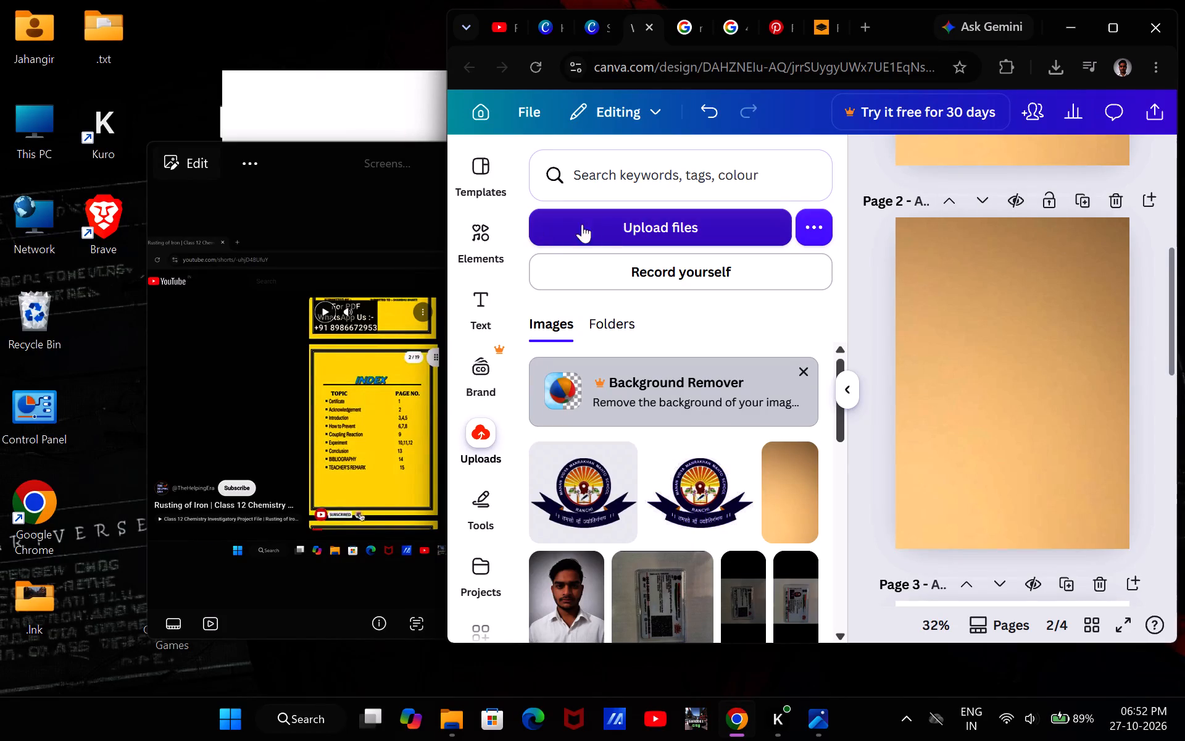
Open the text options for adding text to the design.
left_click(476, 294)
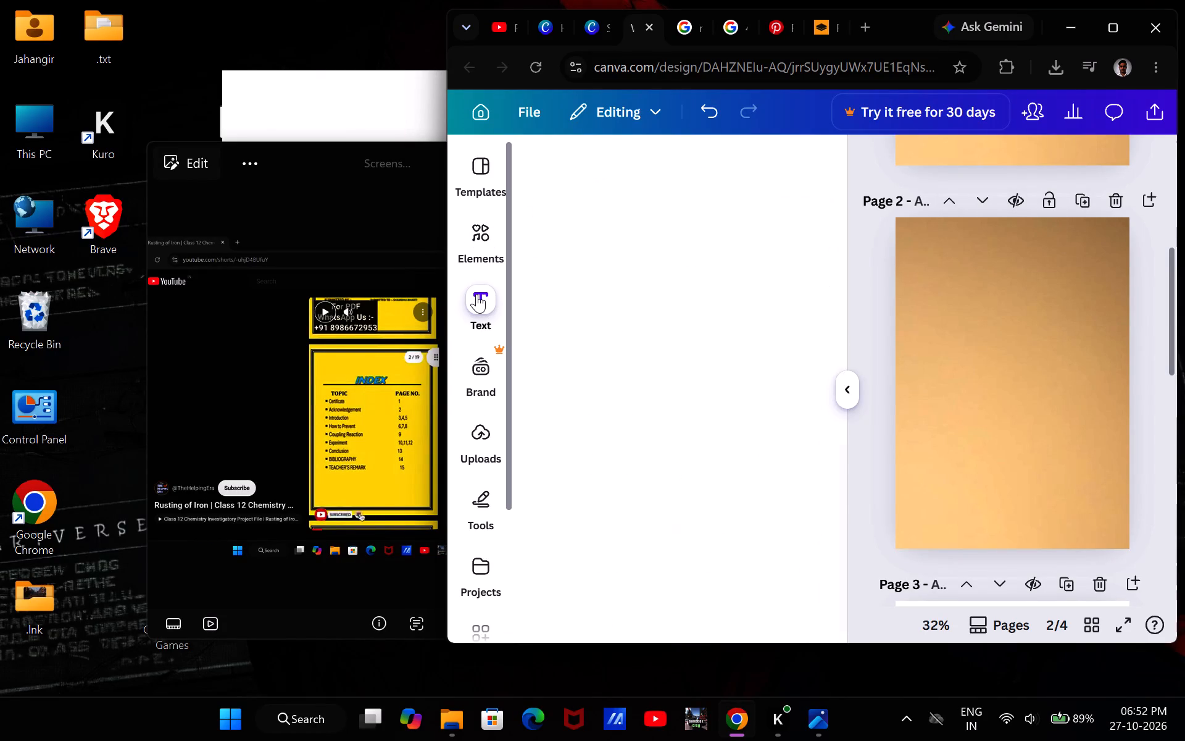
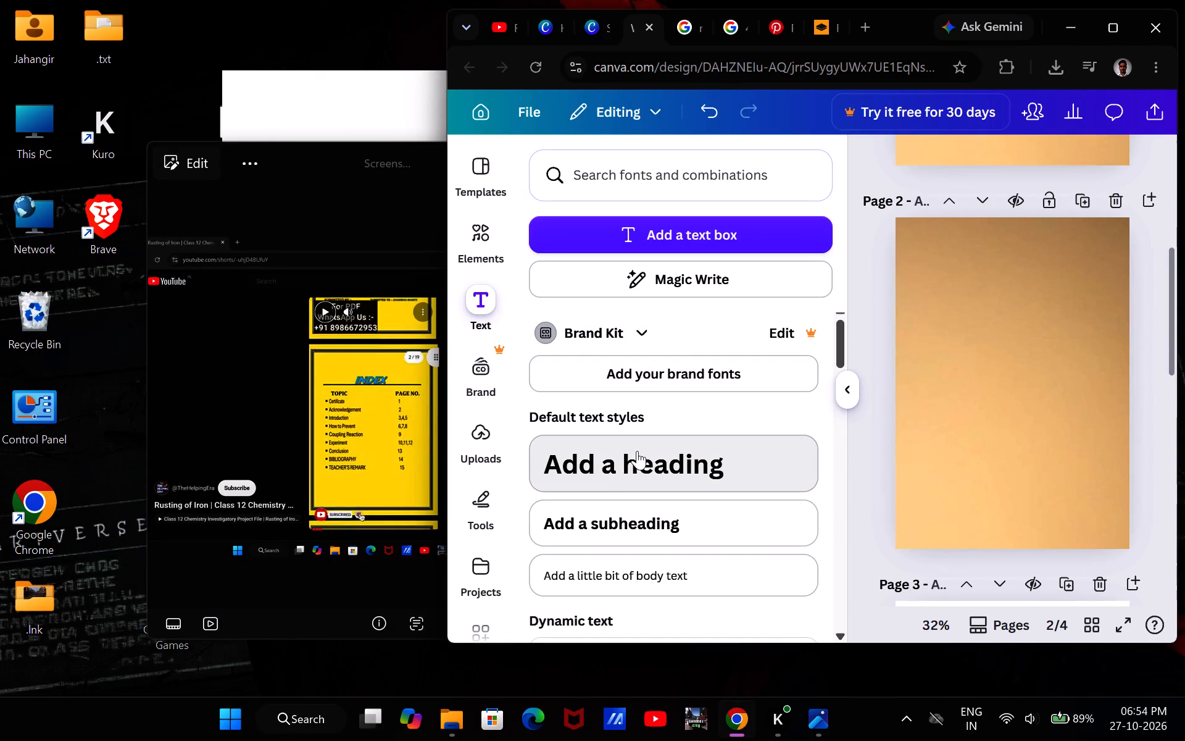
Add a heading to page 2 that reads "INDEX".
left_click(627, 469)
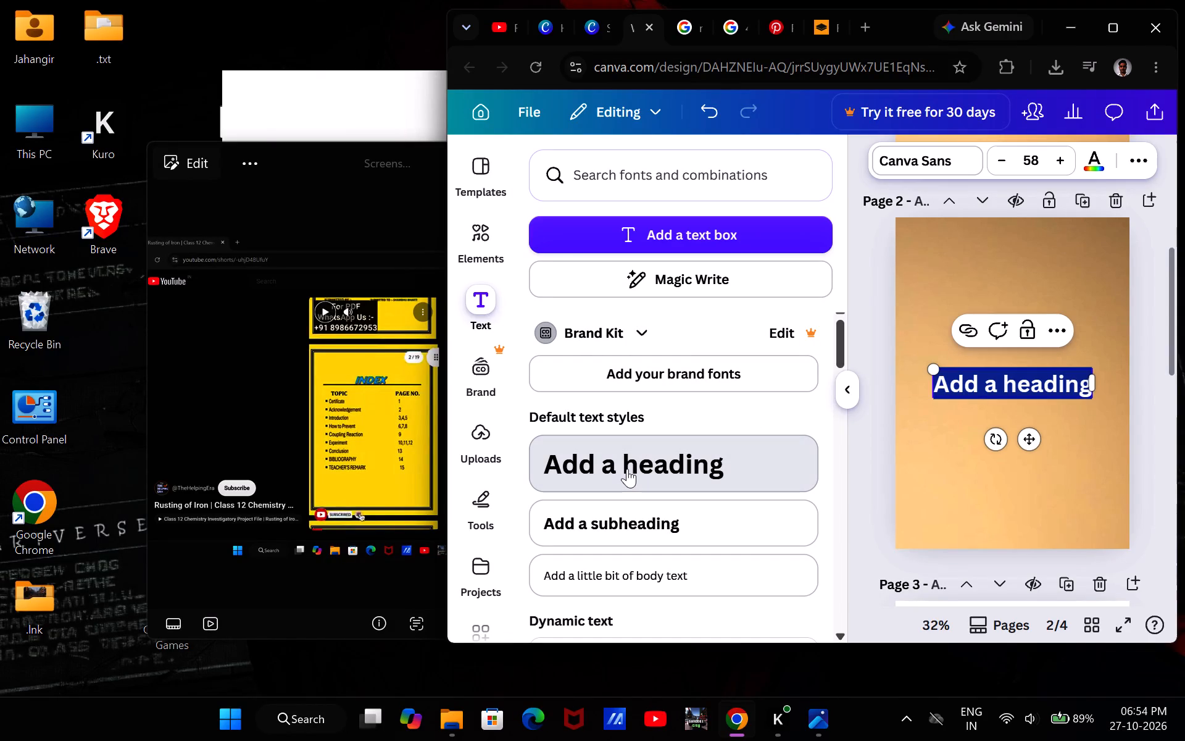
type("INDEC")
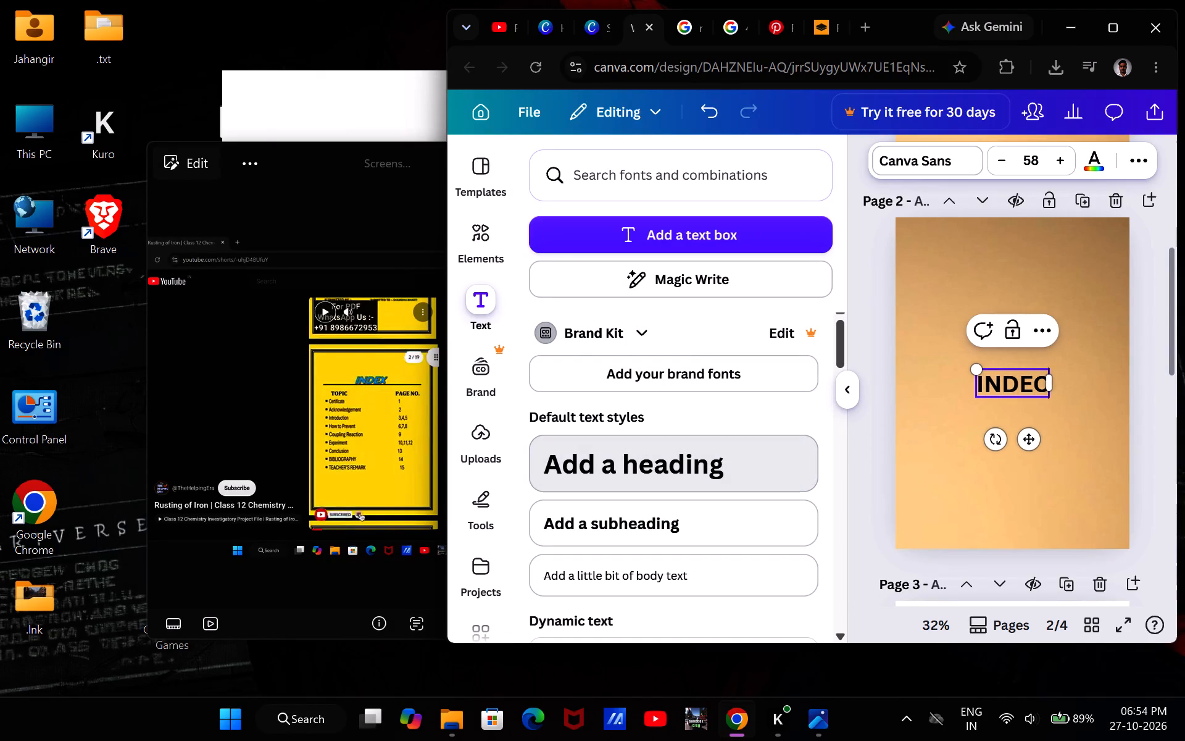
key("BackSpace")
key("x")
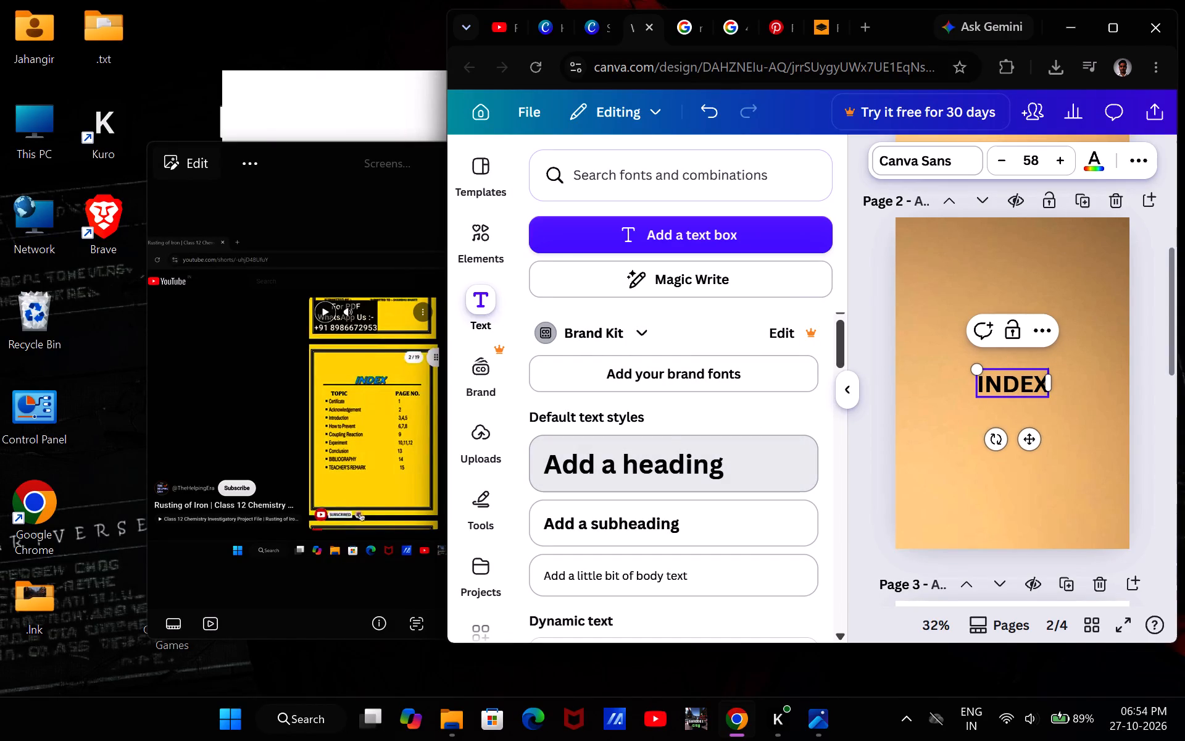
Change the INDEX heading's text colour to the dark red Vividred (#ac1313).
left_click(1094, 151)
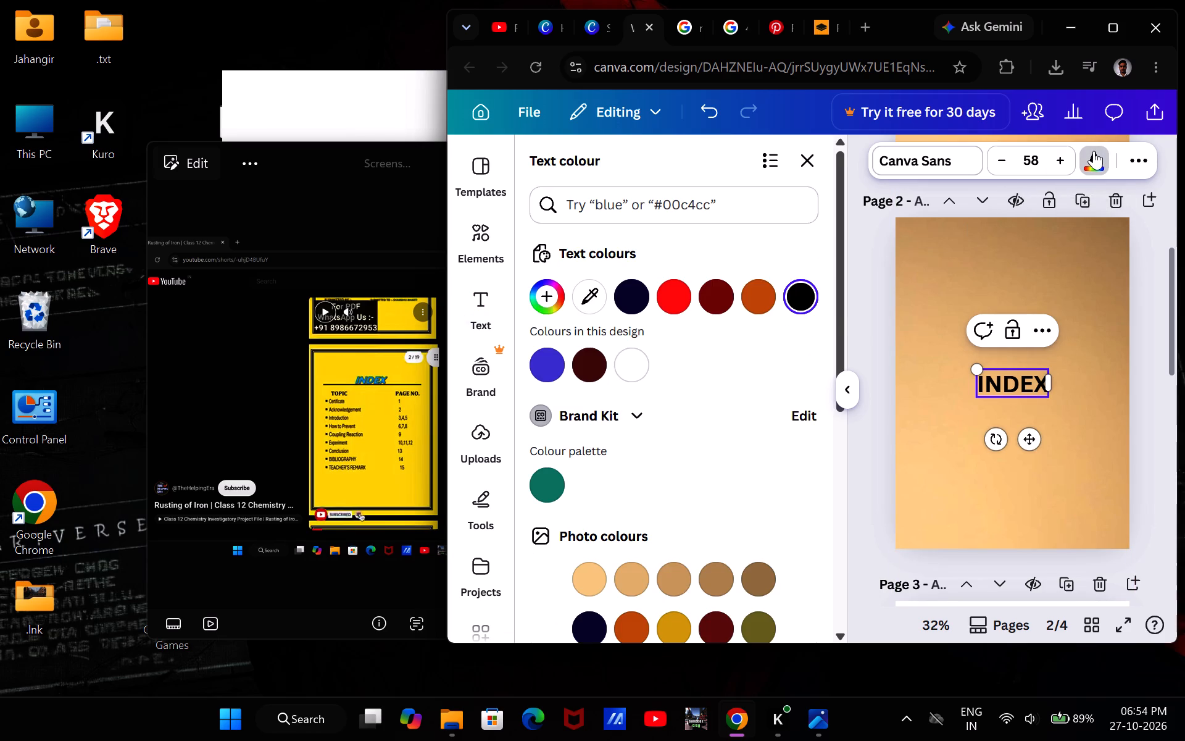
left_click(713, 296)
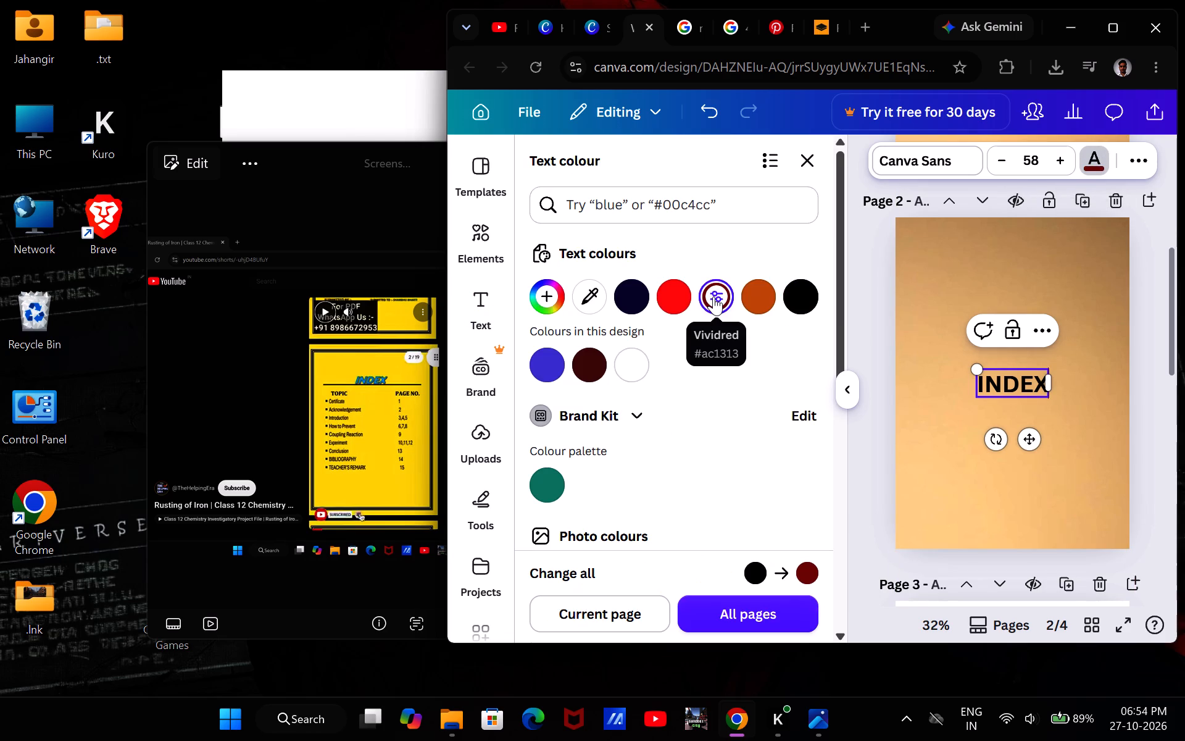
left_click(986, 220)
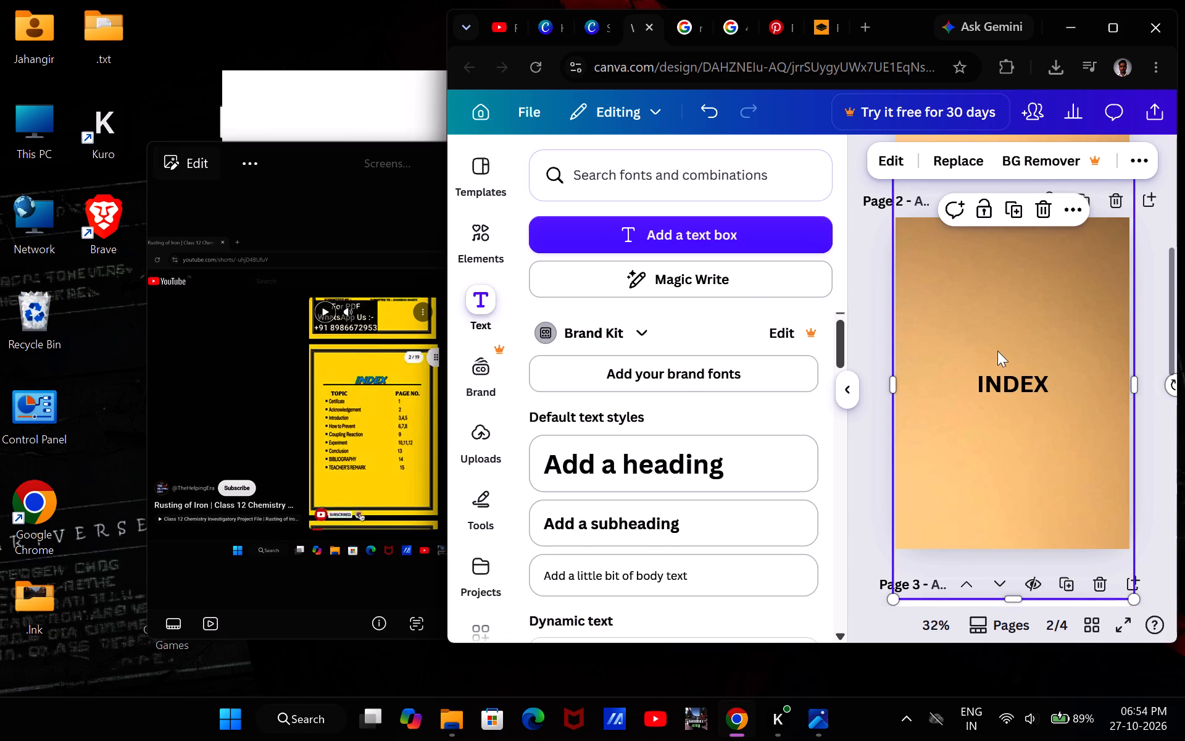
left_click(996, 391)
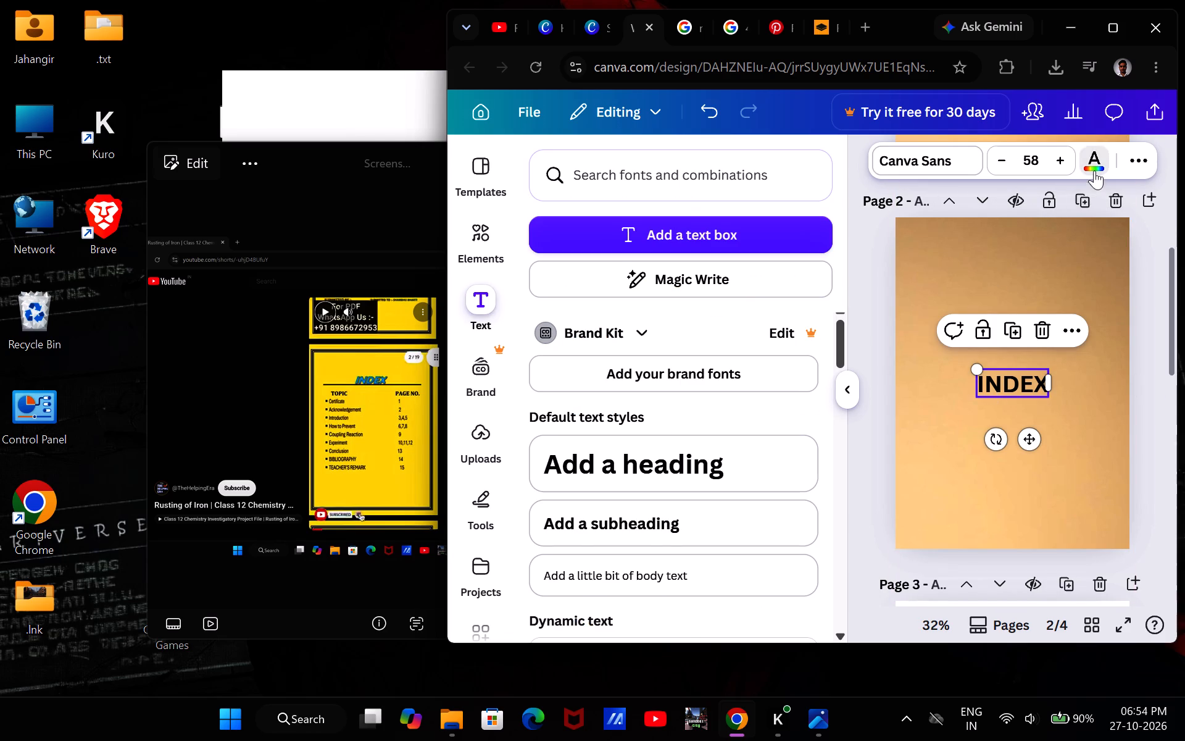
left_click(1094, 170)
left_click(721, 297)
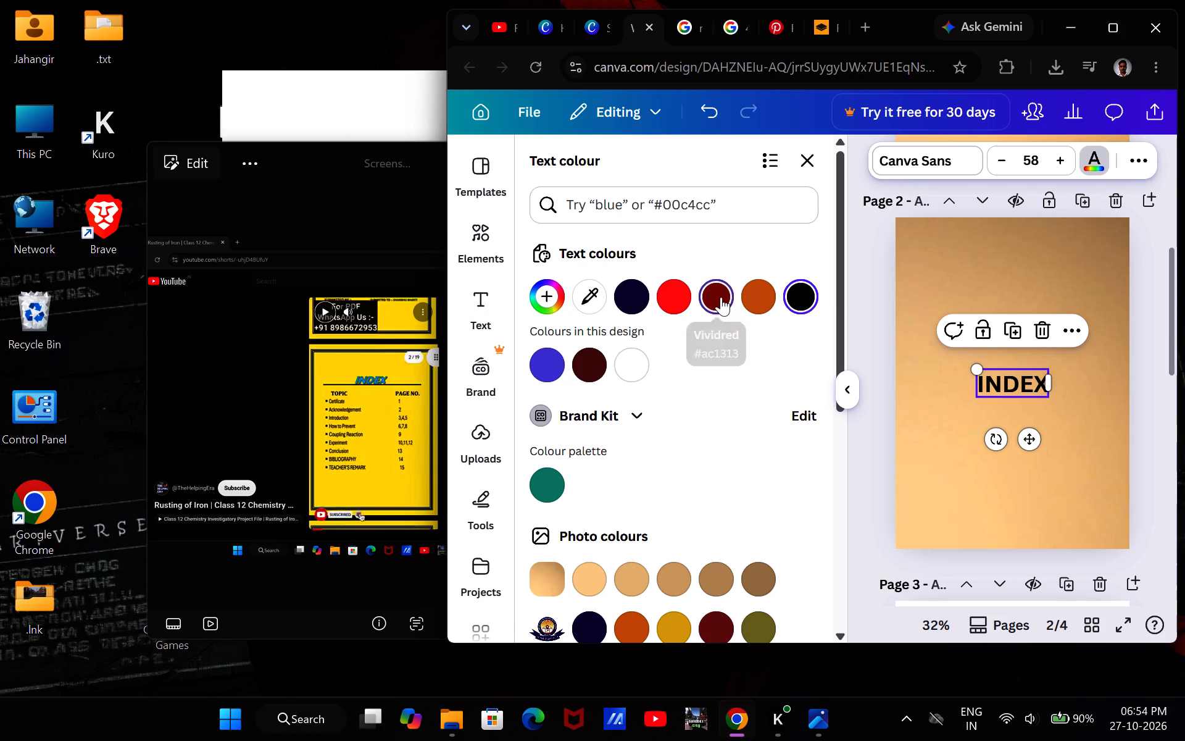
left_click(942, 261)
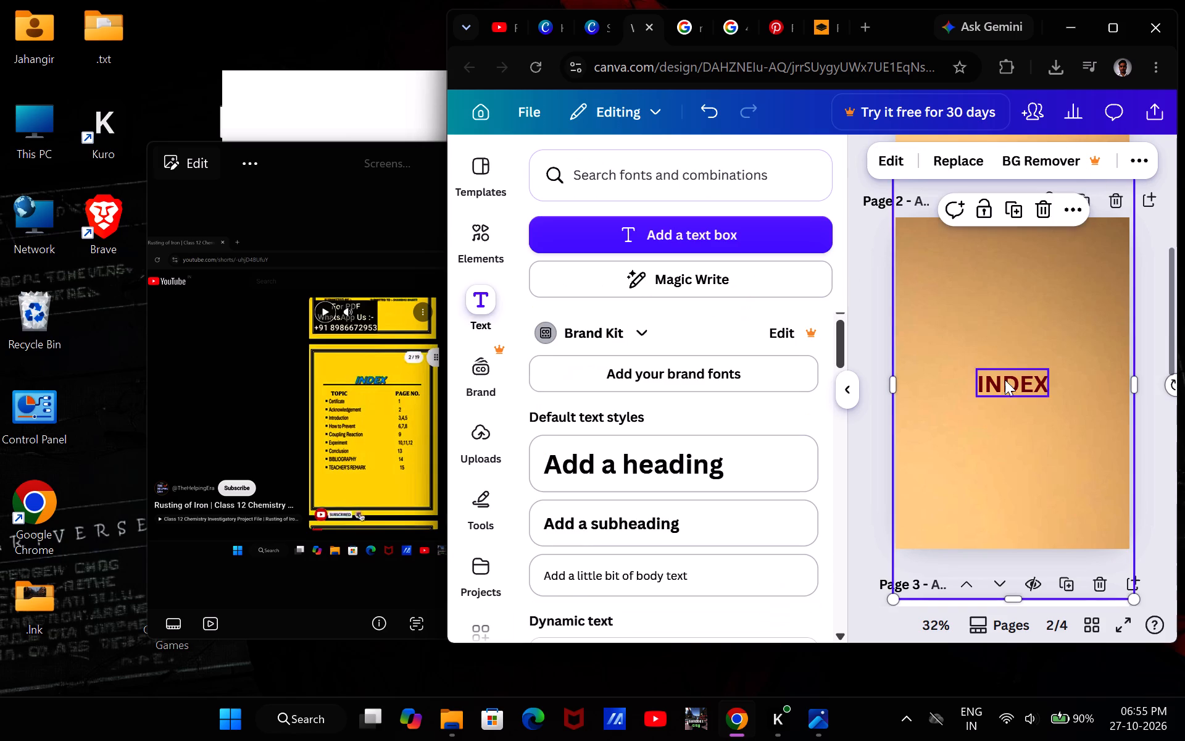
Move the INDEX heading to the top centre of page 2, widening its text box to about twice the width.
left_click_drag(1005, 382, 997, 257)
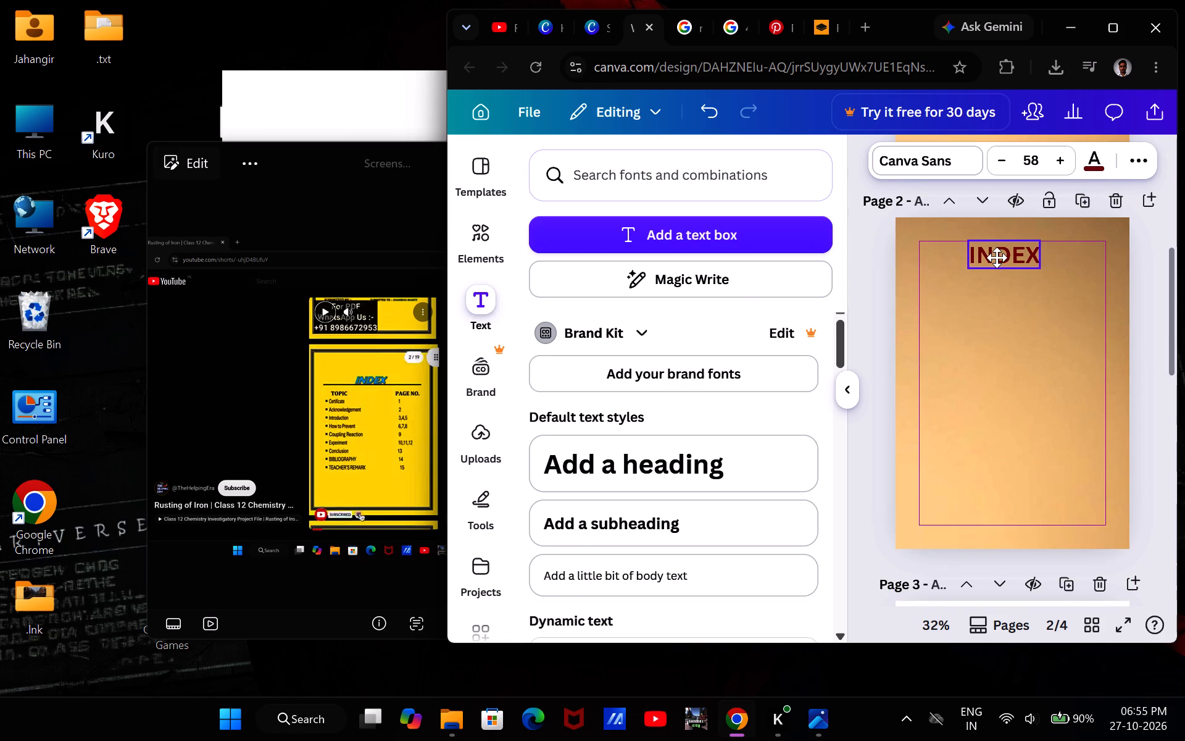
left_click_drag(997, 257, 997, 257)
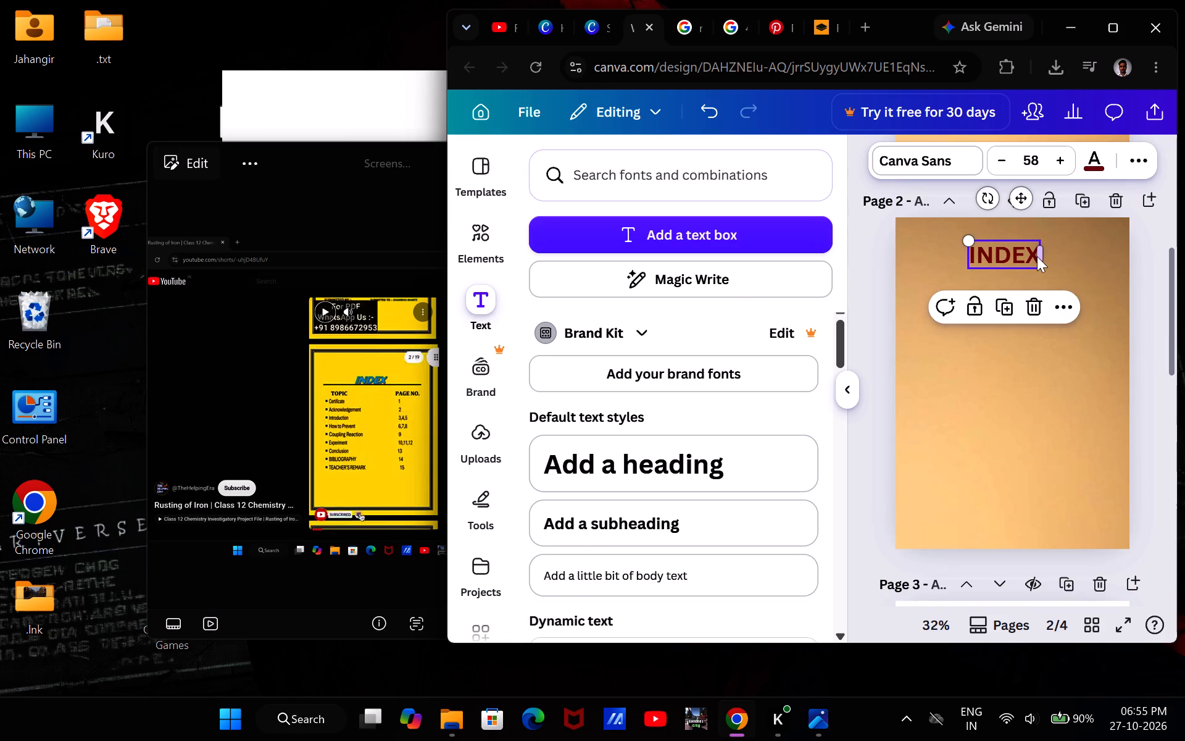
left_click_drag(1037, 256, 1047, 255)
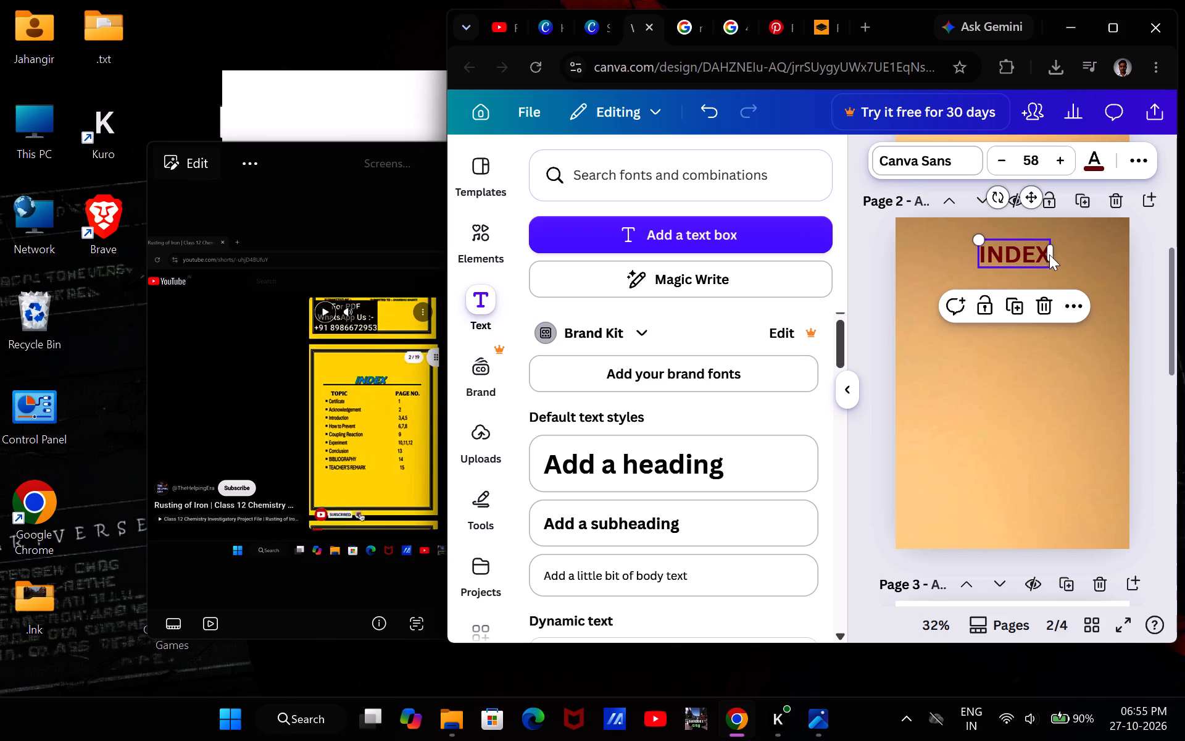
left_click_drag(1052, 254, 1129, 254)
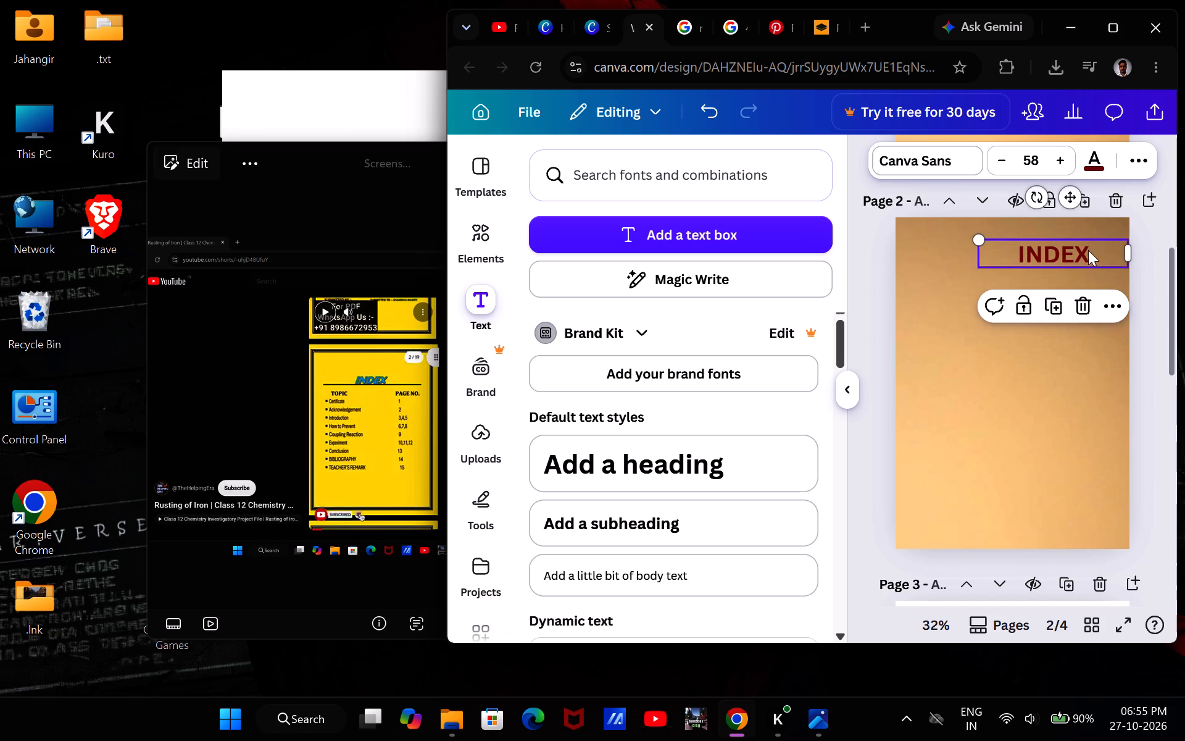
left_click_drag(1088, 250, 1047, 254)
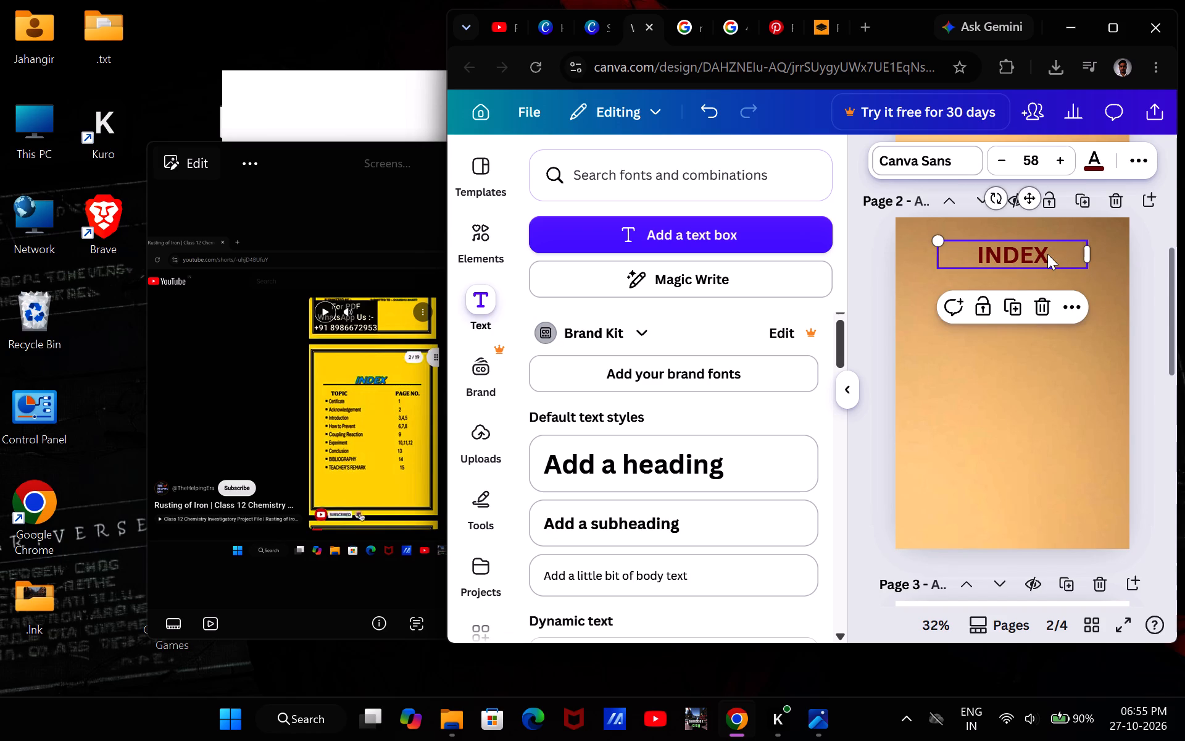
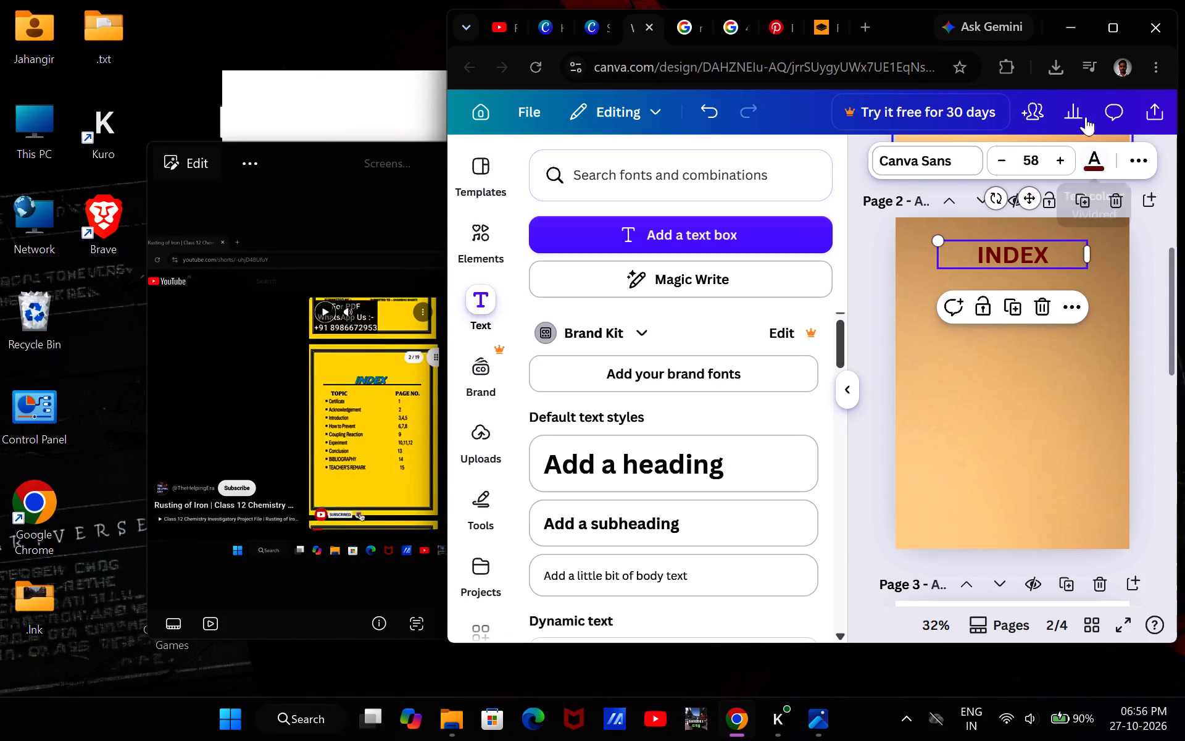
Apply a Drop shadow effect to the INDEX heading with offset 59, blur 76 and transparency 68.
left_click(1108, 31)
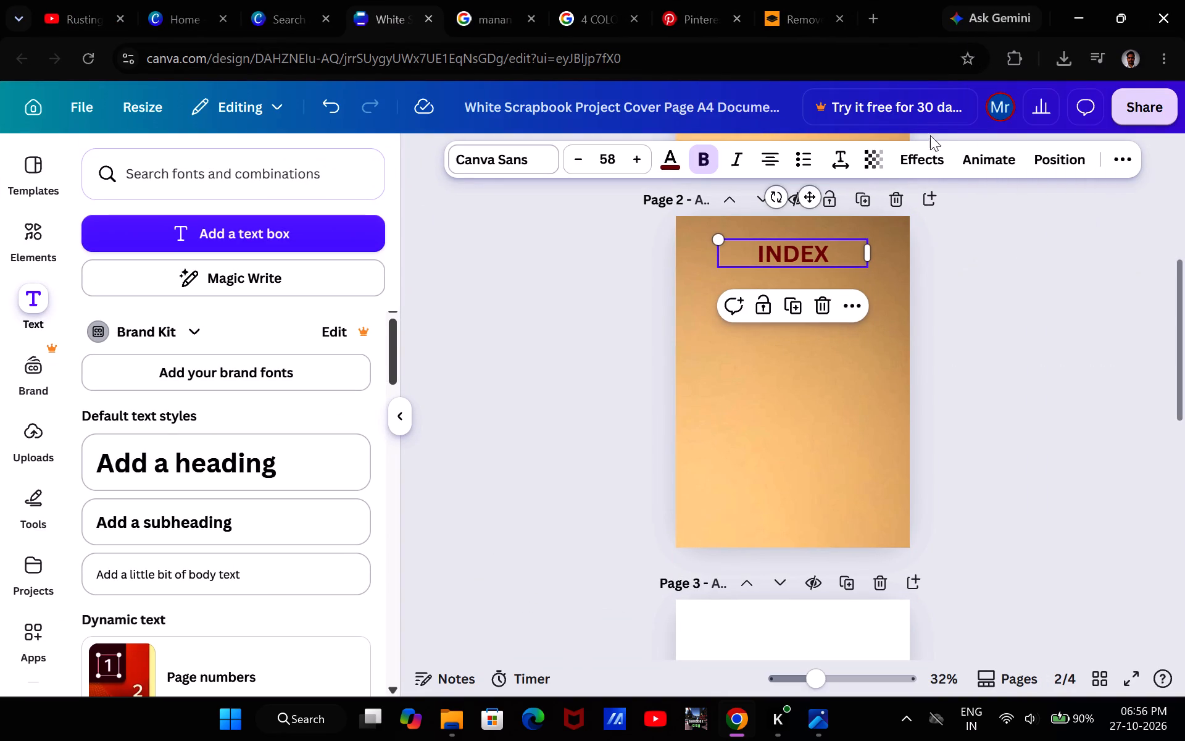
left_click(918, 156)
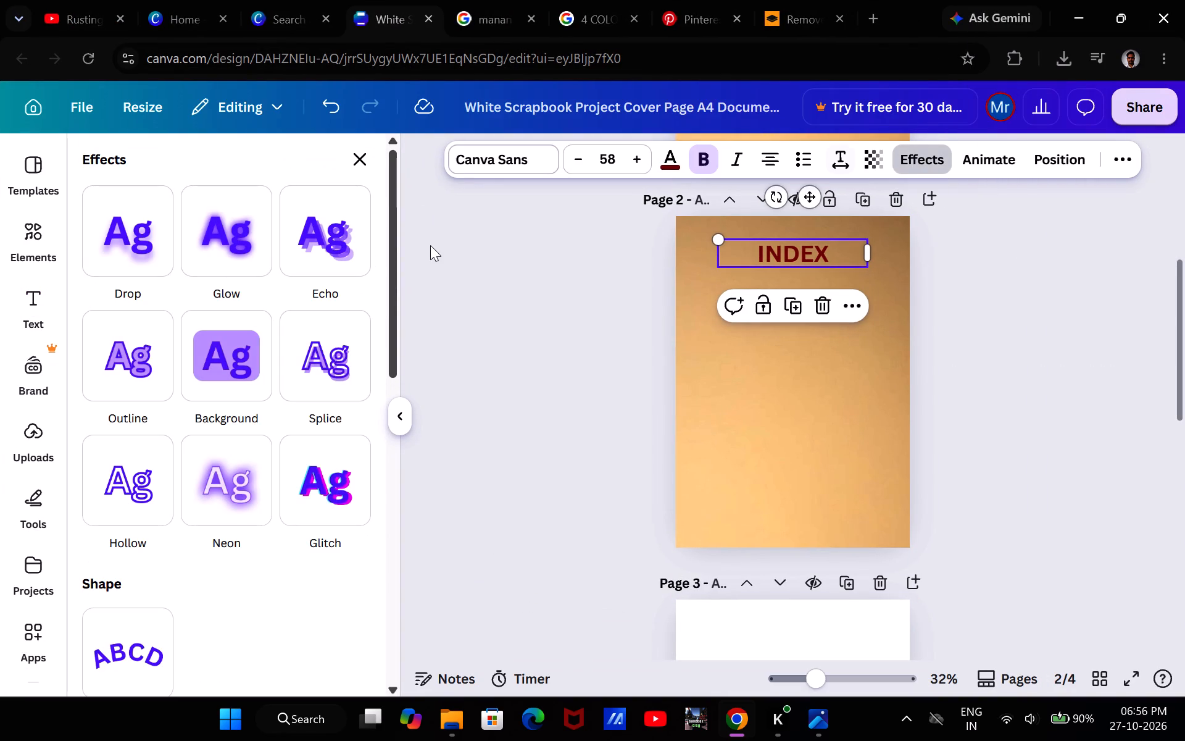
left_click(149, 248)
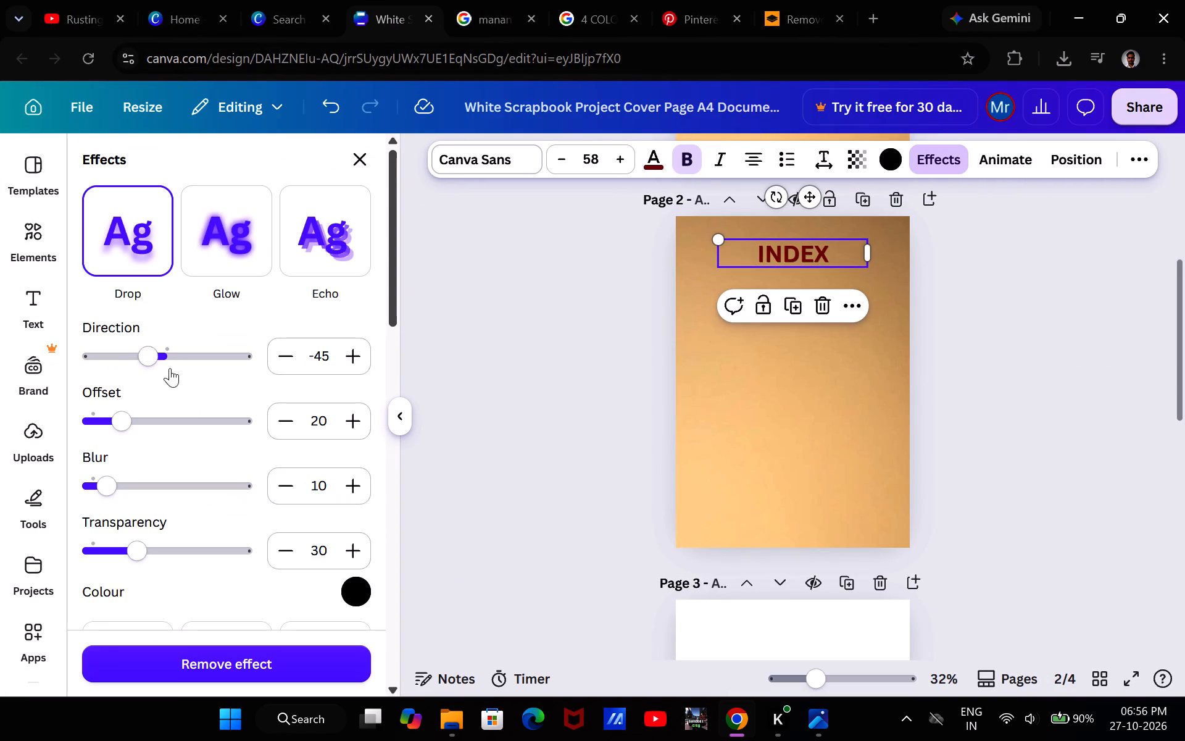
left_click_drag(117, 424, 232, 417)
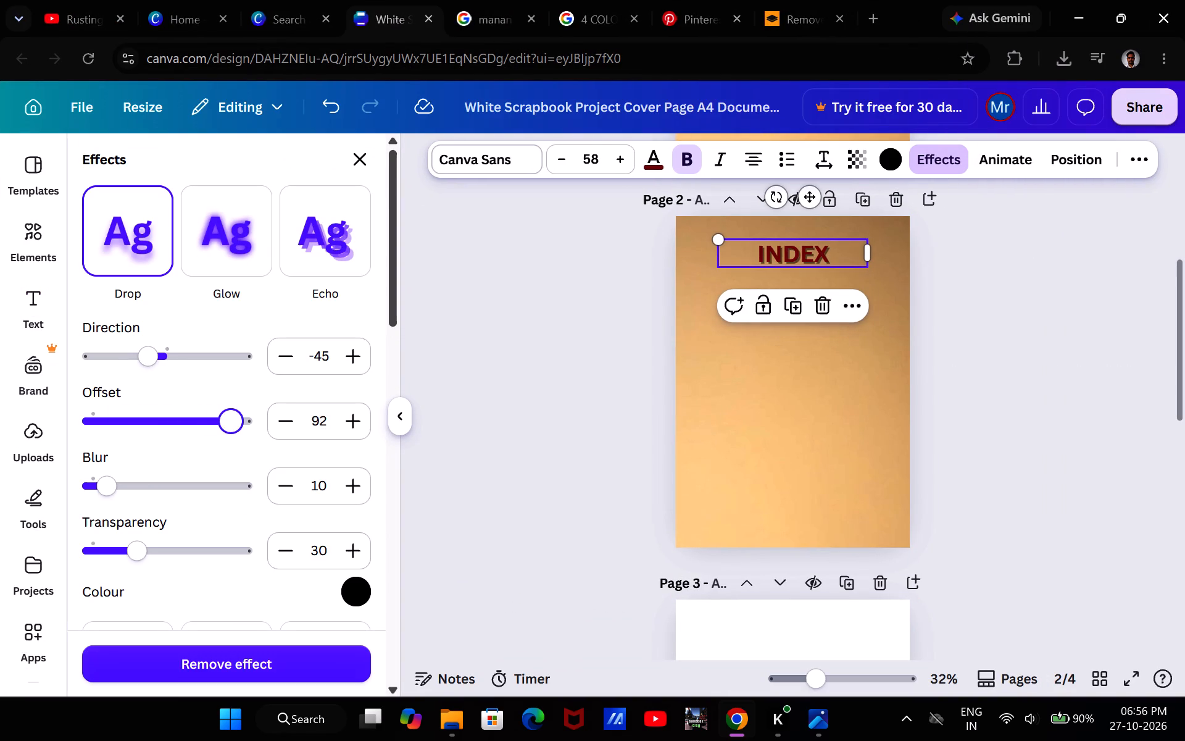
left_click_drag(232, 417, 181, 422)
left_click_drag(116, 495, 231, 486)
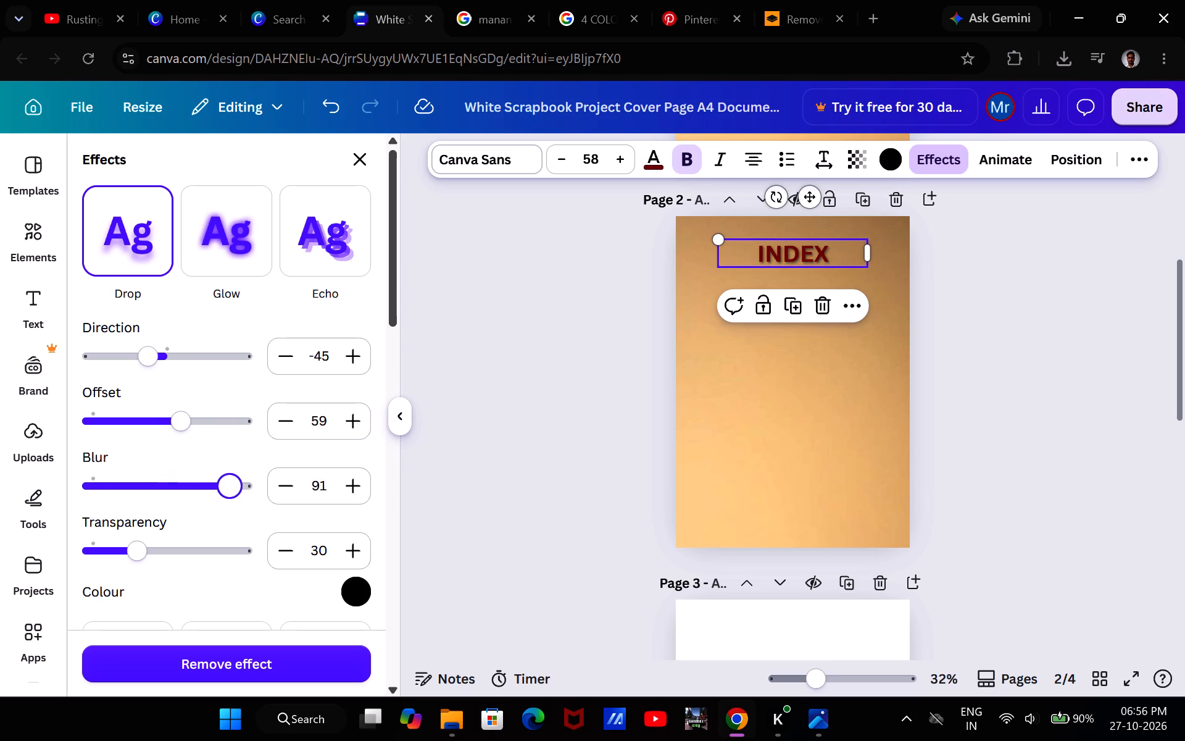
left_click_drag(231, 486, 207, 489)
left_click_drag(145, 556, 218, 545)
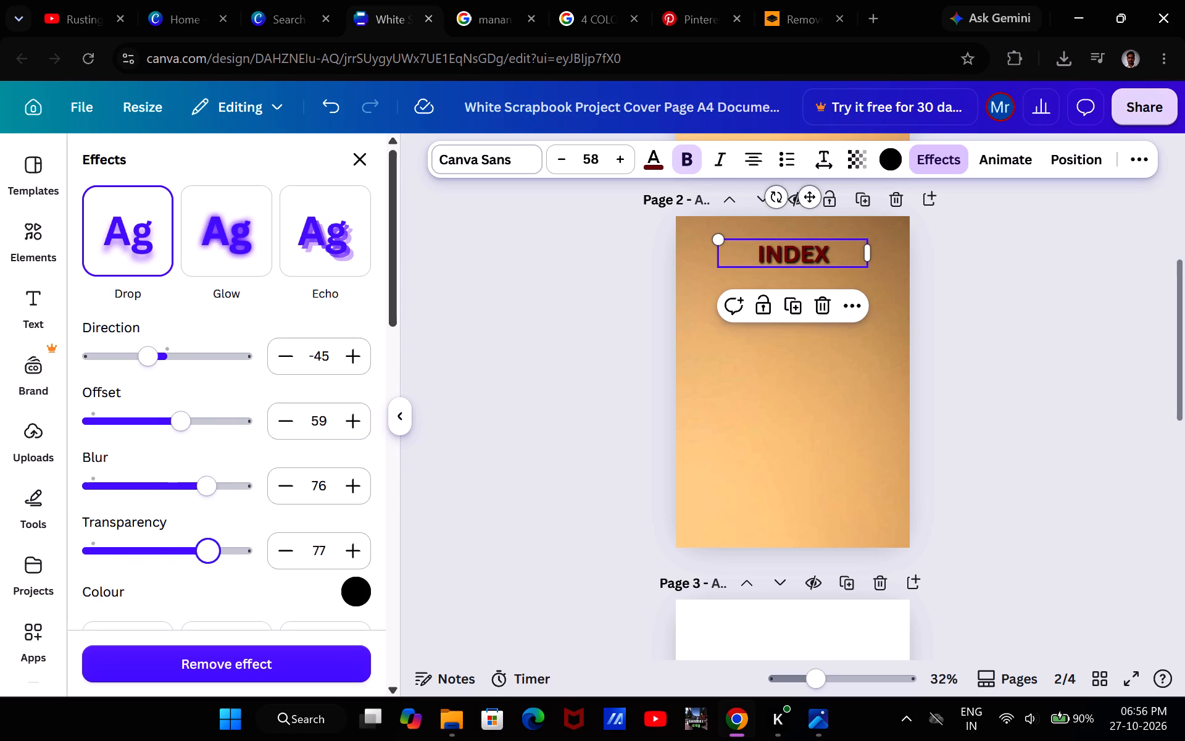
left_click_drag(218, 545, 196, 524)
left_click(659, 327)
left_click(659, 327)
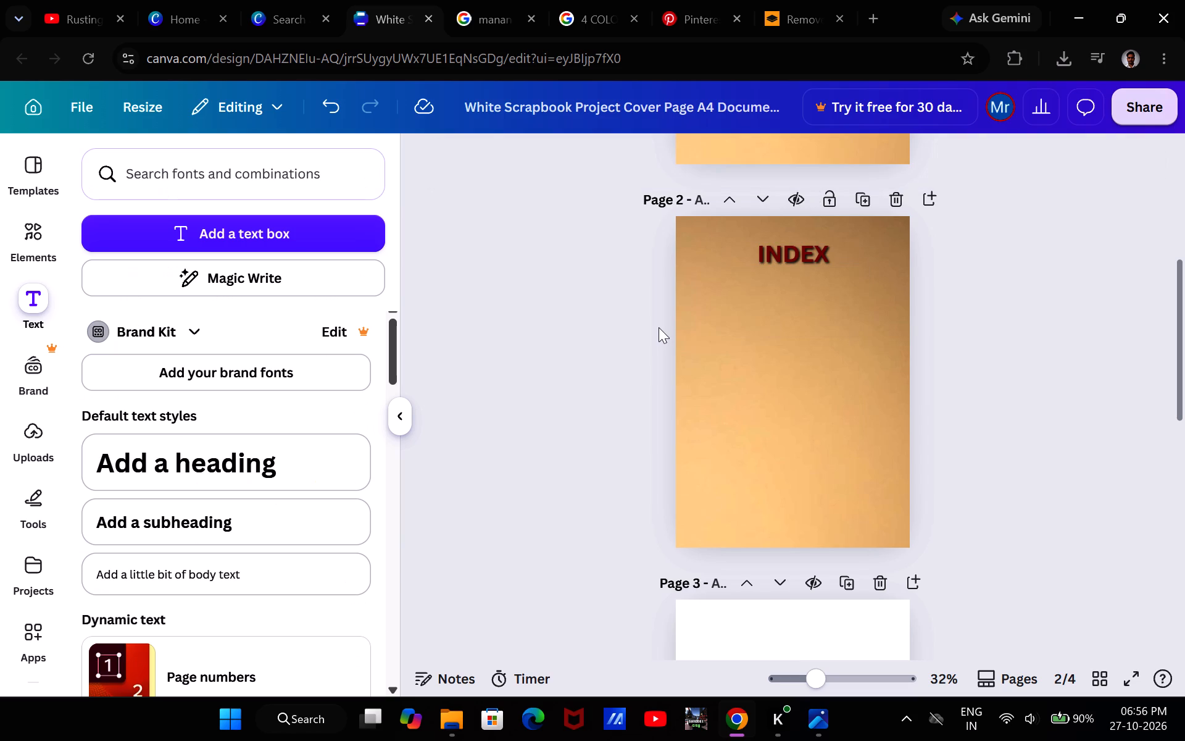
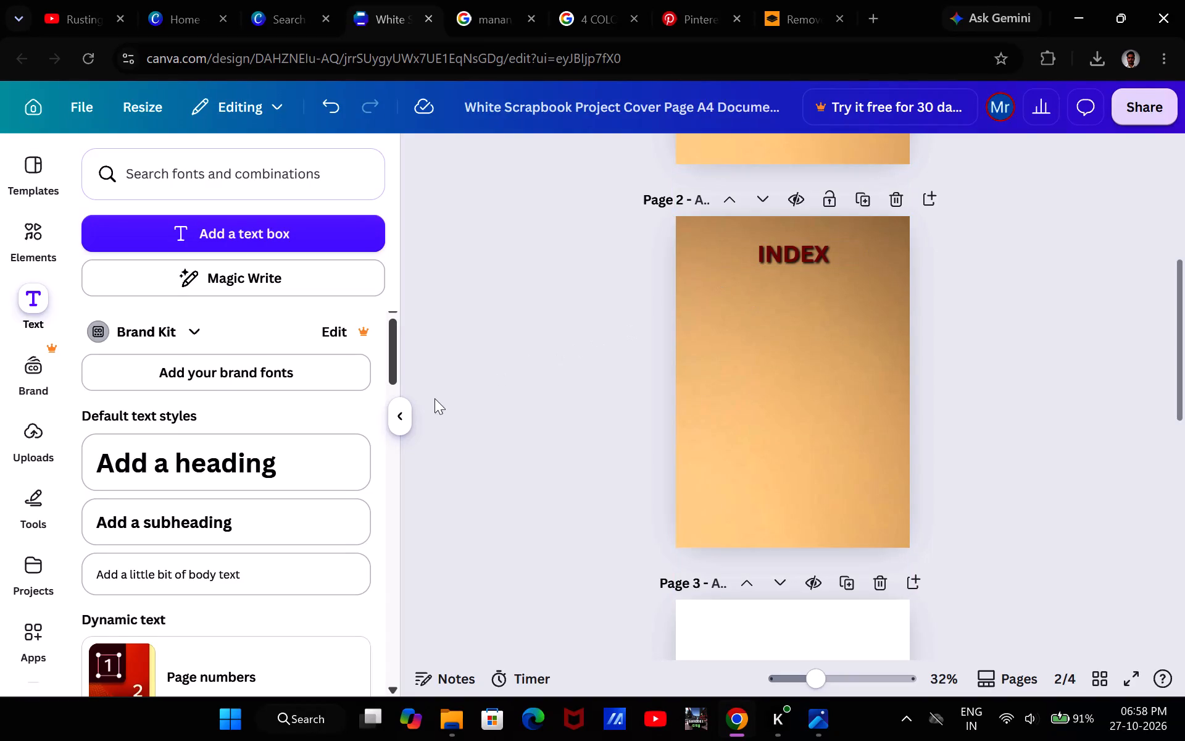
Switch to the reference screenshot in Photos and enlarge its Index list of topics and page numbers.
left_click(1121, 0)
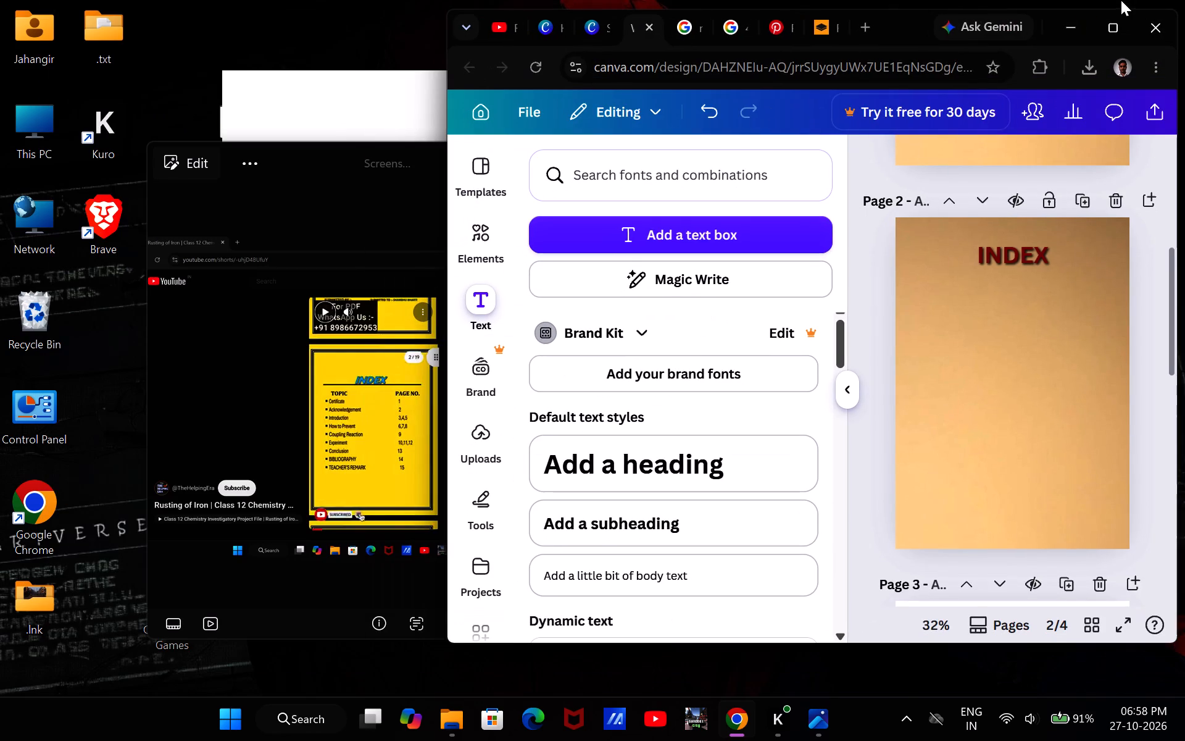
left_click(362, 357)
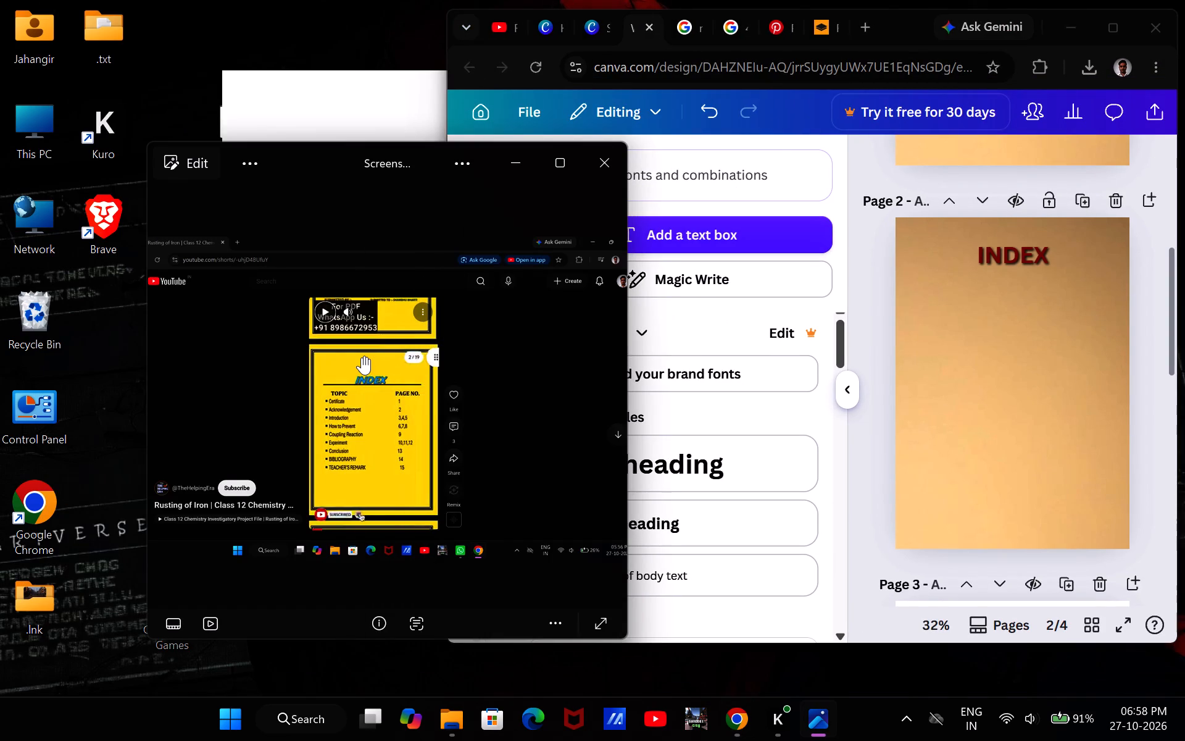
scroll(362, 357, "up", 15, "ctrl")
scroll(362, 357, "down", 5, "ctrl")
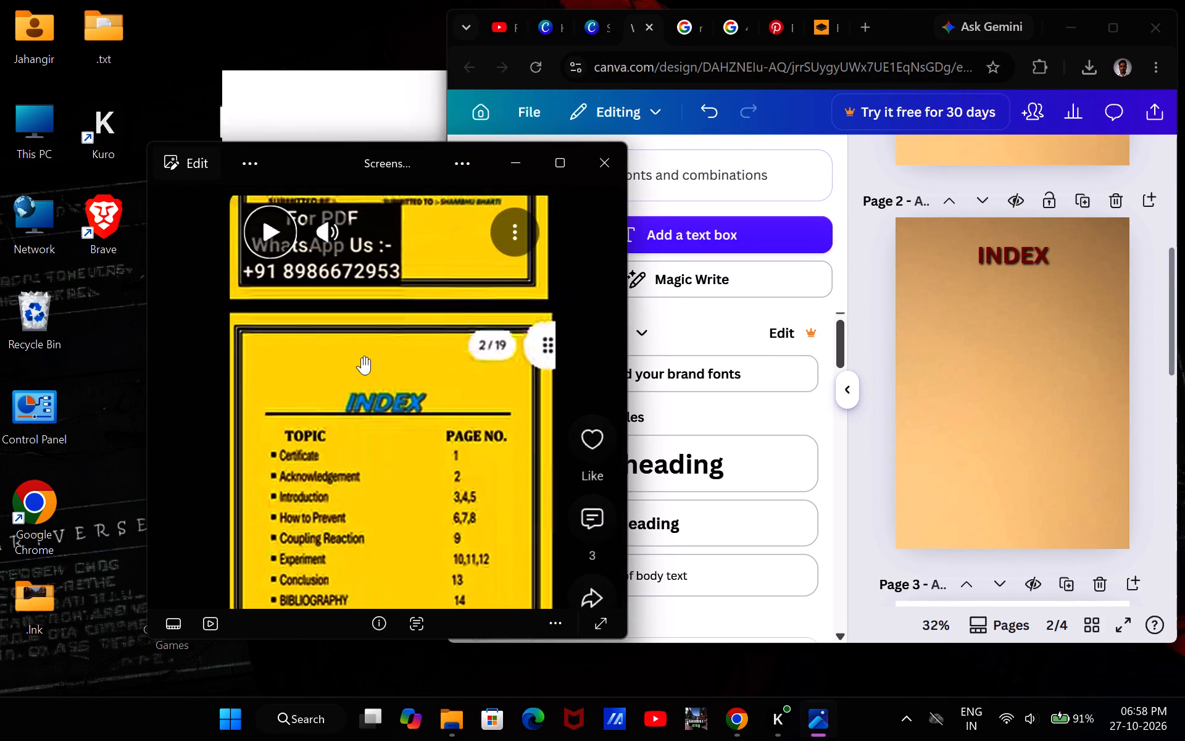
scroll(362, 357, "up", 3, "ctrl")
scroll(362, 357, "down", 1)
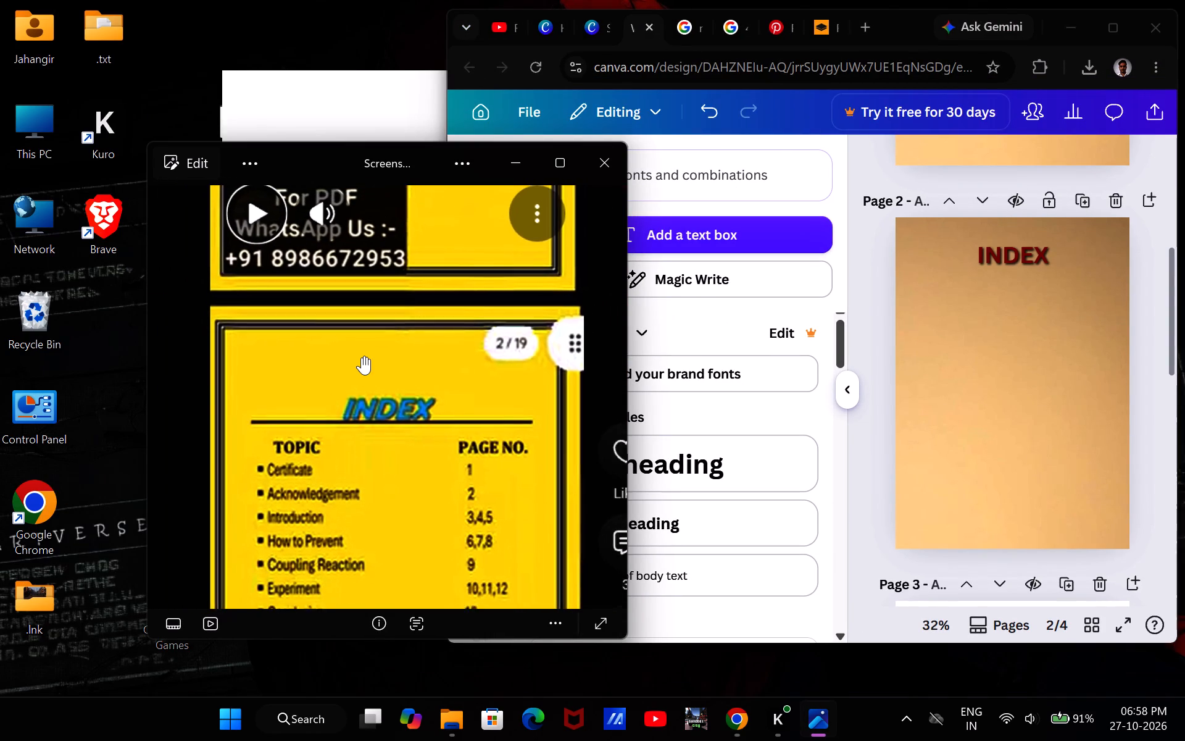
scroll(362, 357, "down", 1)
scroll(315, 474, "down", 1)
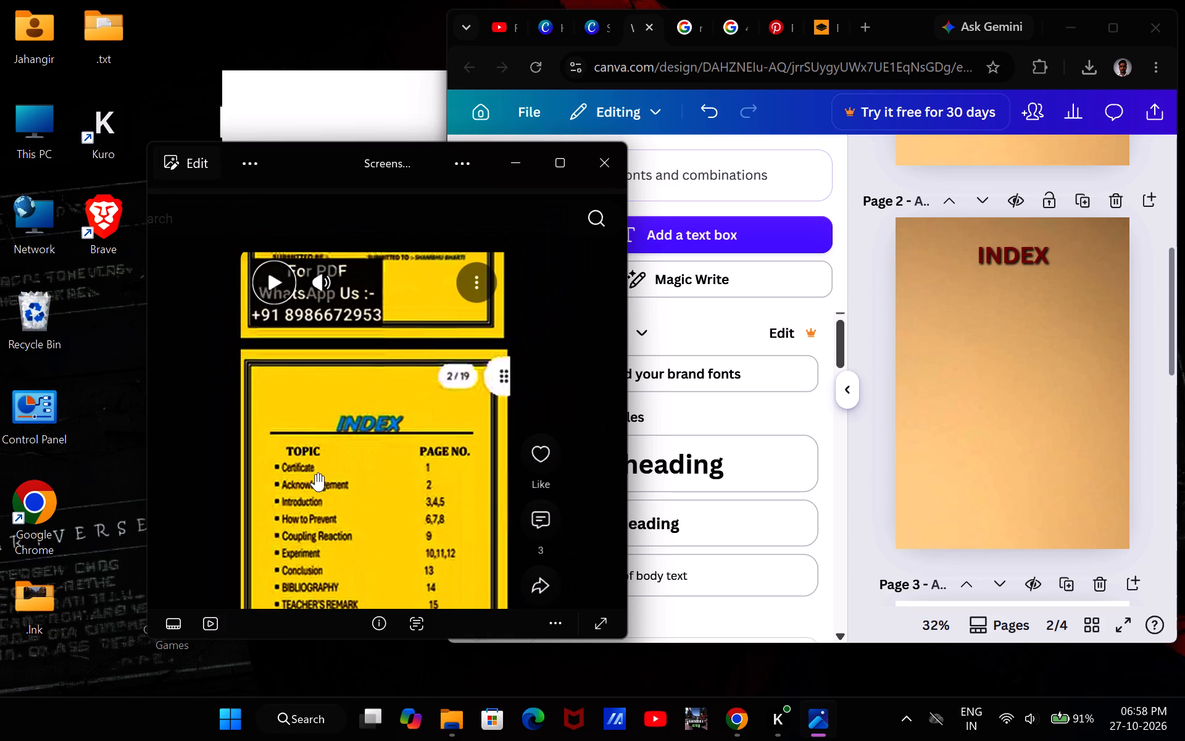
left_click_drag(355, 320, 363, 286)
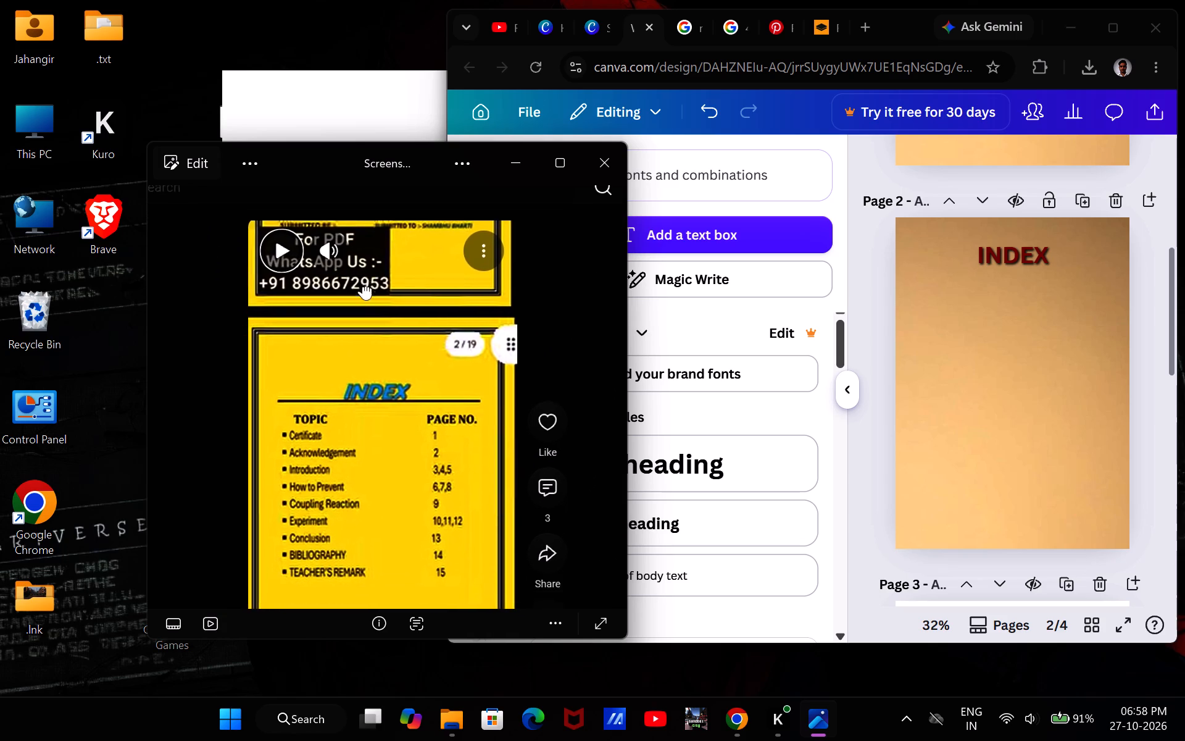
left_click_drag(363, 286, 365, 166)
scroll(367, 248, "up", 1, "ctrl")
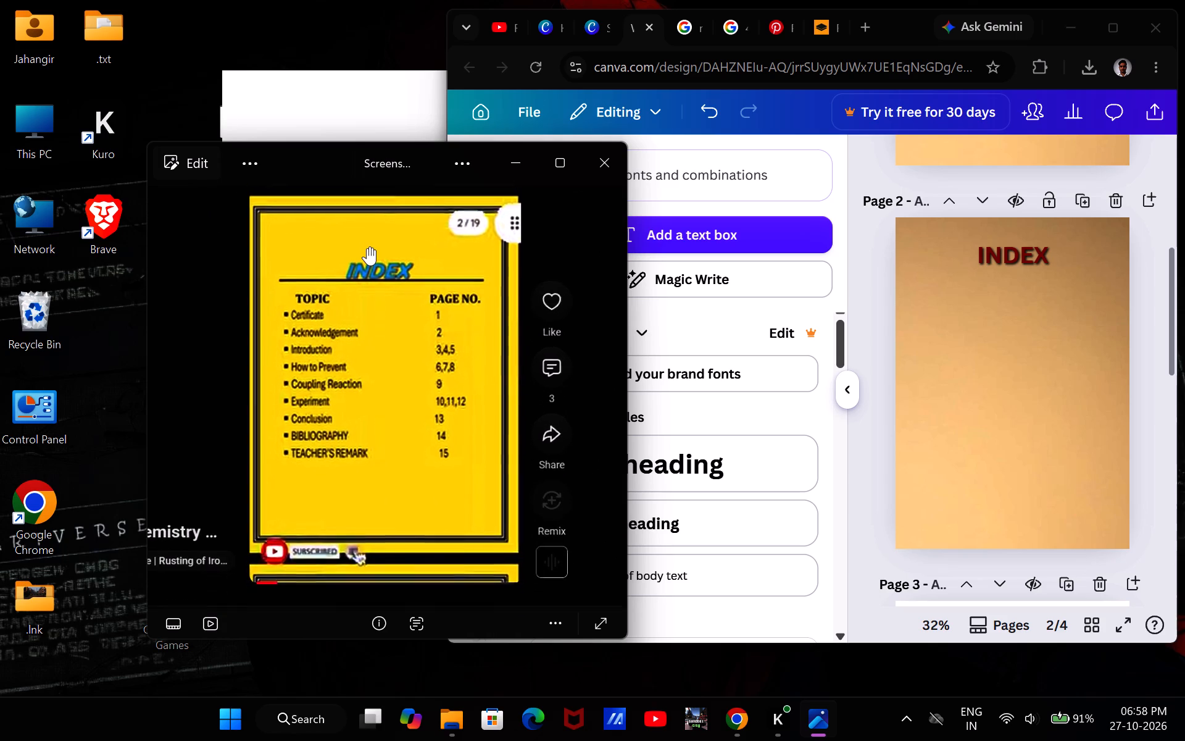
scroll(367, 248, "up", 5, "ctrl")
scroll(367, 248, "down", 1, "ctrl")
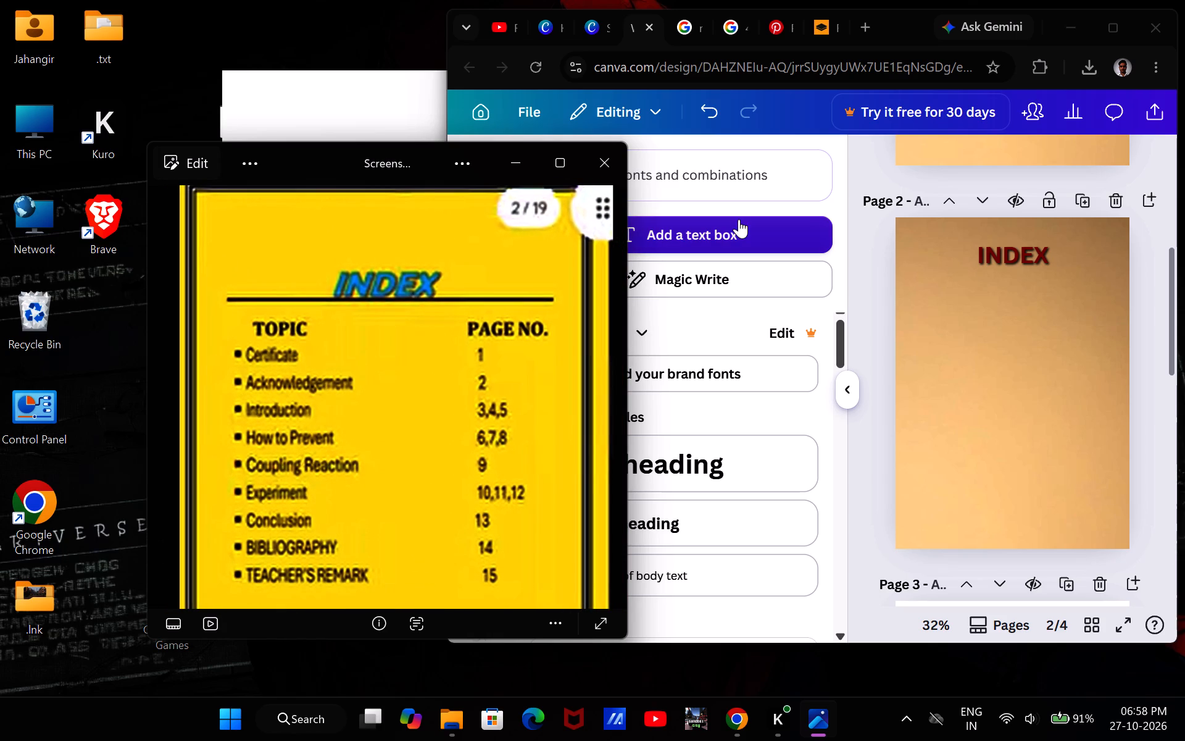
Resize the reference screenshot and browser windows so the Index list stays readable beside the Canva design.
left_click_drag(628, 301, 596, 321)
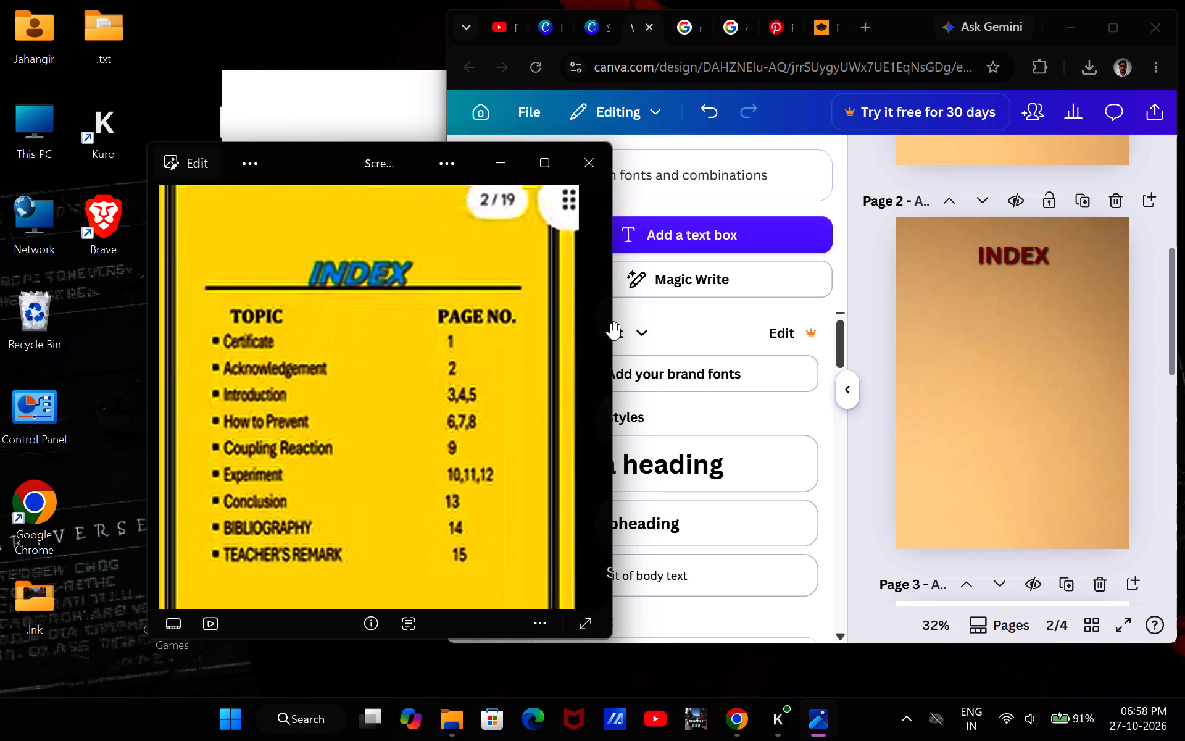
left_click_drag(615, 324, 550, 331)
left_click_drag(446, 116, 500, 115)
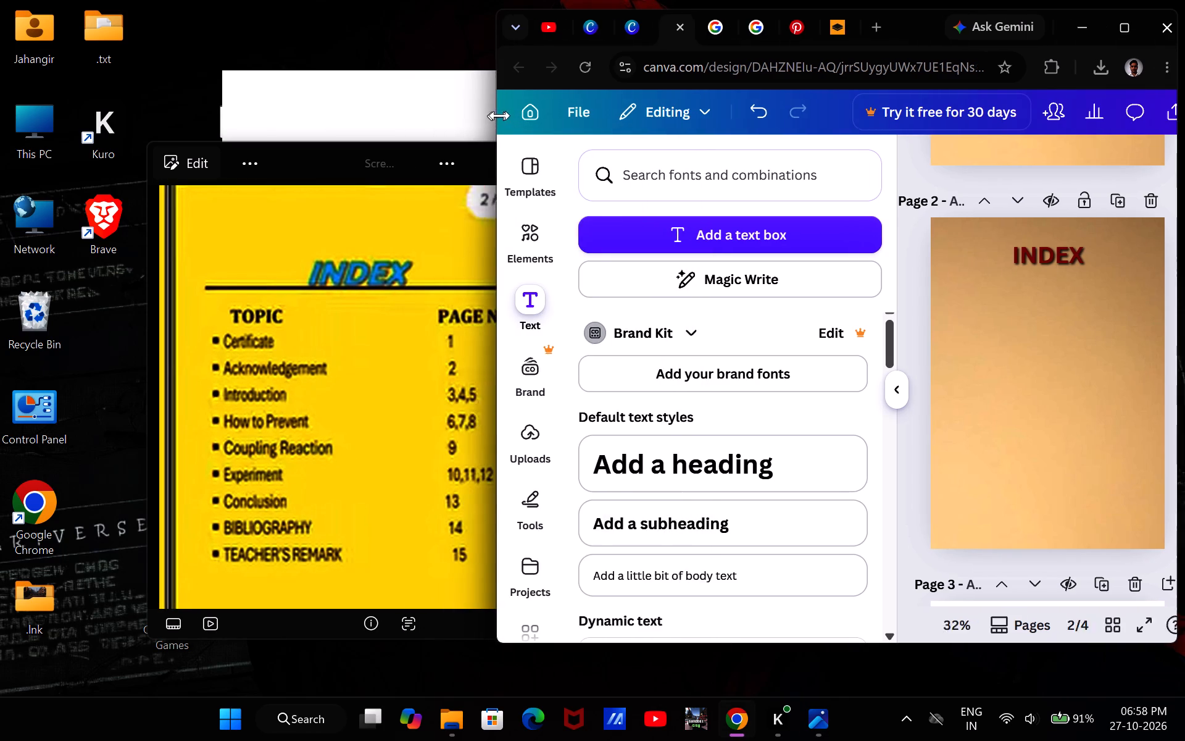
left_click_drag(500, 115, 528, 116)
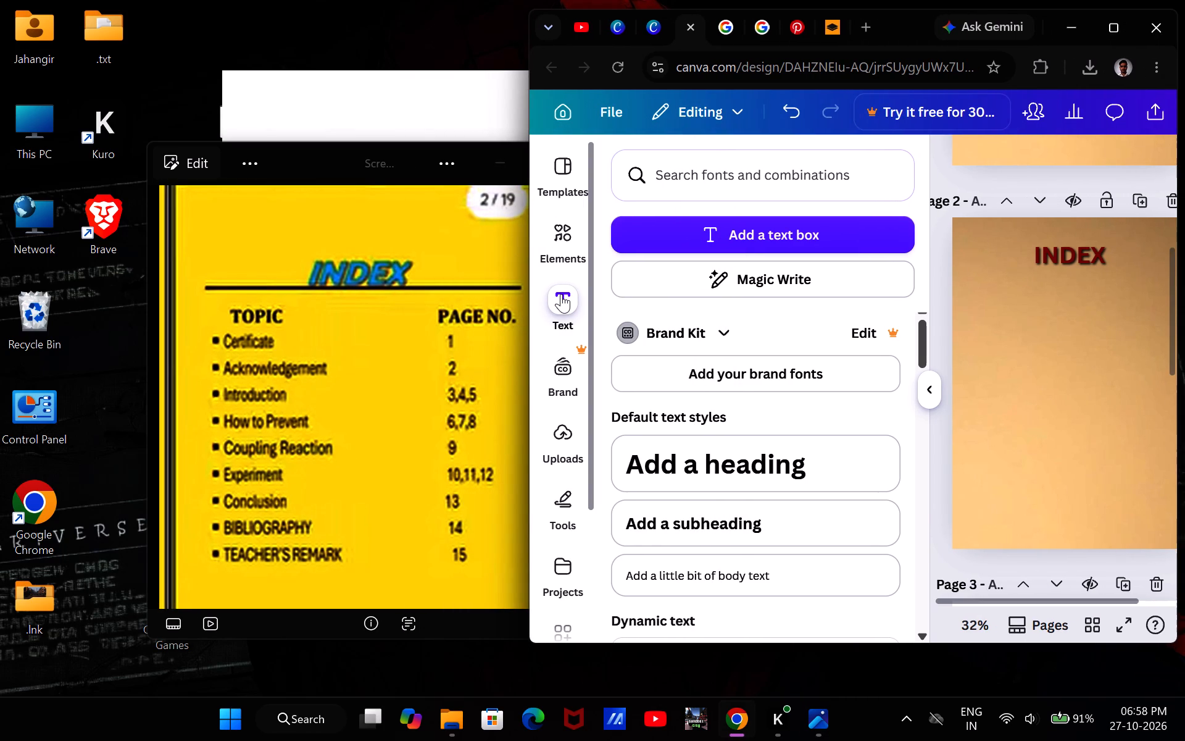
Add a subheading below the INDEX heading on page 2 and start its text with "CERTIFI".
left_click(561, 294)
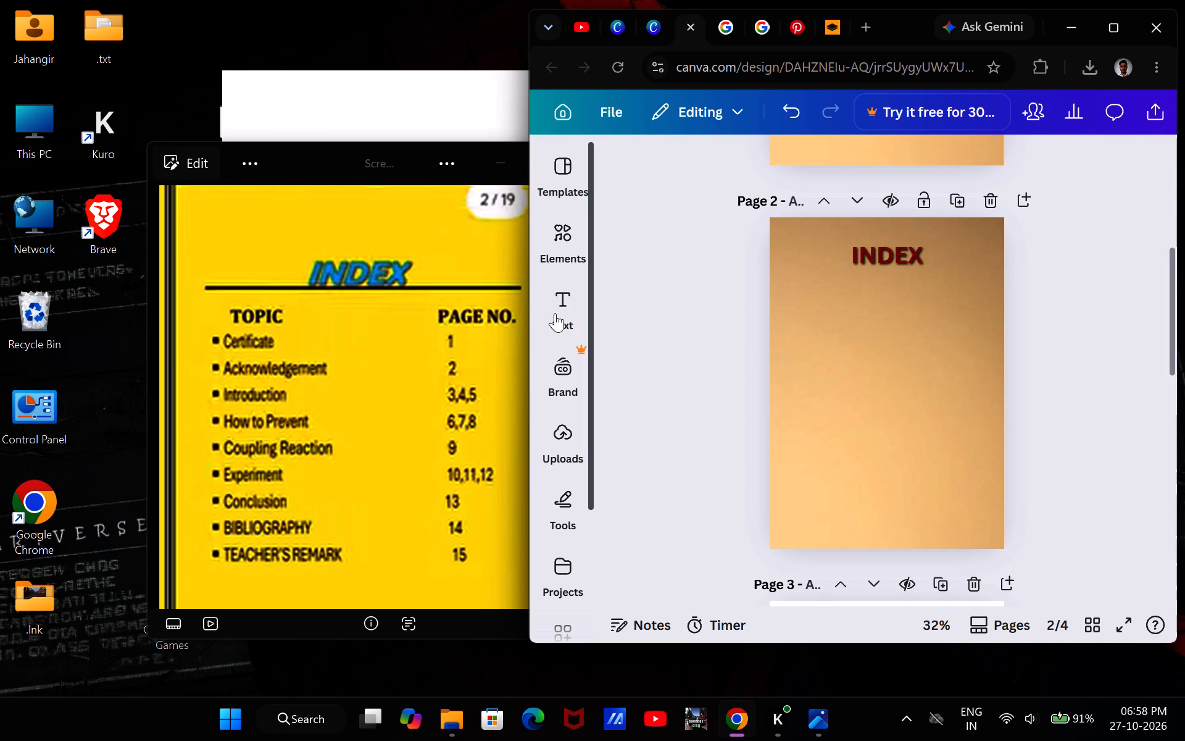
left_click(555, 313)
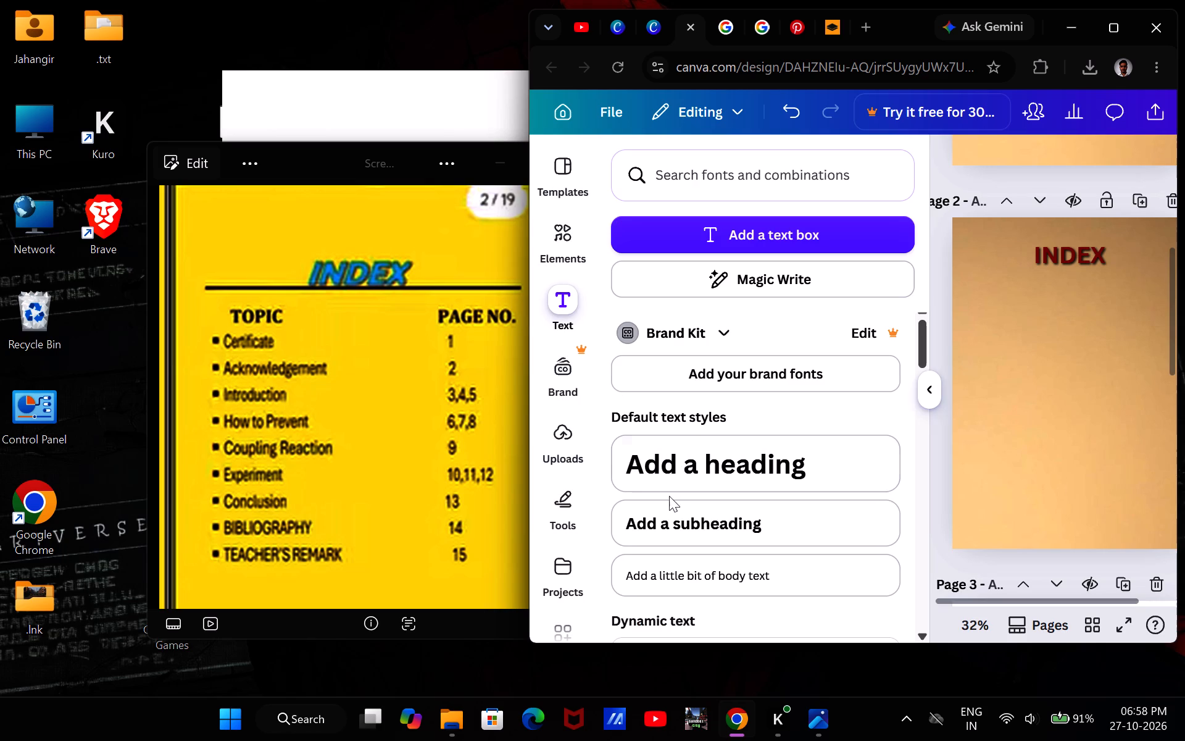
left_click(663, 517)
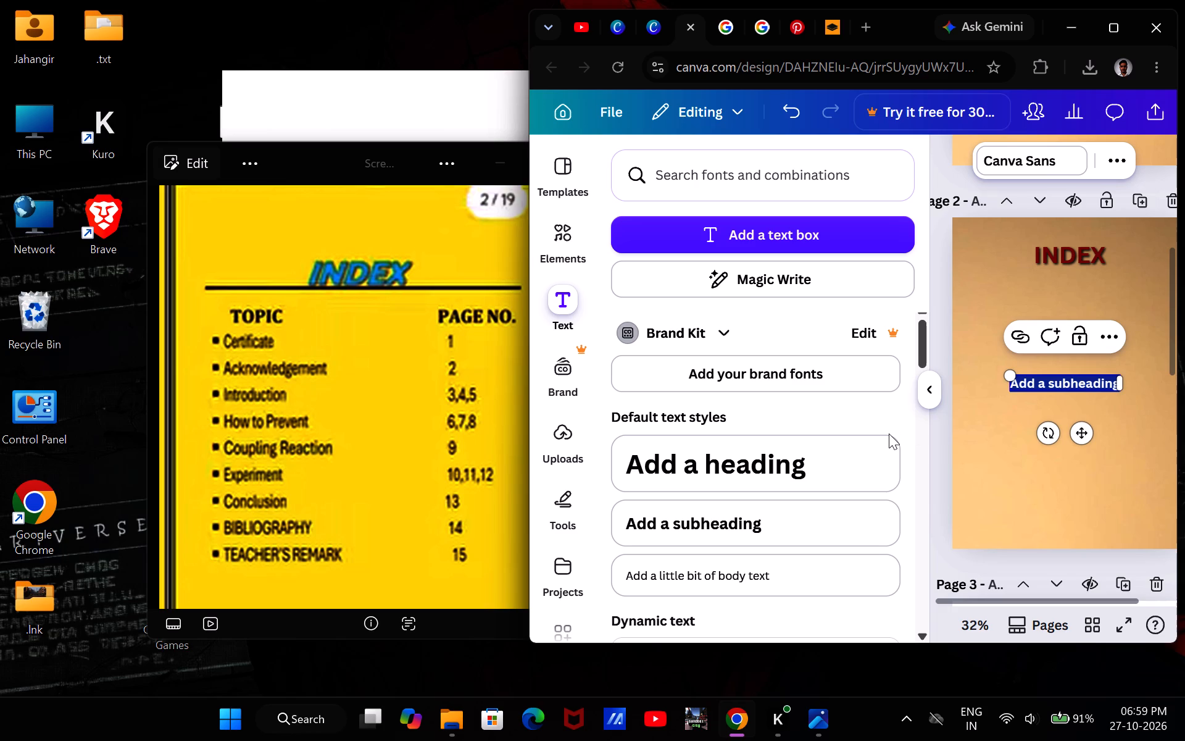
type("CER")
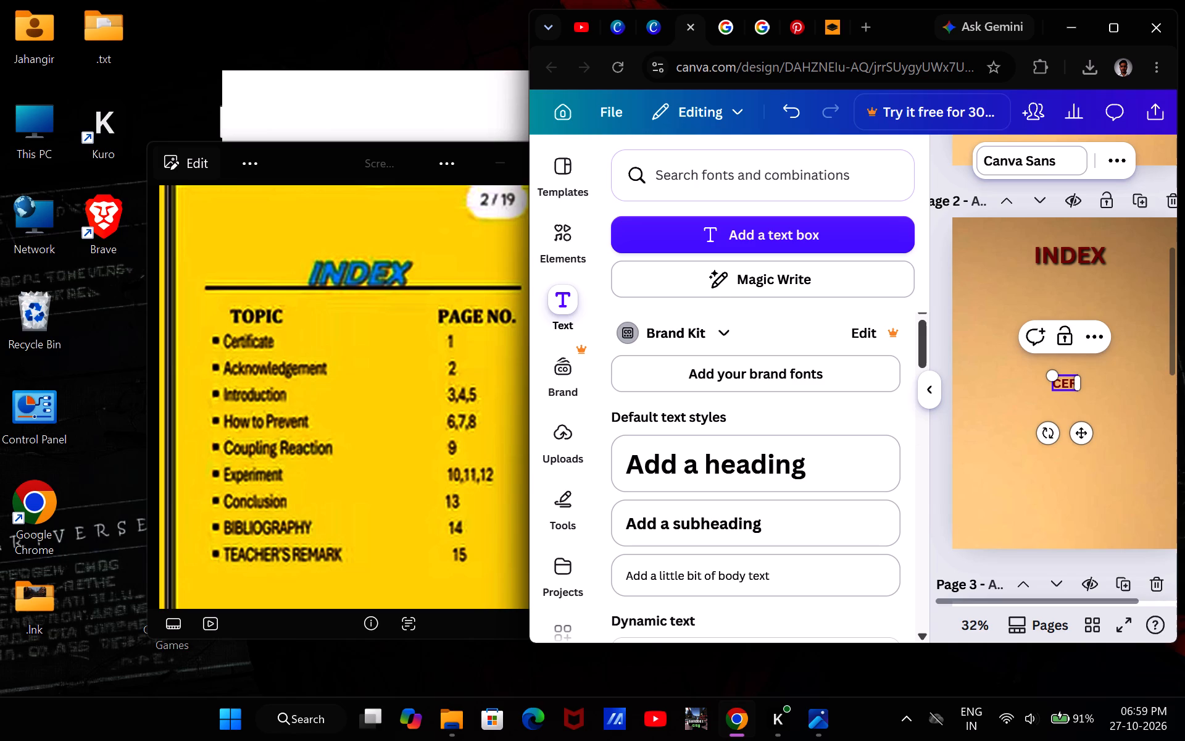
key("t")
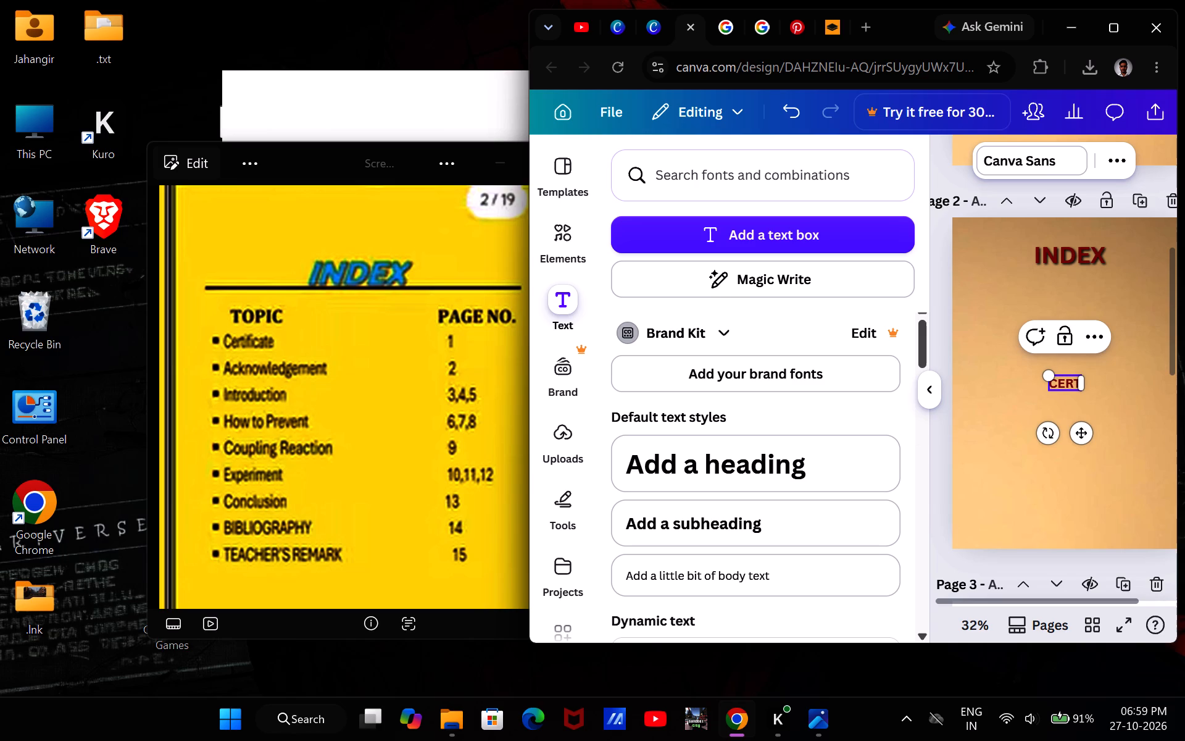
type("IFI")
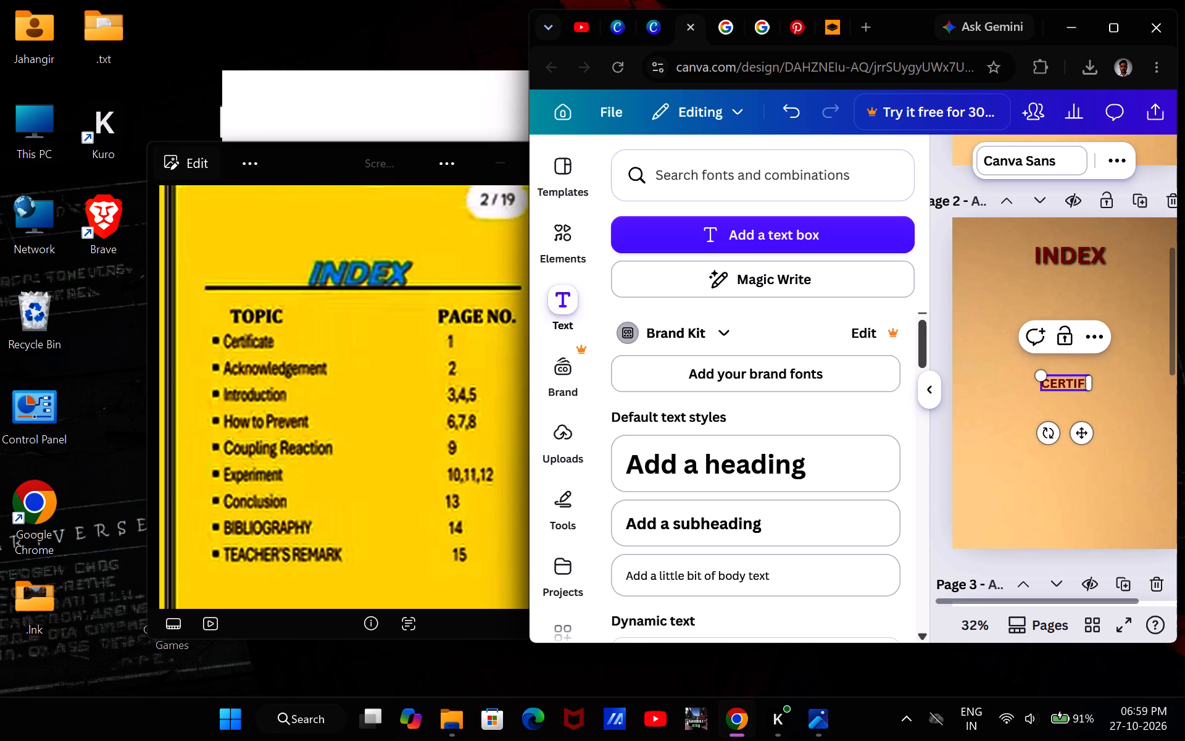
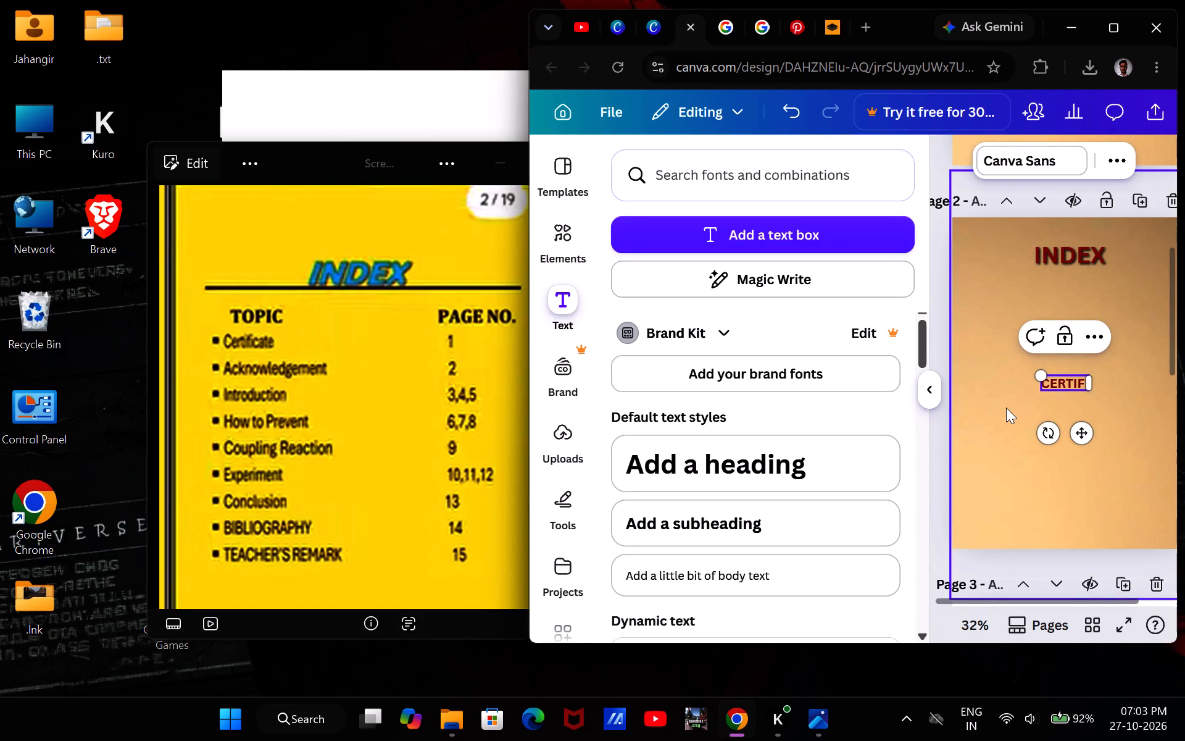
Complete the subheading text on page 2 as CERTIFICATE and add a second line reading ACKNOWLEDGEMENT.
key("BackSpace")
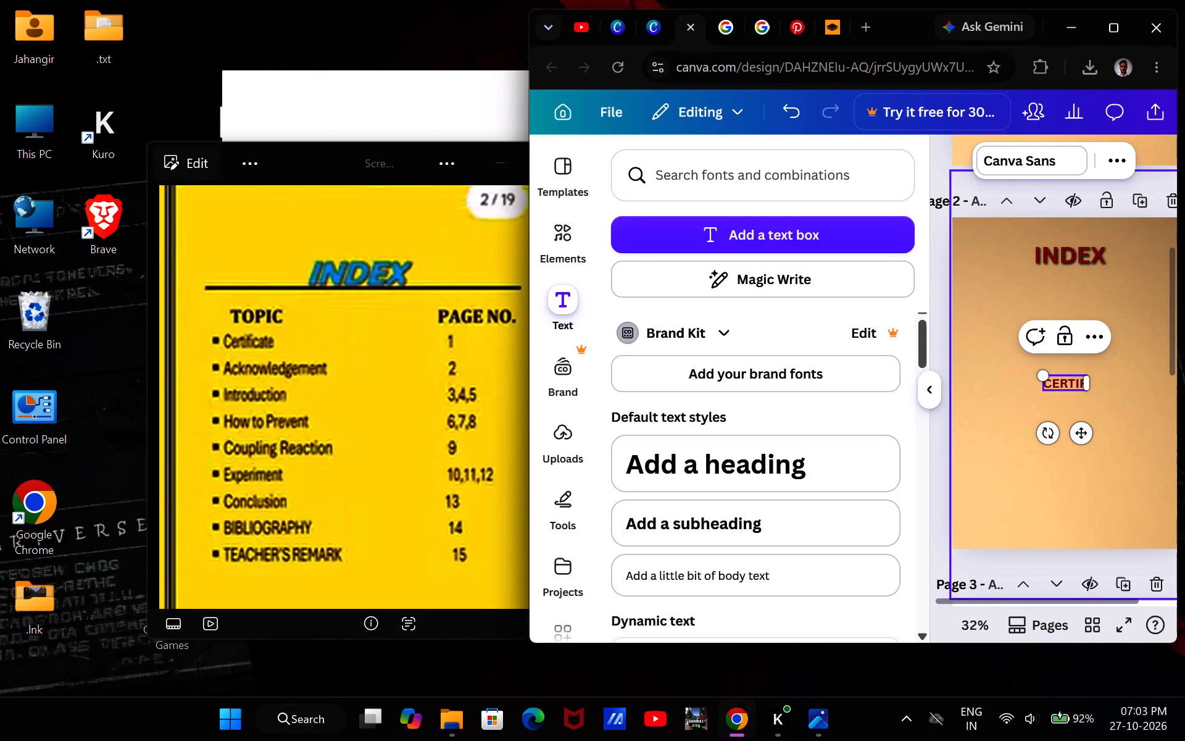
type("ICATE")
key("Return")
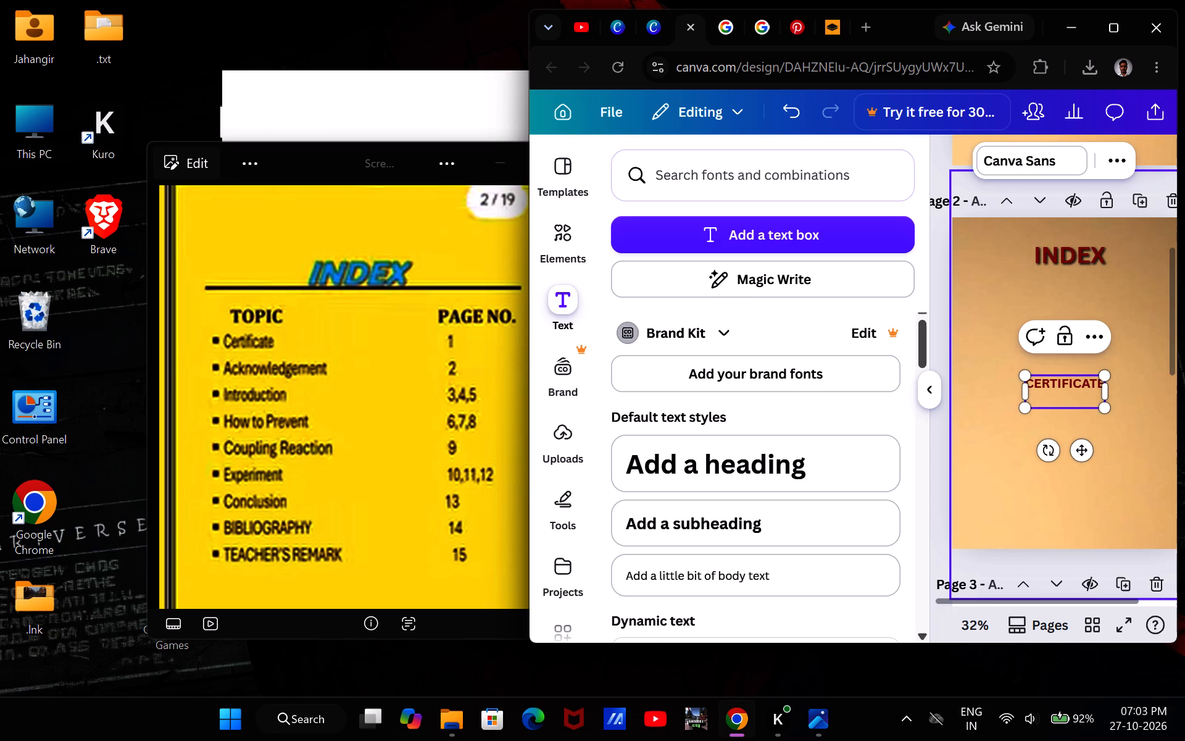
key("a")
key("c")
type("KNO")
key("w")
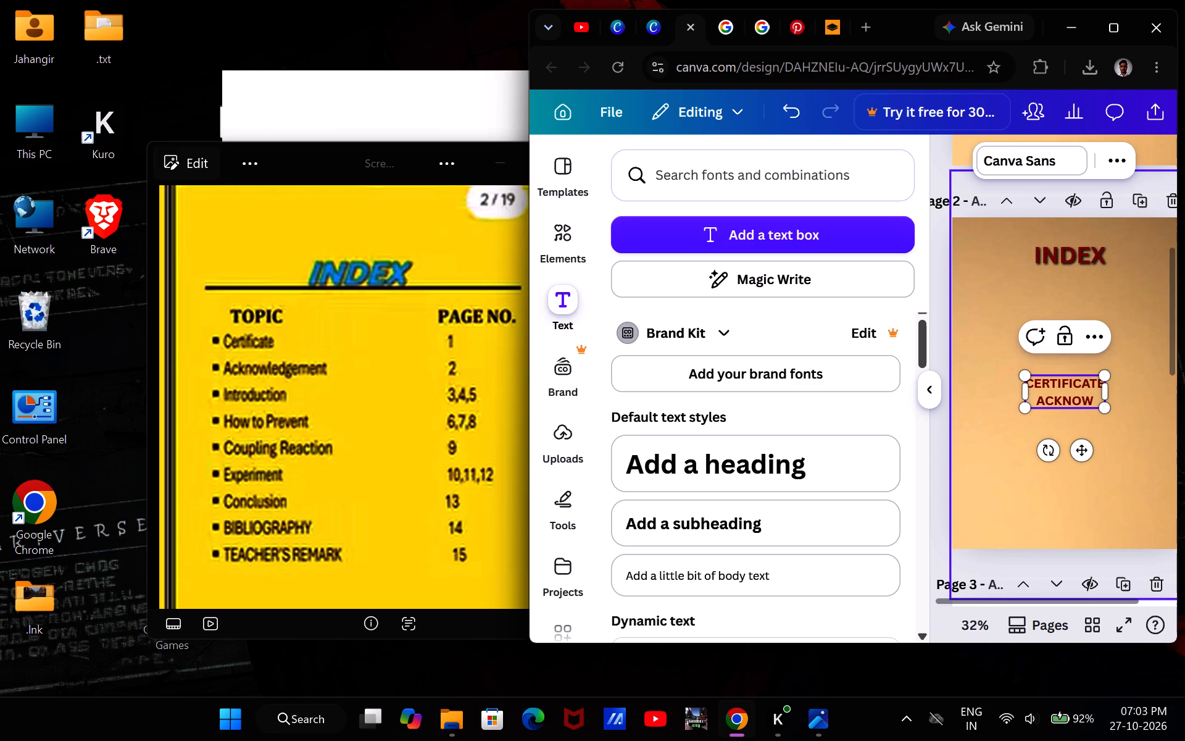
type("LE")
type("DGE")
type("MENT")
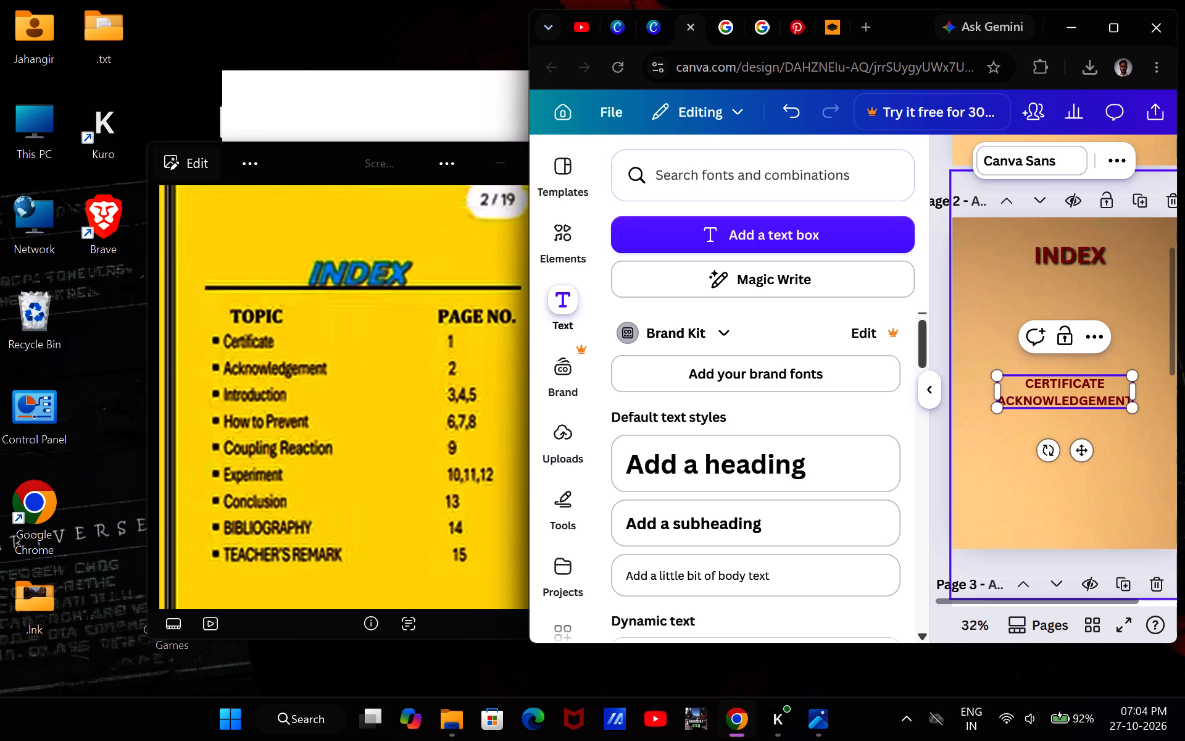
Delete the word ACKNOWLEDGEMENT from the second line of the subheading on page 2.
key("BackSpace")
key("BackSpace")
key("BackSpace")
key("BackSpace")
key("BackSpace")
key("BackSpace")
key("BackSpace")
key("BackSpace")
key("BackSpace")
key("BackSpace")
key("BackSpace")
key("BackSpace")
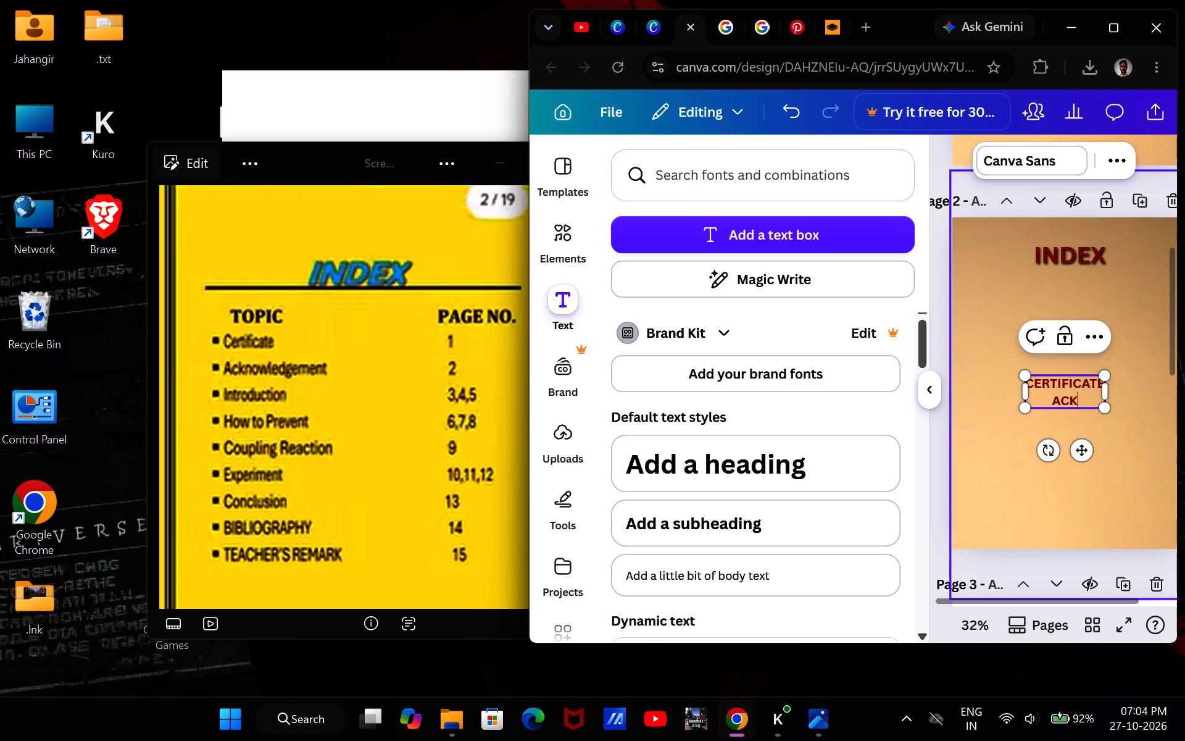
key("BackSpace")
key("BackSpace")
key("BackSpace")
Move the CERTIFICATE text box up and to the left on page 2, just below the INDEX heading.
left_click_drag(1006, 408, 1081, 442)
left_click_drag(1081, 442, 1025, 365)
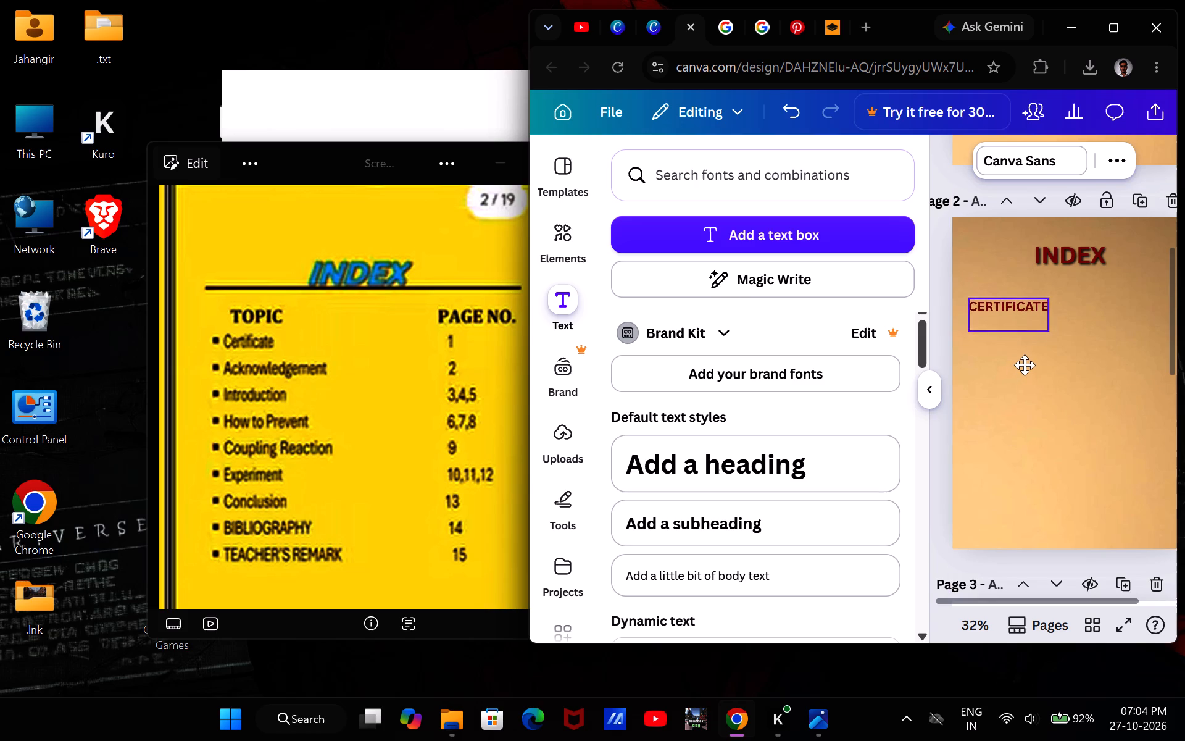
left_click_drag(1025, 365, 1038, 372)
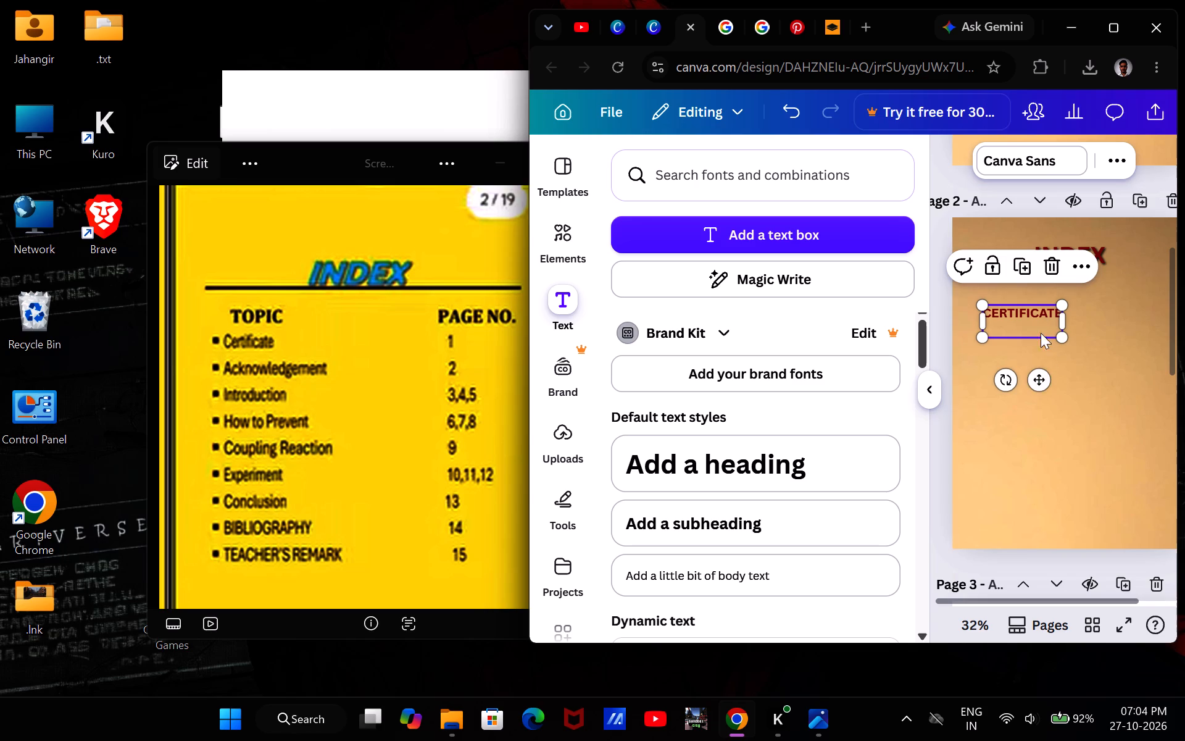
Replace the CERTIFICATE text below the INDEX heading with the column heading TOPIC.
left_click(1034, 316)
key("Right")
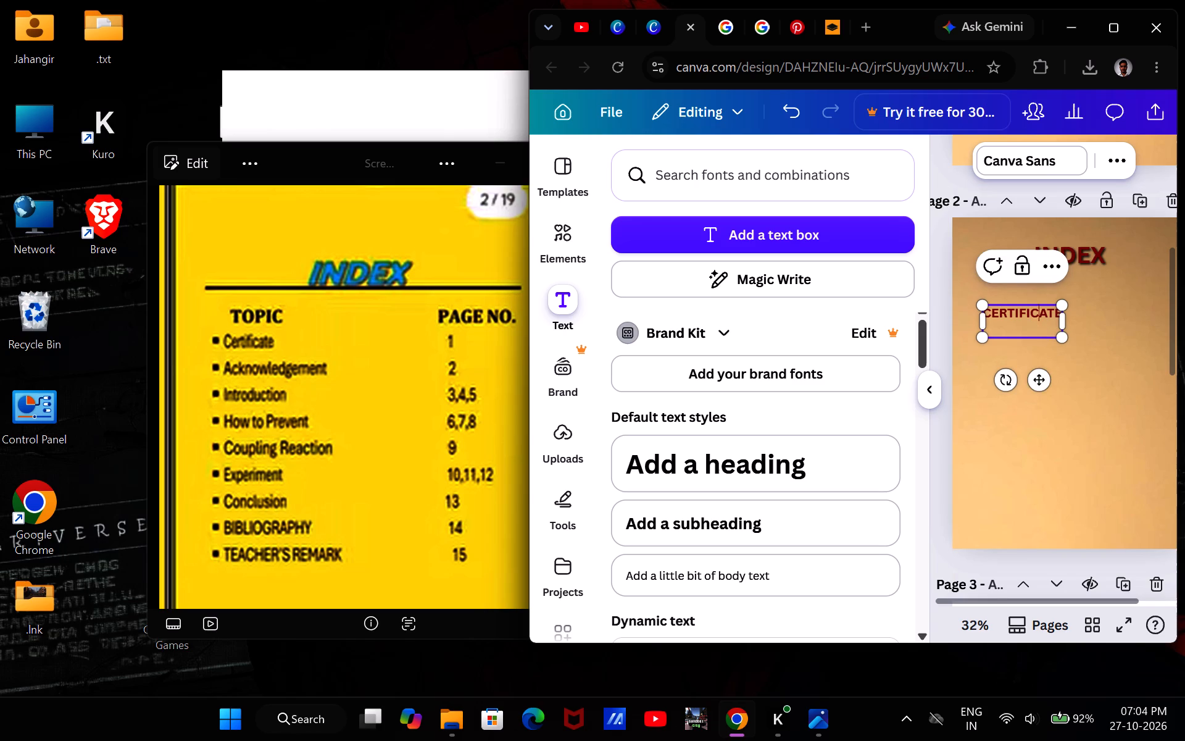
key("Right")
key("Right")
key("Right")
key("Right")
key("BackSpace")
key("BackSpace")
key("BackSpace")
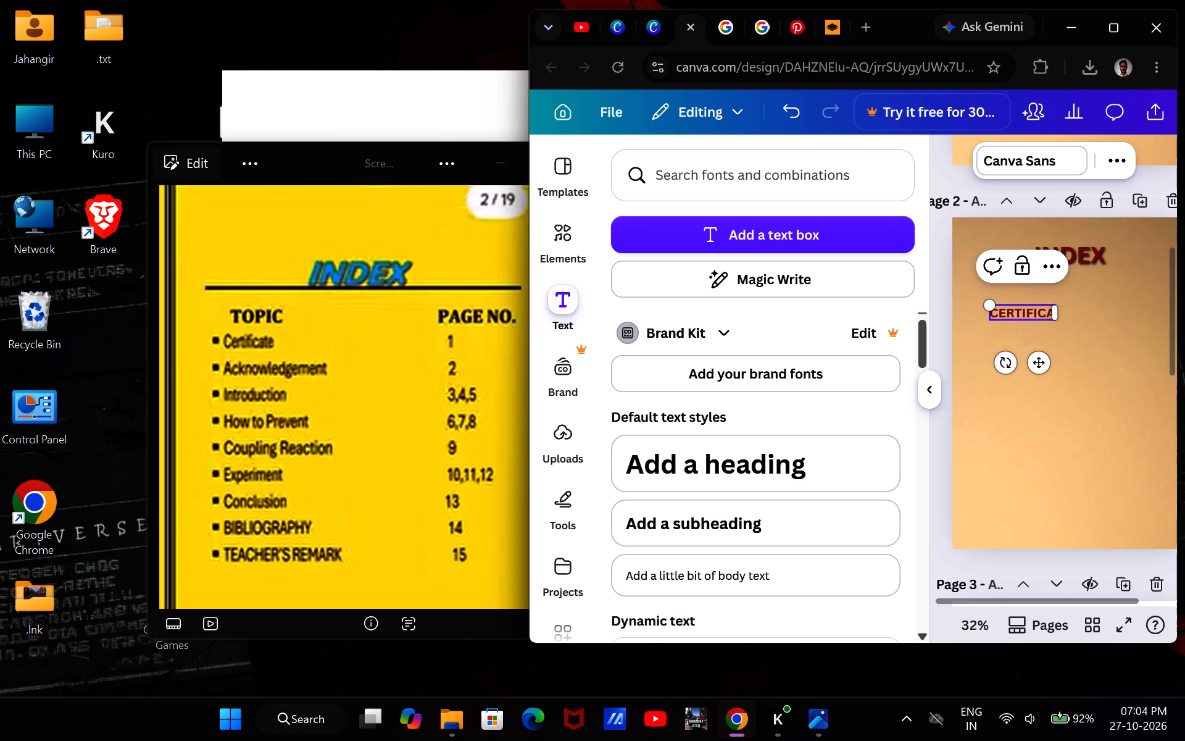
key("BackSpace")
key("BackSpace")
key("BackSpace")
key("BackSpace")
key("BackSpace")
key("BackSpace")
key("BackSpace")
key("BackSpace")
key("BackSpace")
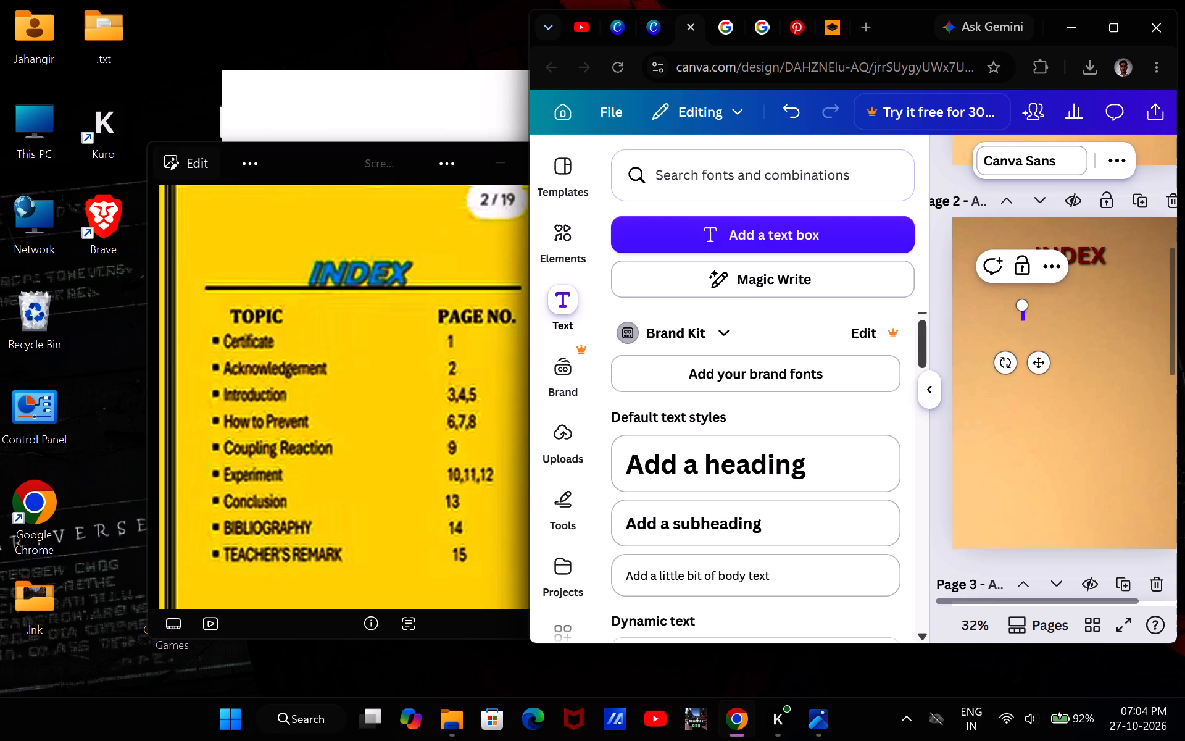
key("BackSpace")
type("TOPIC")
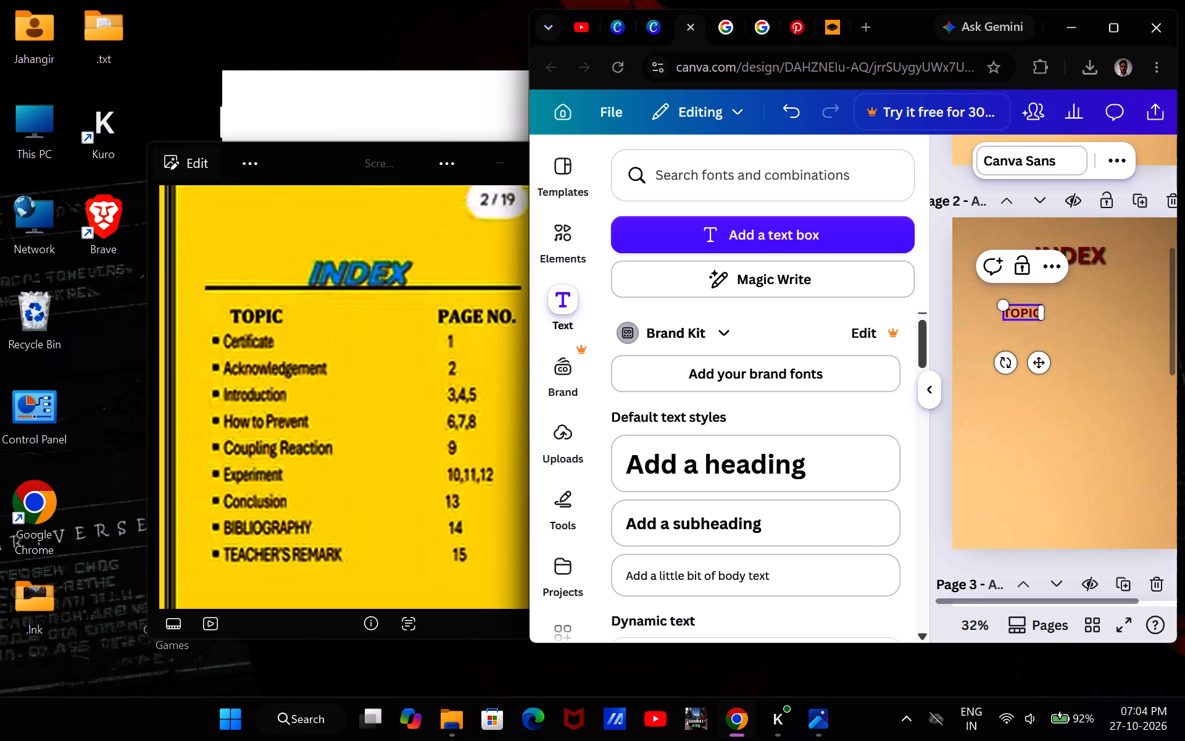
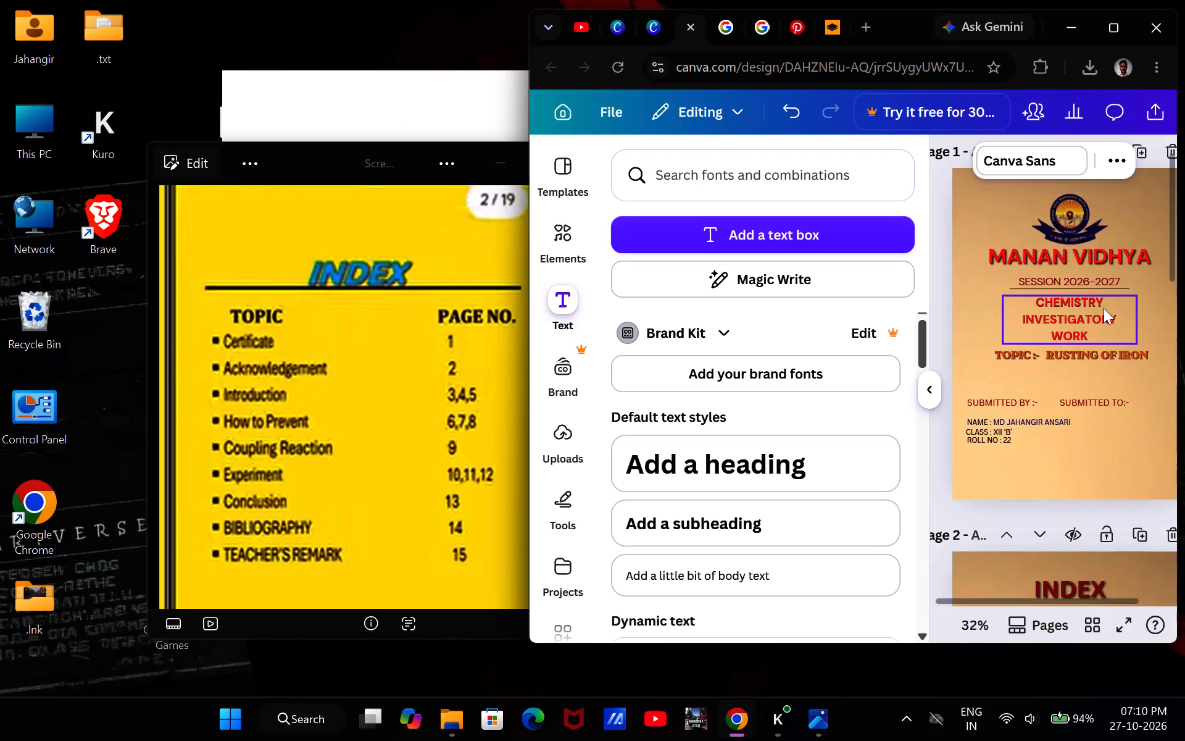
Leave the TOPIC text box on page 2 and maximize the browser window containing the design.
scroll(1104, 308, "down", 3)
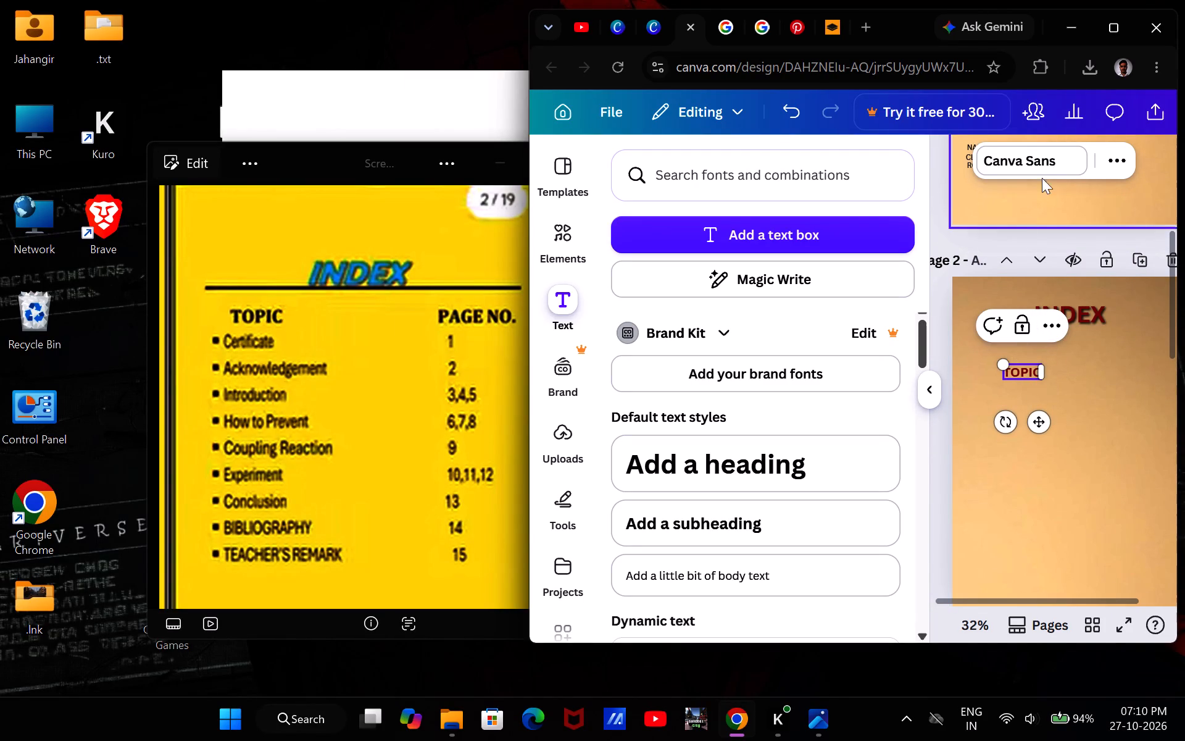
left_click(1065, 397)
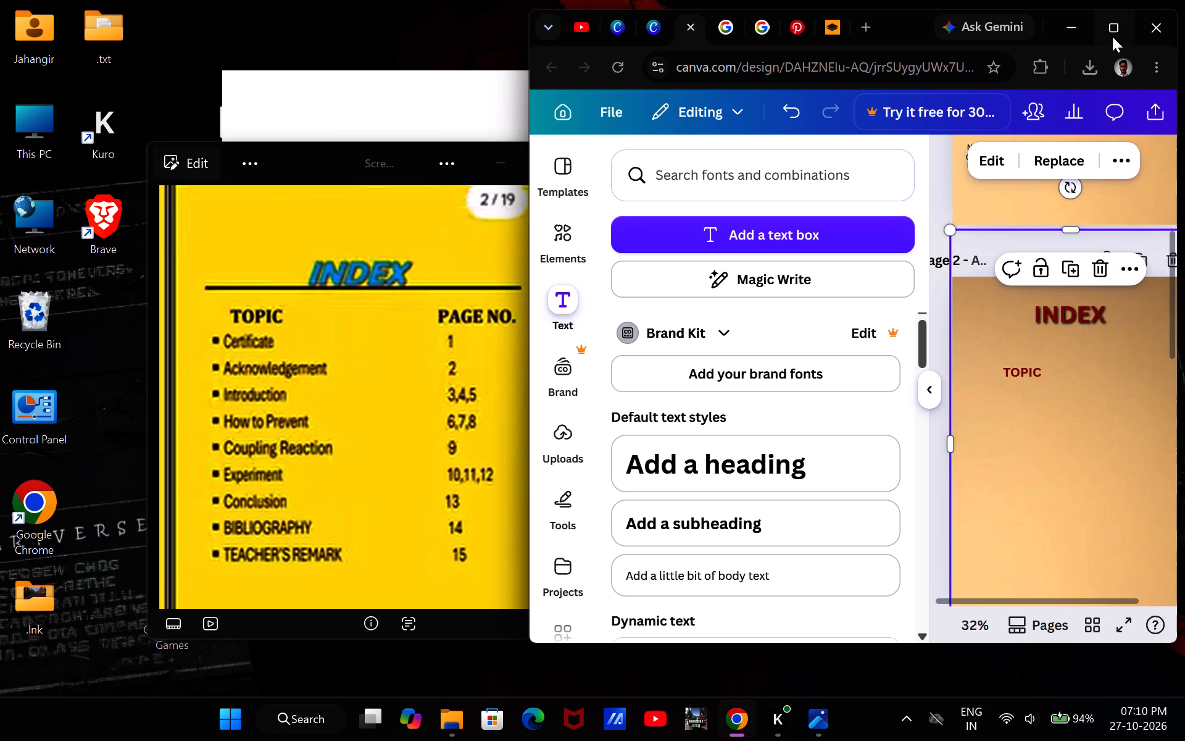
left_click(1112, 36)
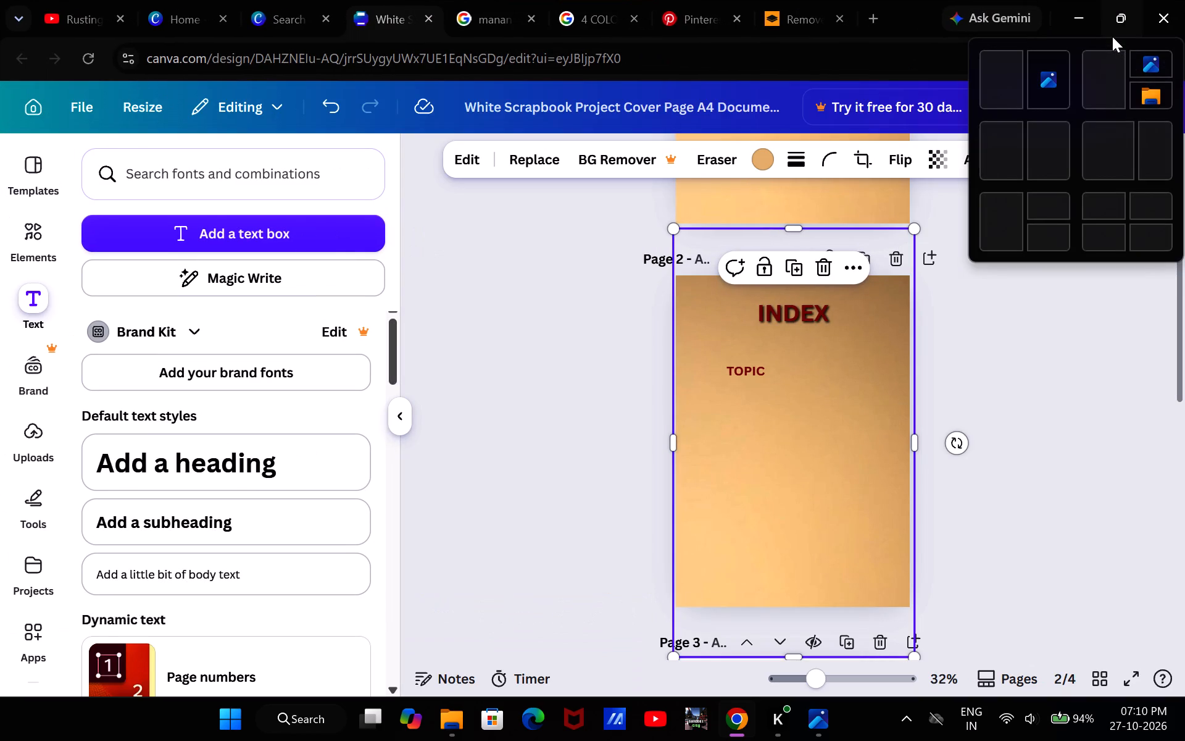
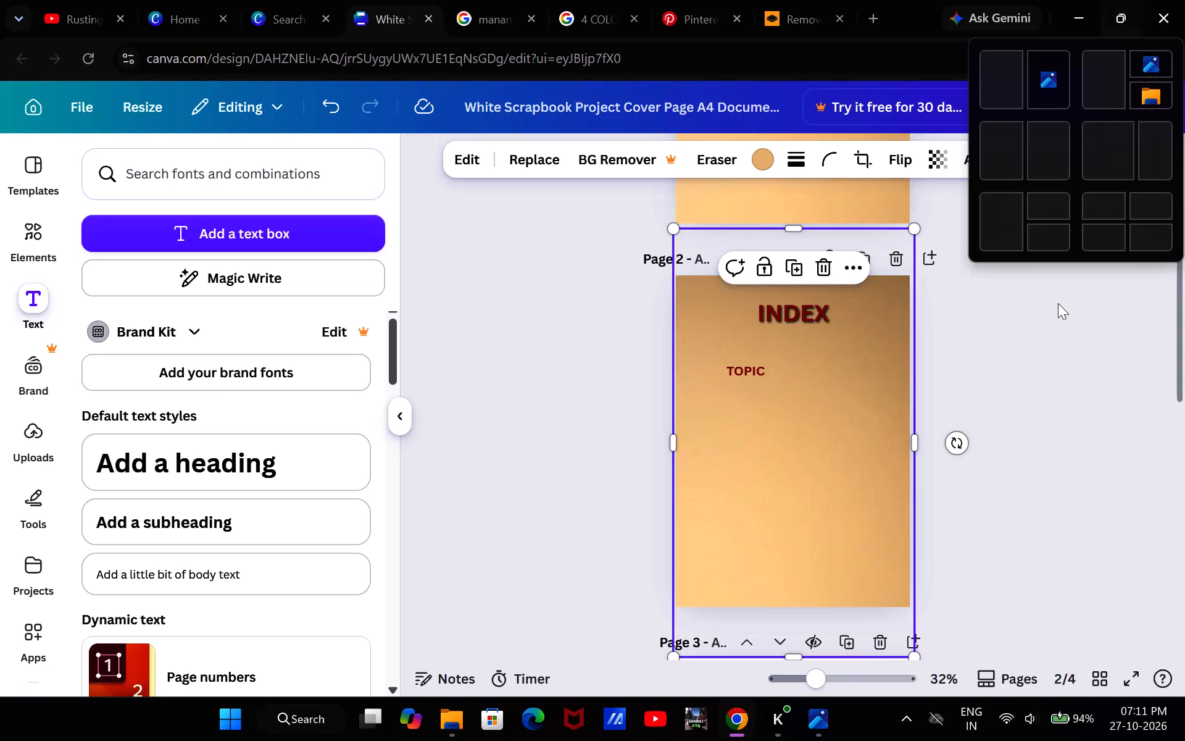
Deselect the page 2 background and add a subheading text box to the Index page.
left_click(1058, 303)
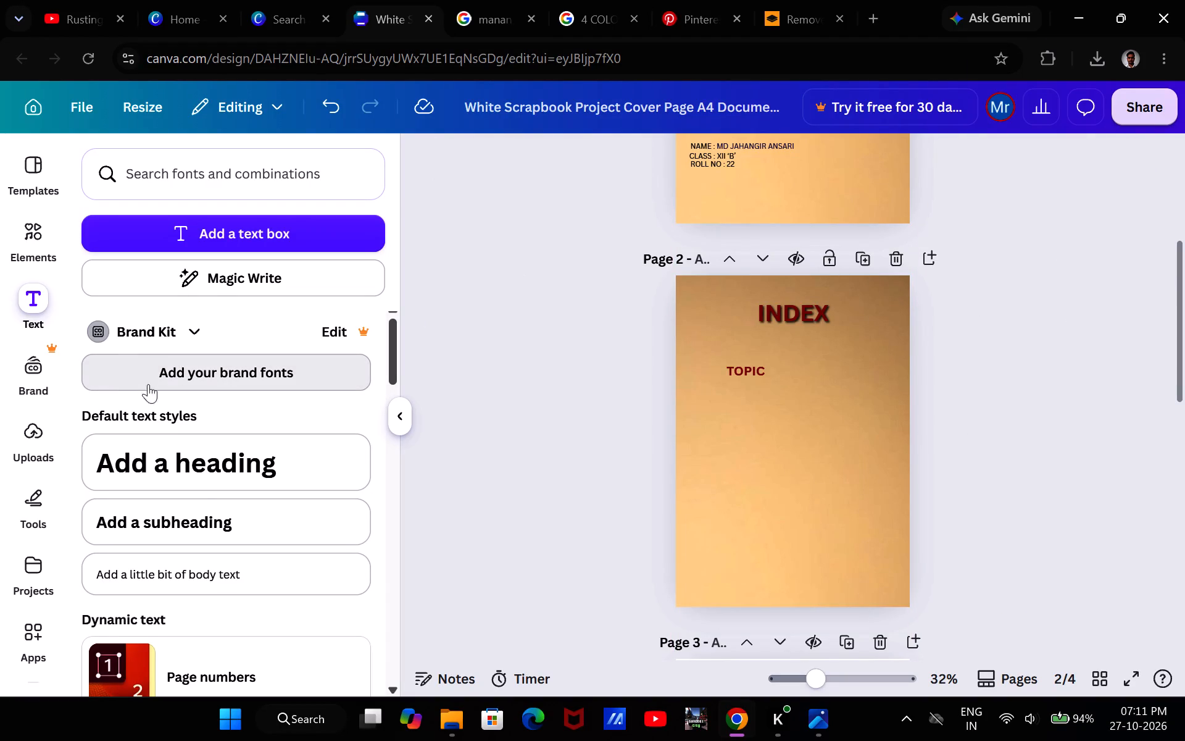
left_click(169, 509)
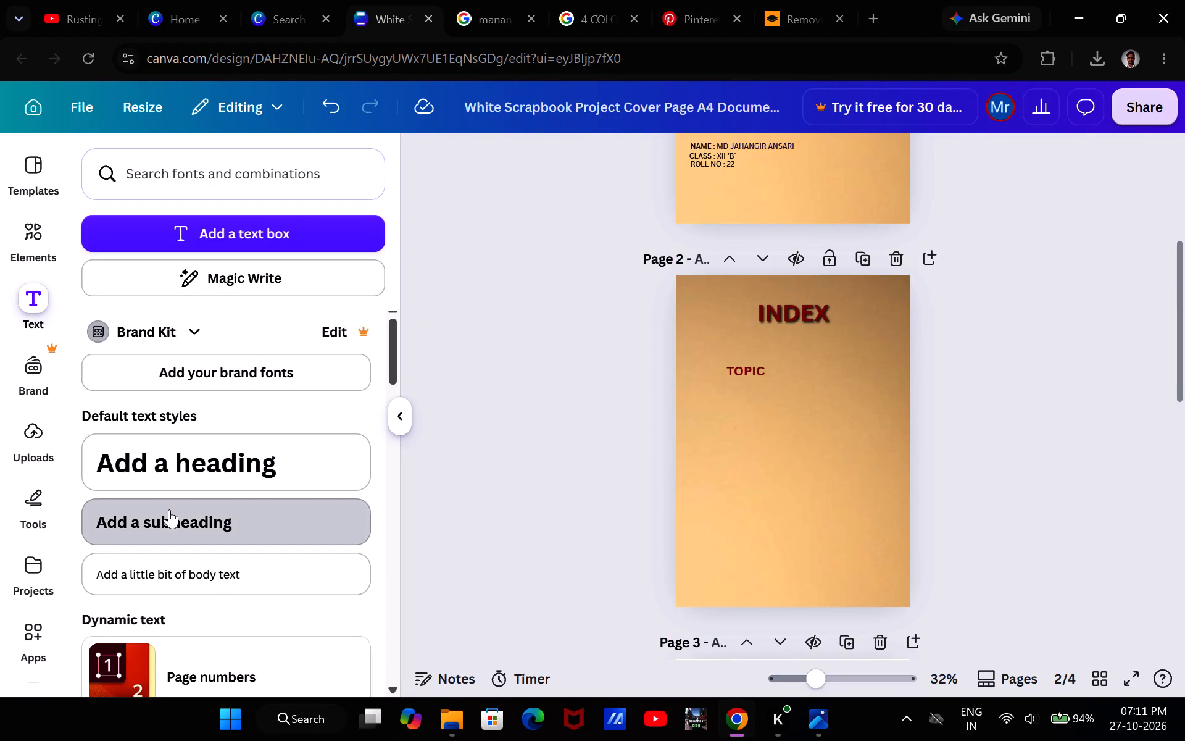